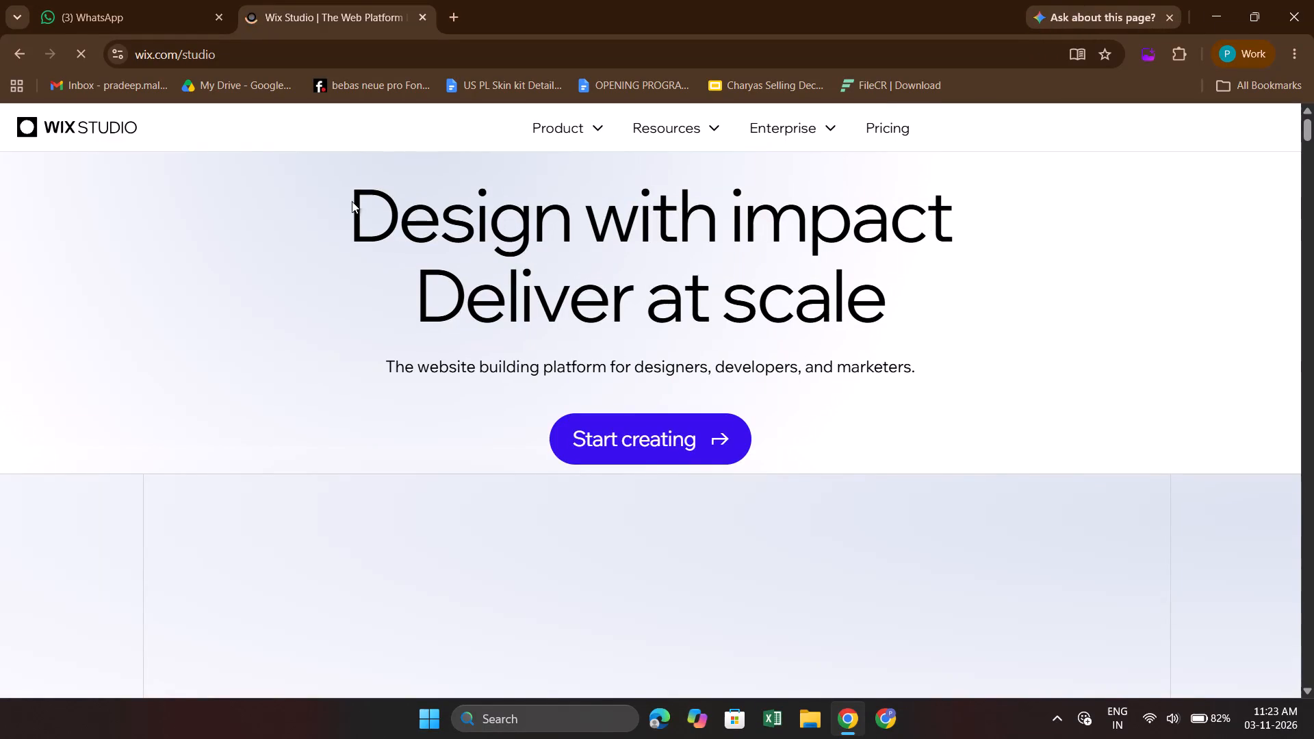
Start creating a site from the Wix Studio landing page to reach its account sign-up.
click(674, 444)
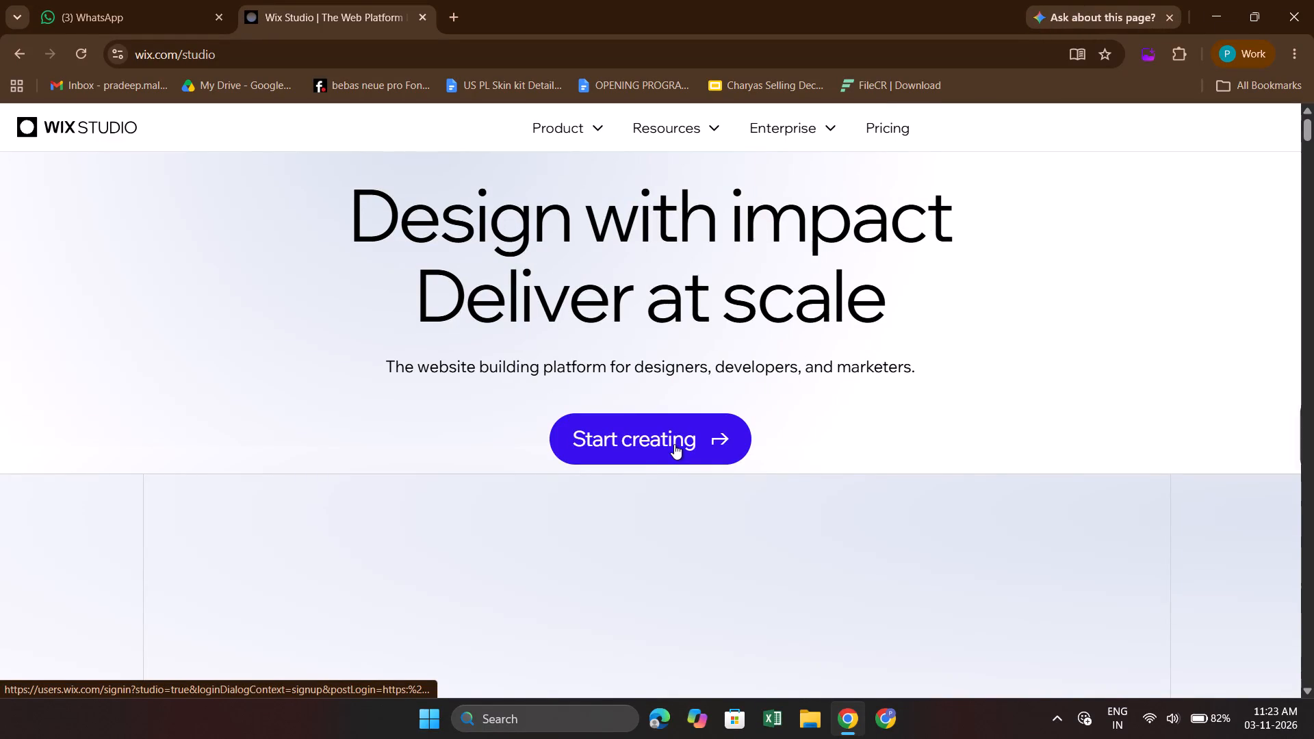
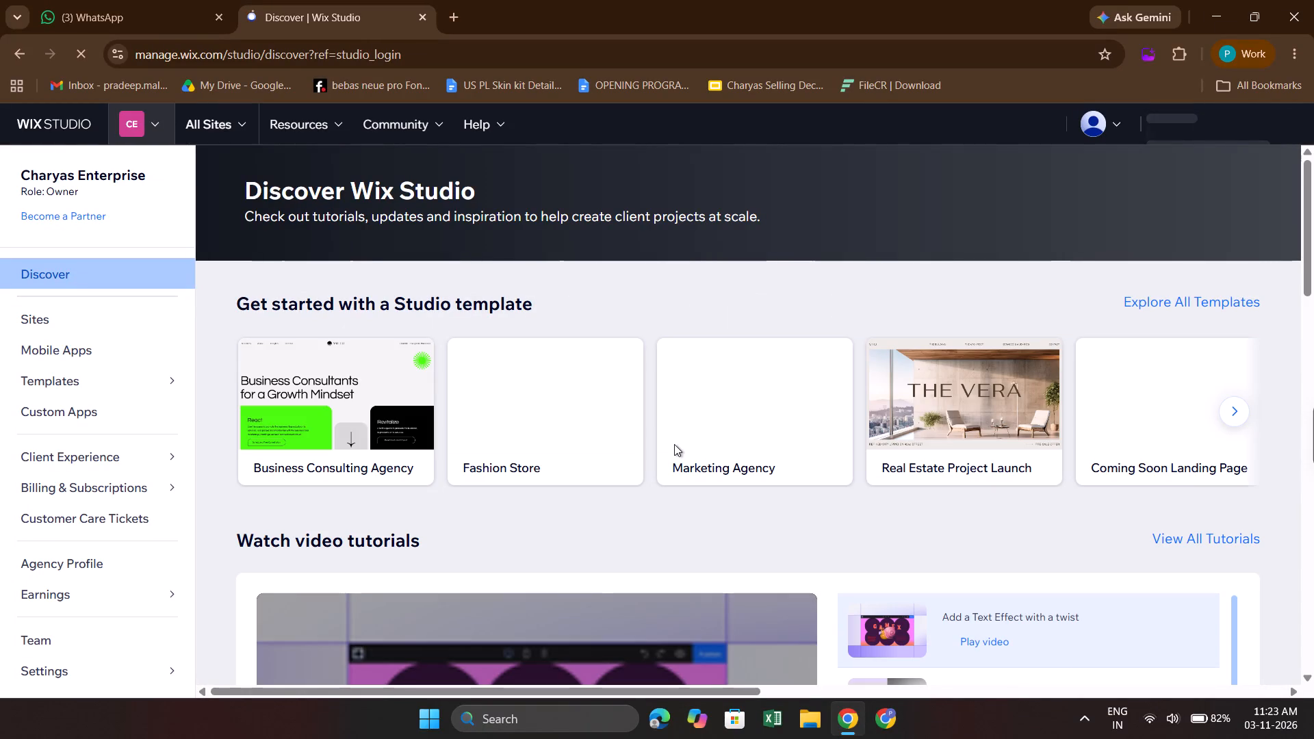
Open the premium Charyas Enterprise LLP website from the Sites collection and launch its website editor.
scroll(858, 448, down, 1)
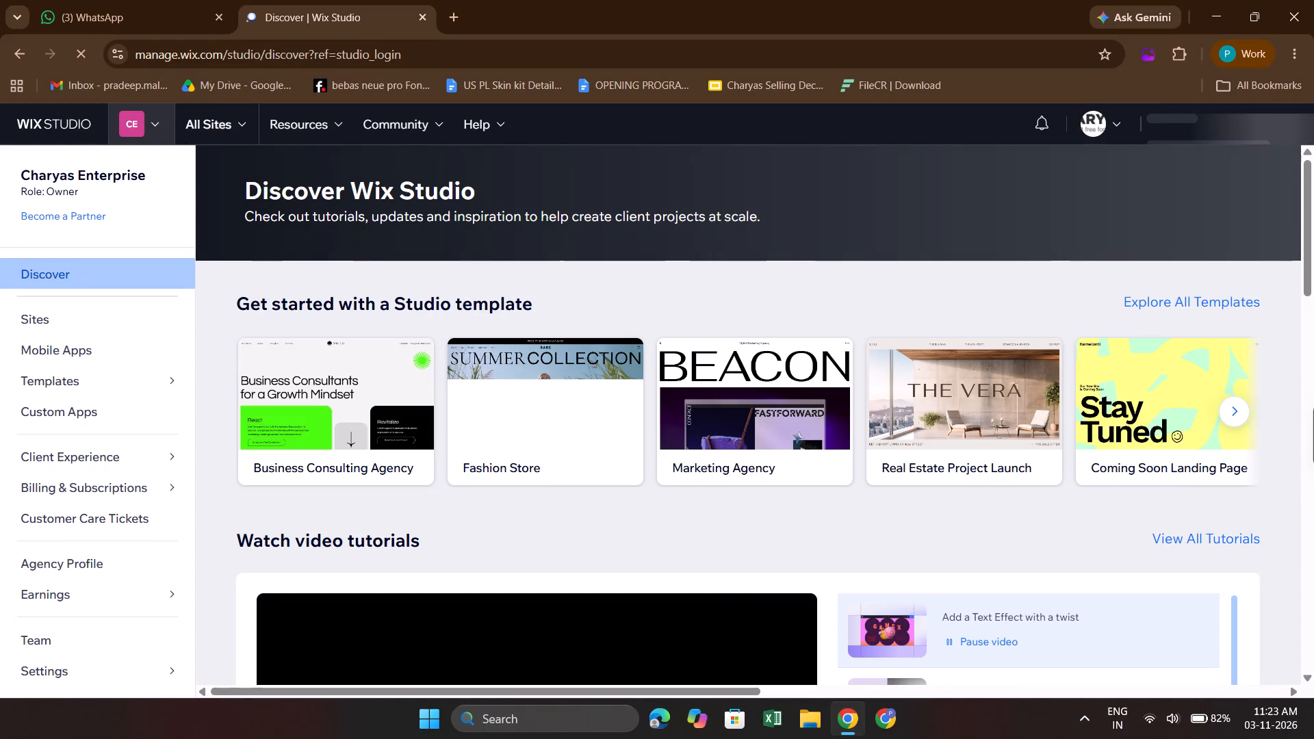
scroll(858, 448, up, 2)
scroll(775, 533, right, 1)
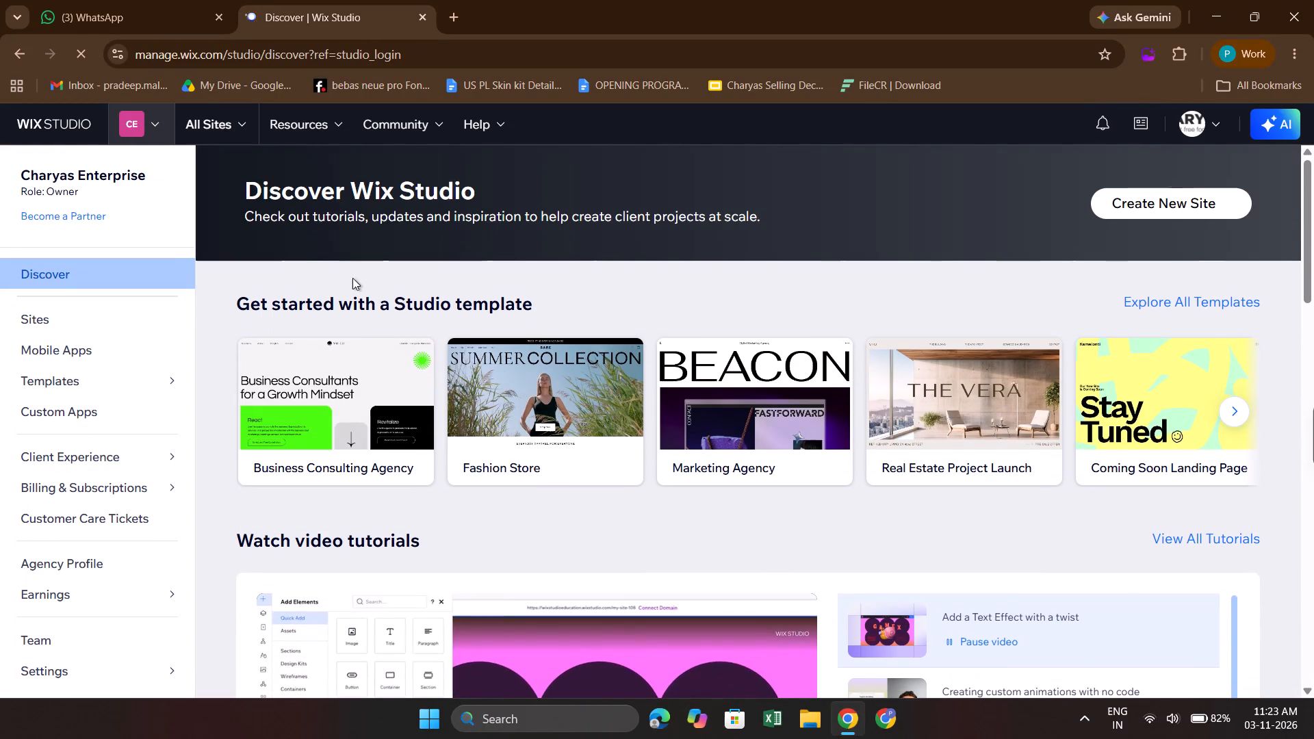
click(68, 322)
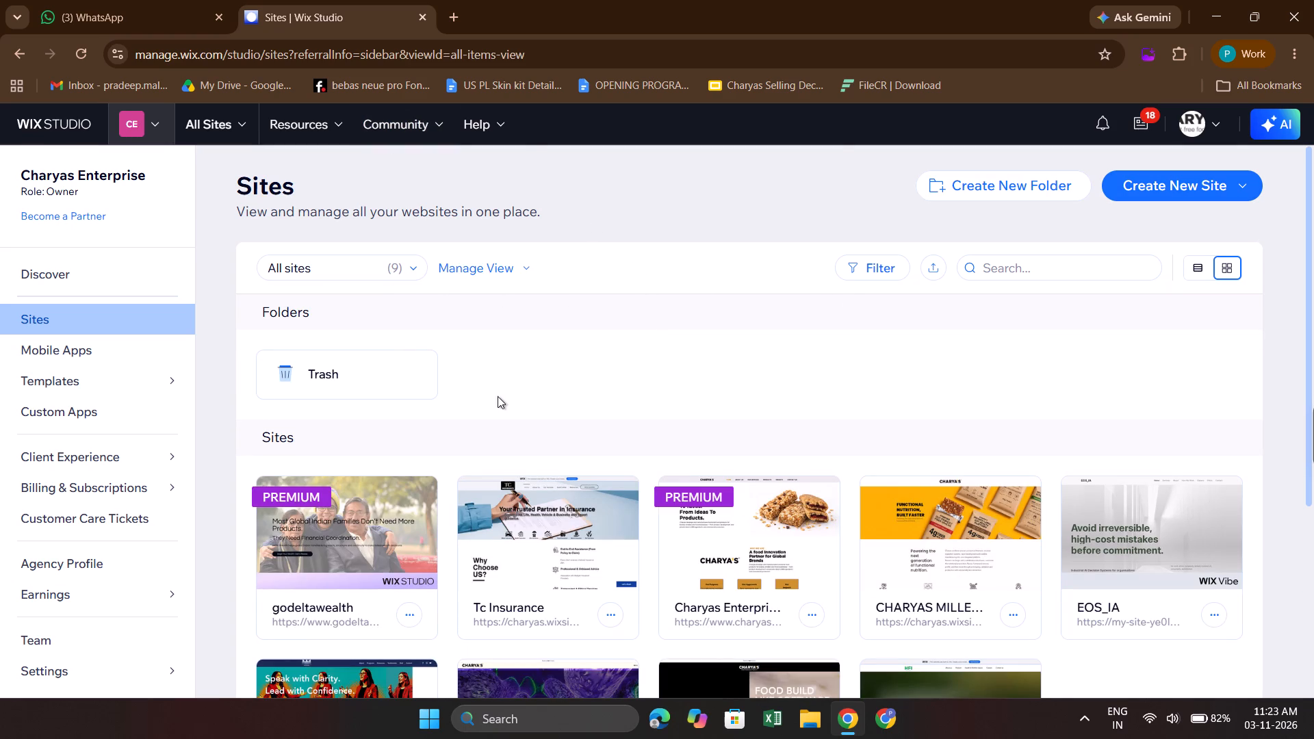
scroll(574, 447, down, 1)
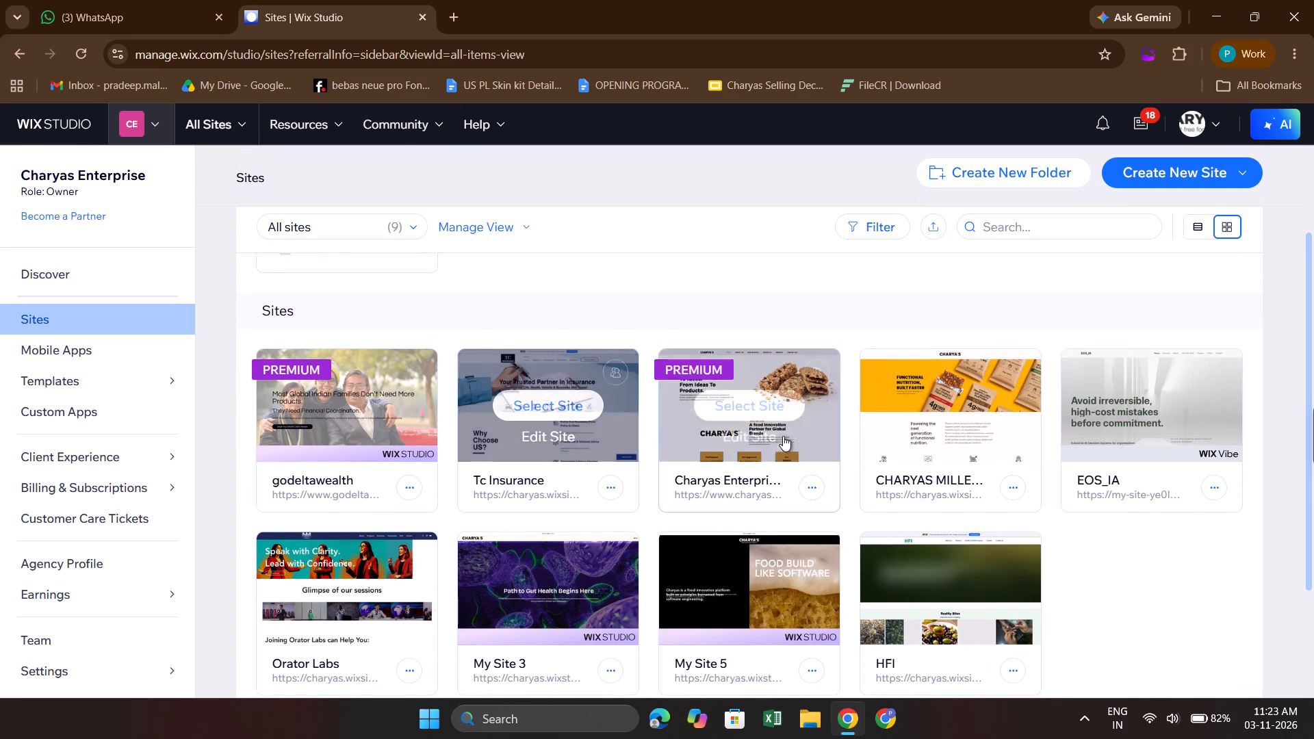
click(772, 406)
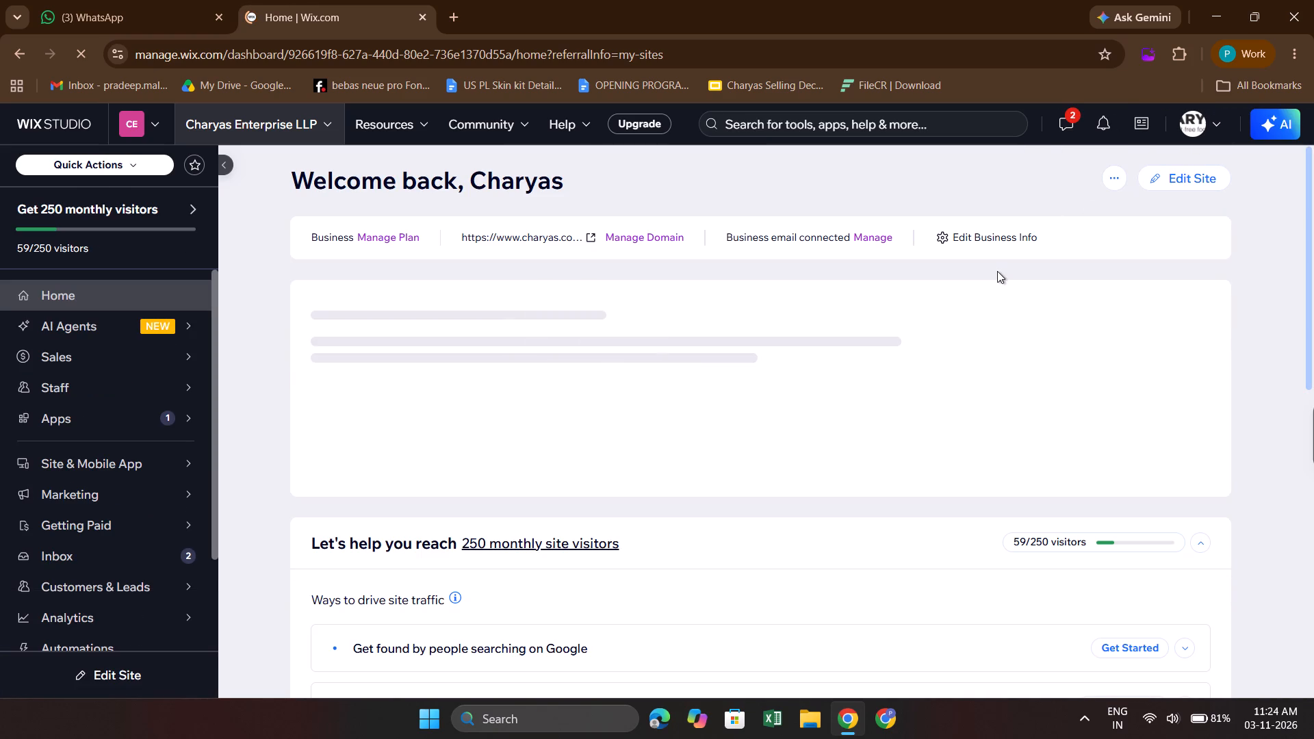
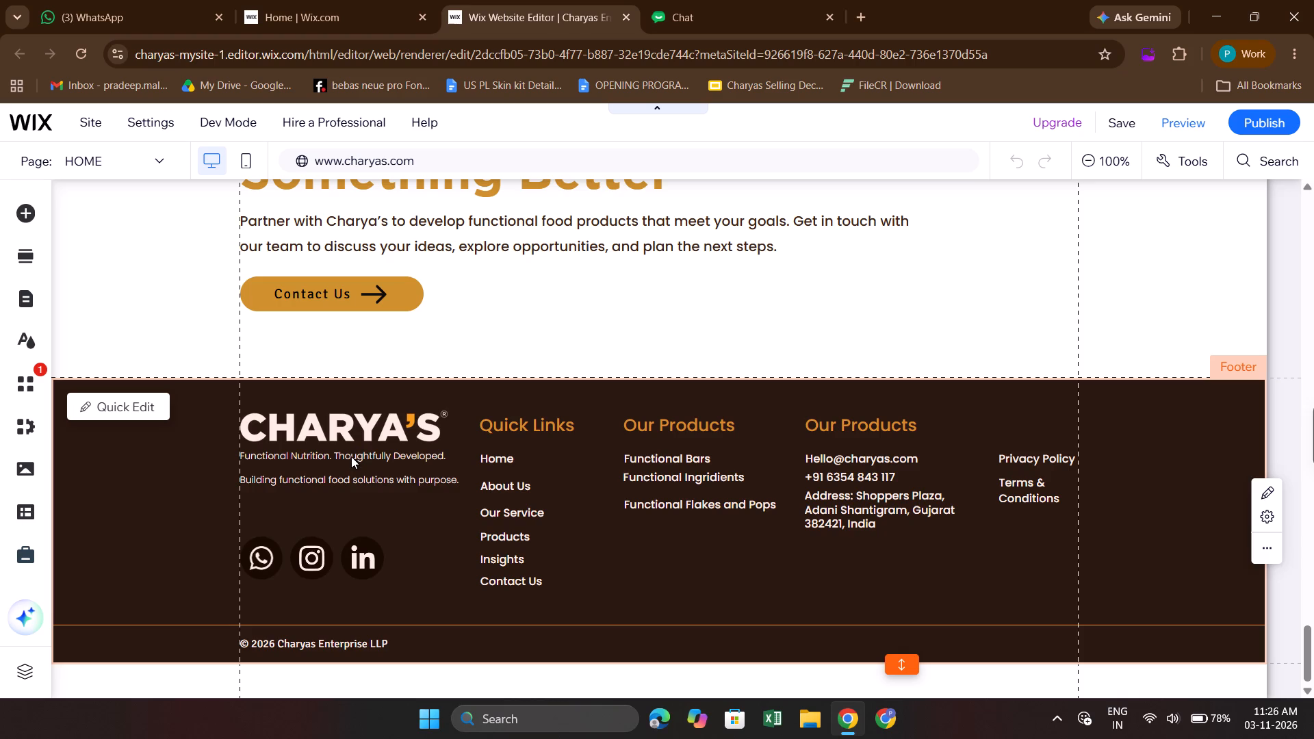
Replace the footer tagline directly under the CHARYA'S logo with "Gut Health Platform".
click(351, 456)
double_click(351, 456)
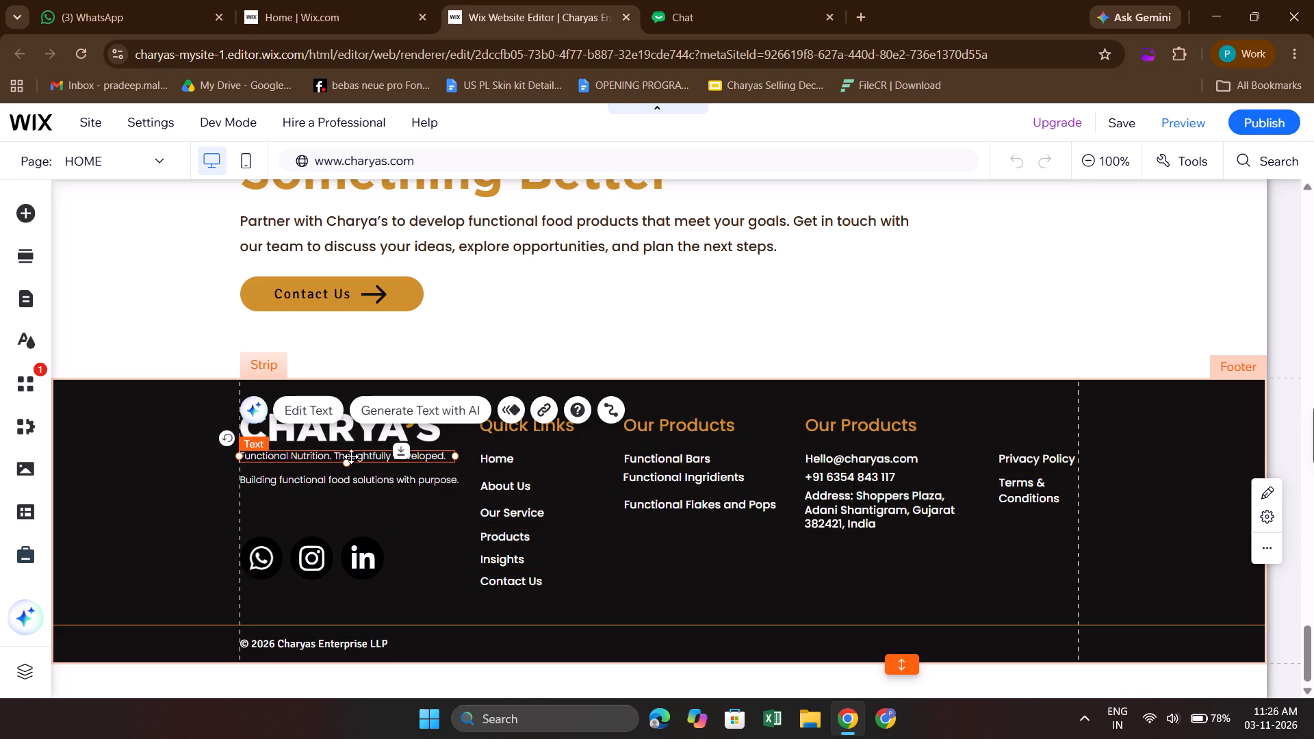
text(Gut)
key(space)
text(Health)
key(space)
text(Platform)
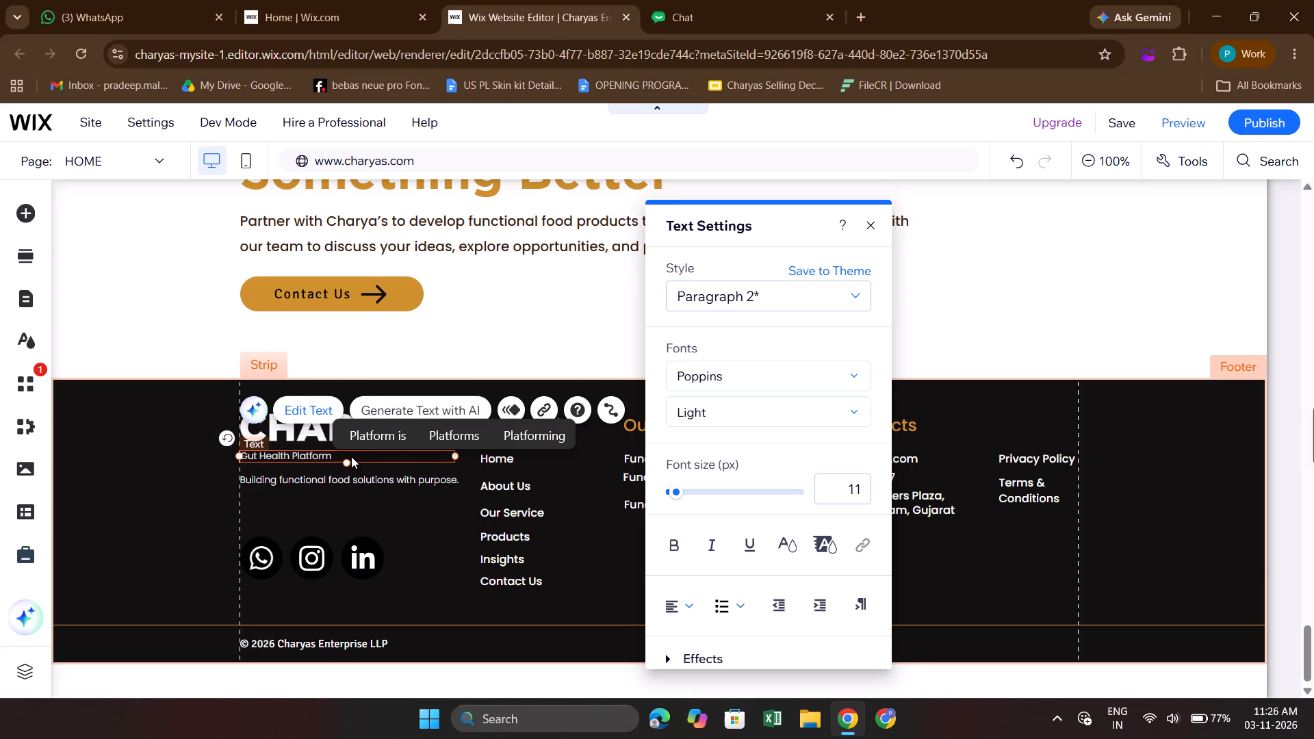
Delete the footer text "Building functional food solutions with purpose.".
click(349, 482)
key(BackSpace)
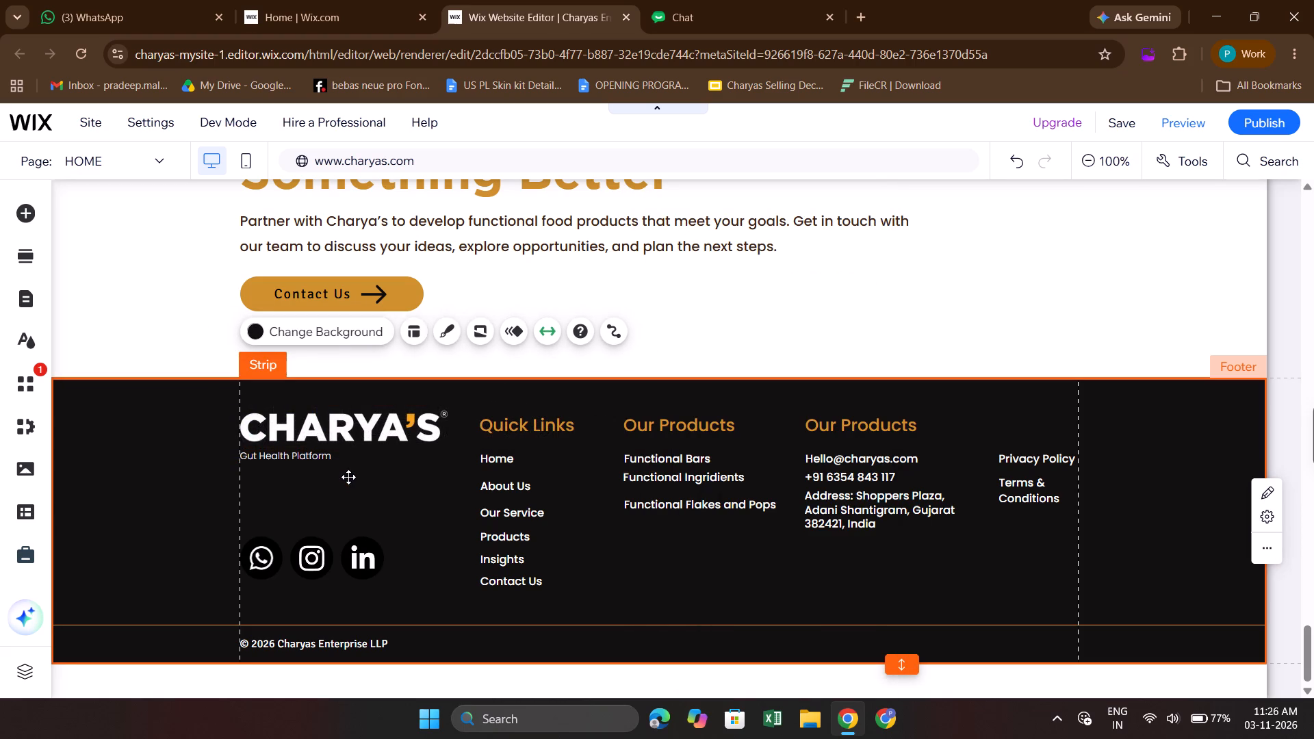
Narrow the "Gut Health Platform" text box to about 113 px wide and centre it under the footer logo.
click(334, 458)
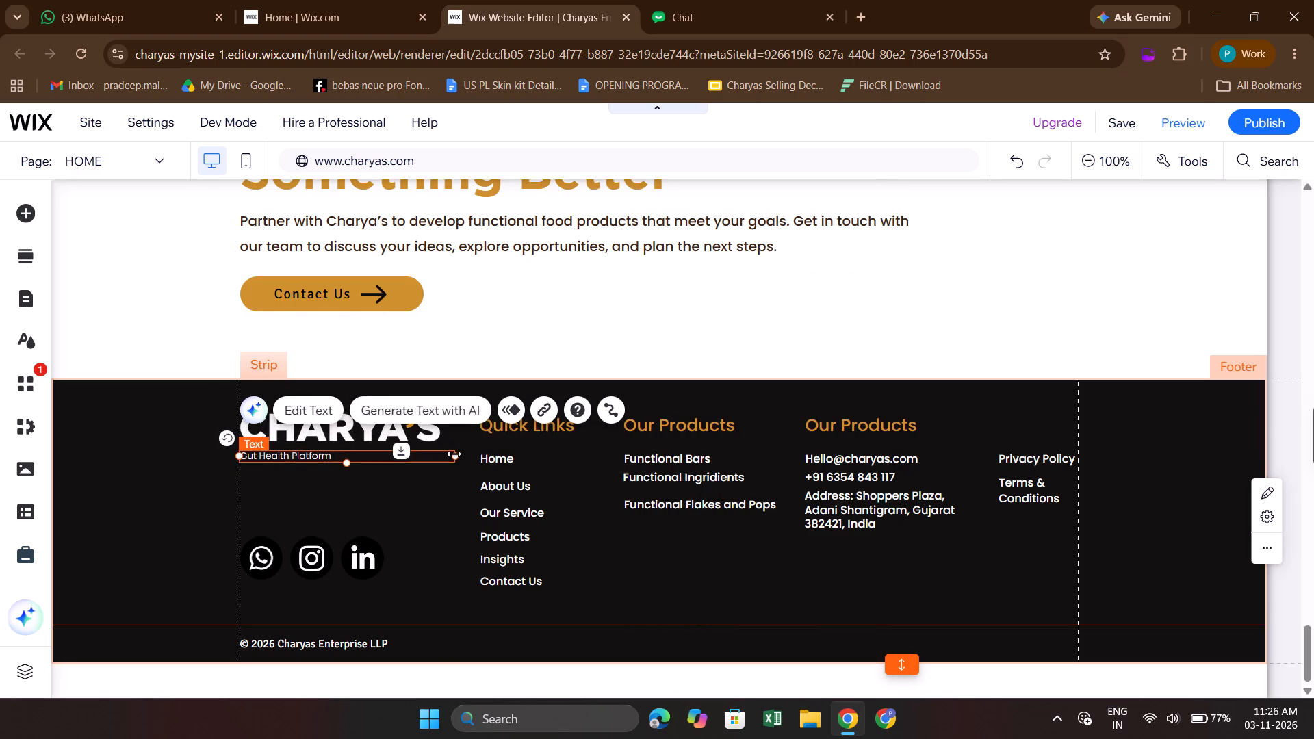
drag(454, 454, 335, 457)
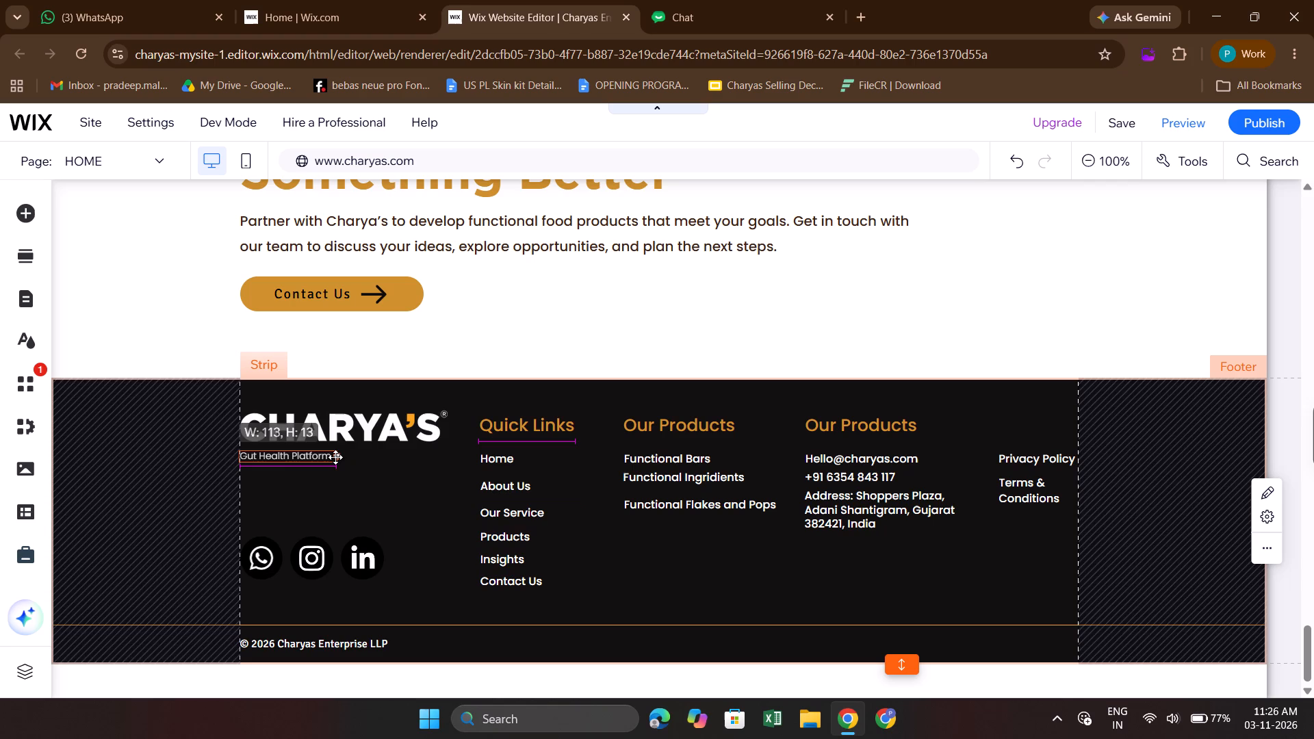
drag(335, 457, 335, 456)
drag(290, 457, 310, 460)
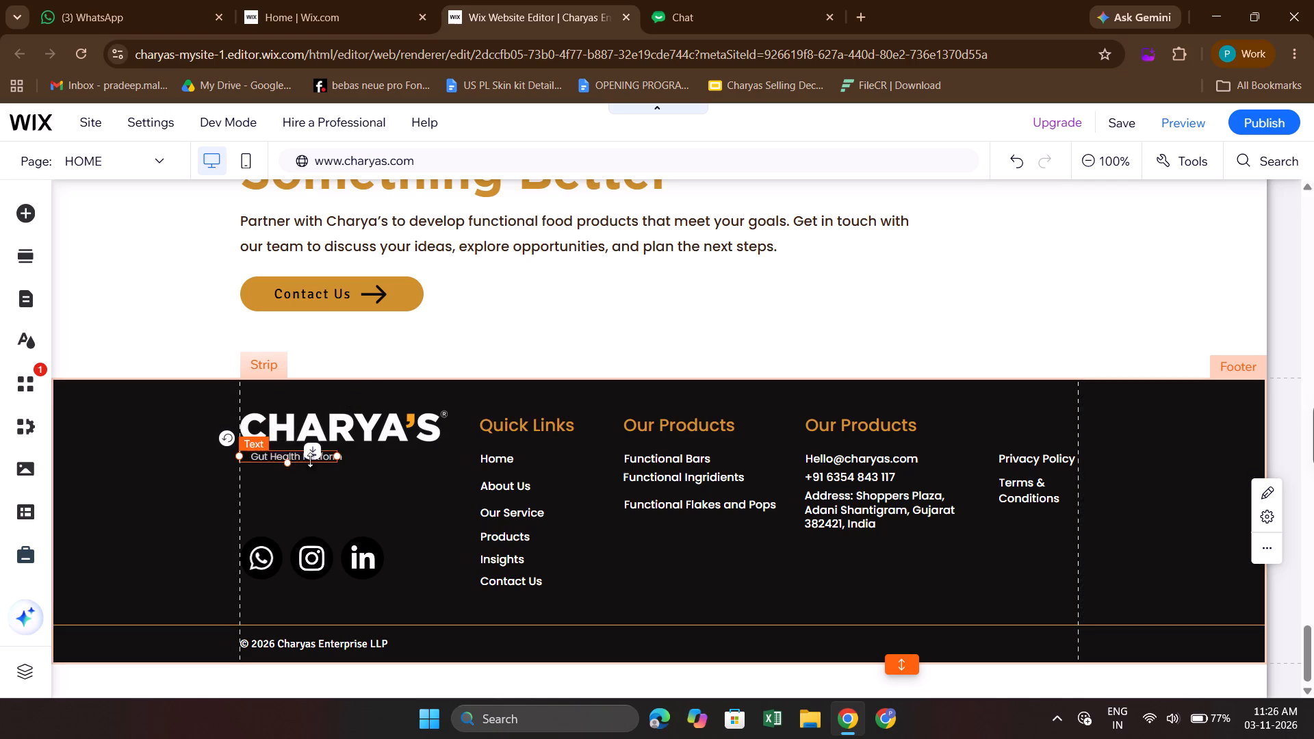
drag(310, 460, 333, 459)
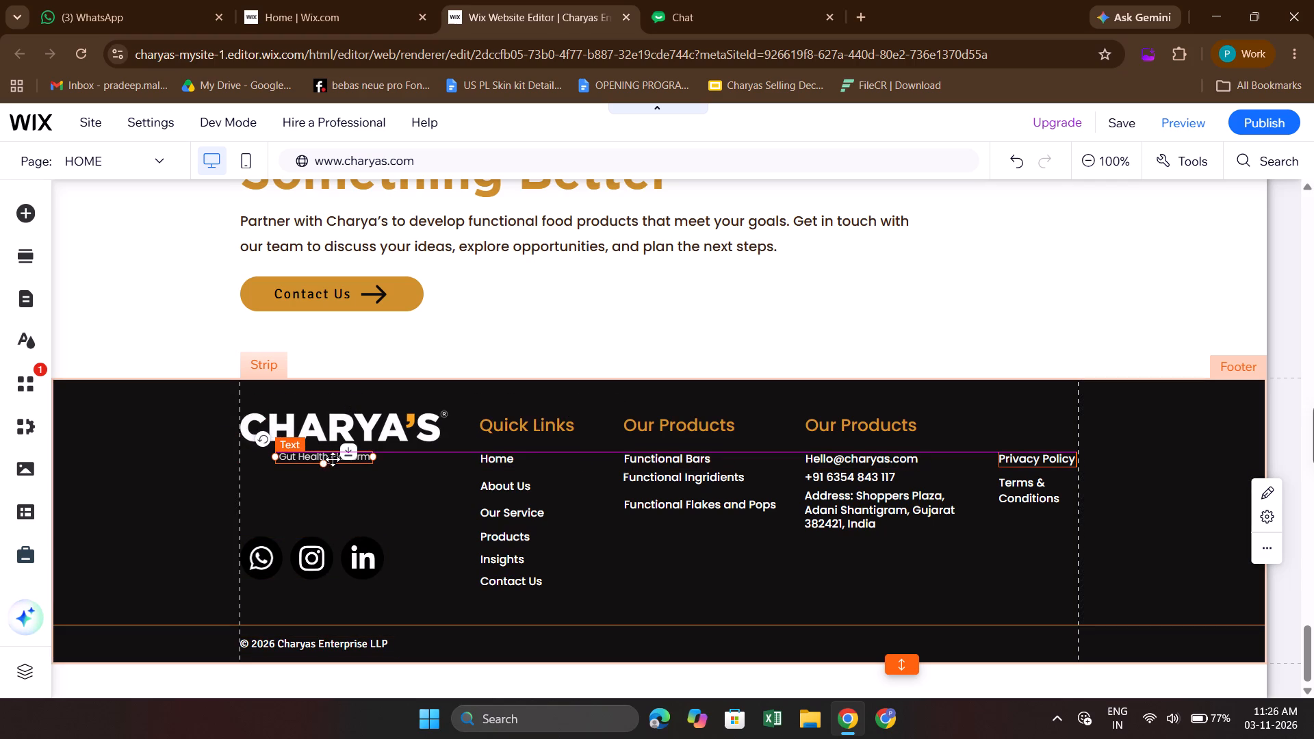
drag(333, 459, 338, 458)
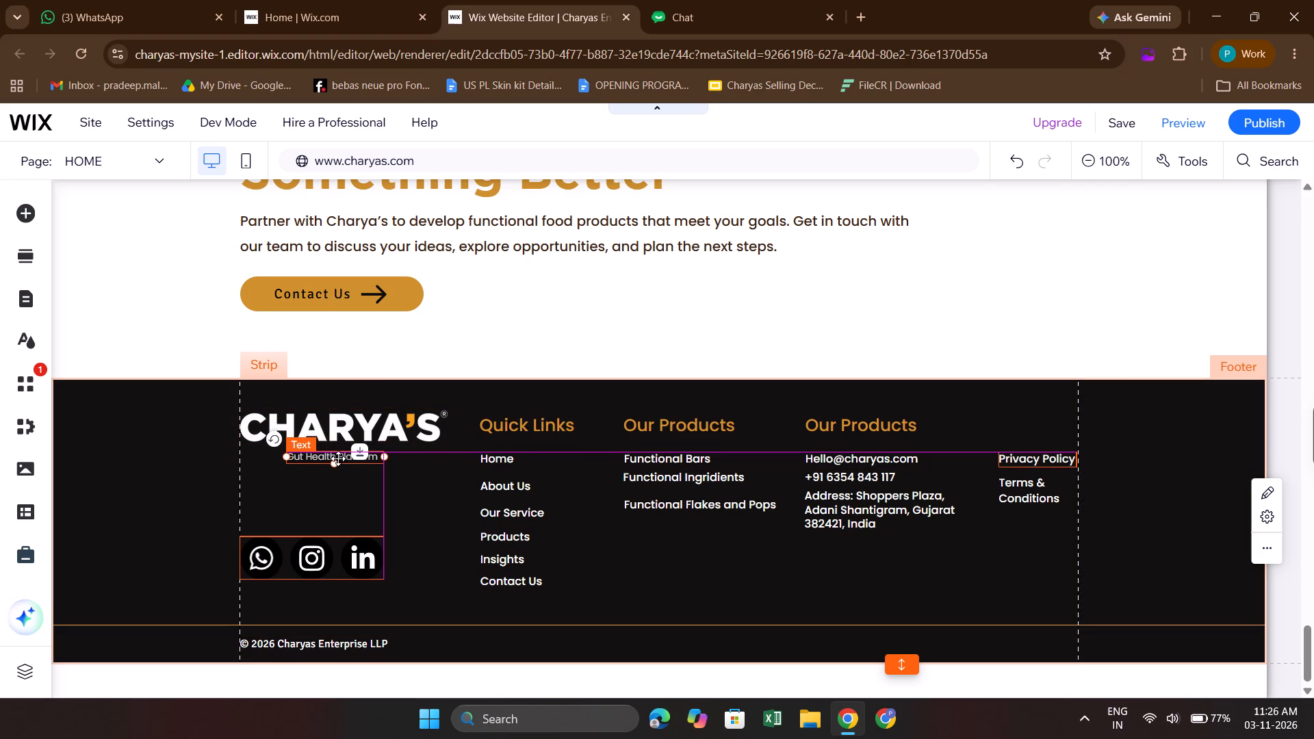
drag(338, 458, 334, 456)
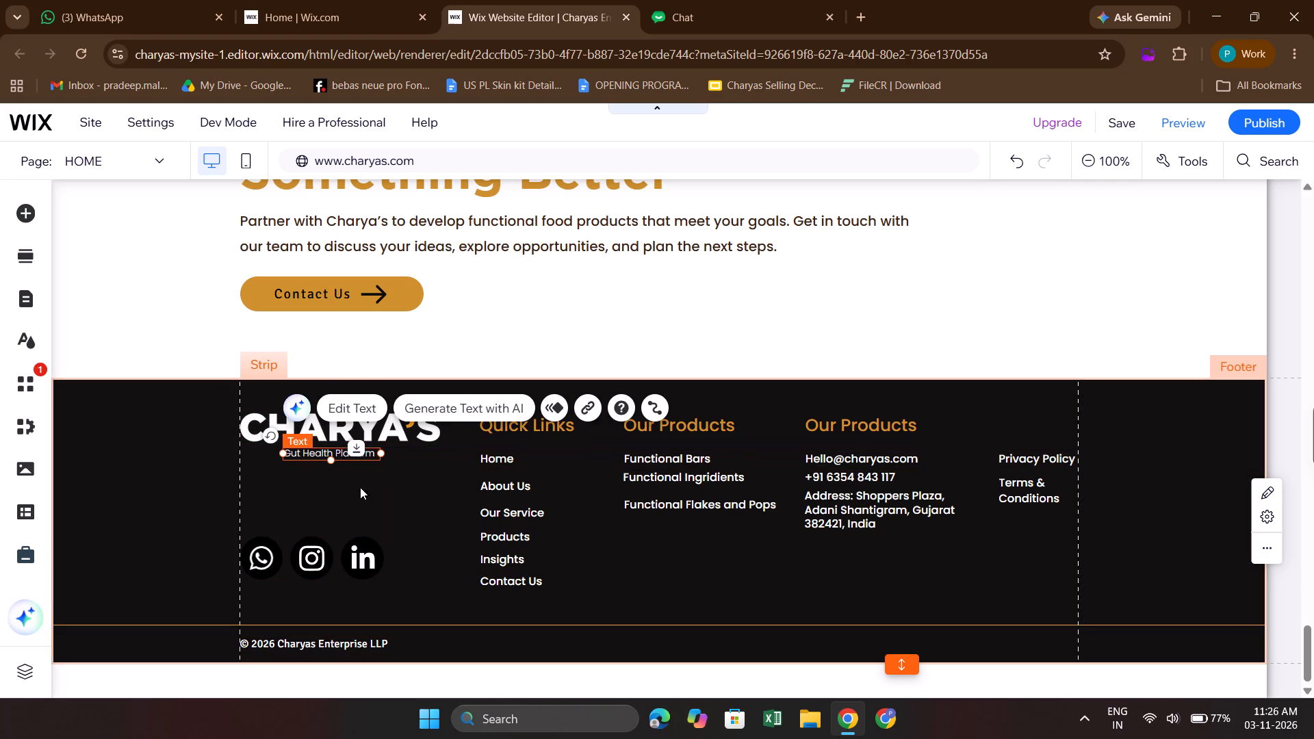
click(367, 491)
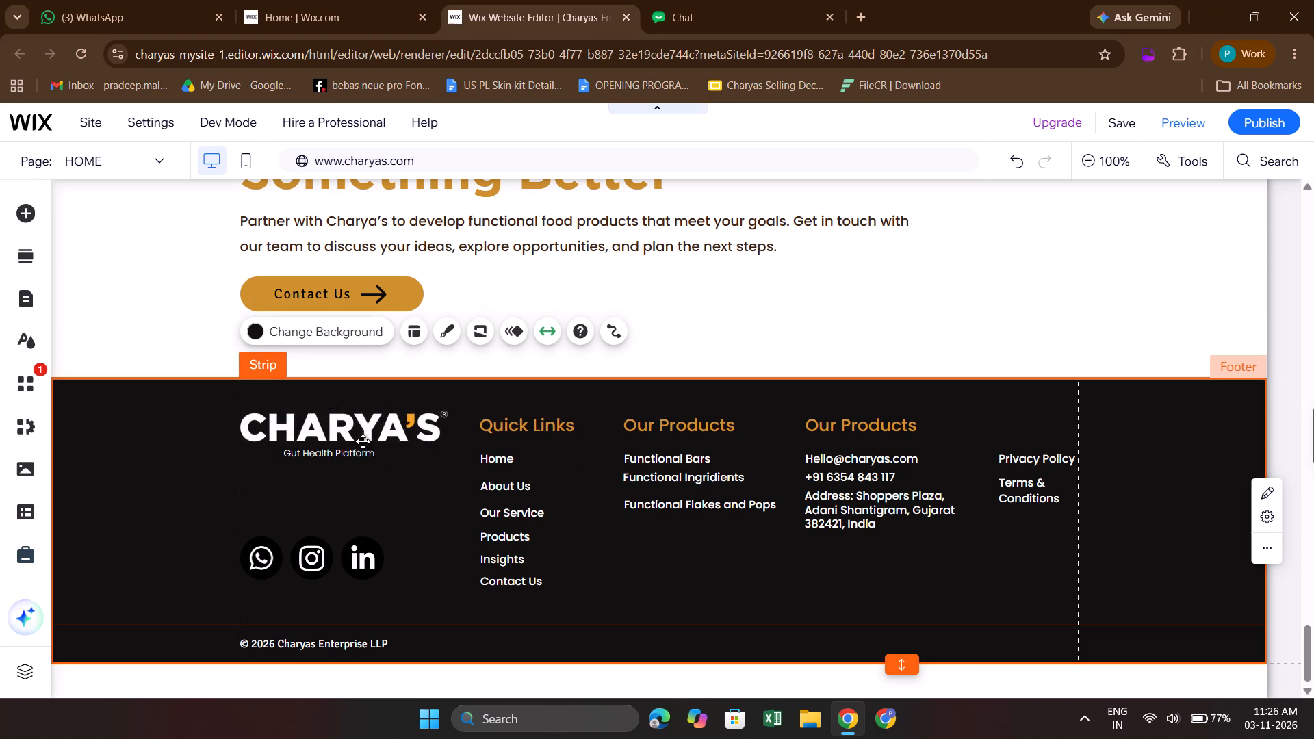
Set the font size of the "Gut Health Platform" tagline to 15 px.
click(343, 456)
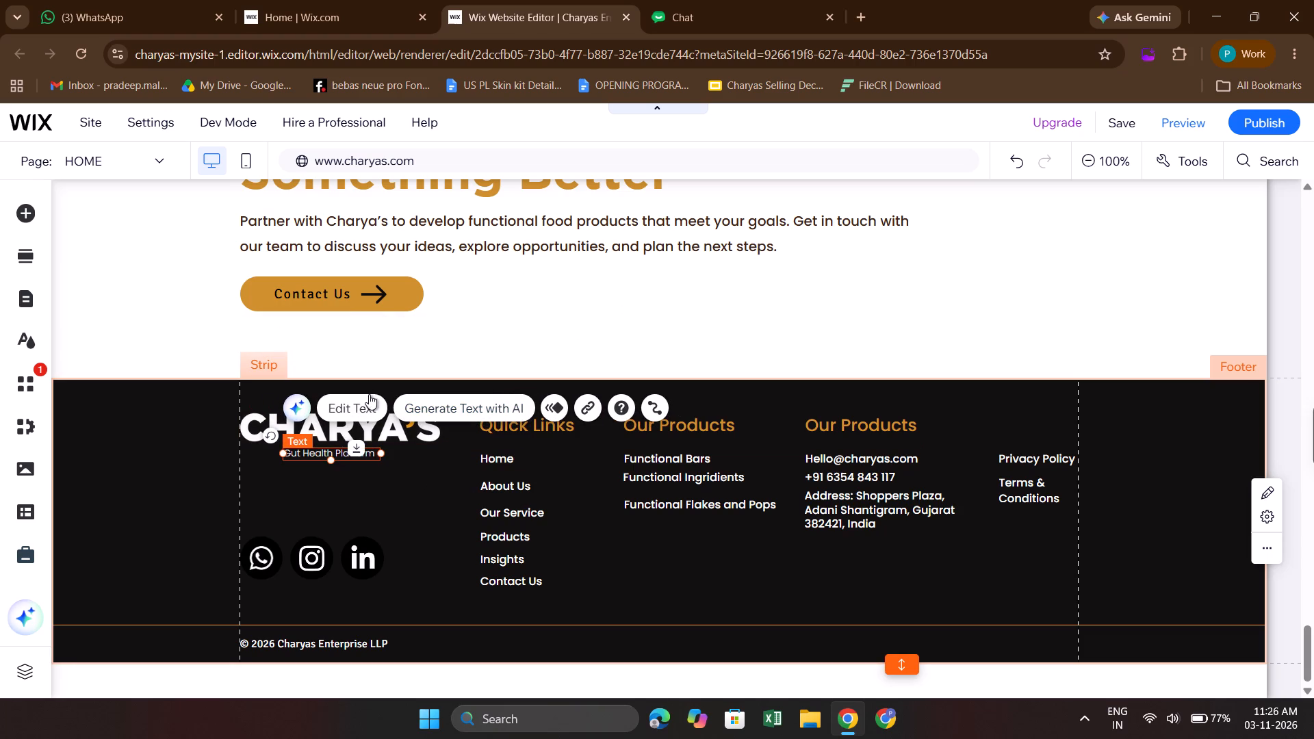
click(357, 411)
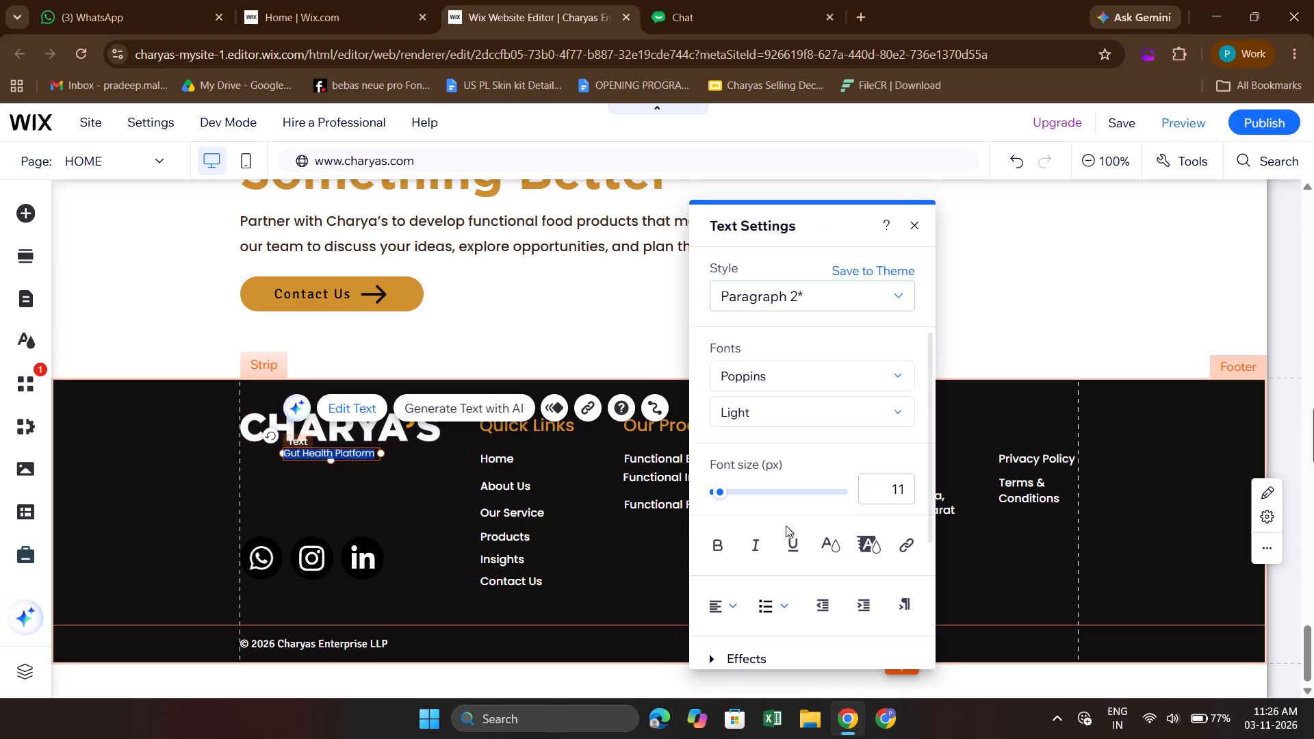
click(894, 491)
text(15)
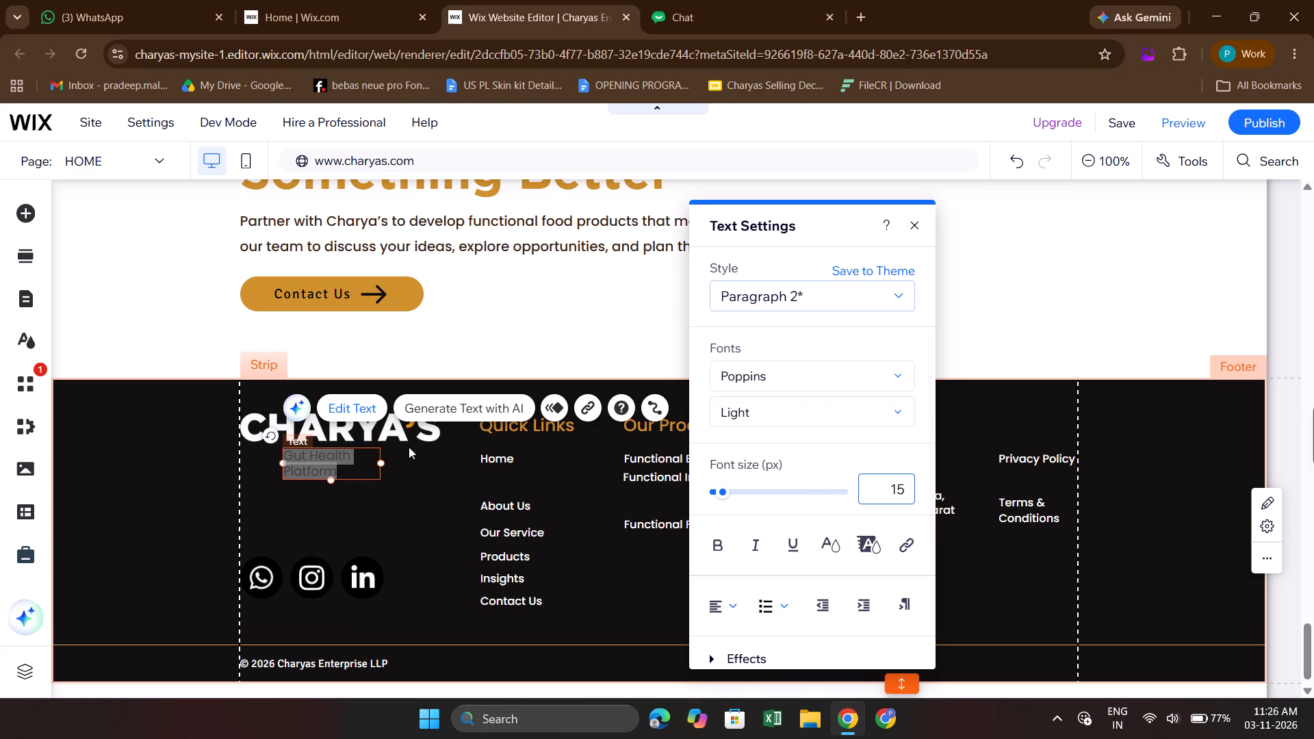
Widen the tagline's text box so "Gut Health Platform" fits on one line, and recentre it under the logo.
drag(279, 465, 255, 461)
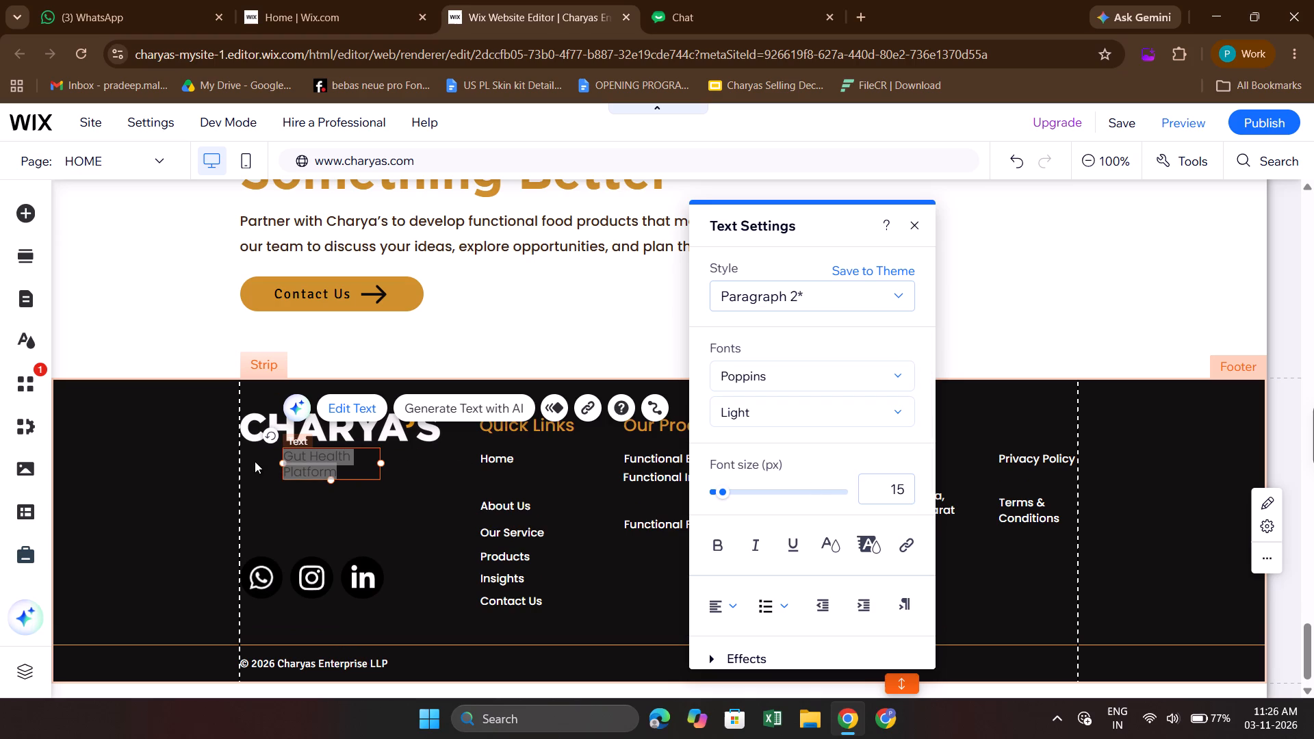
drag(255, 461, 246, 458)
click(397, 472)
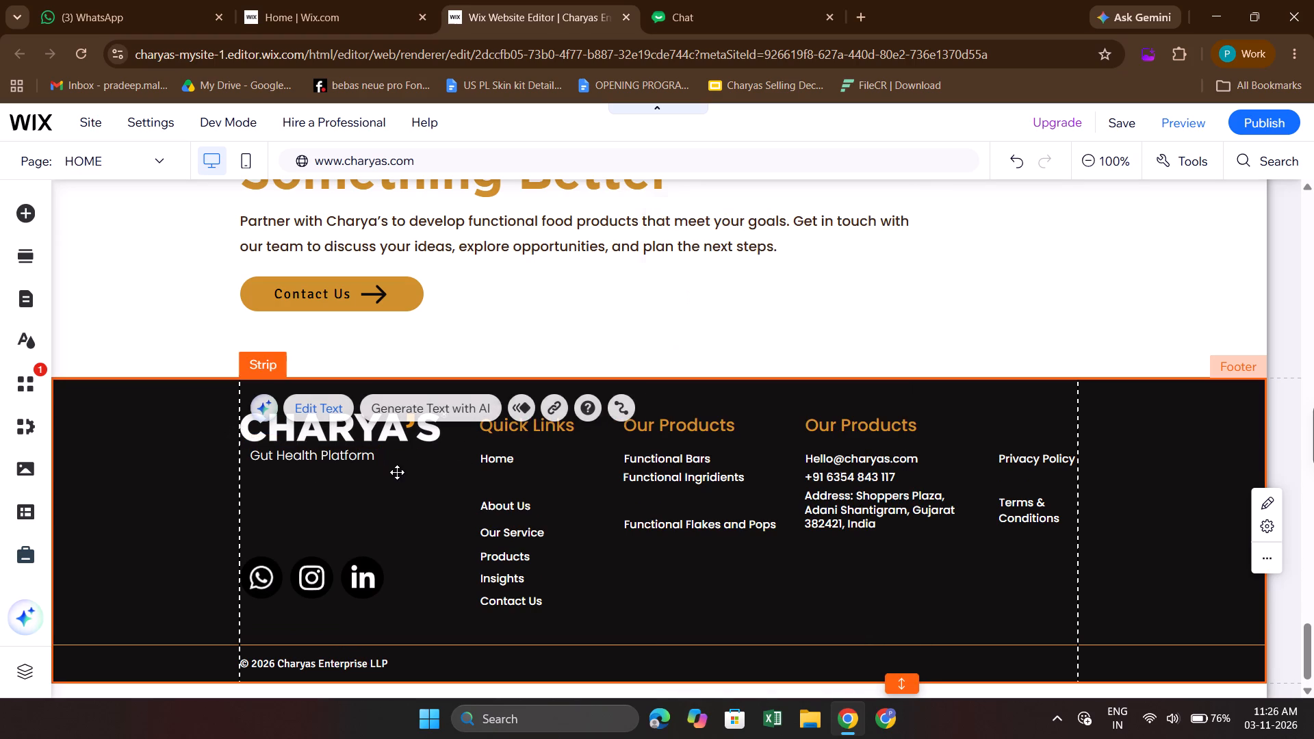
click(315, 455)
drag(315, 455, 318, 455)
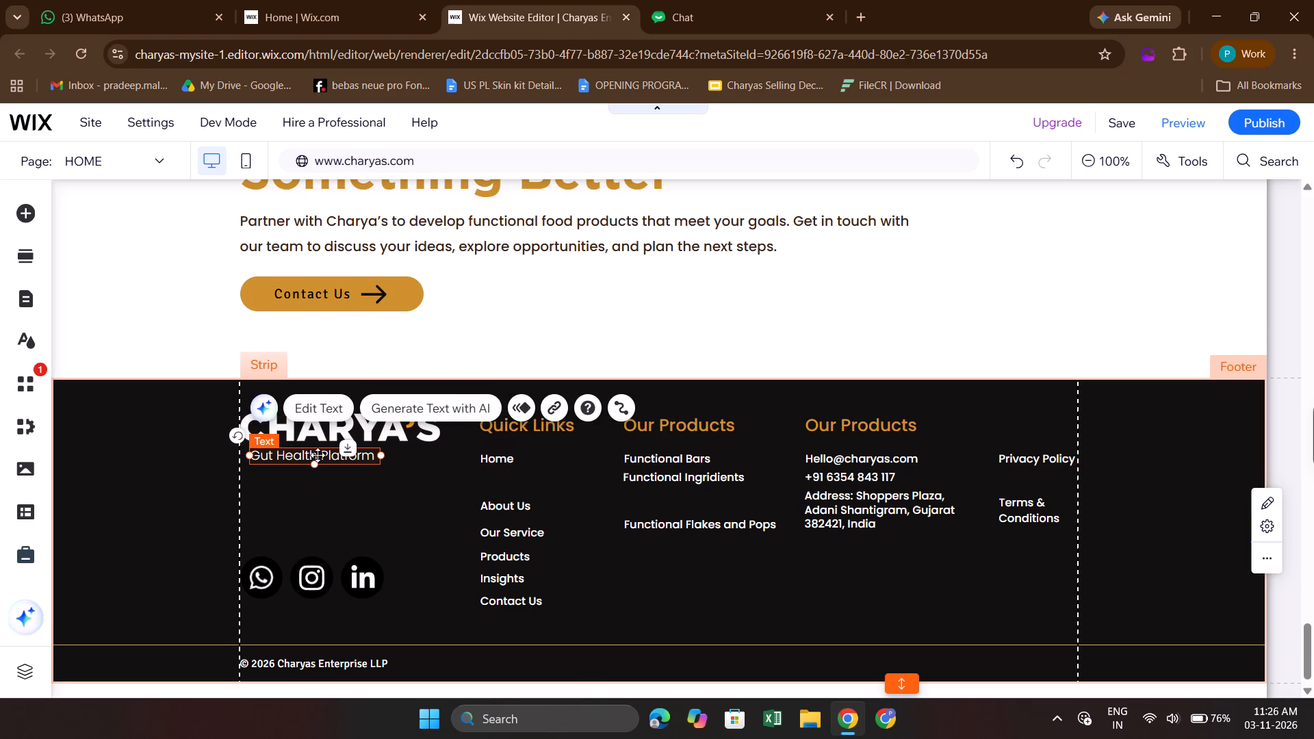
drag(318, 455, 347, 456)
click(395, 503)
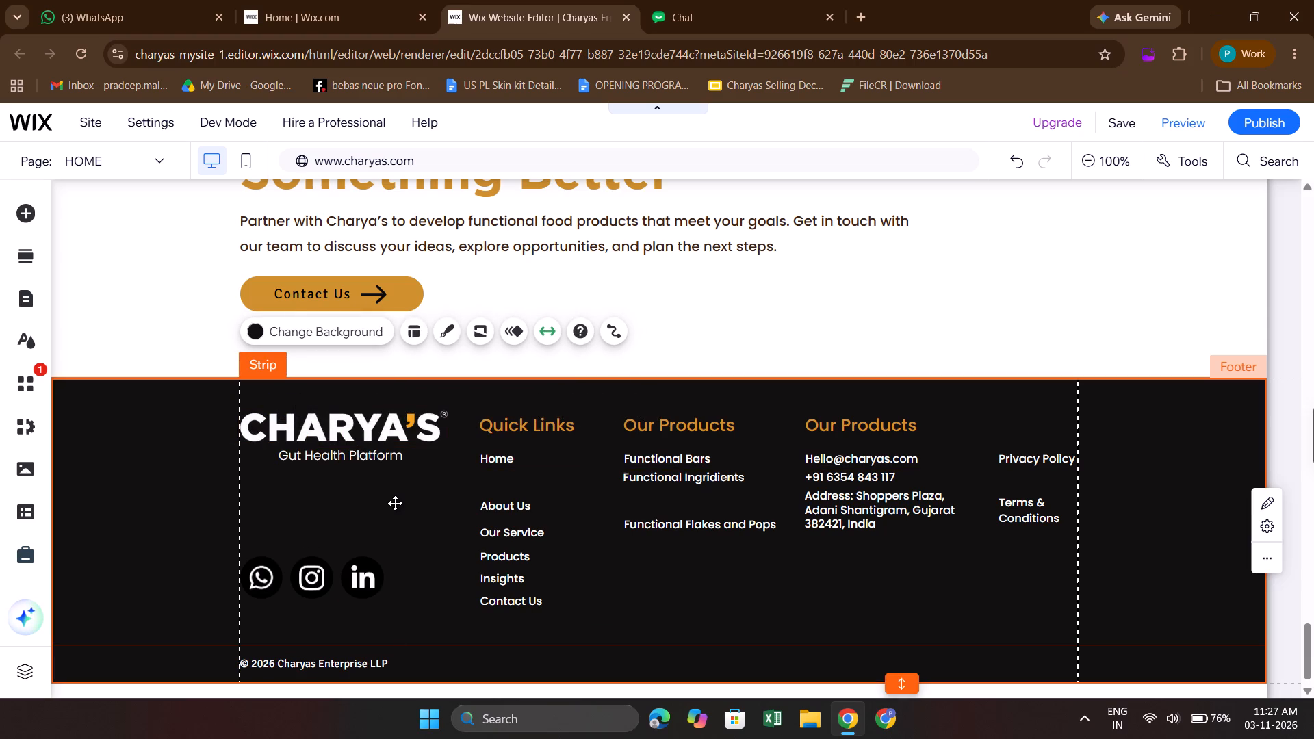
Delete the footer's second "Our Products" heading, the one above the contact details, along with the e-mail, phone and address texts.
scroll(395, 503, down, 2)
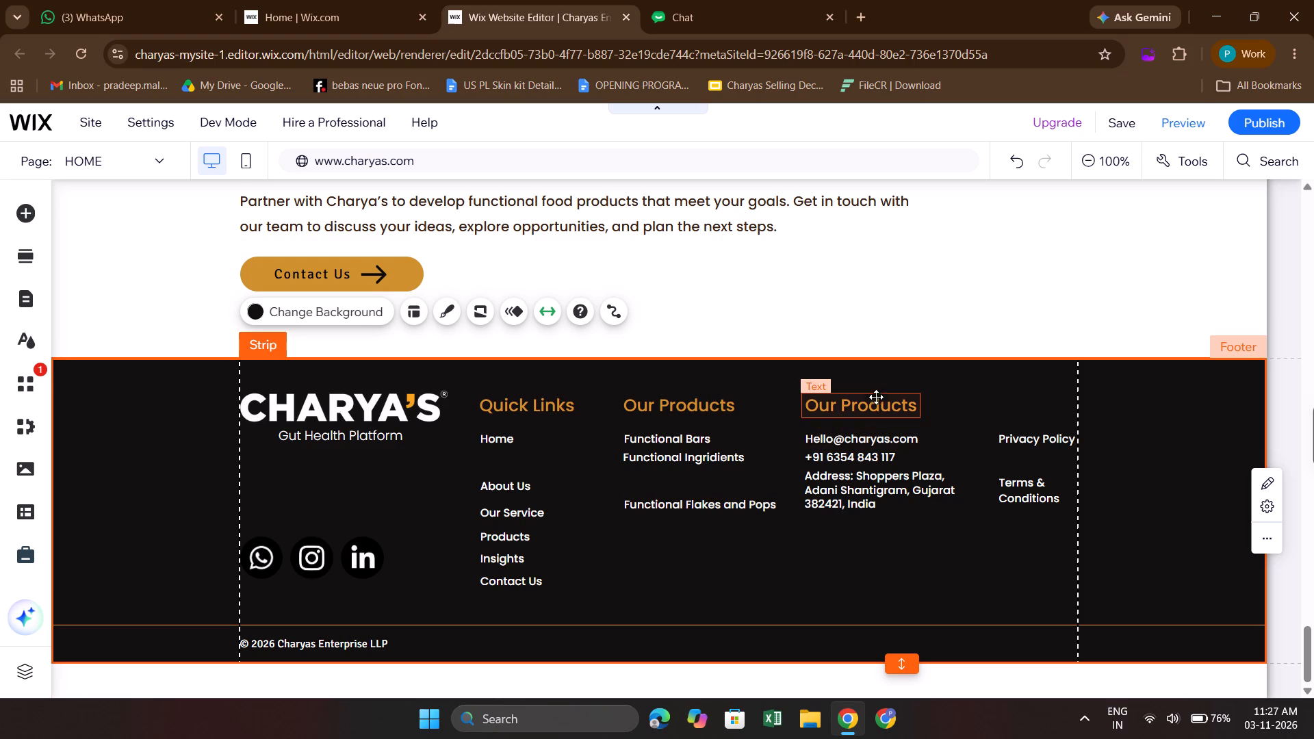
click(851, 441)
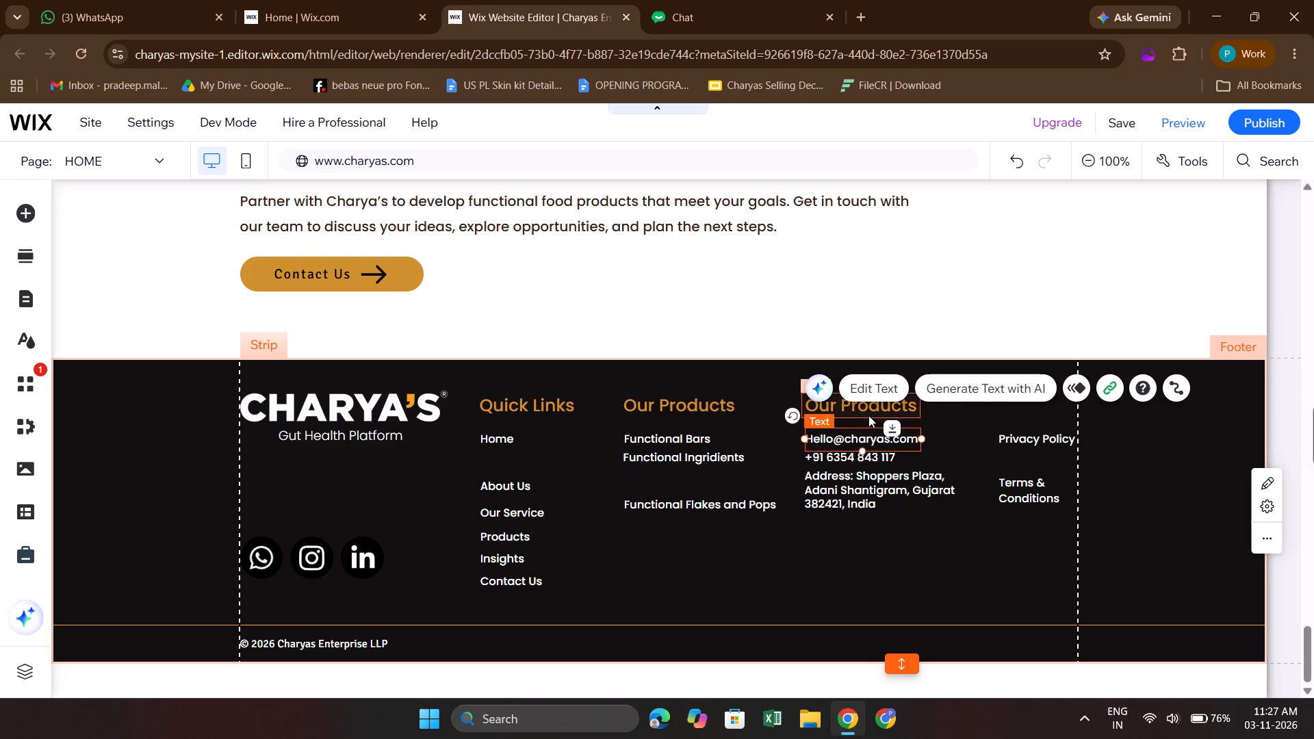
click(868, 414)
key(BackSpace)
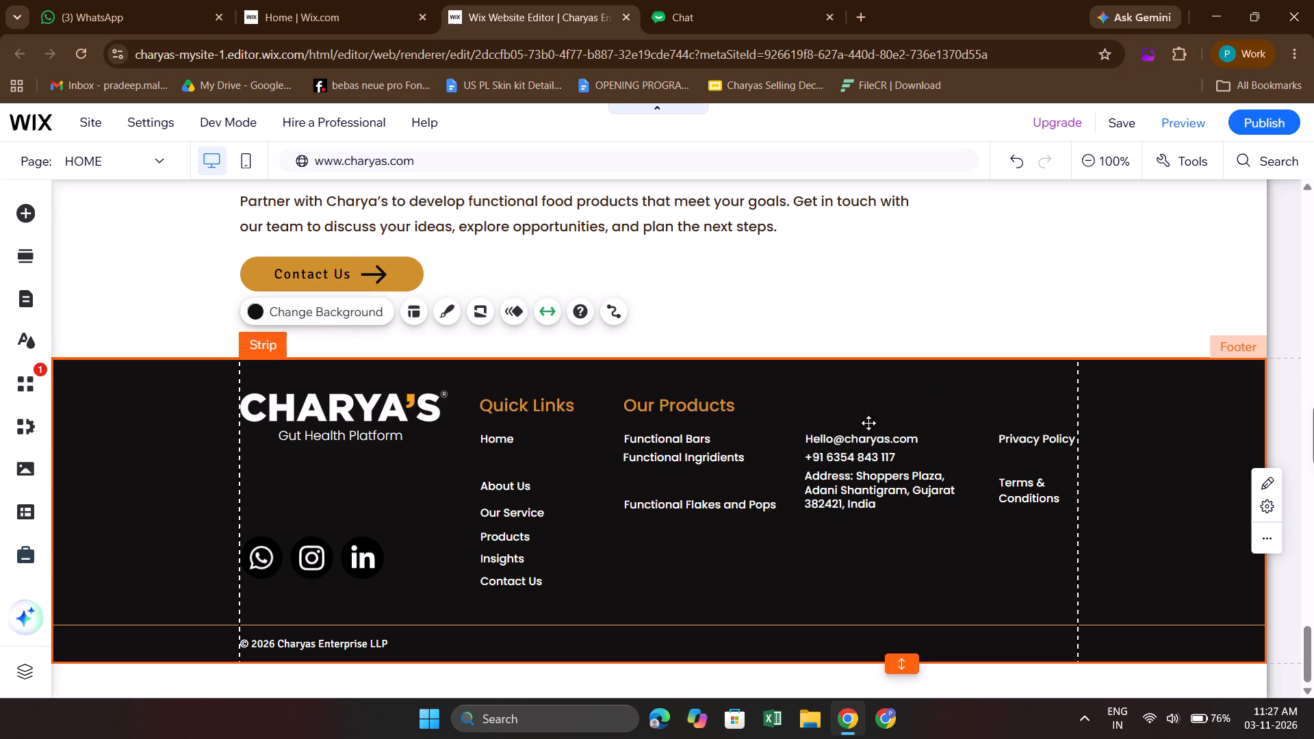
click(868, 439)
key(BackSpace)
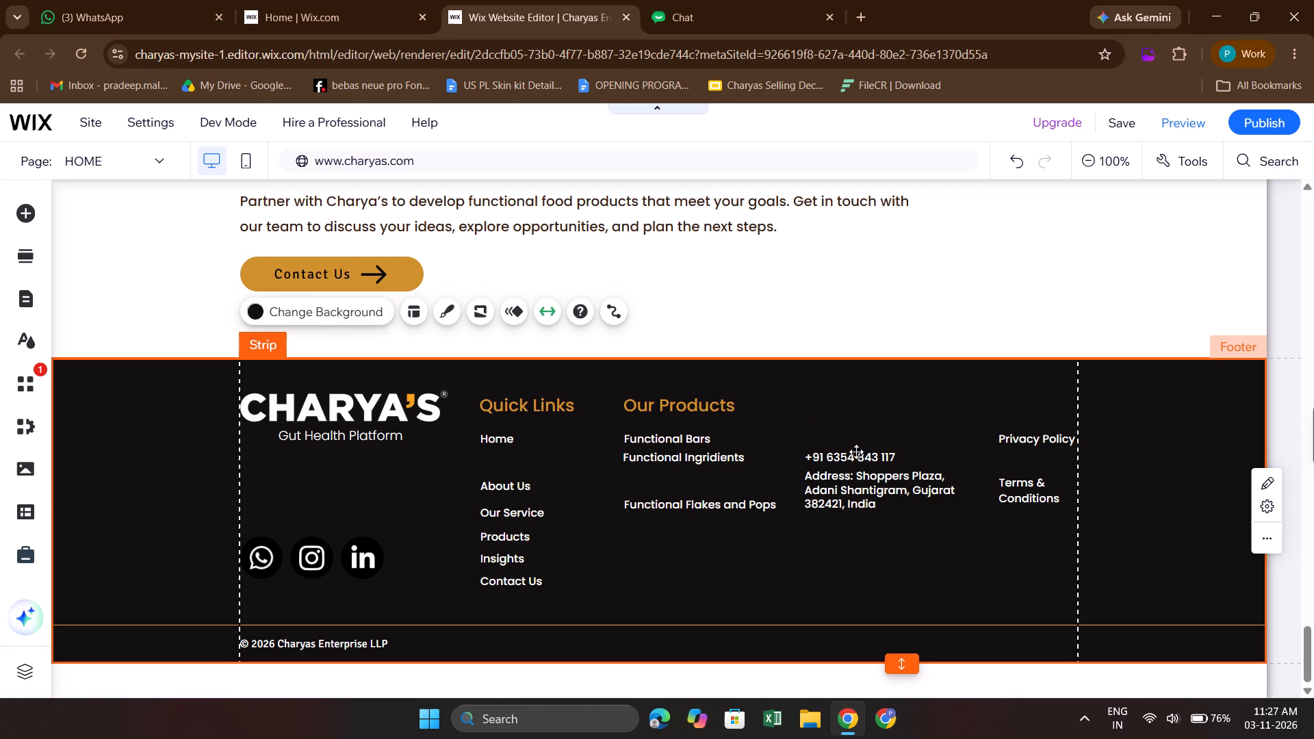
click(853, 455)
key(BackSpace)
click(846, 478)
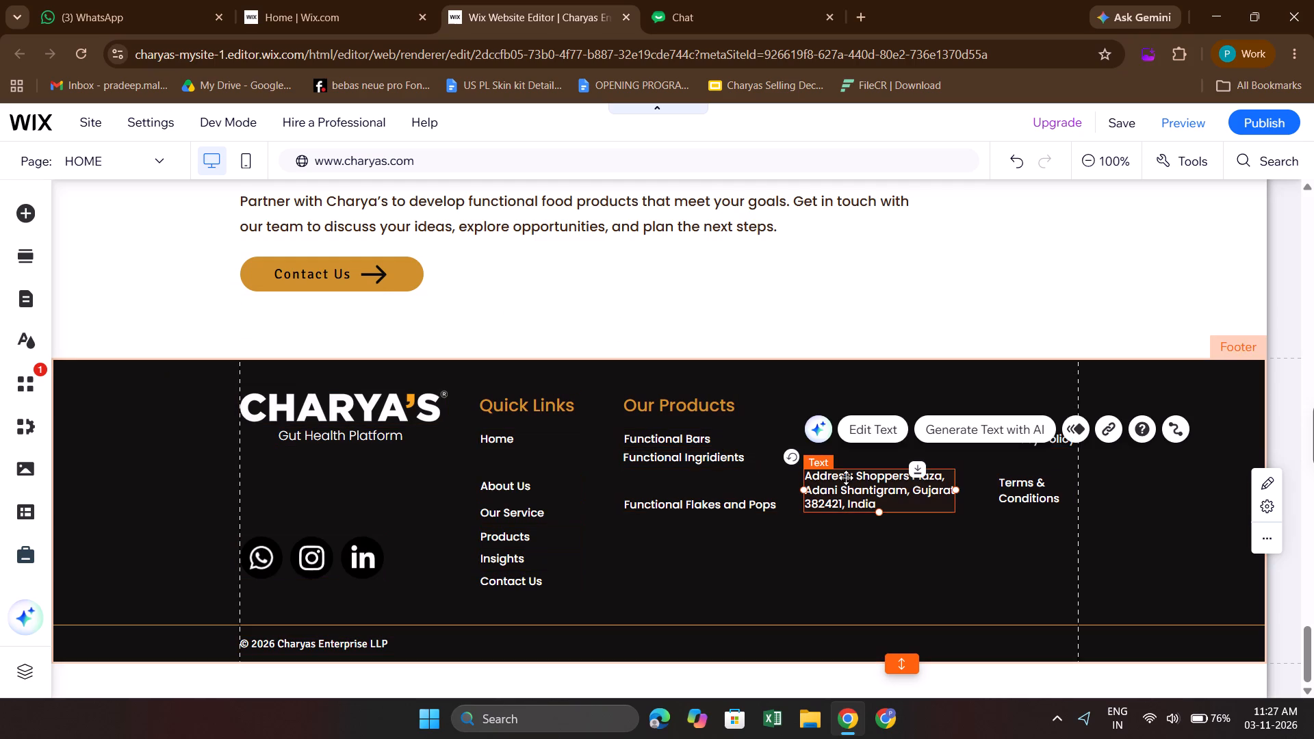
key(BackSpace)
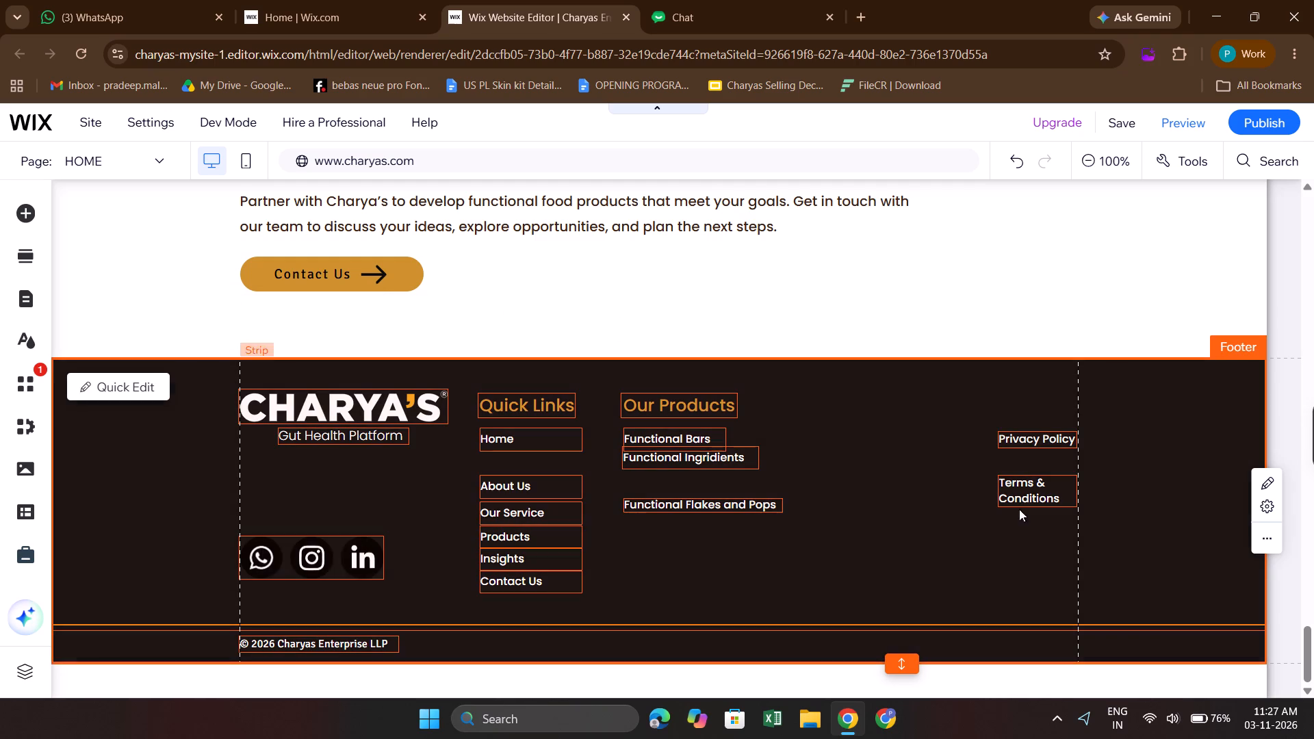
click(919, 461)
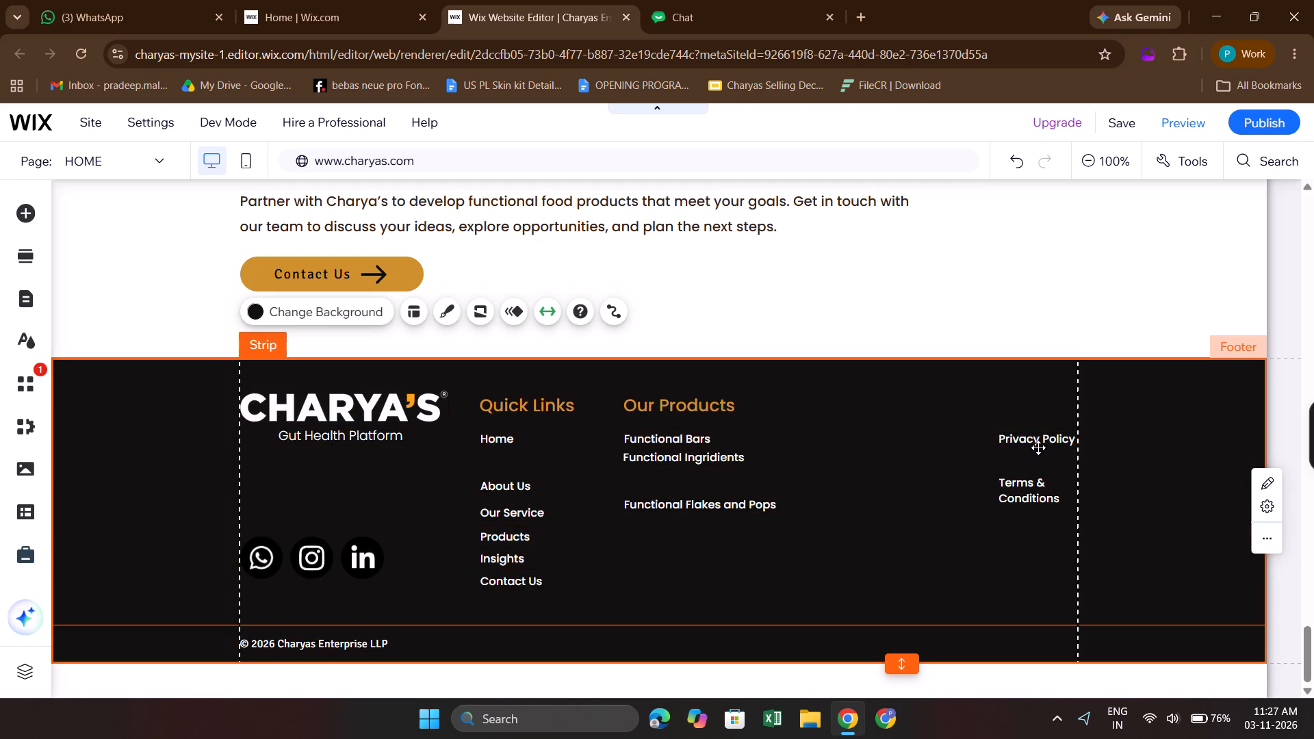
Move the Privacy Policy link closer to the Our Products column, roughly level with Functional Bars, at about x 760, y 4969.
click(1041, 439)
drag(1041, 439, 1028, 437)
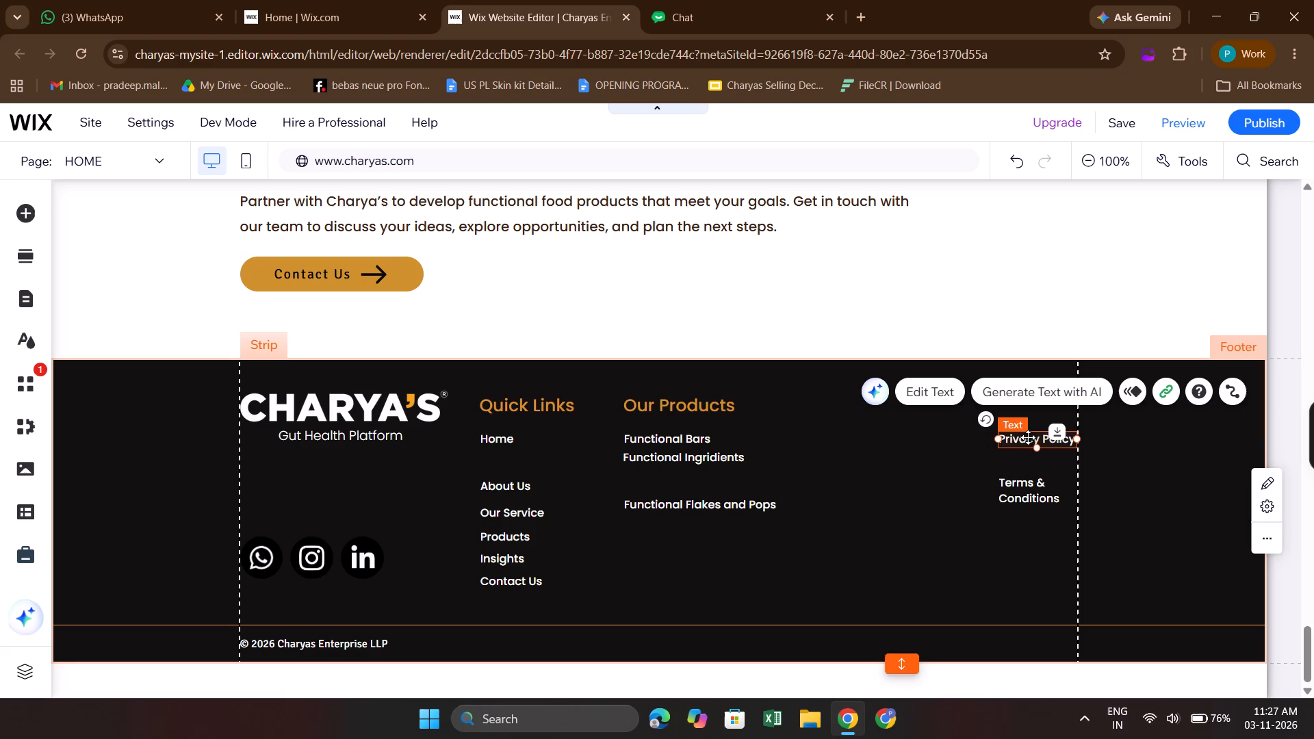
drag(1028, 437, 949, 448)
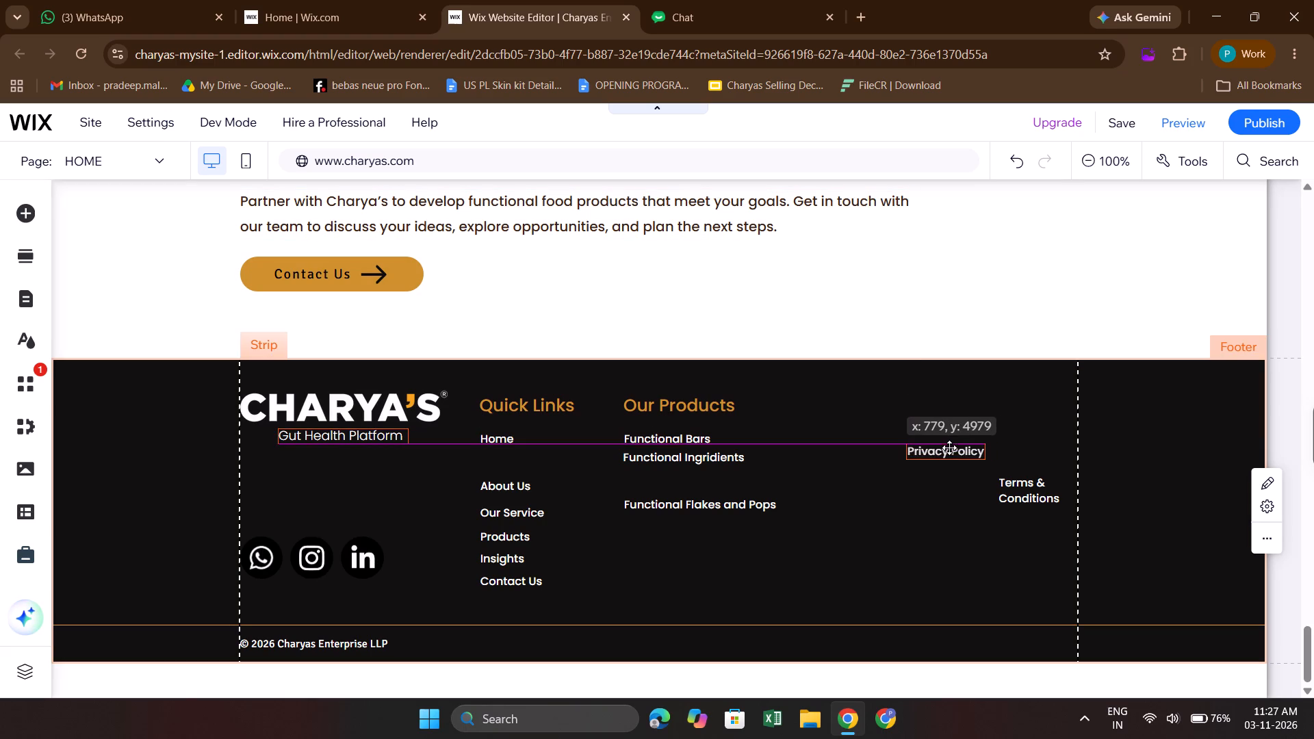
drag(949, 448, 934, 444)
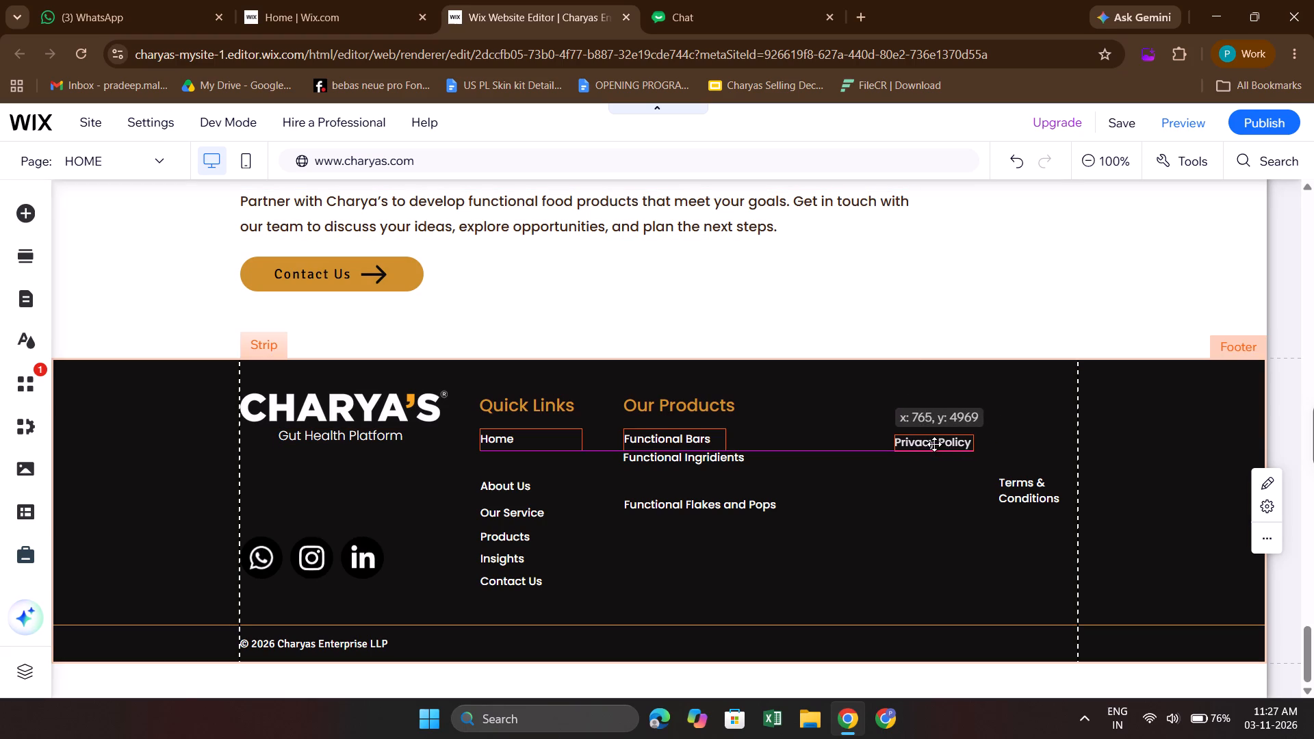
drag(934, 444, 931, 444)
Move the Terms & Conditions link beneath Privacy Policy, aligned with it and slightly spaced, at about x 758, y 4996.
click(1005, 491)
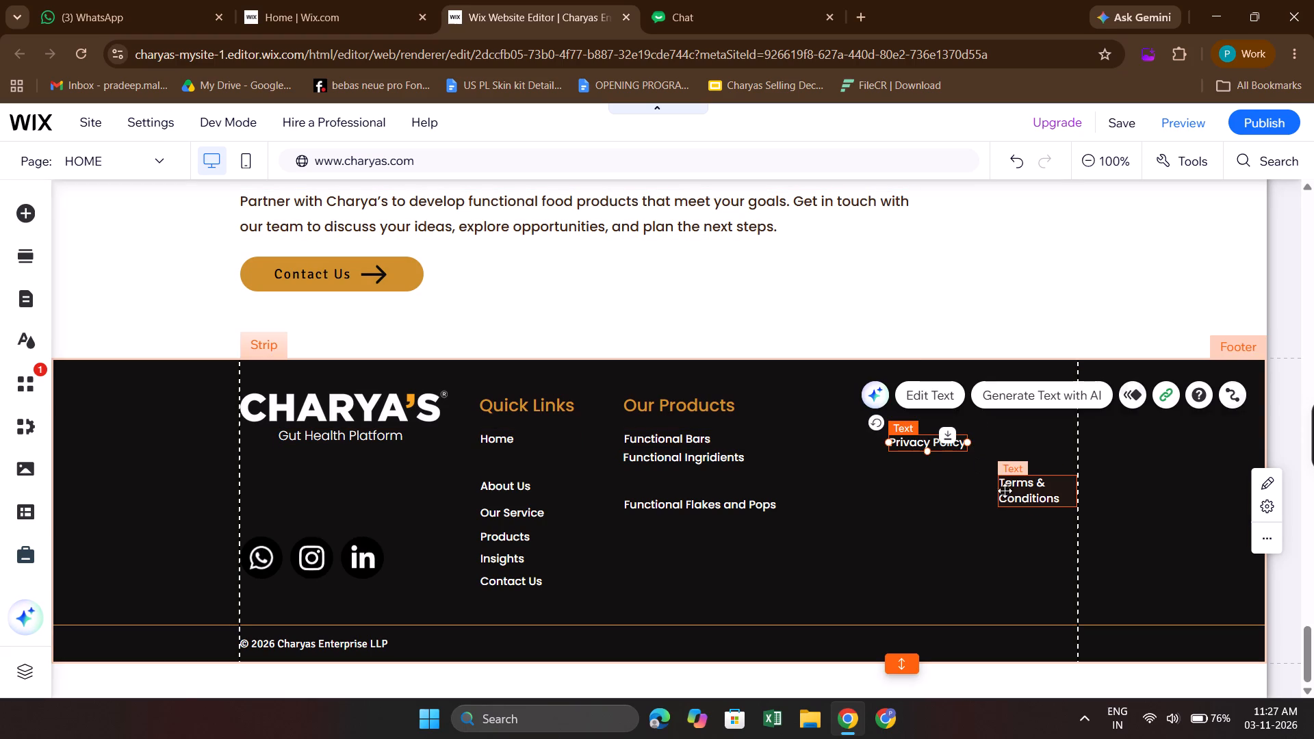
drag(1027, 489, 918, 470)
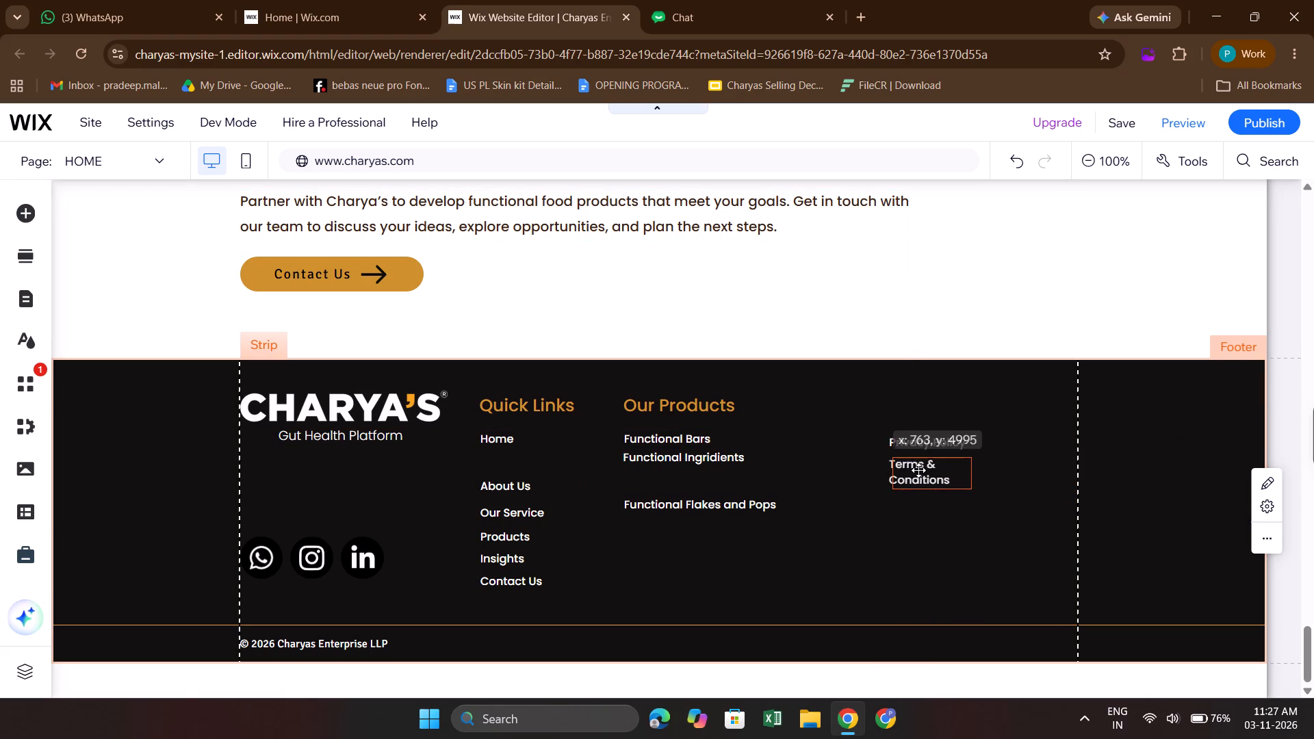
drag(918, 470, 916, 468)
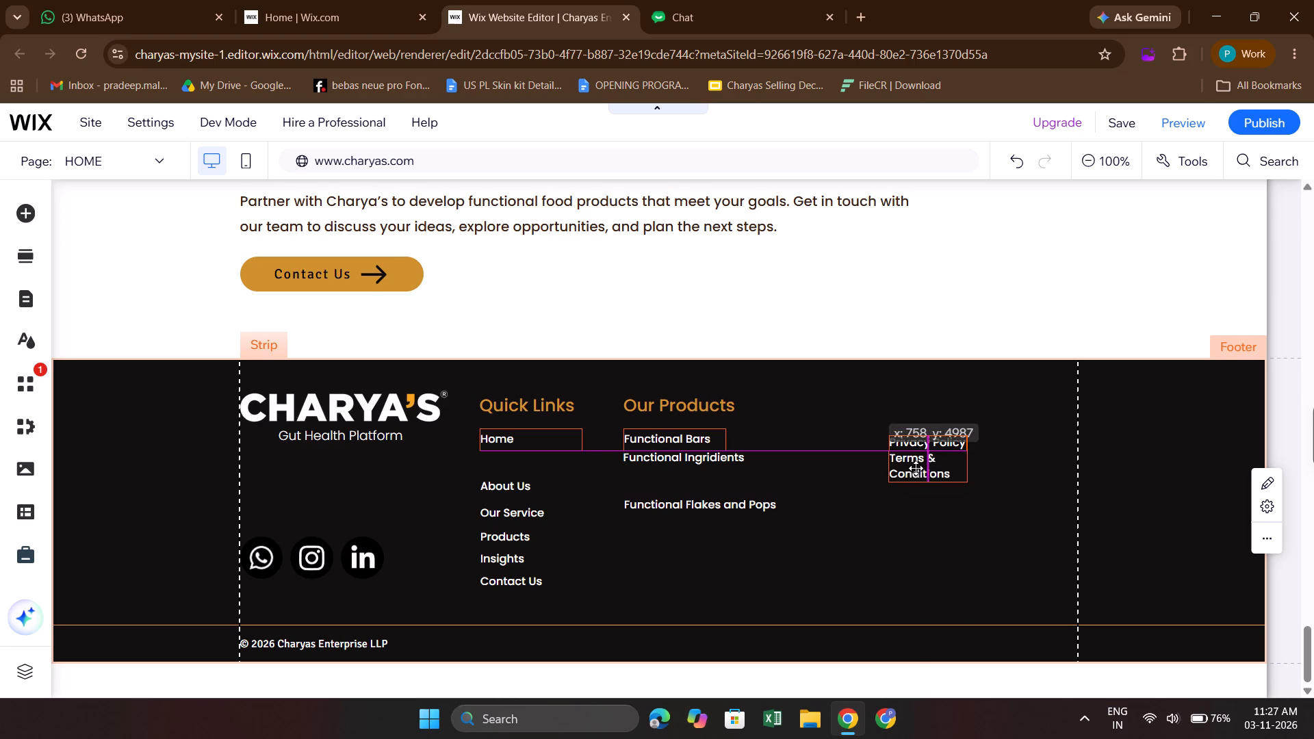
click(920, 534)
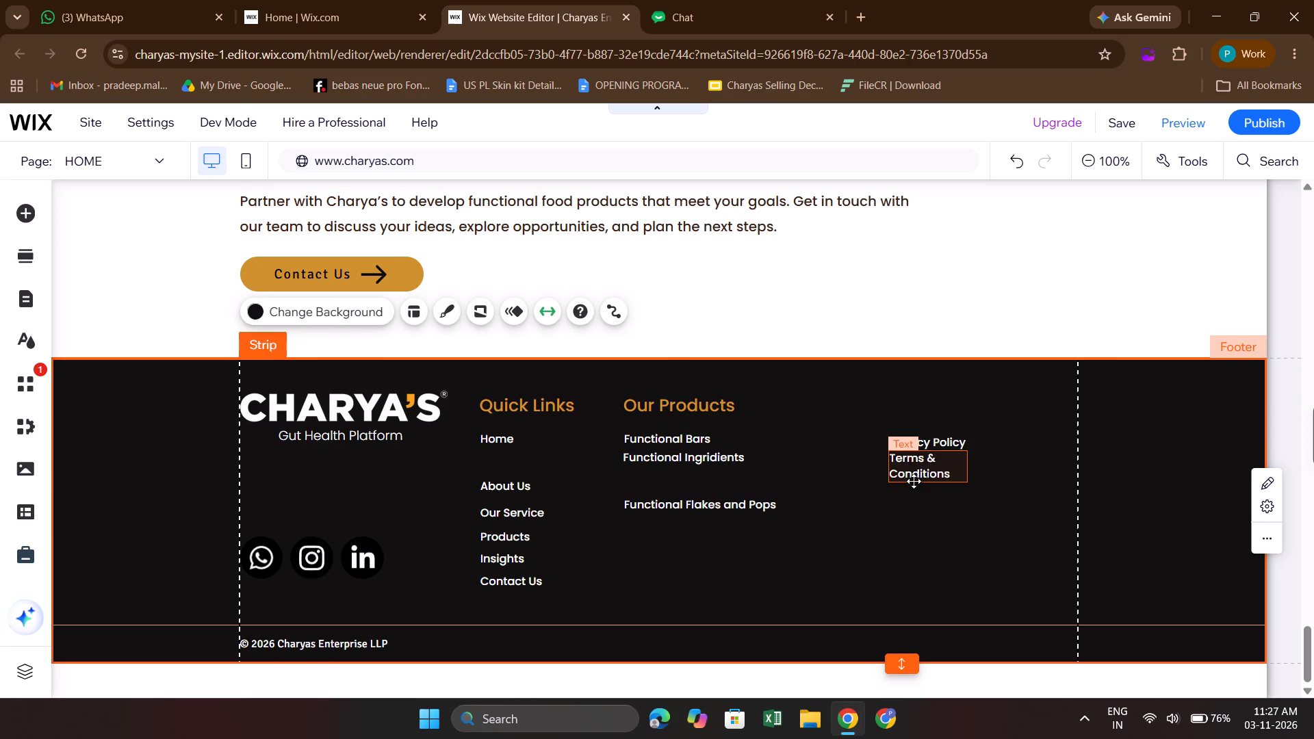
click(914, 481)
drag(923, 463, 923, 471)
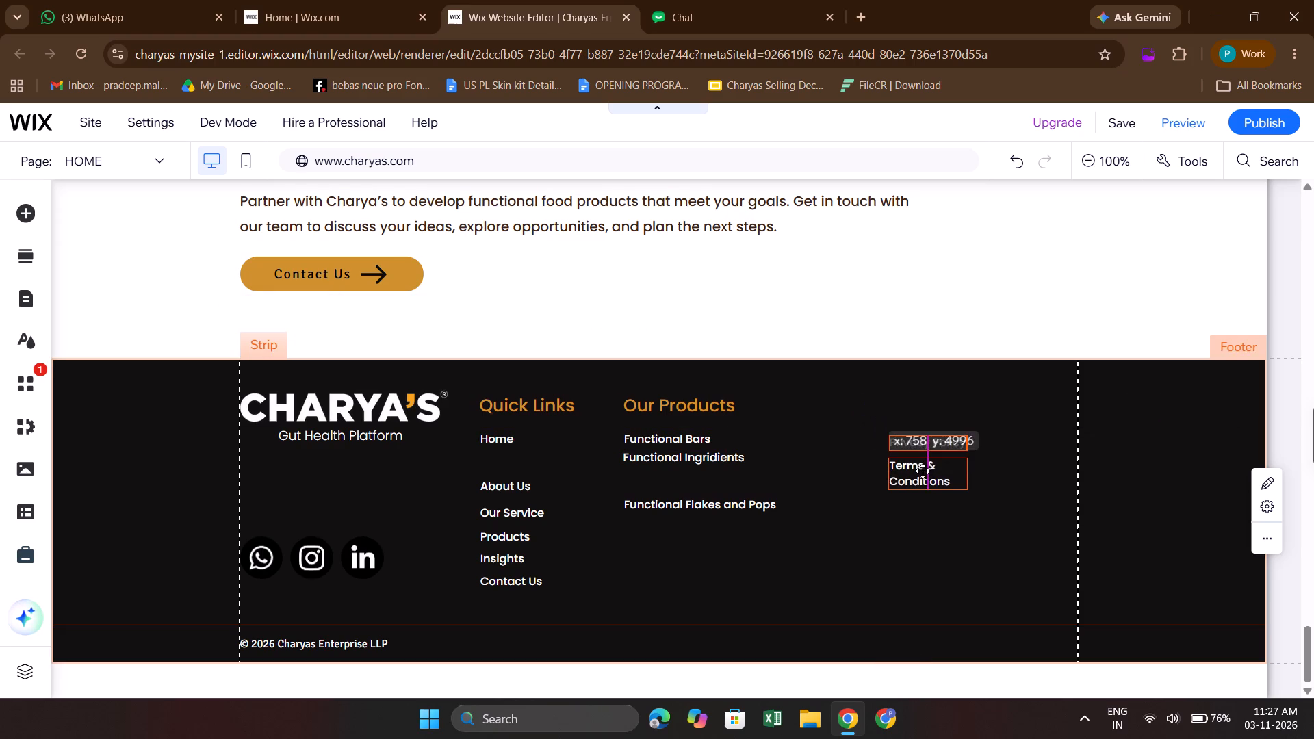
click(921, 536)
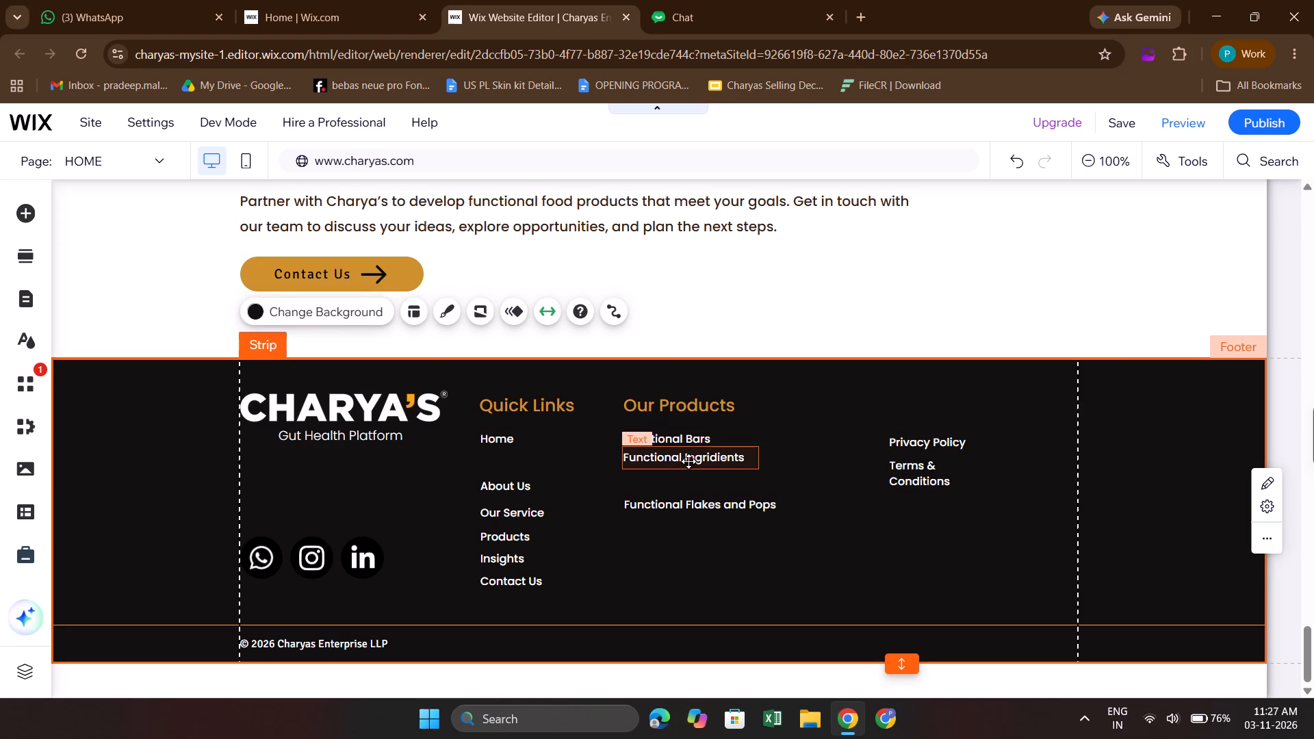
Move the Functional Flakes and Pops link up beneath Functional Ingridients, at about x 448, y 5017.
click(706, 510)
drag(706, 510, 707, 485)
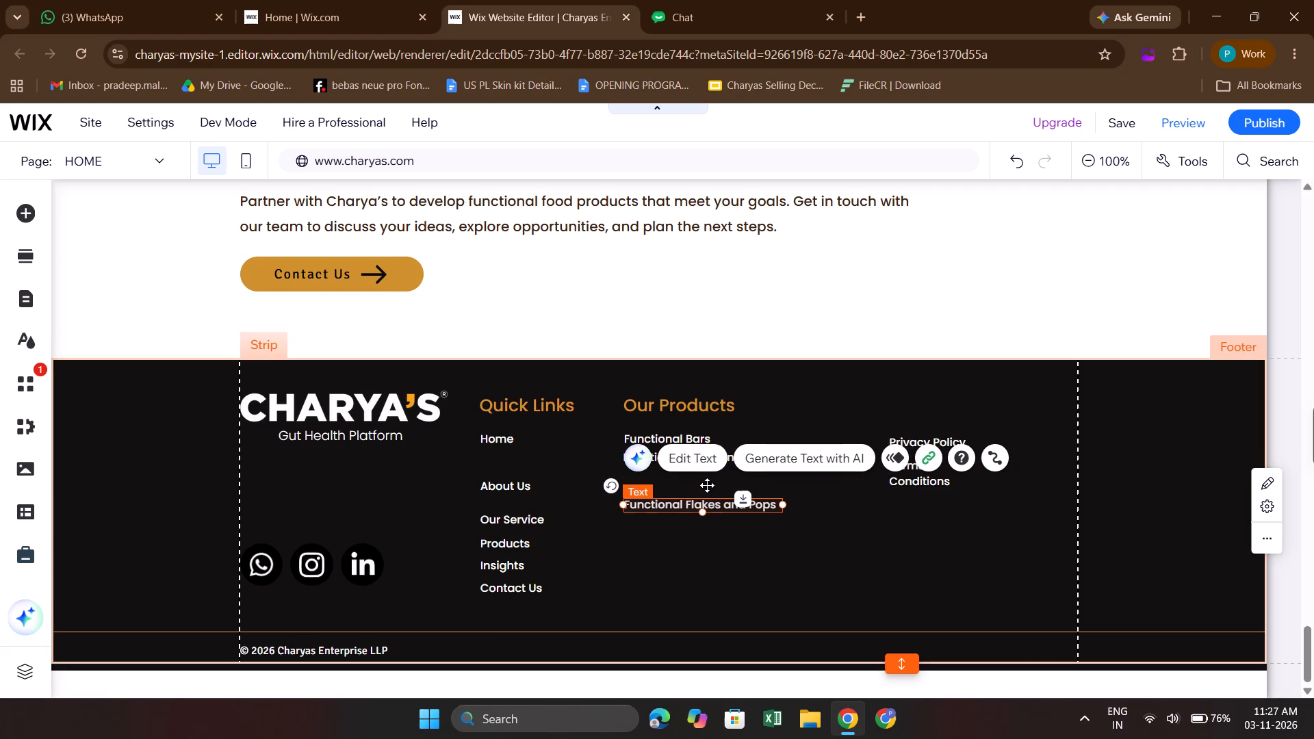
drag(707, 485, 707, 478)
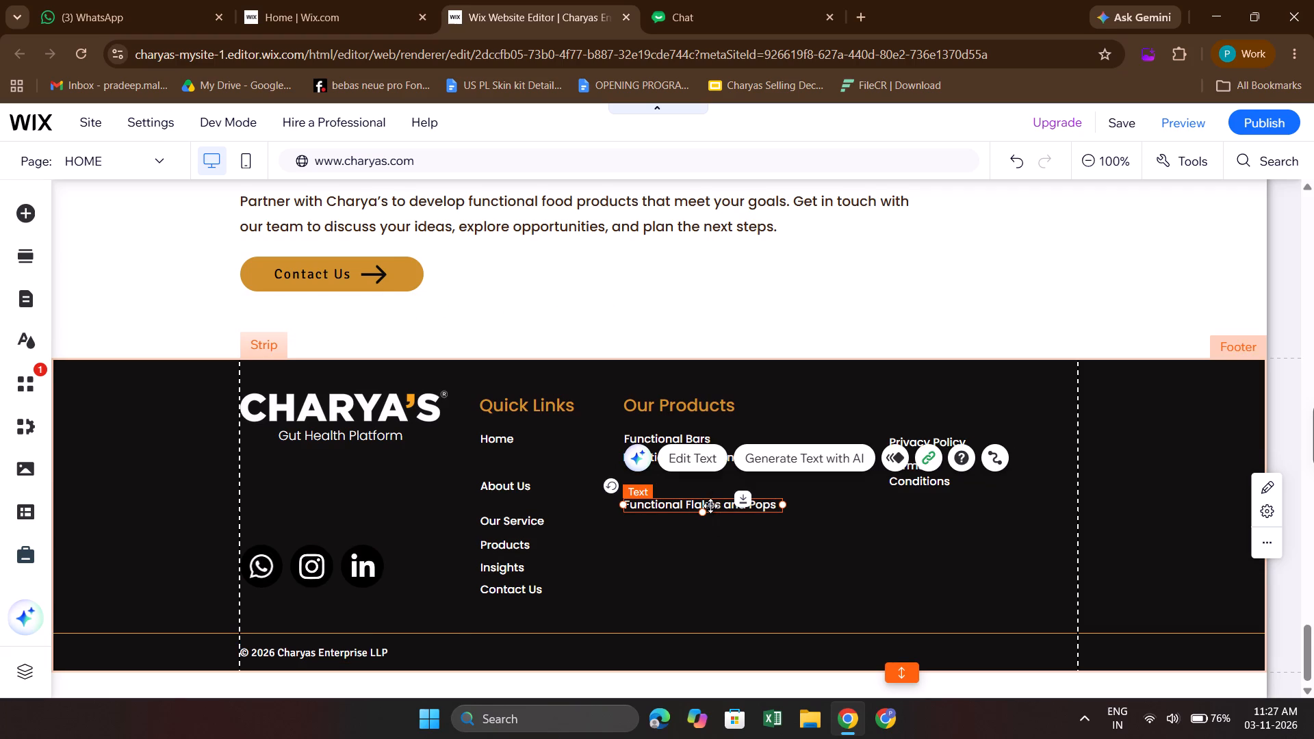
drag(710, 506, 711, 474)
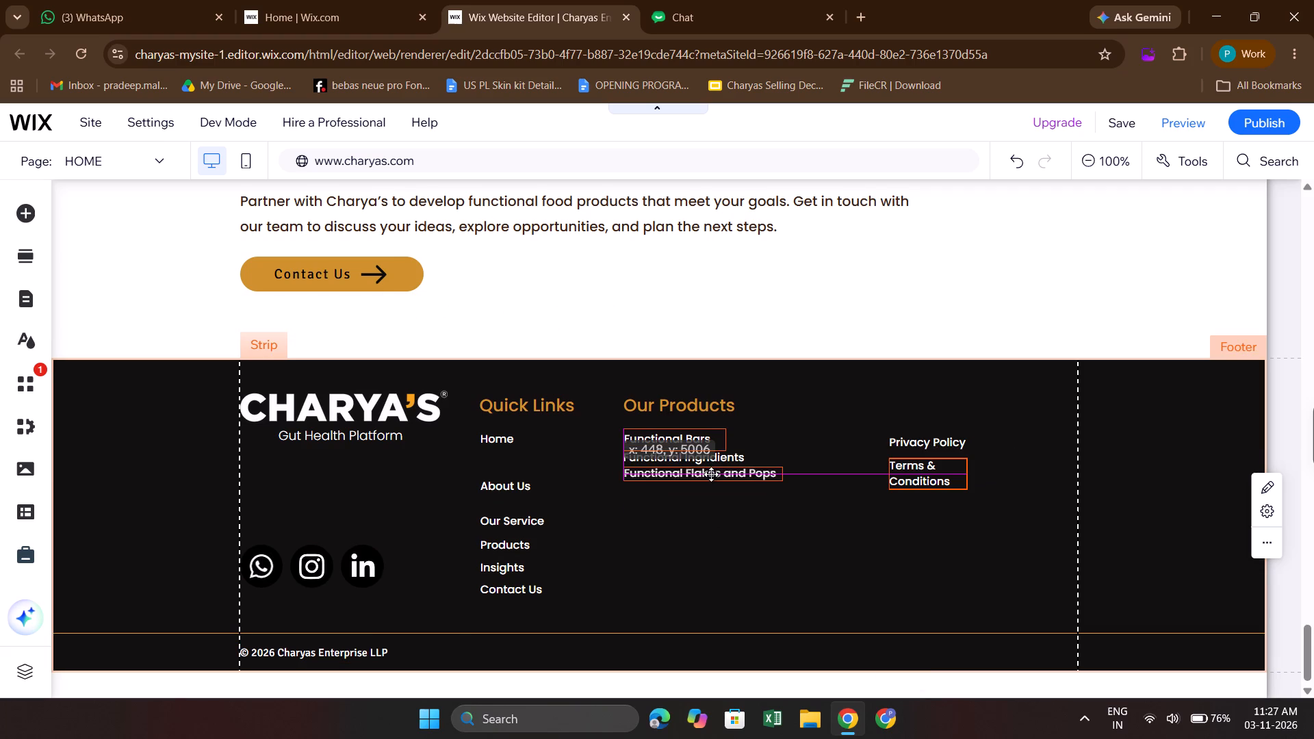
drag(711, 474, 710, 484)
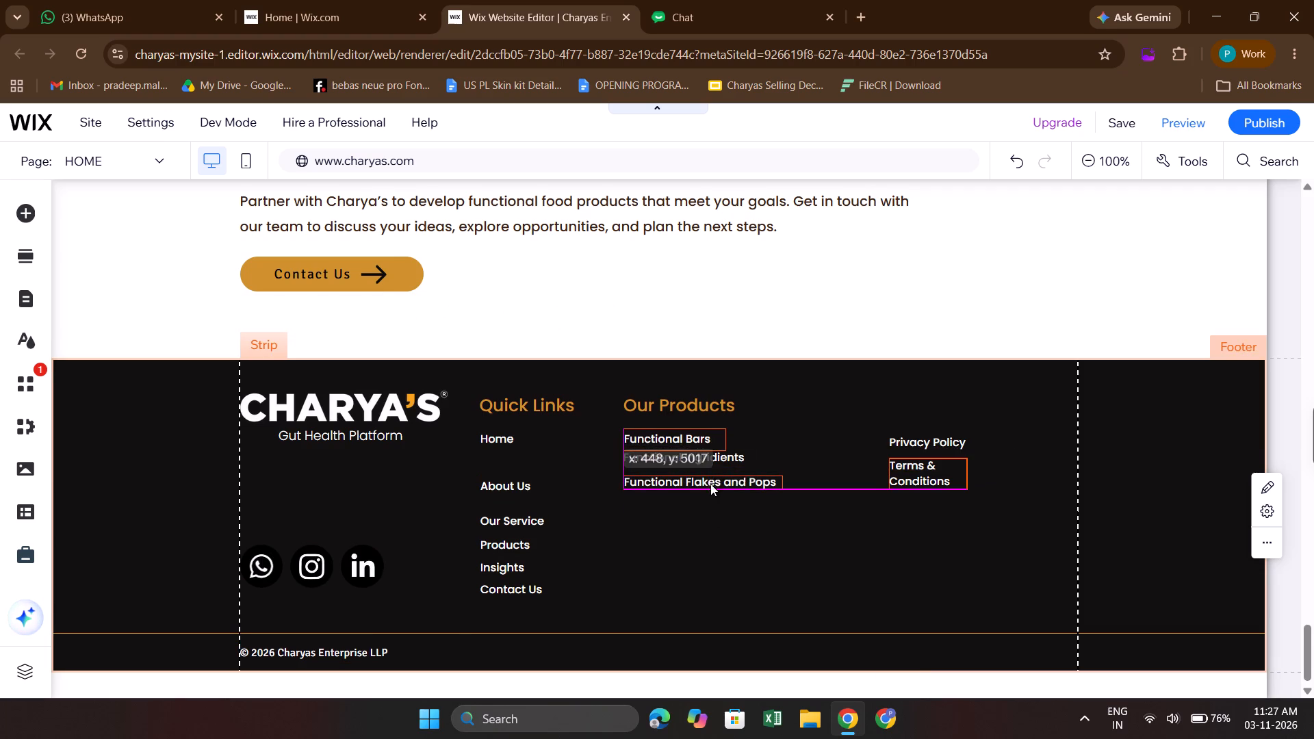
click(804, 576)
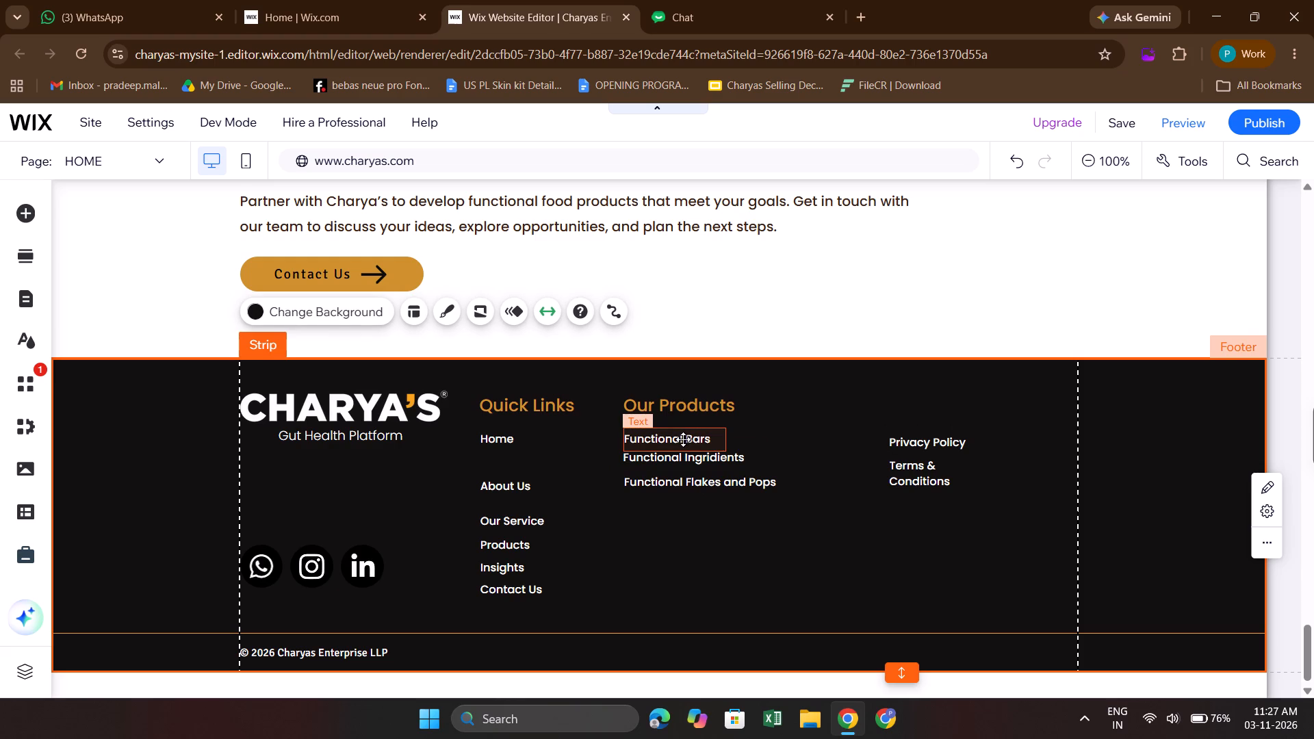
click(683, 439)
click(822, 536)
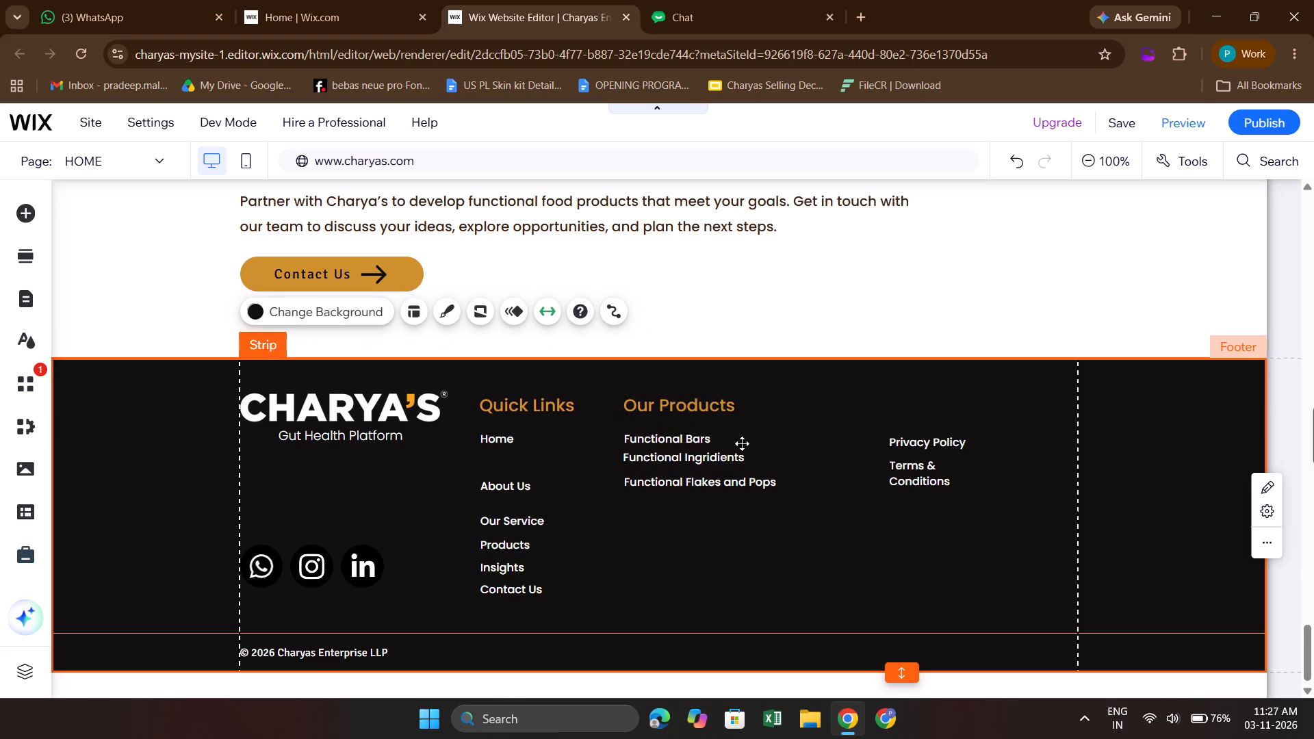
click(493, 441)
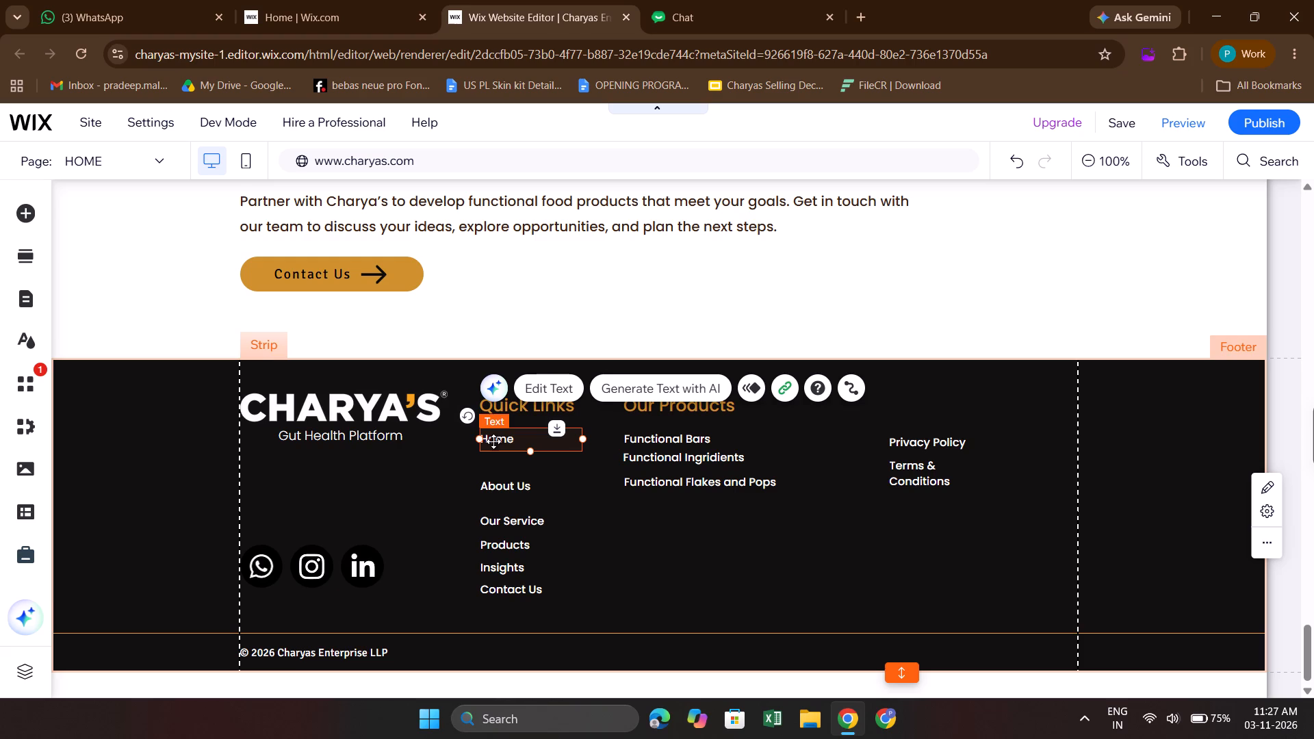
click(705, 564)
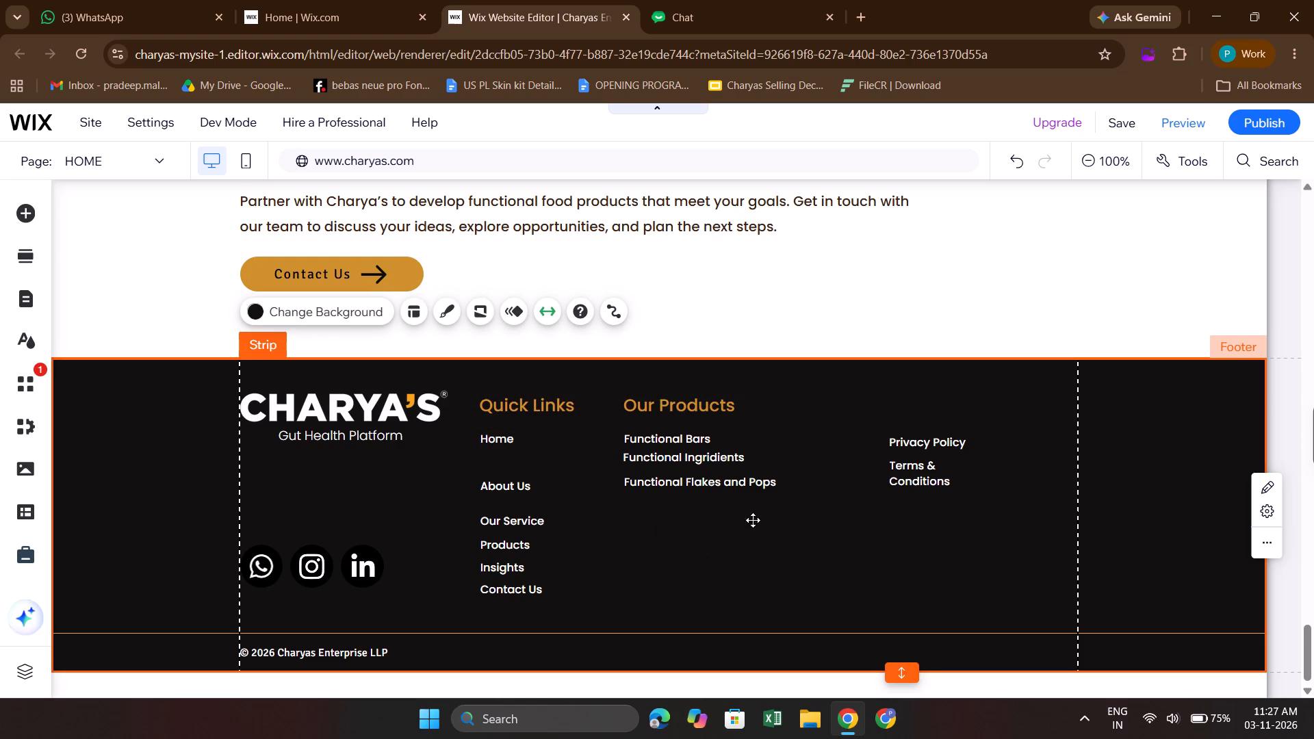
Shift the Our Products heading horizontally away from Quick Links, keeping it level, to about x 498.
click(700, 414)
drag(697, 402, 717, 408)
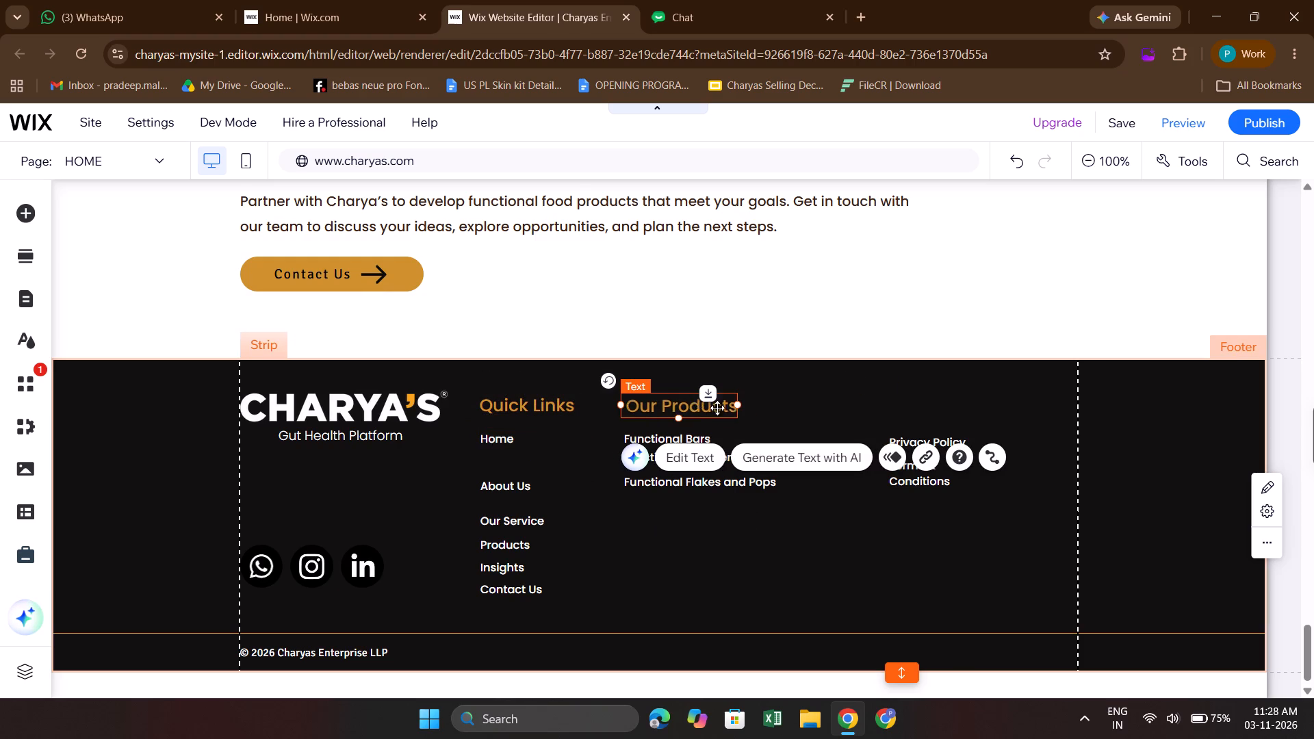
drag(717, 408, 745, 404)
Move the Functional Bars link beneath the shifted Our Products heading, at about x 506, y 4965, level with Privacy Policy.
click(667, 439)
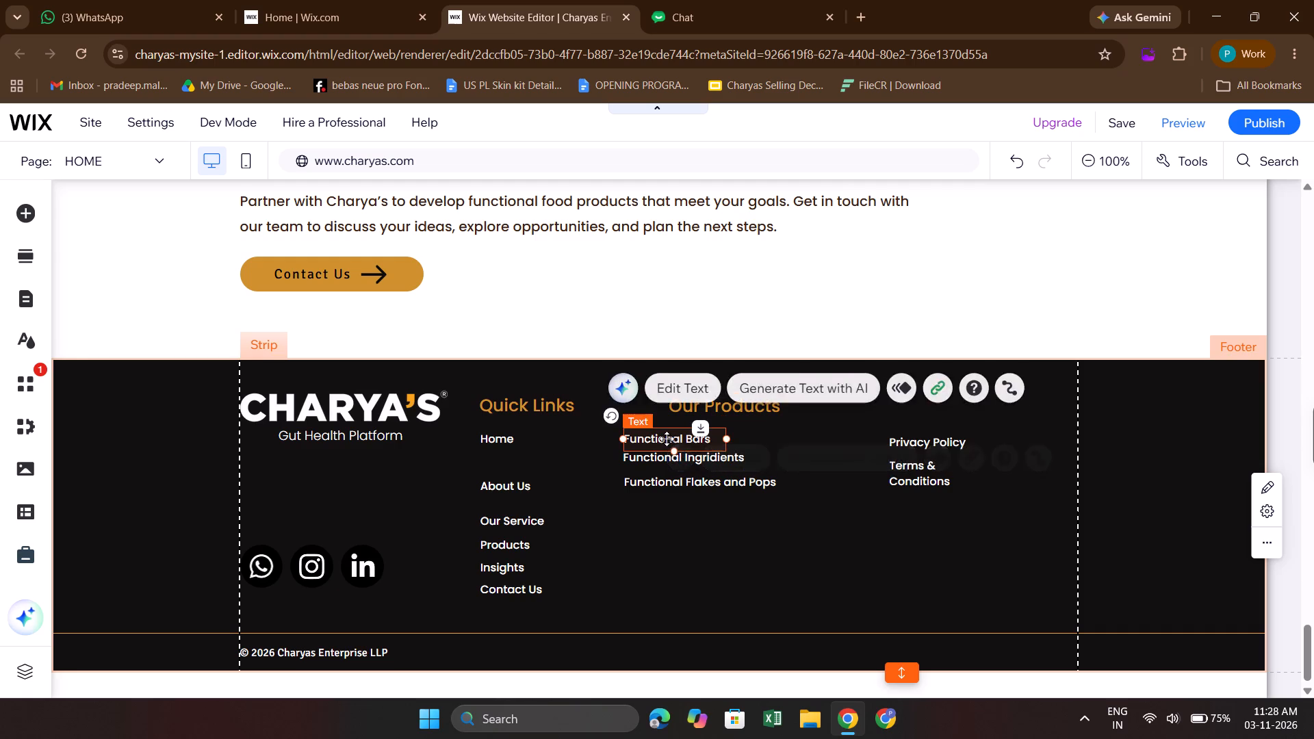
drag(667, 439, 730, 432)
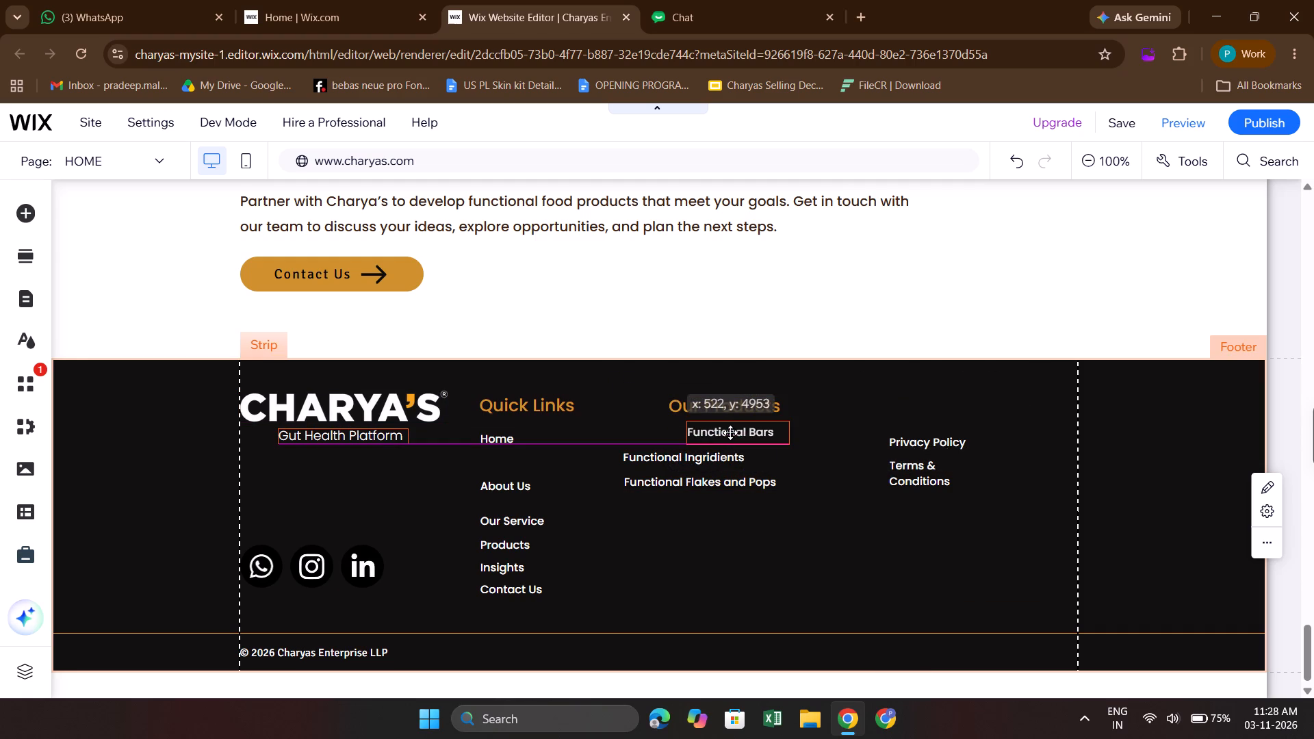
drag(730, 432, 716, 438)
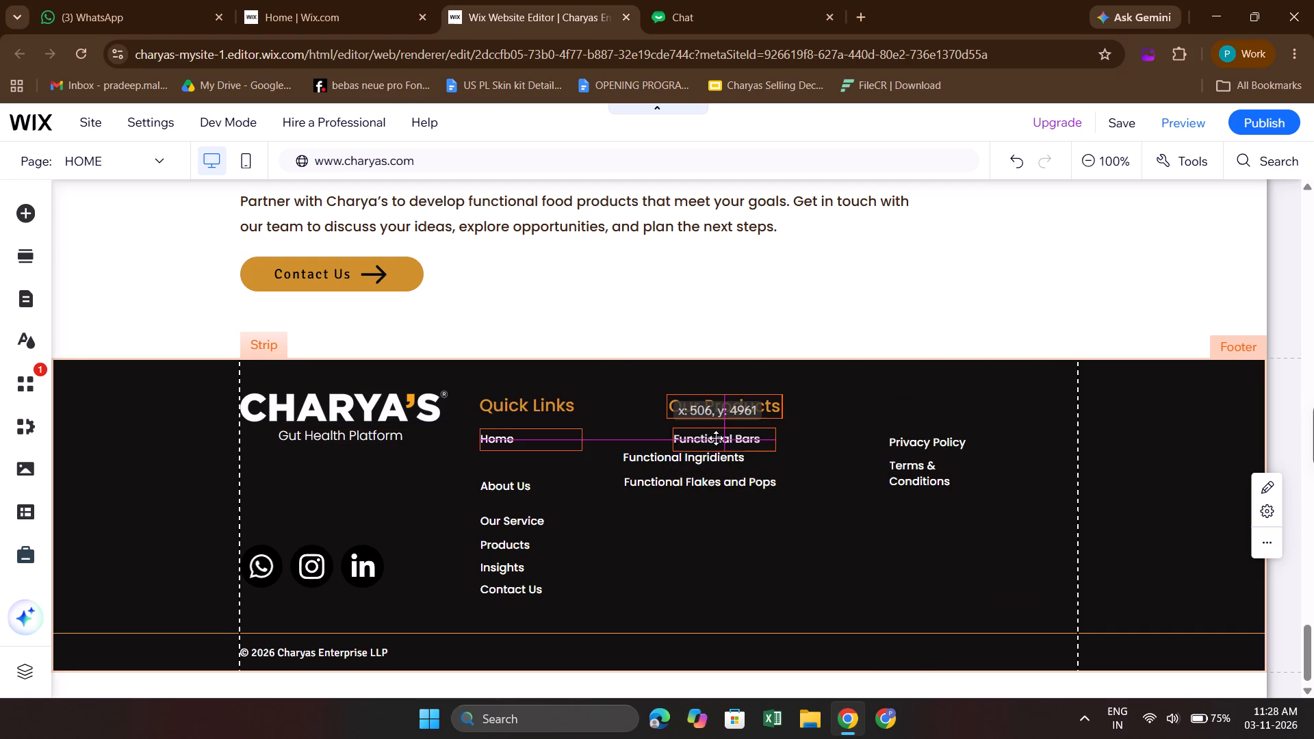
drag(716, 438, 717, 441)
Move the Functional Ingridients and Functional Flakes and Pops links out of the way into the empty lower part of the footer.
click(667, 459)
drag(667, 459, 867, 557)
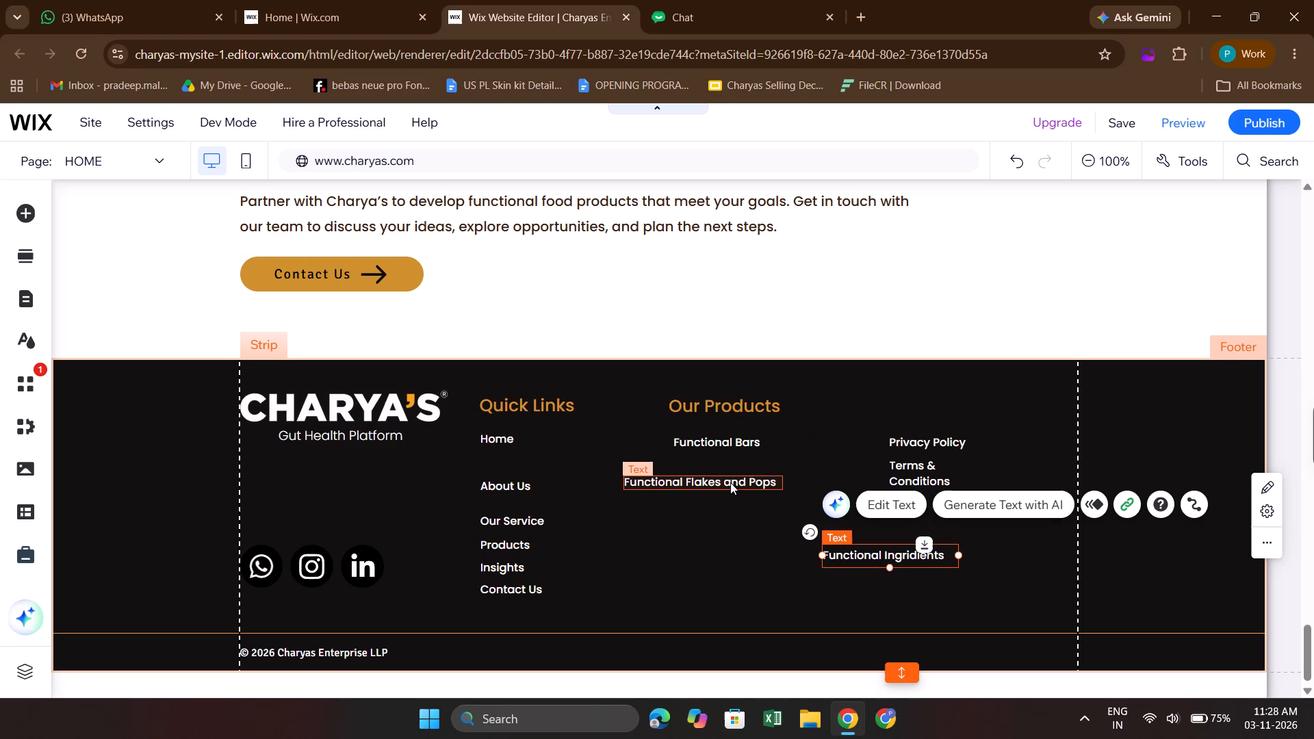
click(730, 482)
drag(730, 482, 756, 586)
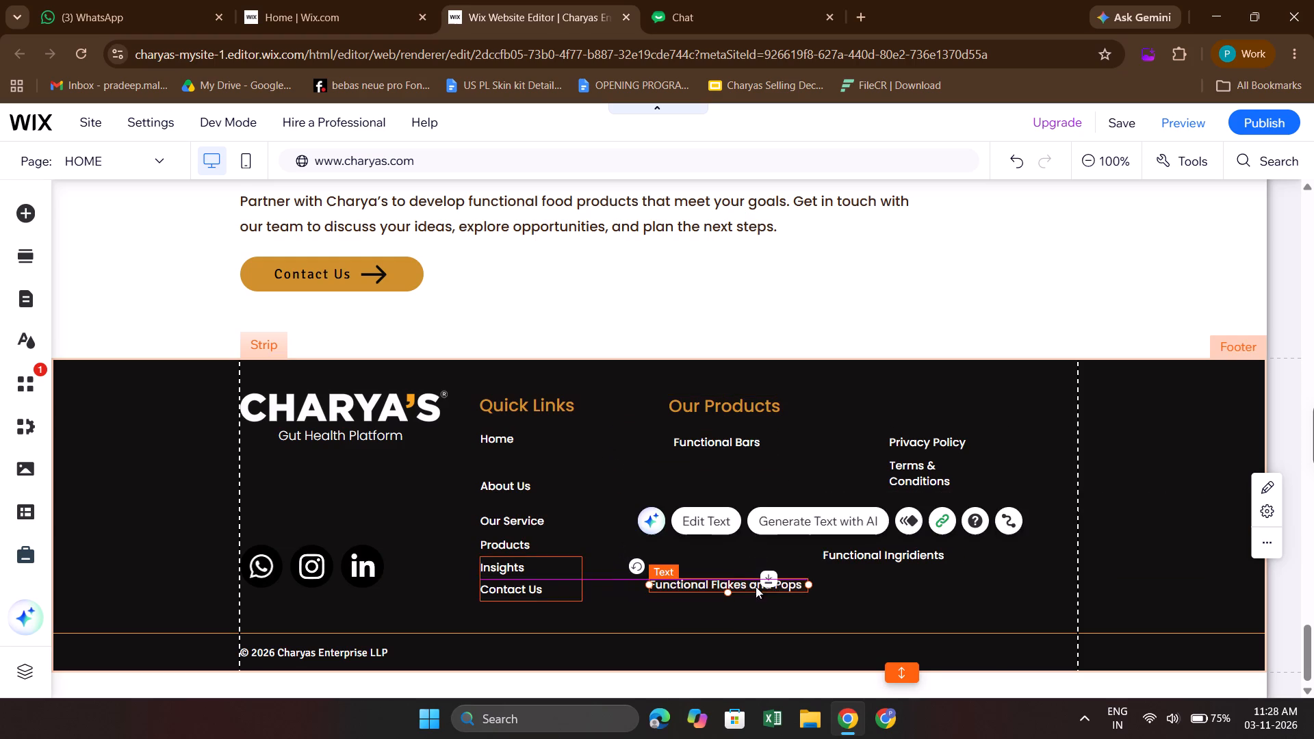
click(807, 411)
Align the Functional Bars link with the starting edge of the Our Products heading, at x 498, y 4965.
click(713, 442)
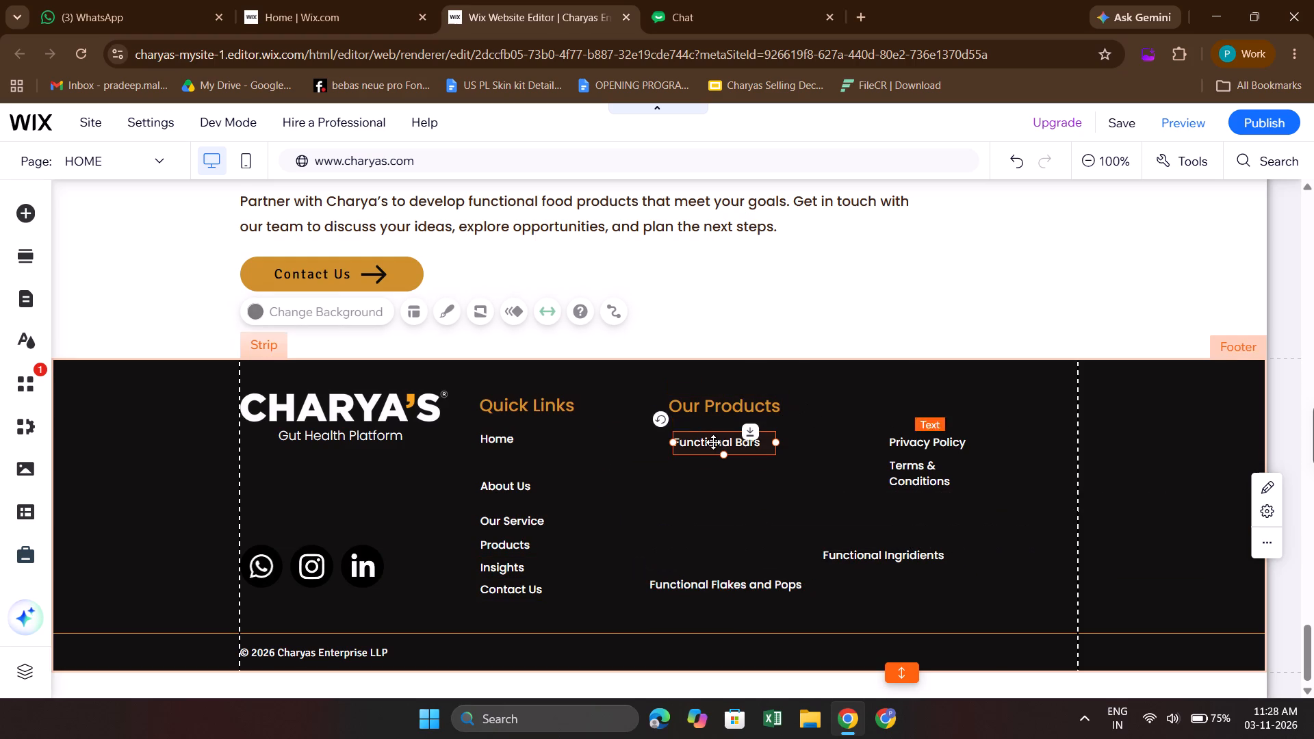
click(713, 442)
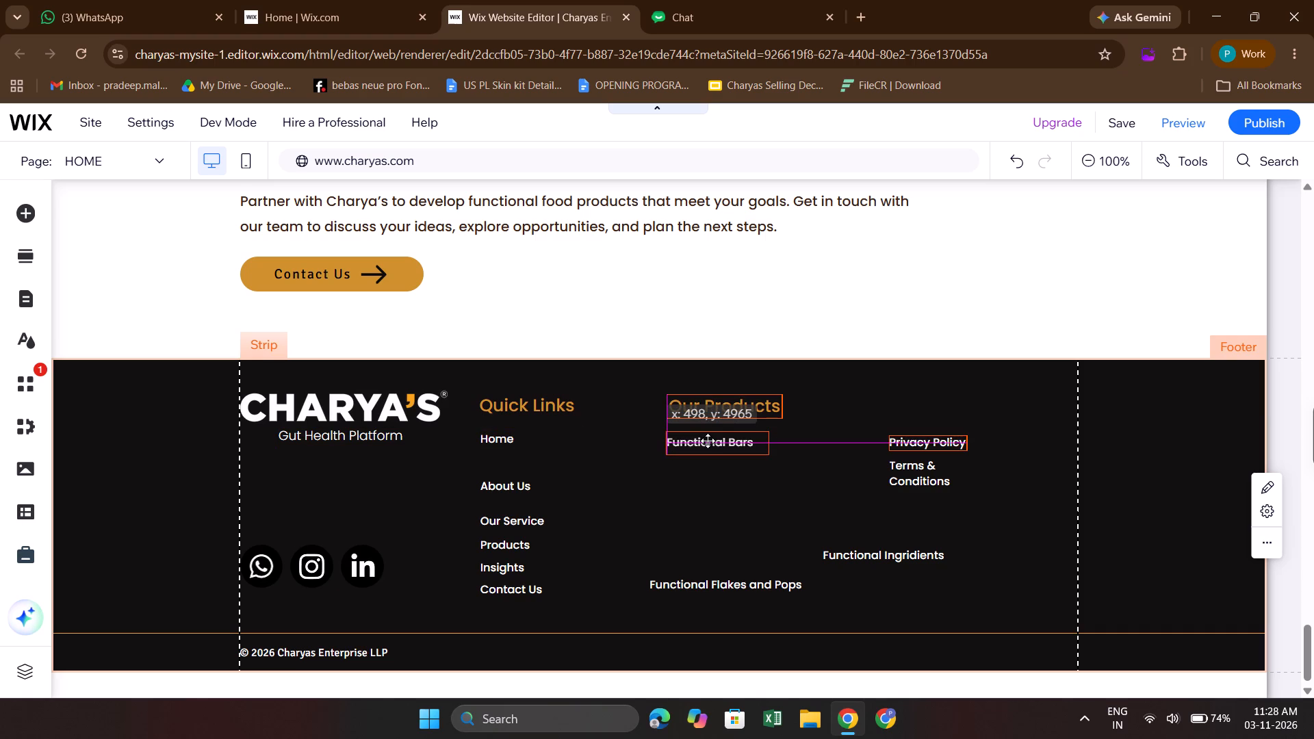
Place the Functional Ingridients link closely beneath Functional Bars, aligned with its starting edge at x 498.
click(851, 562)
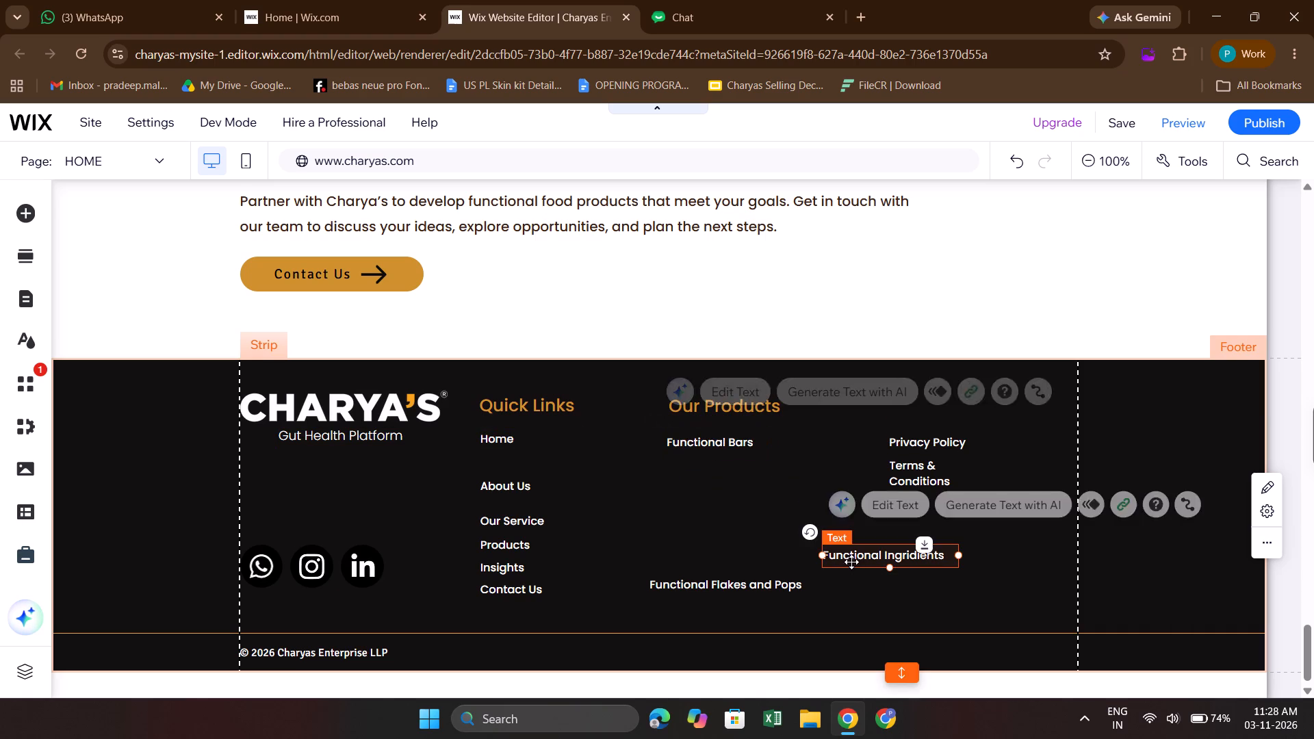
drag(872, 560, 703, 454)
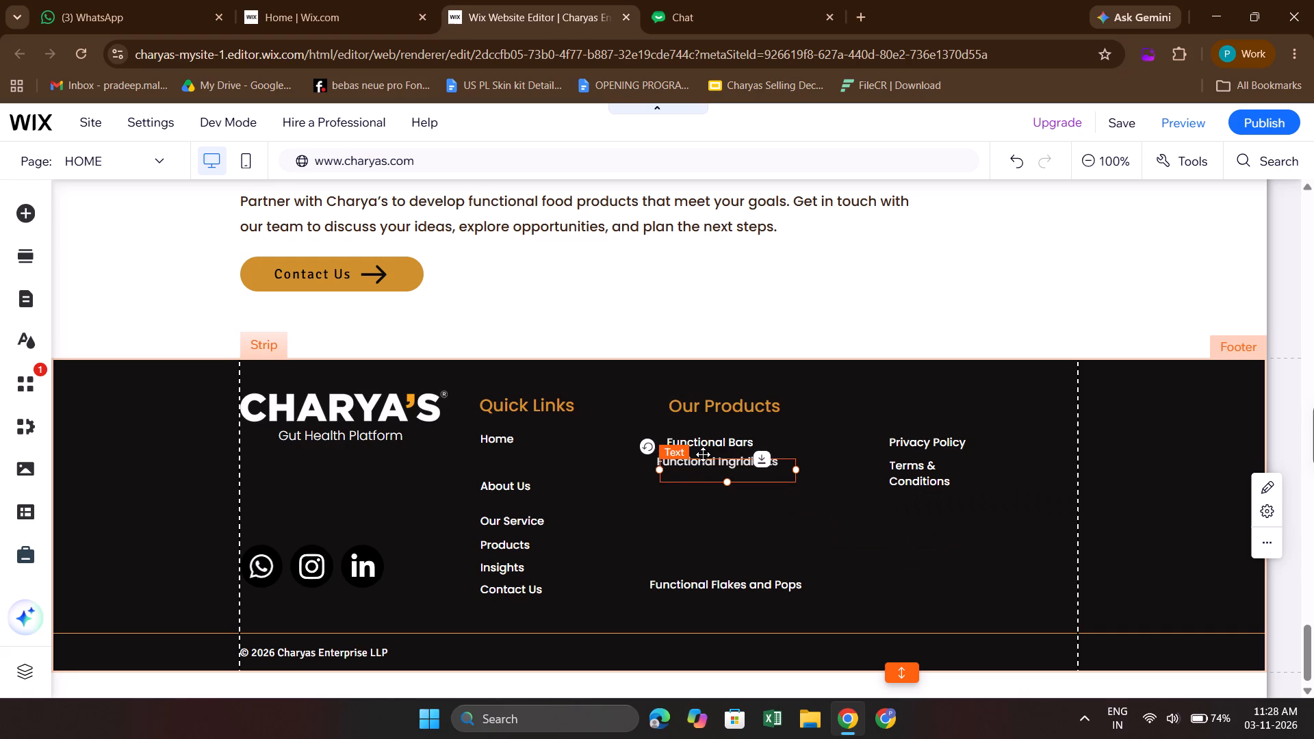
drag(703, 454, 717, 474)
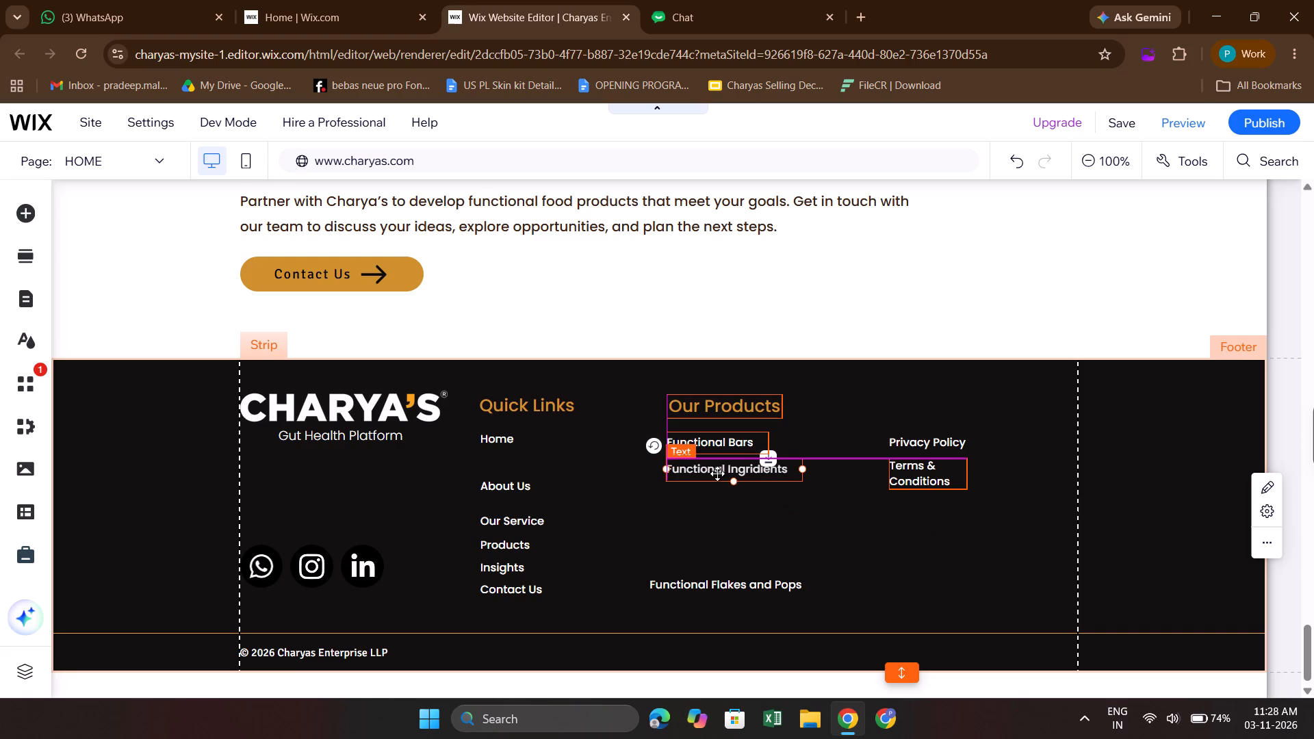
drag(717, 474, 717, 469)
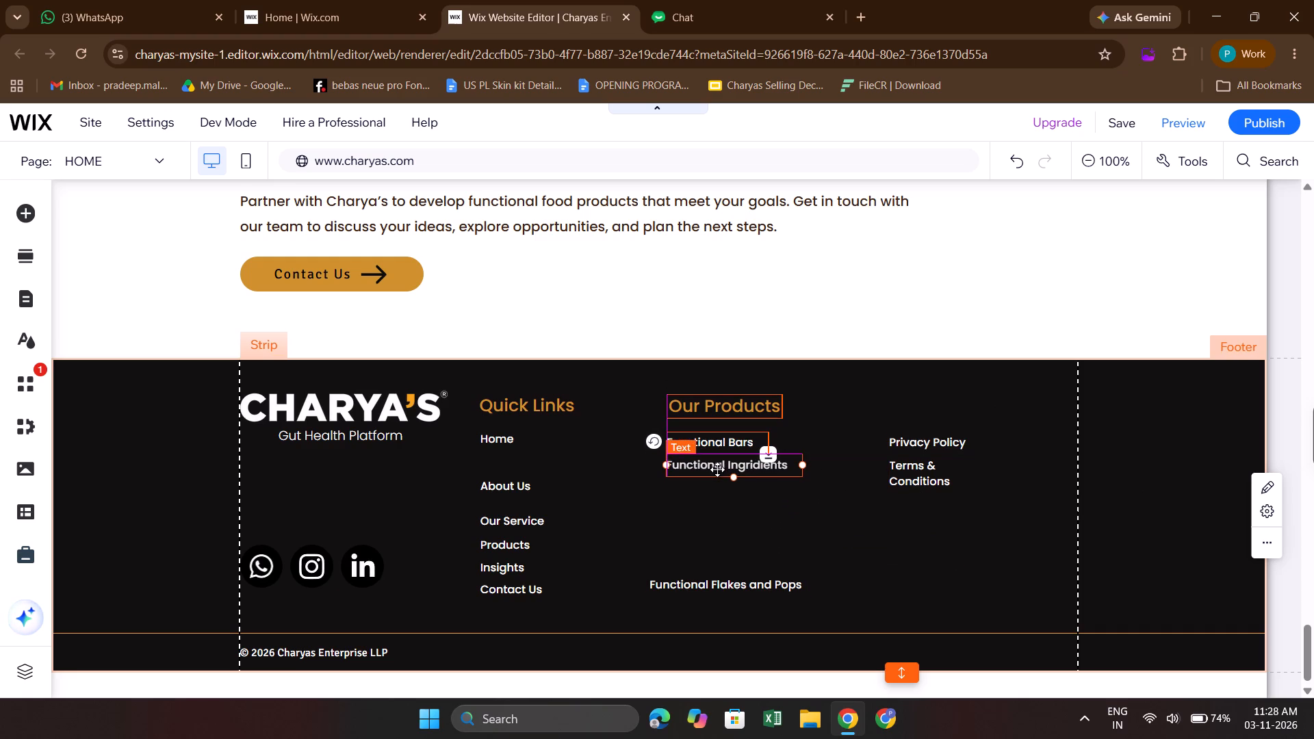
drag(717, 469, 719, 477)
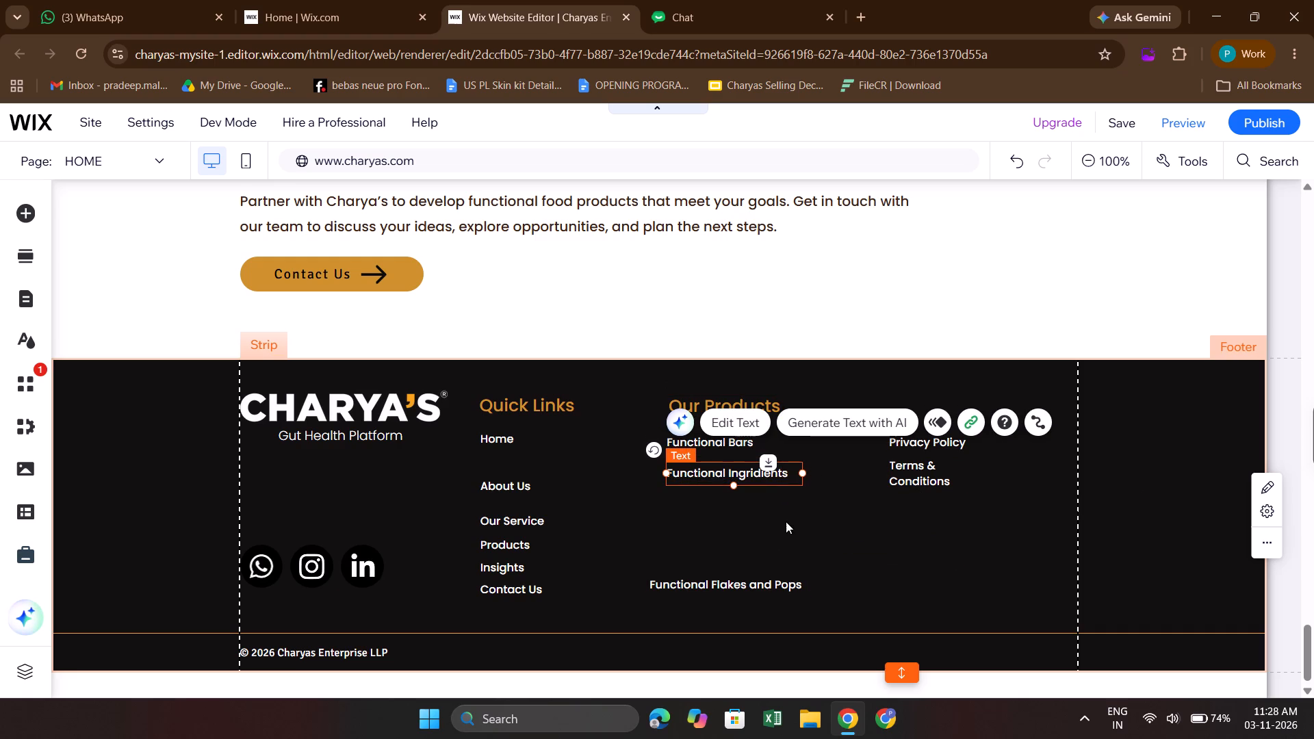
click(786, 521)
click(736, 479)
drag(736, 479, 733, 411)
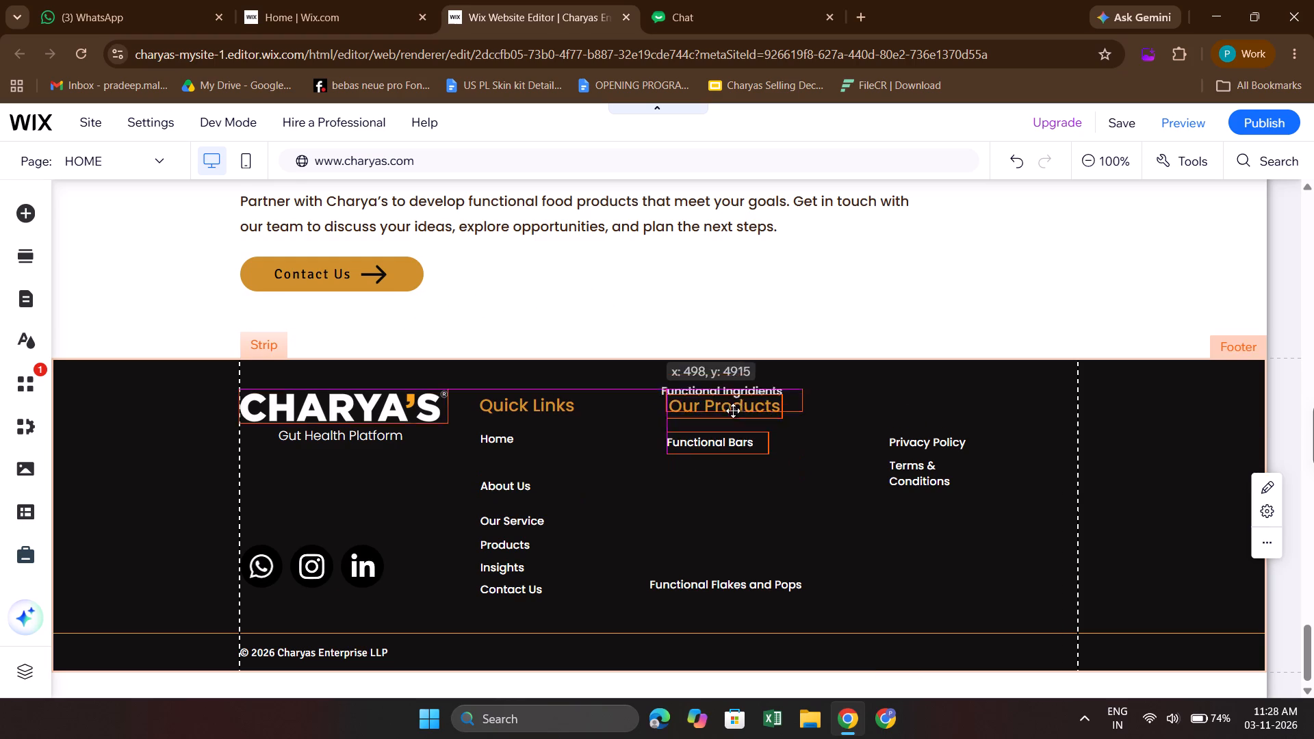
drag(733, 411, 736, 472)
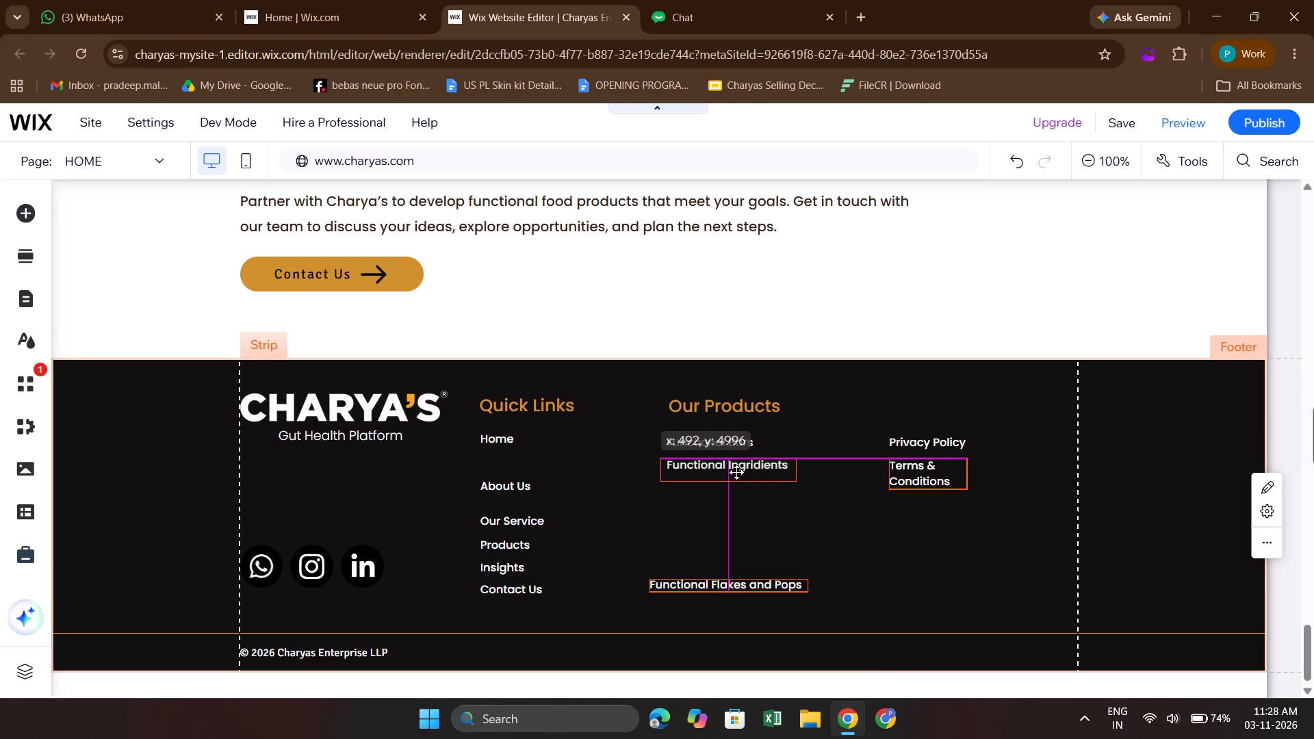
drag(736, 472, 737, 469)
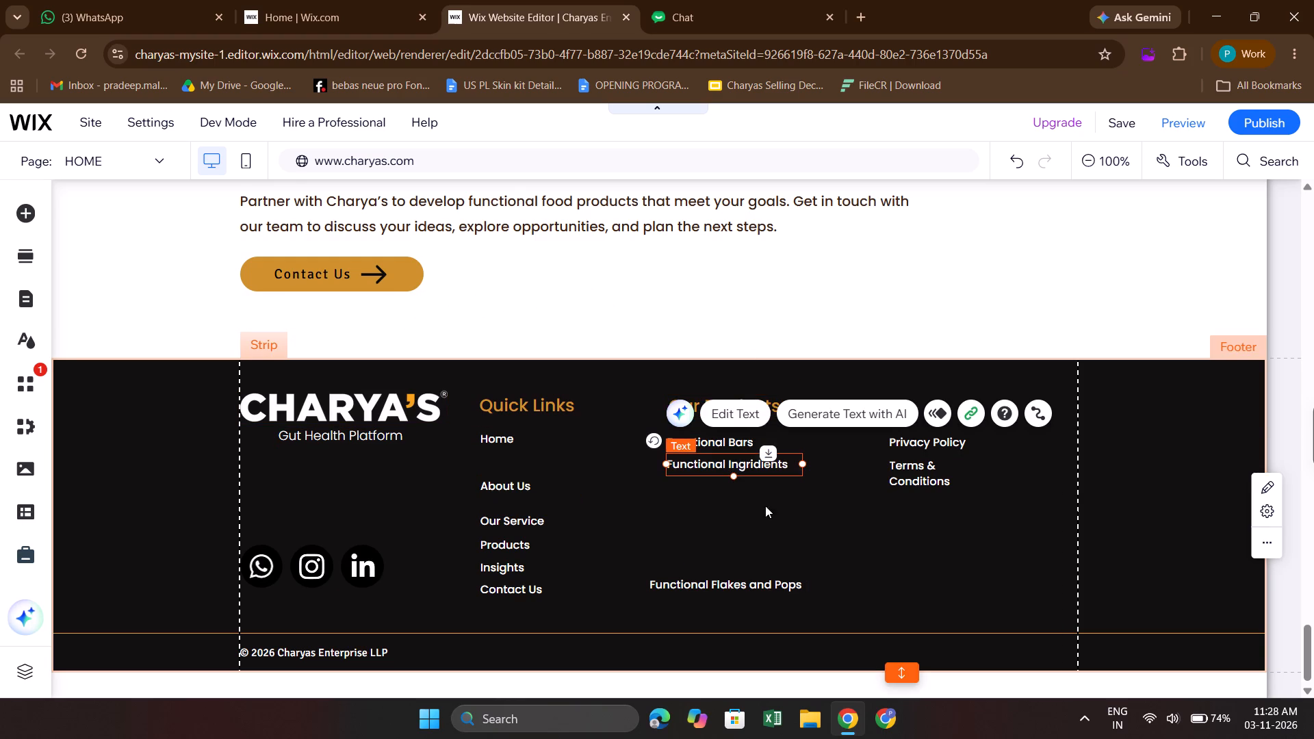
click(812, 540)
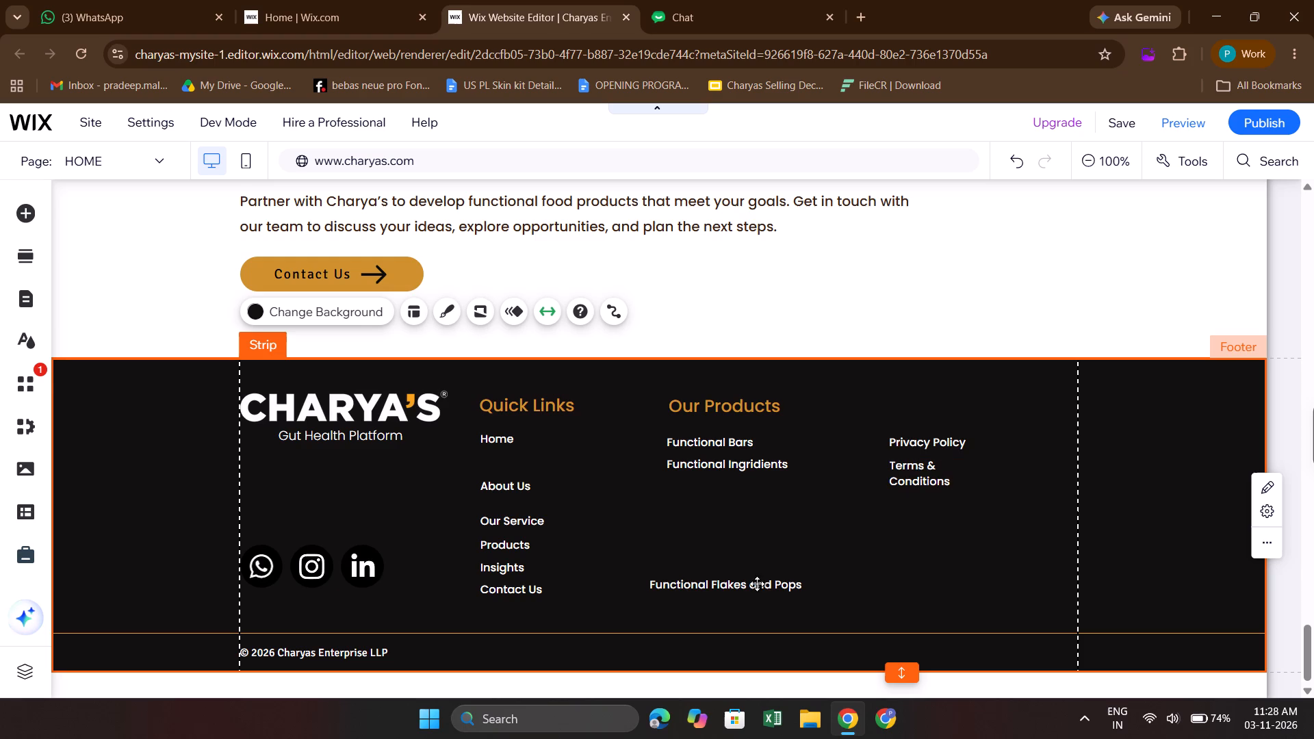
Place the Functional Flakes and Pops link evenly spaced beneath Functional Ingridients, aligned at x 498, about y 5021.
click(737, 593)
drag(737, 593, 752, 571)
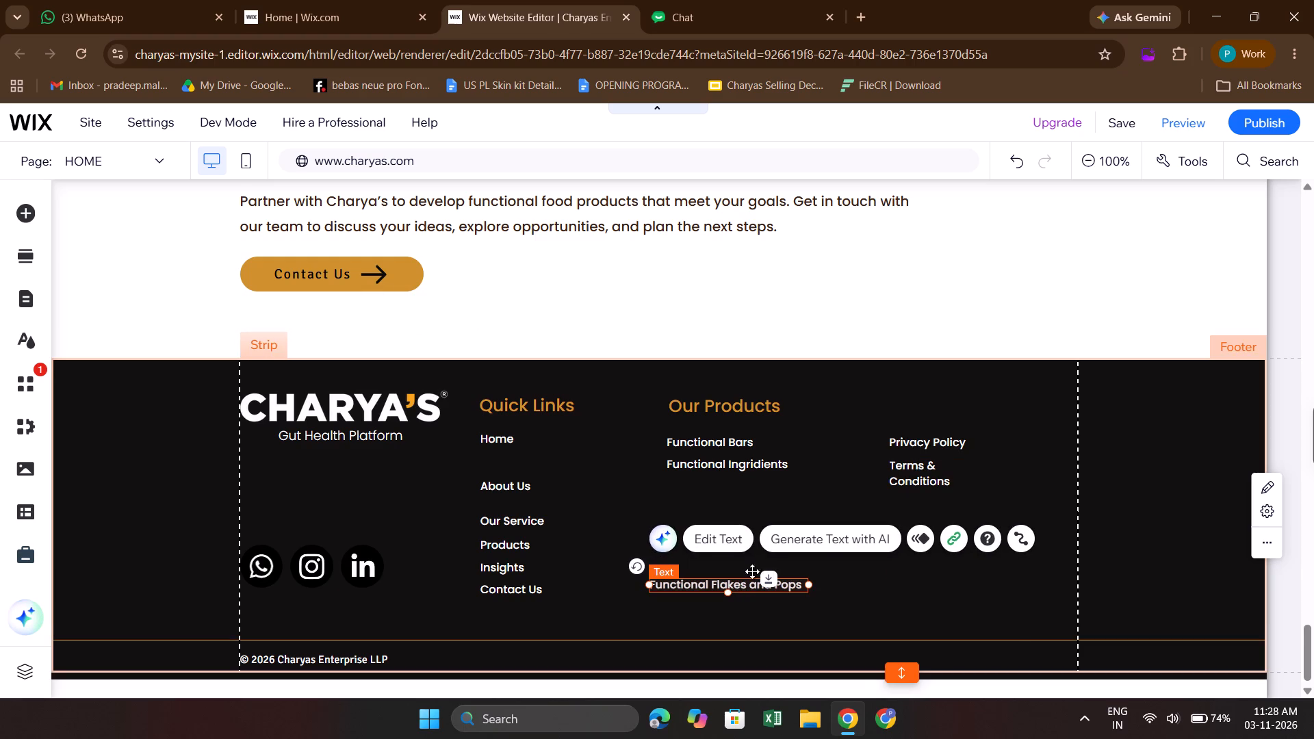
drag(752, 571, 780, 536)
drag(736, 582, 741, 582)
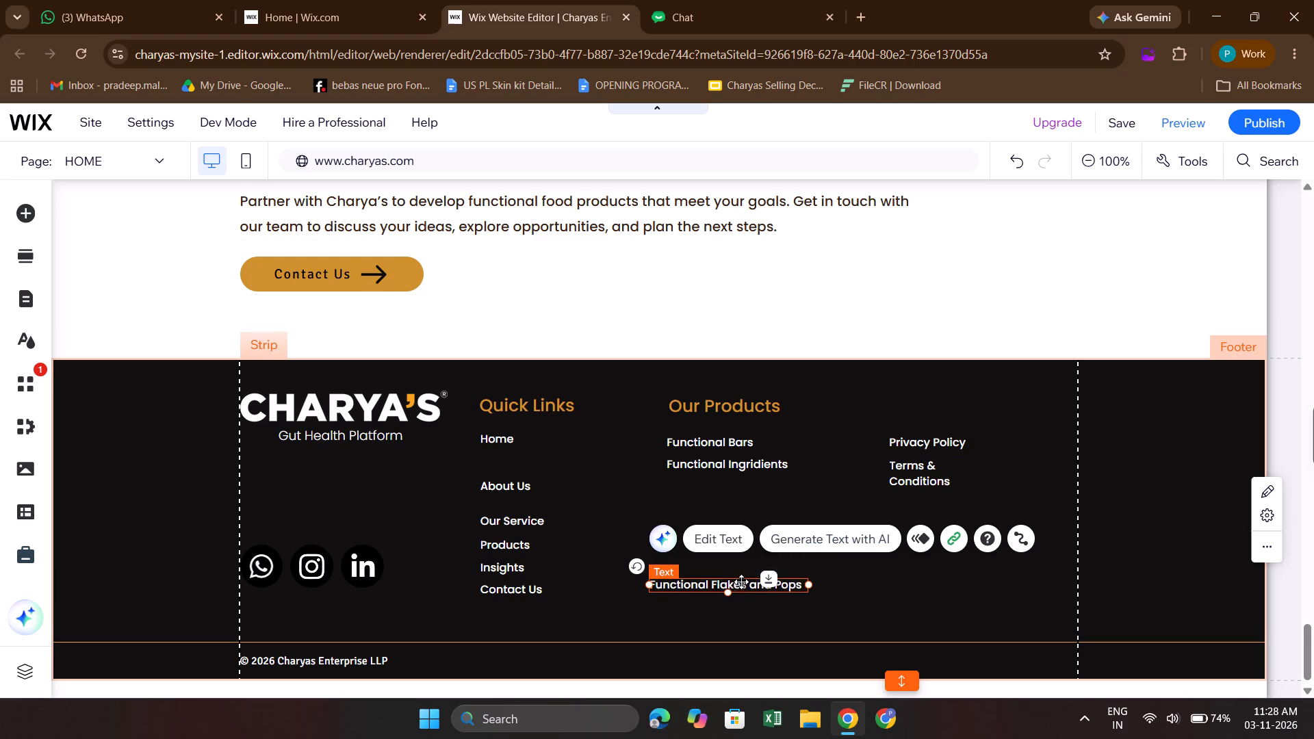
drag(741, 582, 752, 486)
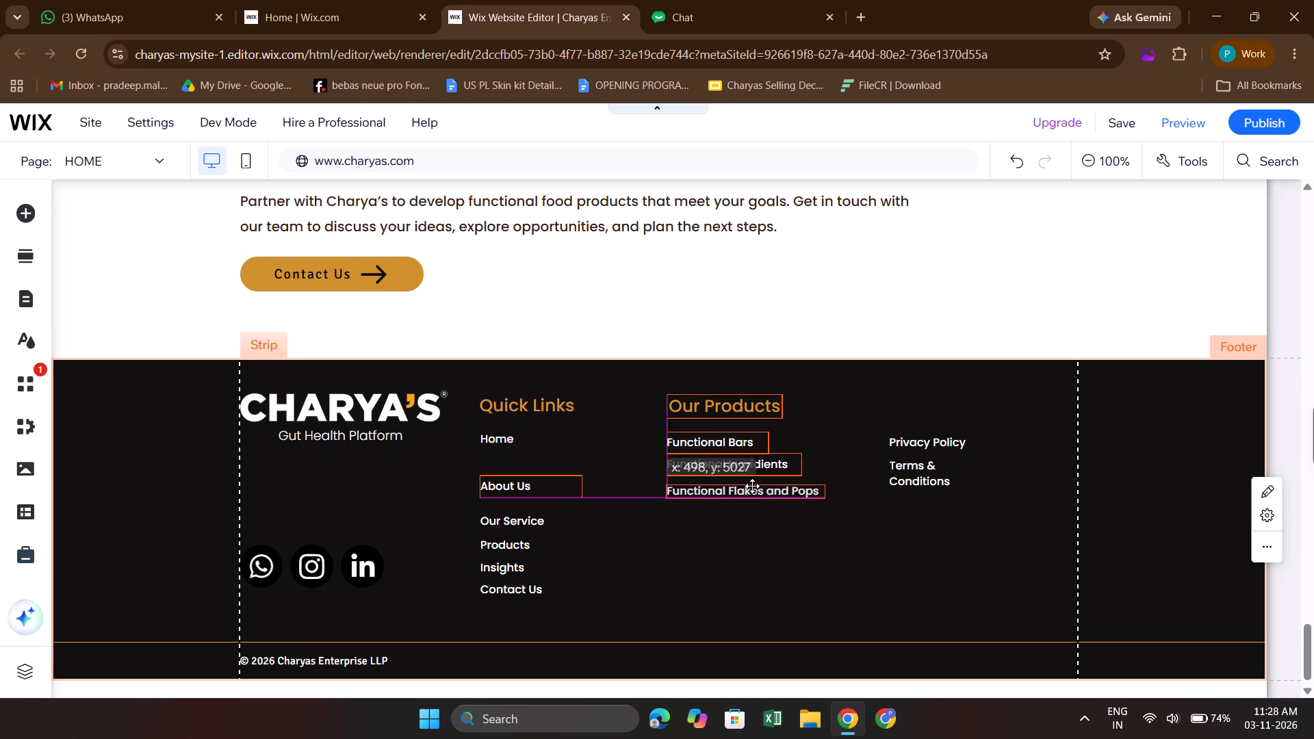
drag(752, 486, 753, 483)
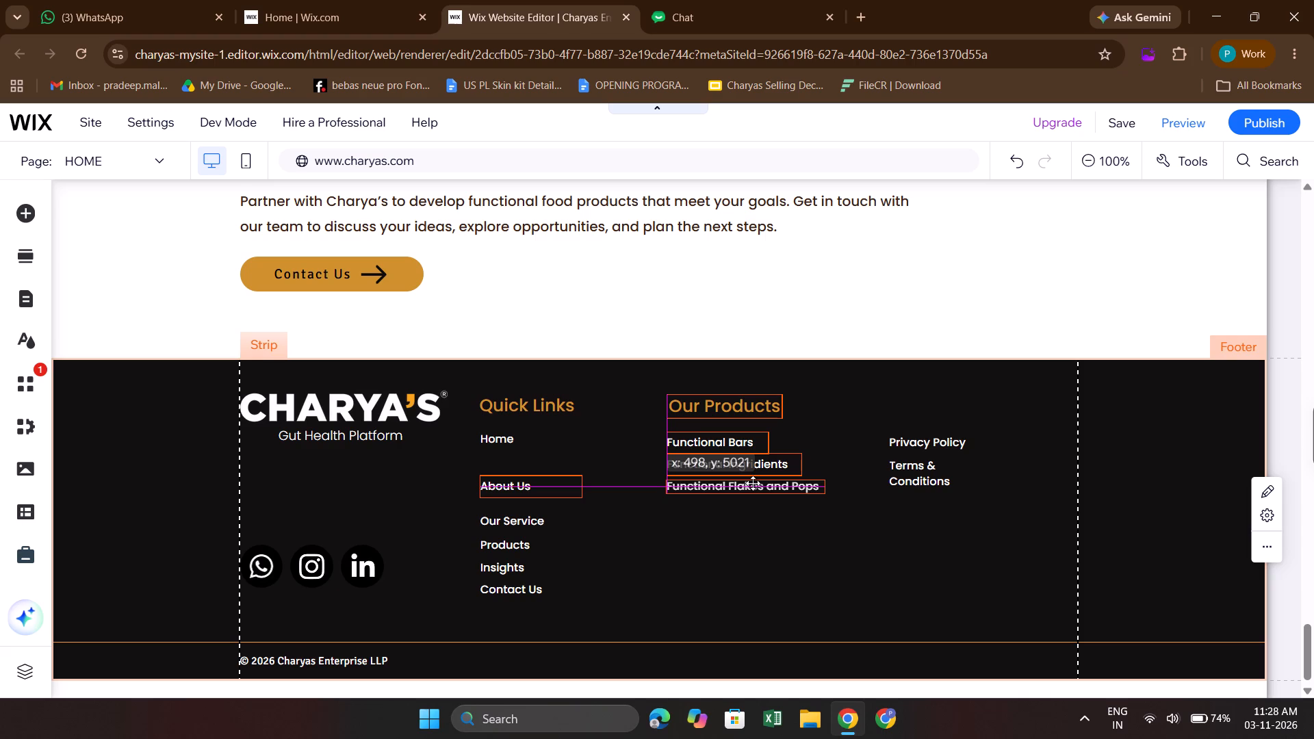
drag(753, 483, 753, 478)
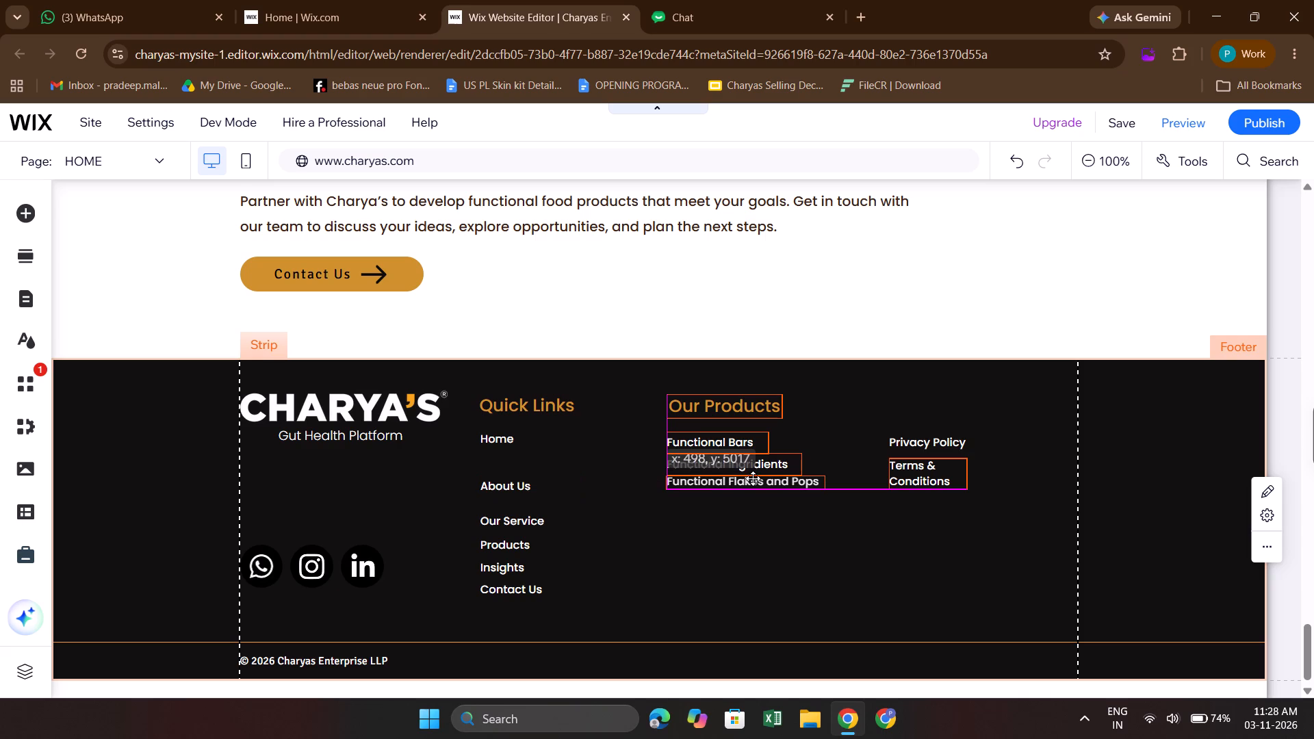
drag(753, 478, 751, 482)
click(734, 558)
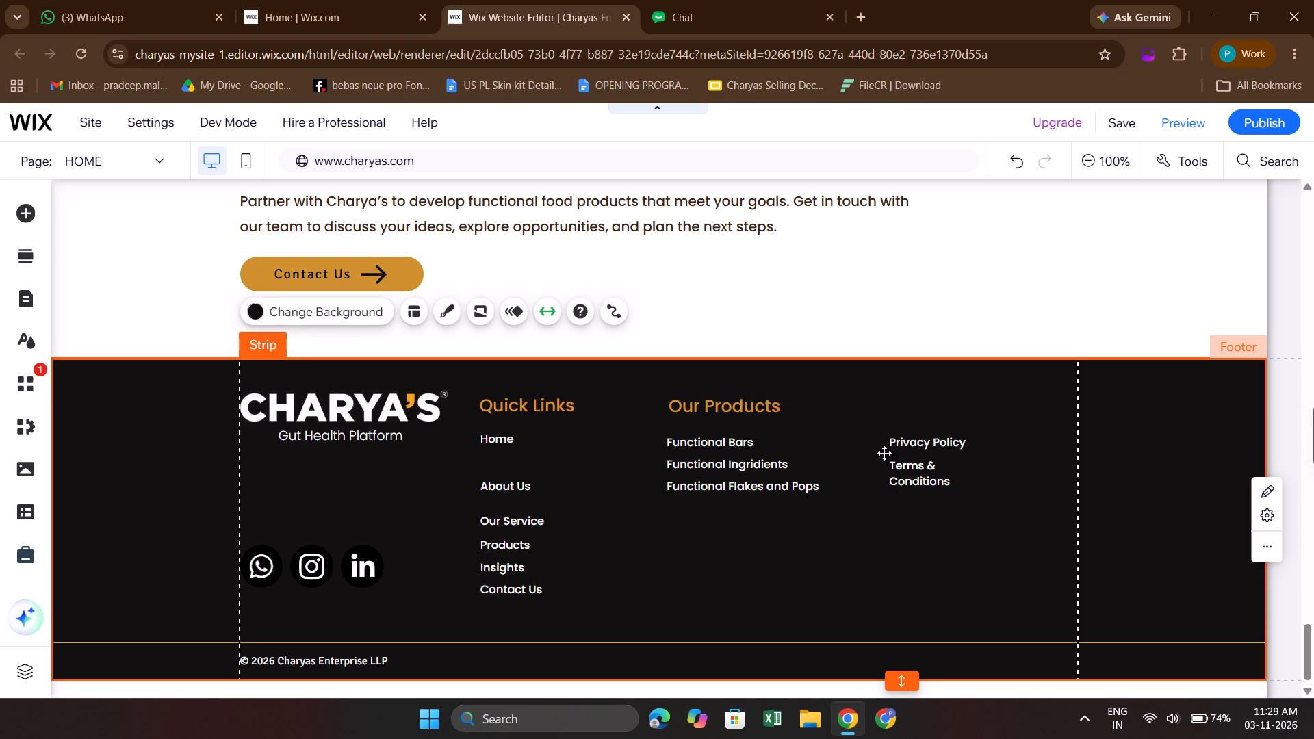
Fine-tune the Terms & Conditions link's height beneath Privacy Policy so its first line is level with Functional Ingridients, keeping x at 758.
click(921, 483)
click(921, 483)
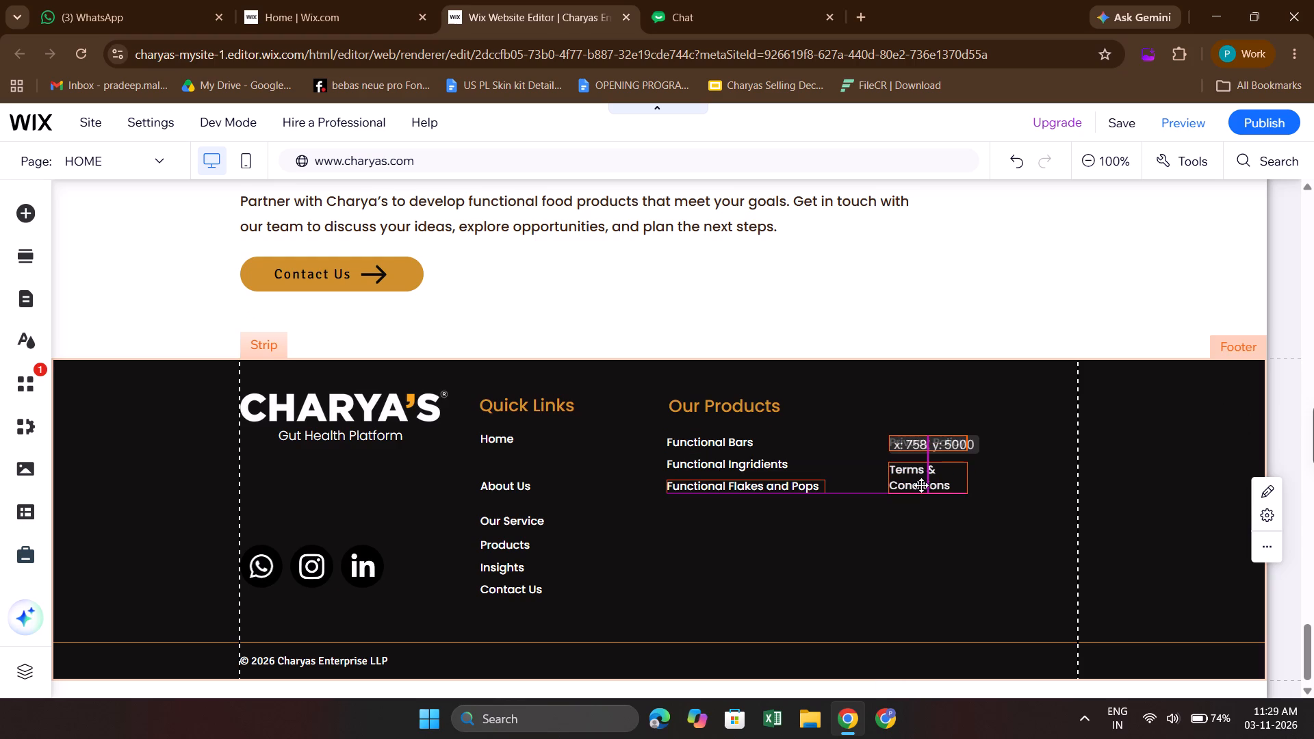
key(Up)
key(Up)
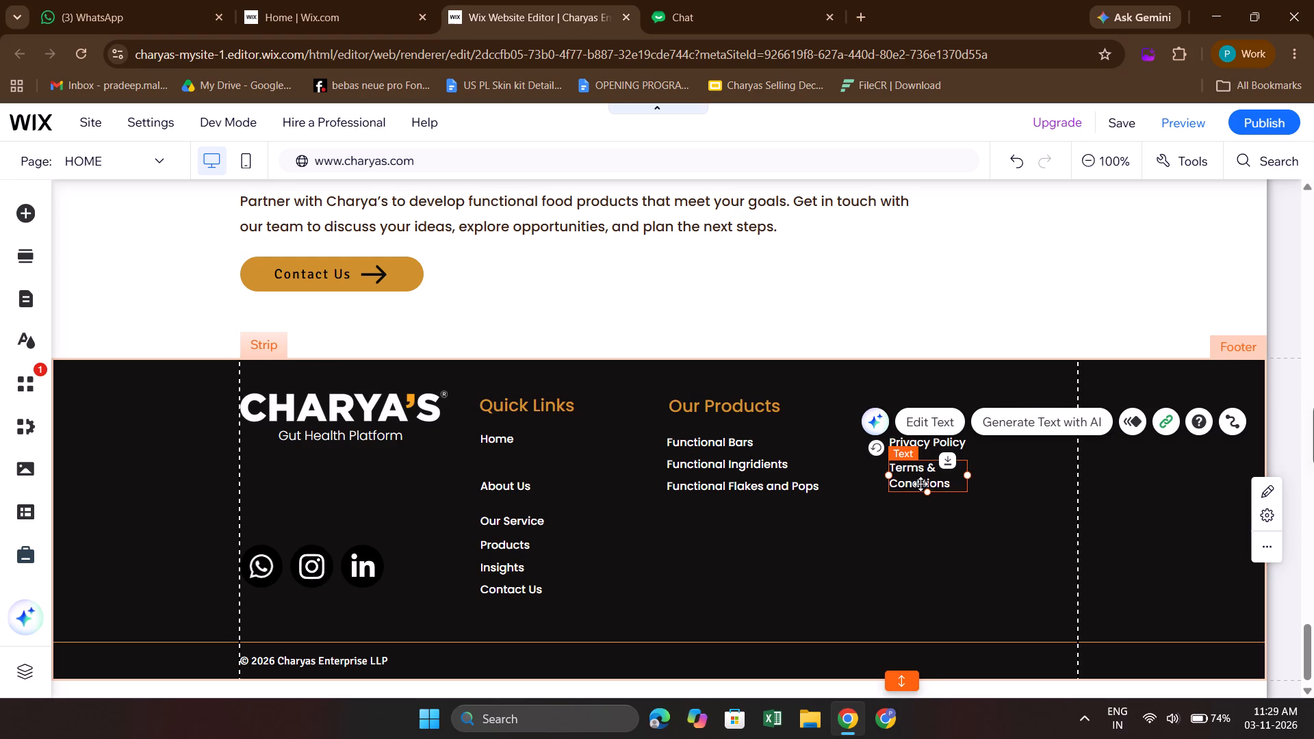
key(Up)
key(Up)
key(Up)
key(Up)
key(Up)
click(858, 584)
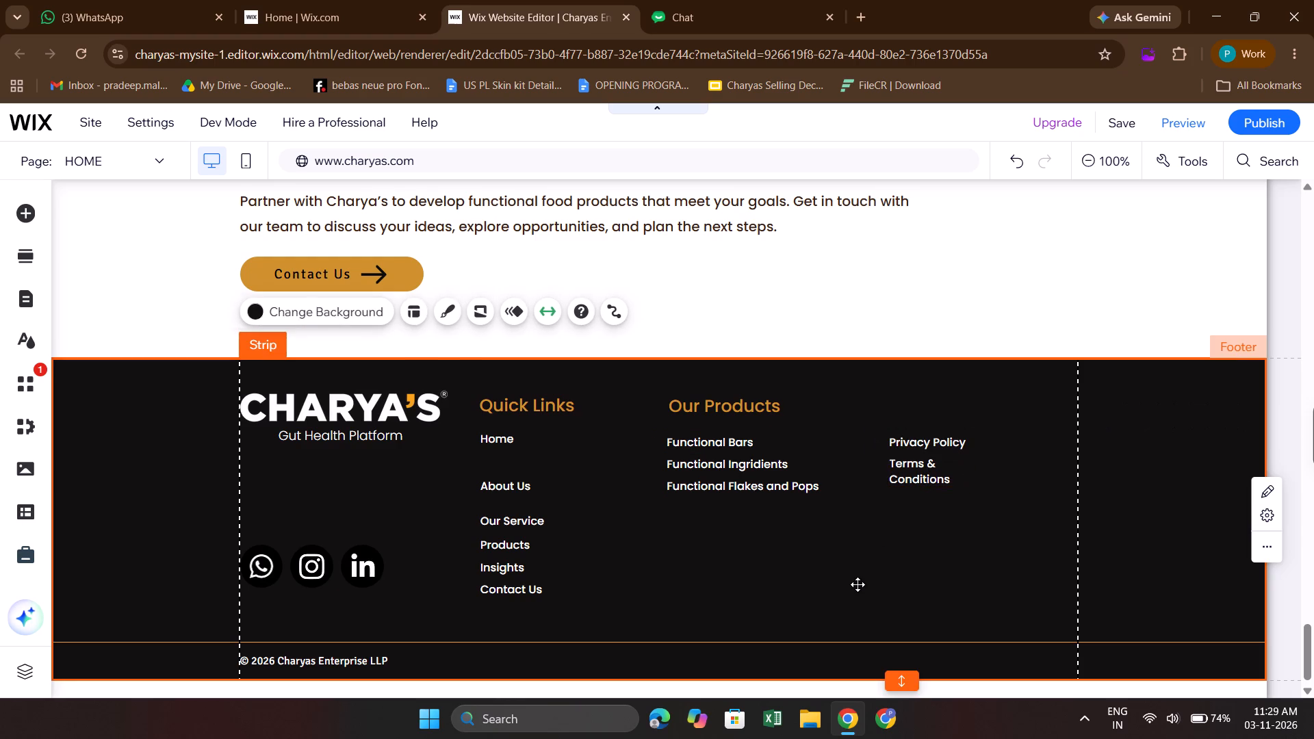
click(901, 469)
key(Down)
click(815, 552)
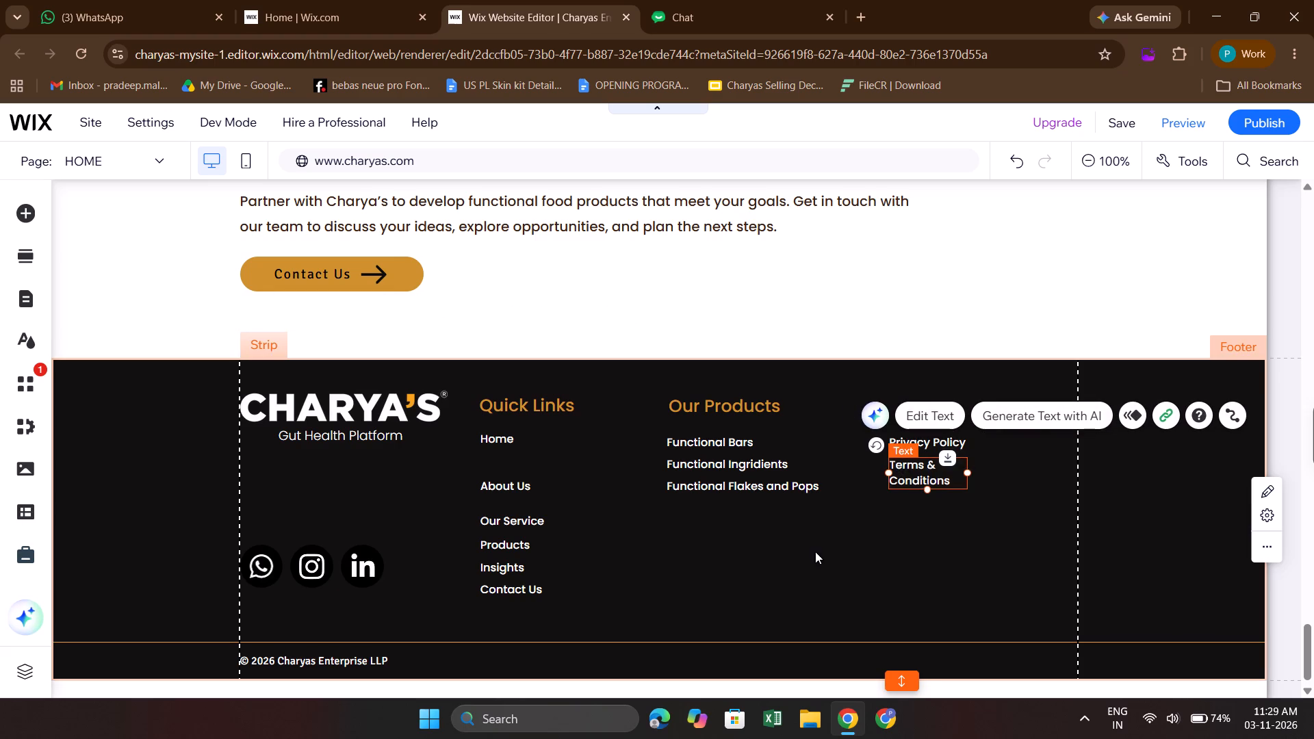
Narrow the footer's About Us text box and place it closely beneath Home, starting level with Quick Links and in line with Functional Ingridients.
click(508, 487)
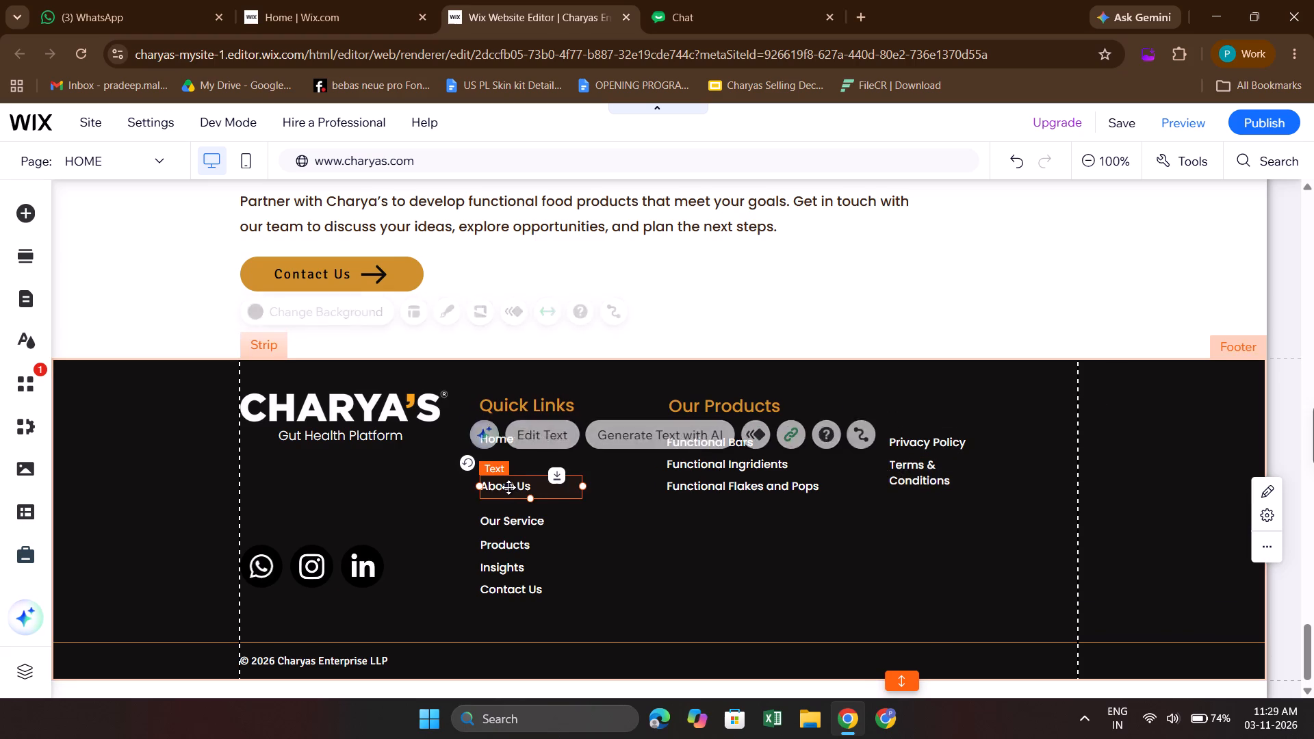
drag(582, 489, 552, 492)
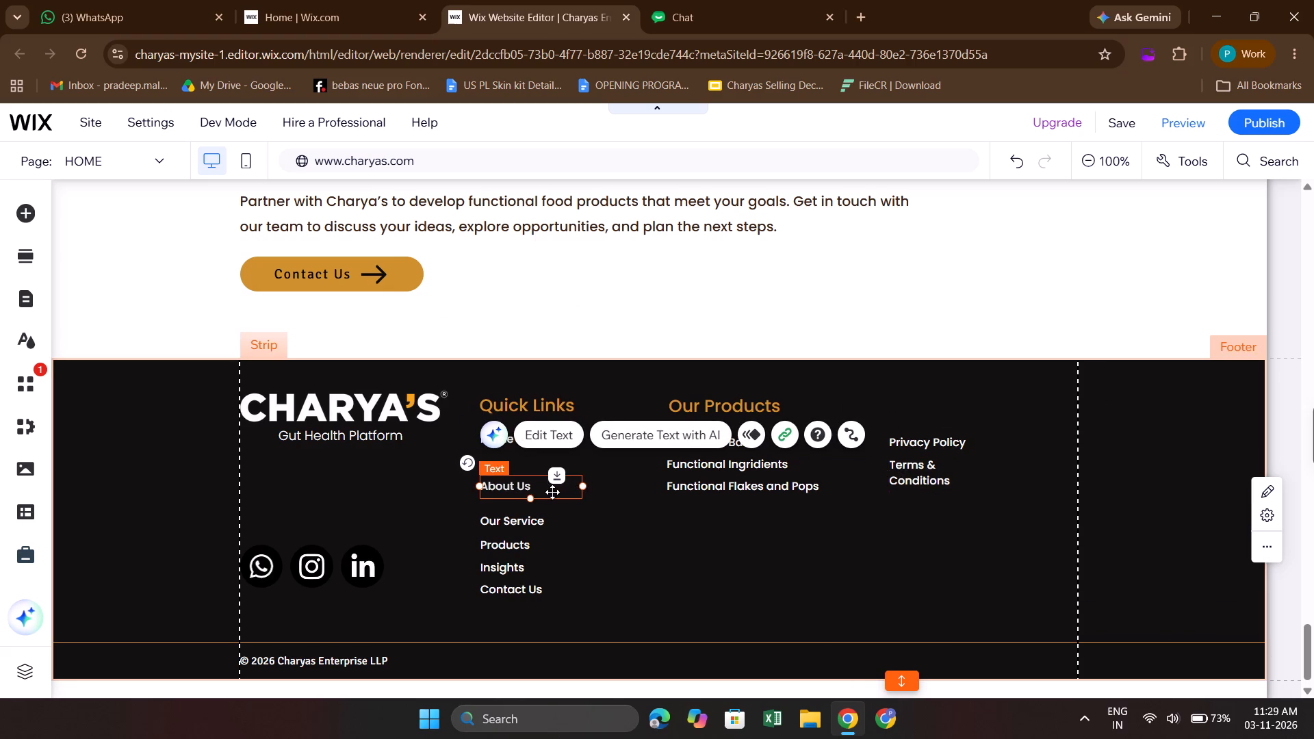
drag(552, 492, 546, 492)
drag(509, 489, 508, 482)
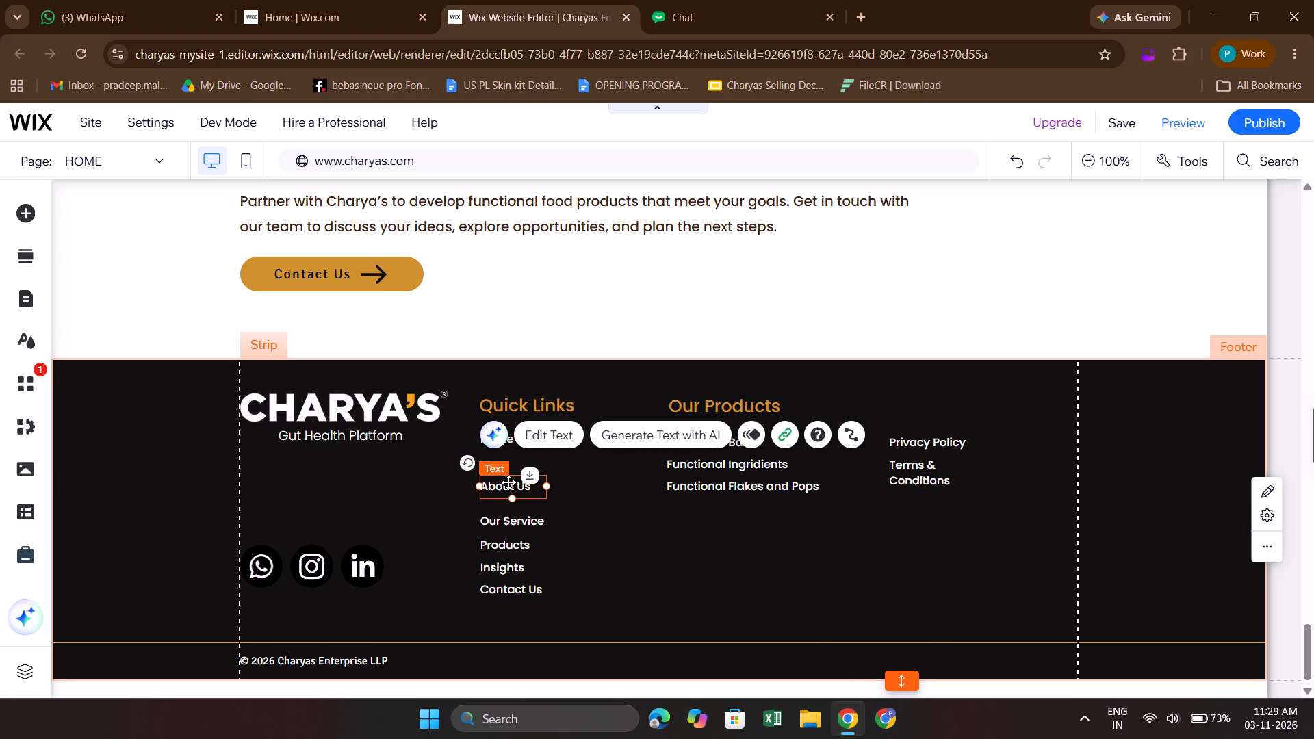
drag(508, 482, 504, 469)
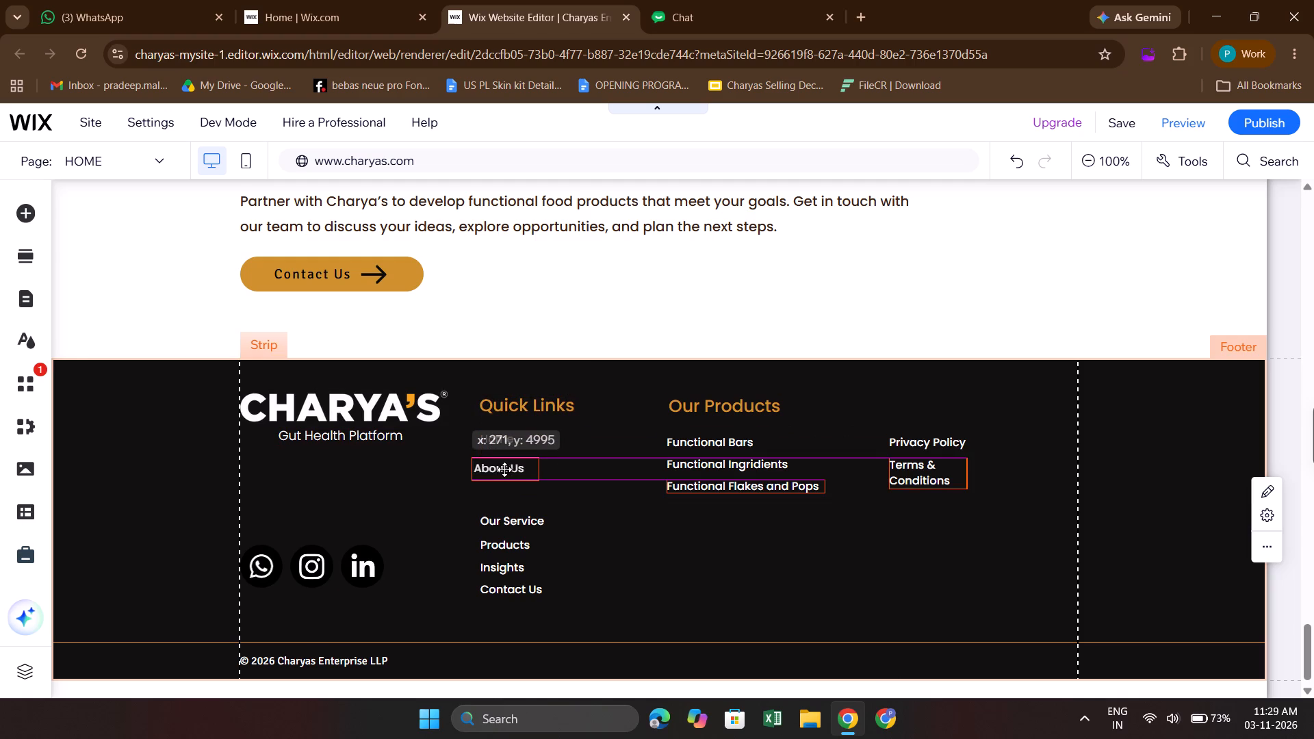
drag(504, 469, 508, 465)
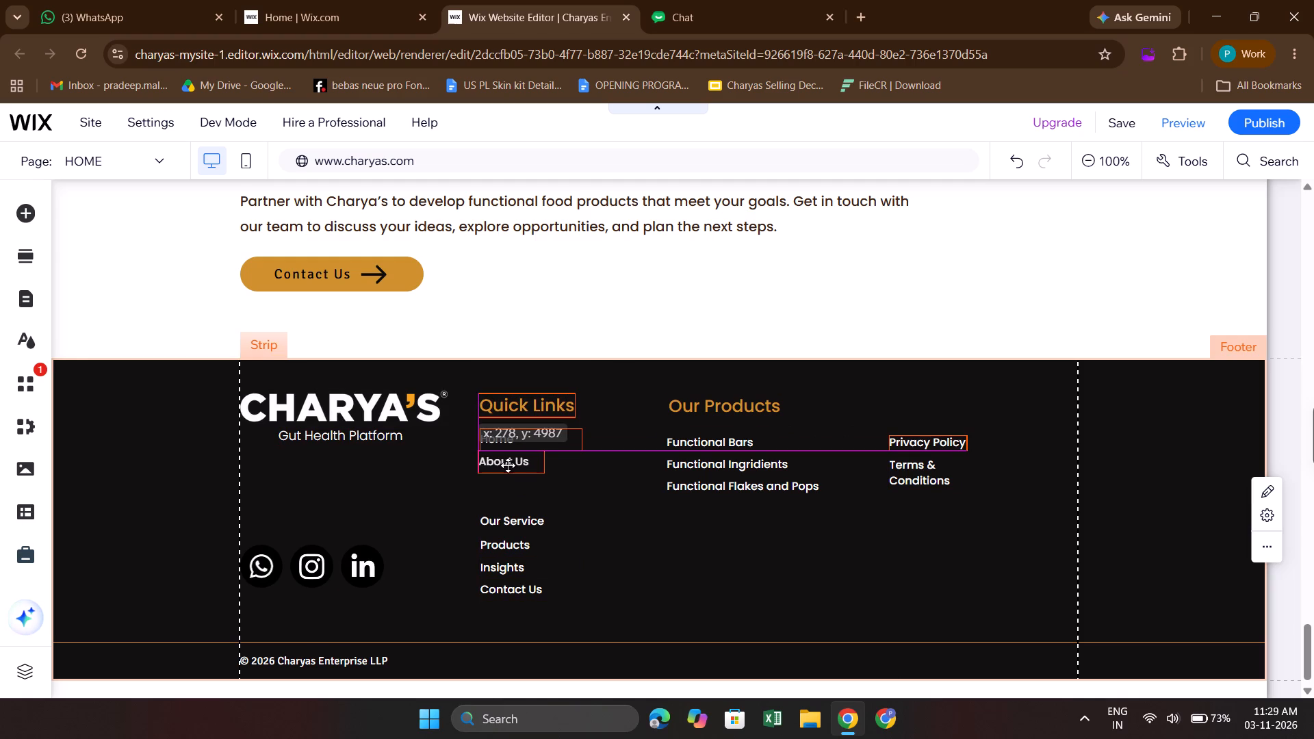
drag(508, 465, 510, 467)
click(624, 528)
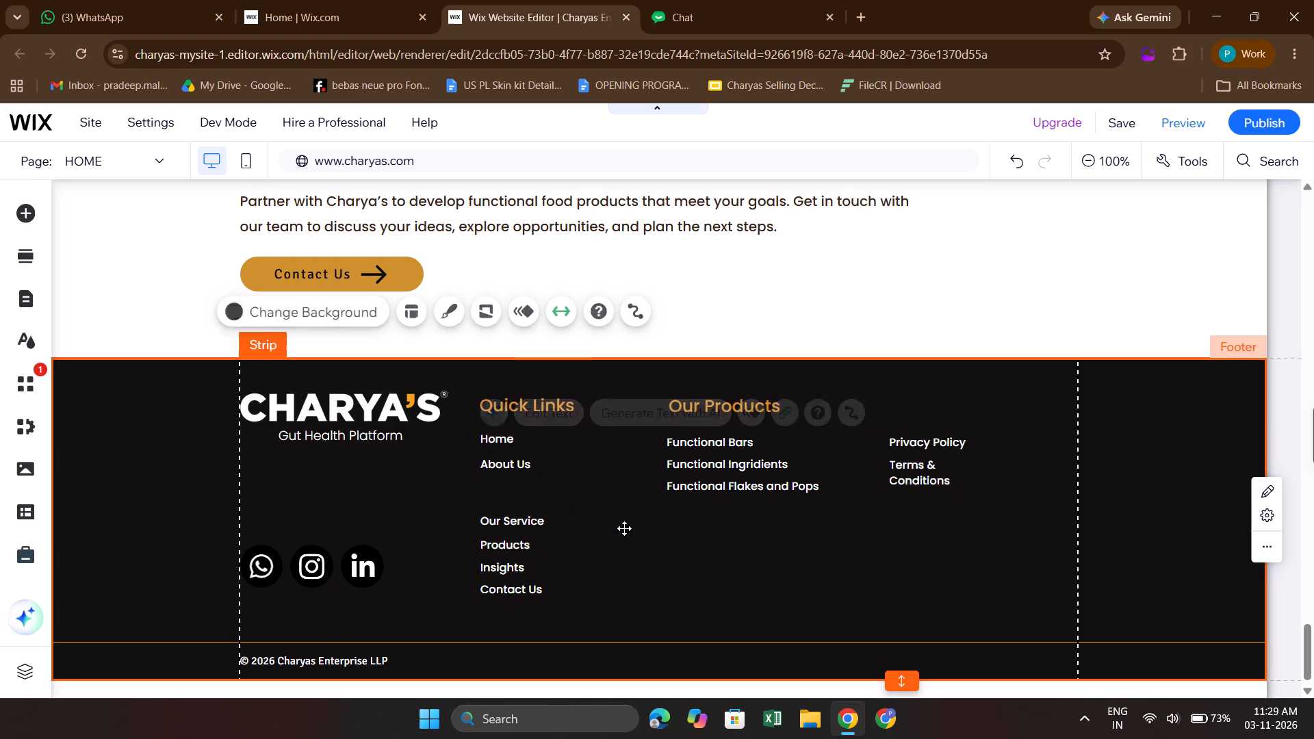
click(501, 465)
key(Up)
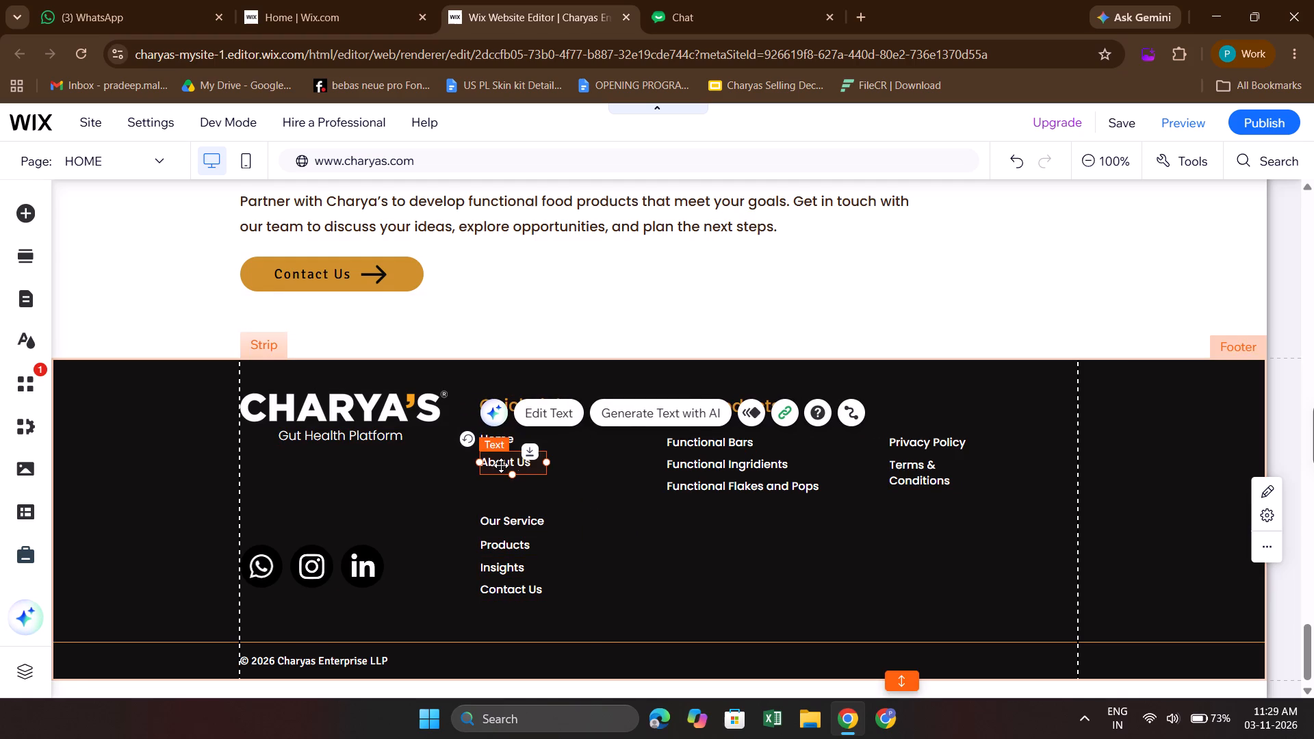
key(Down)
Select the Our Service link in the footer's Quick Links column.
click(521, 521)
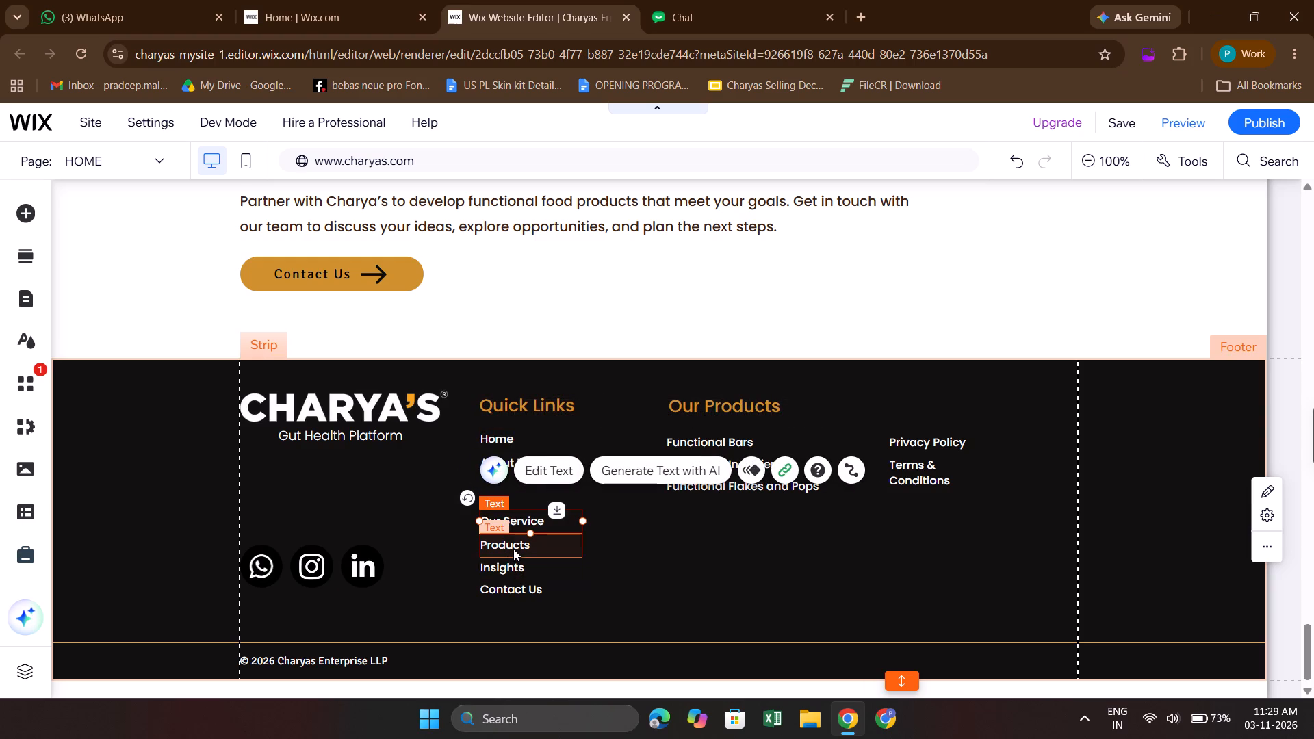
Move the Our Service, Products, Insights and Contact Us links up together so they follow closely beneath About Us, keeping their spacing.
shift+click(513, 549)
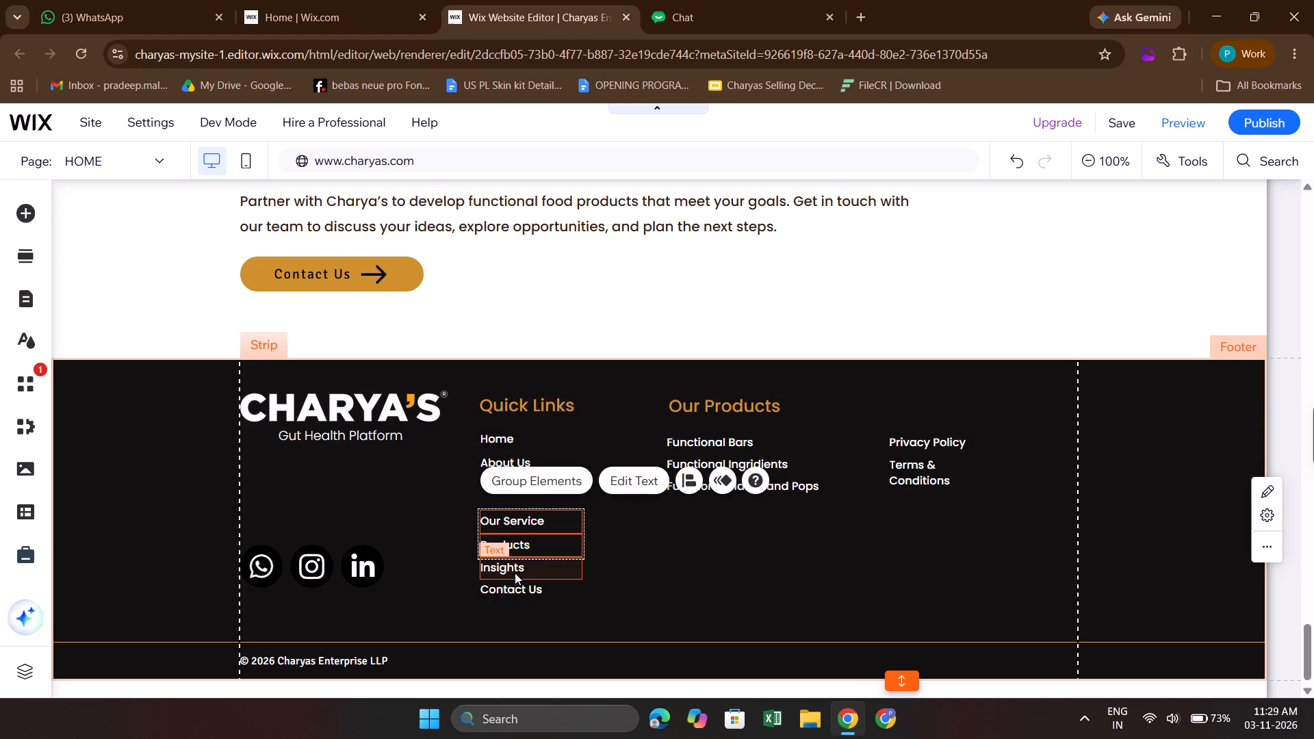
shift+click(515, 573)
shift+click(533, 594)
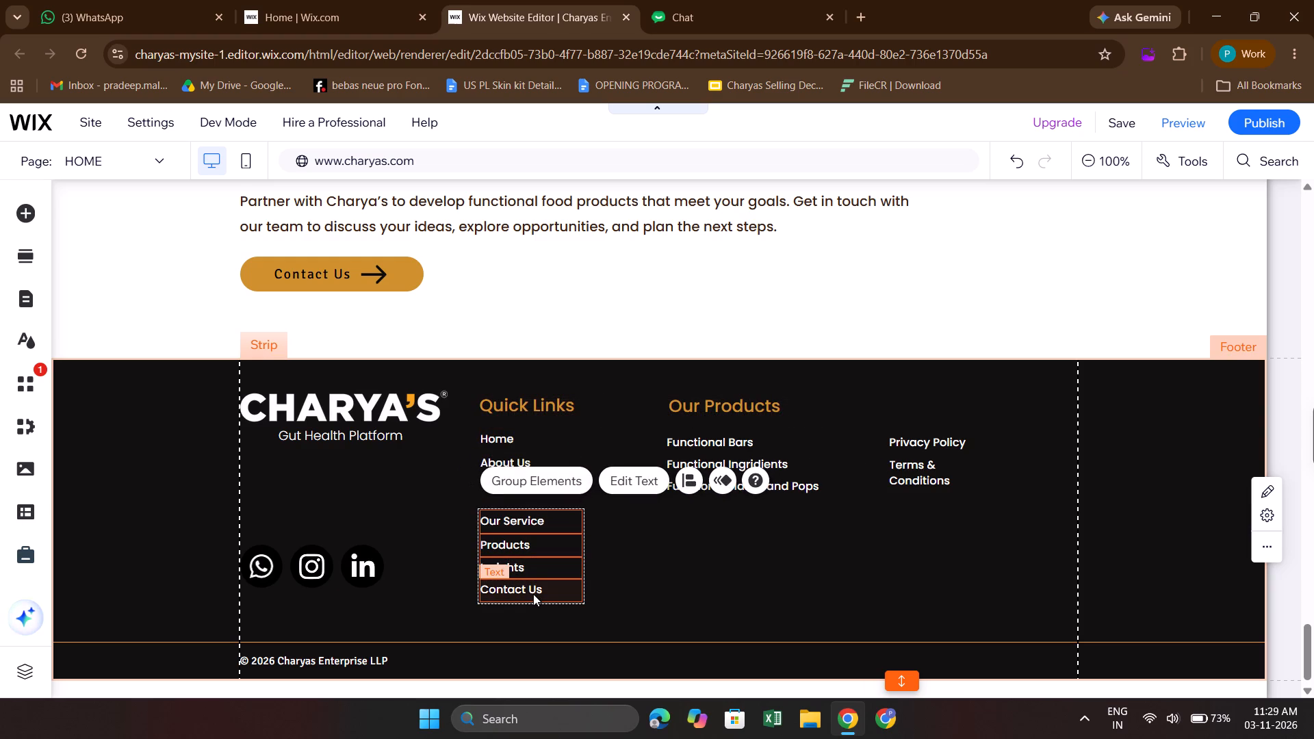
key(shift+Up)
key(shift+Up)
key(shift+Up)
key(shift+Up)
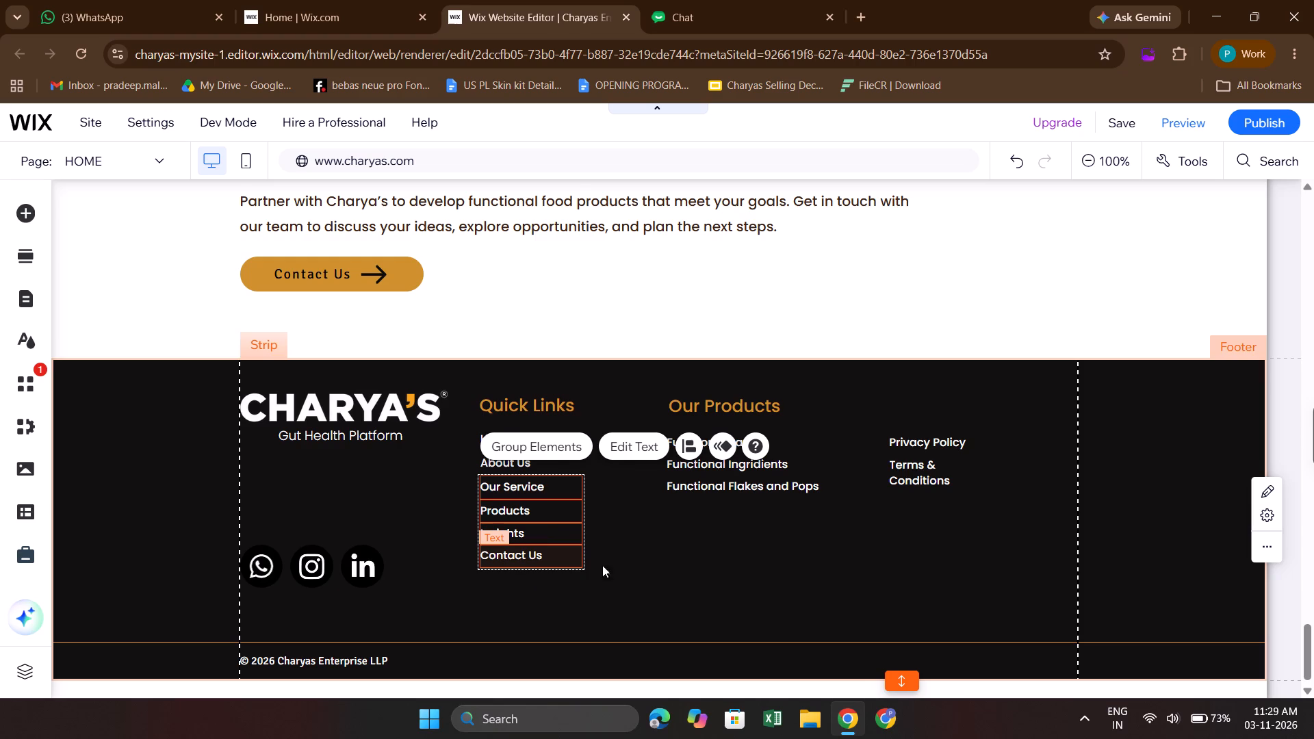
click(630, 560)
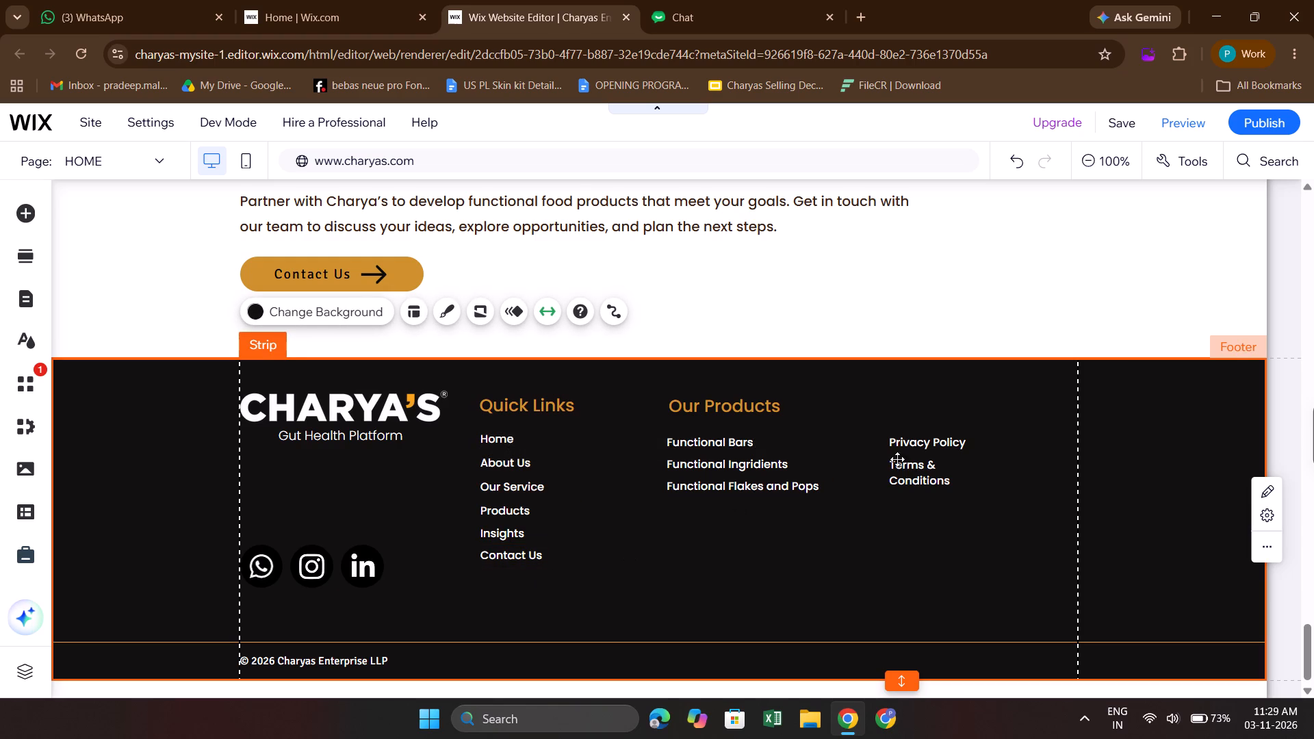
Nudge the footer's Terms & Conditions link up by one pixel beneath Privacy Policy.
click(930, 494)
click(924, 482)
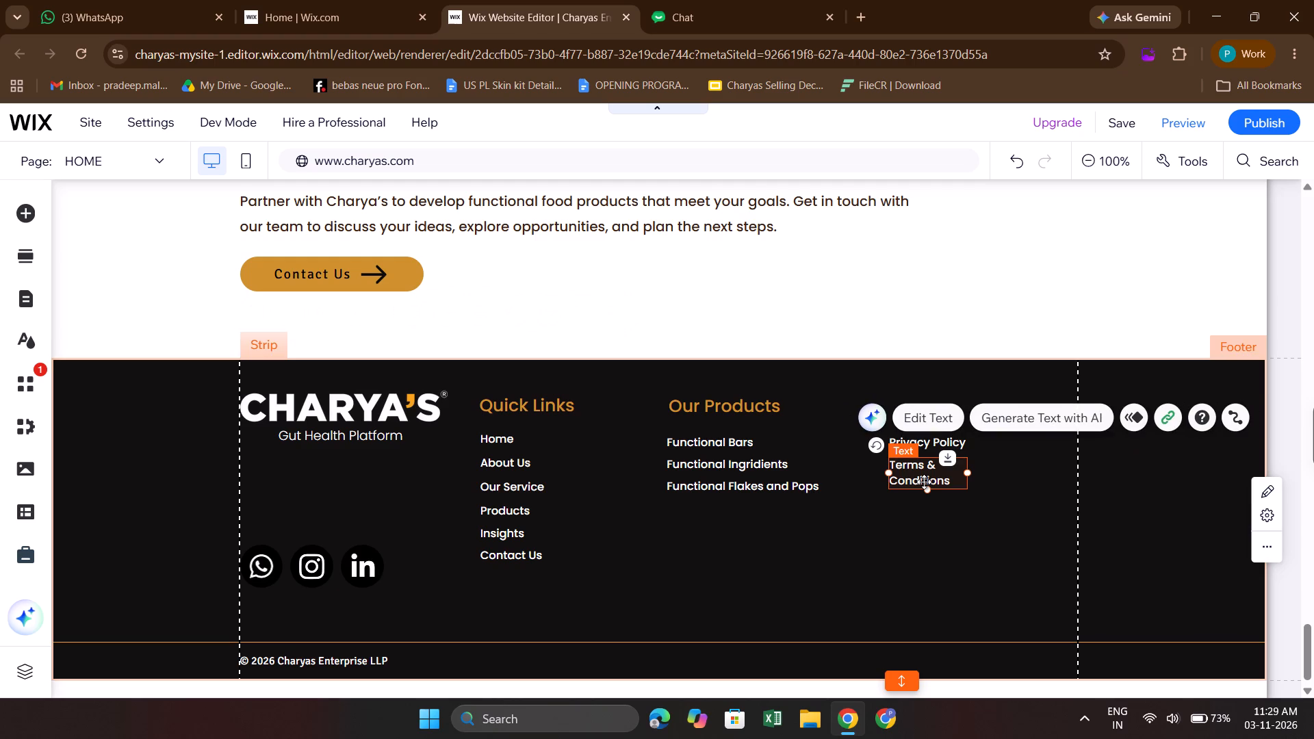
key(Up)
click(666, 600)
Move the footer's social bar up beneath the logo until its icons are level with the Insights link.
scroll(666, 600, down, 1)
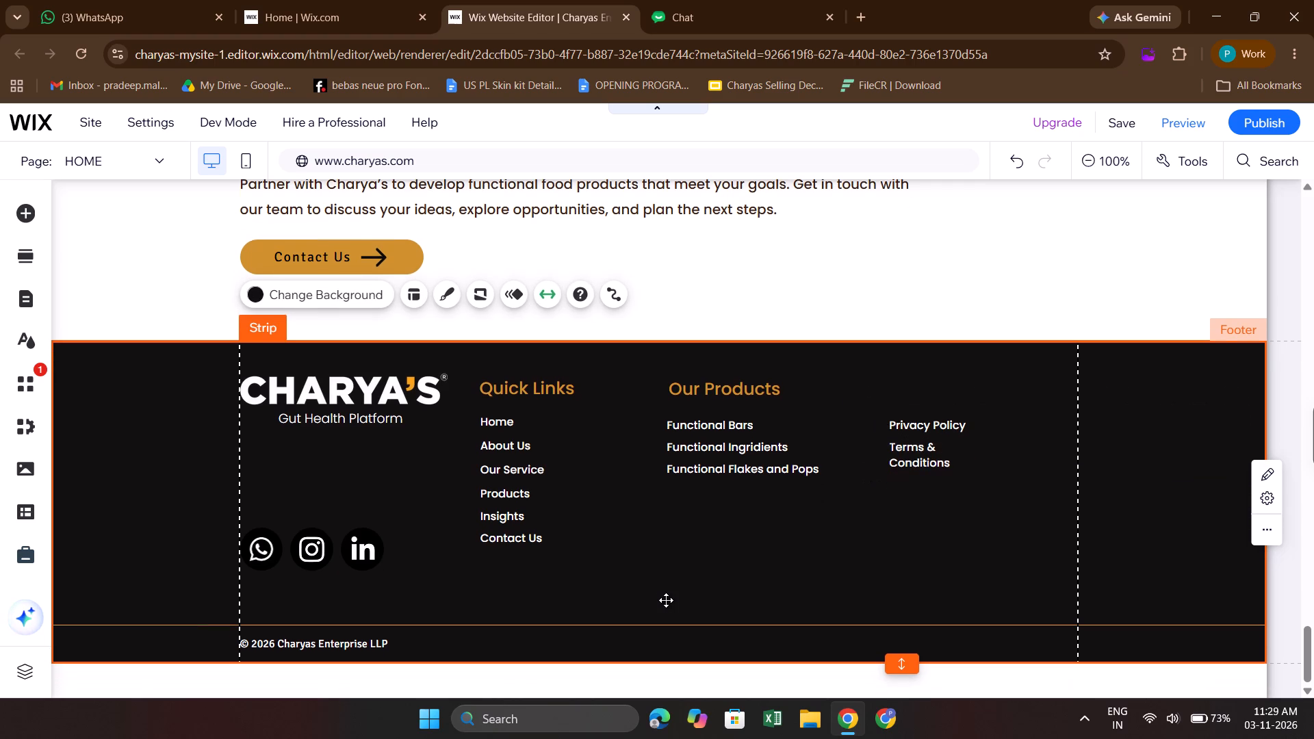
scroll(666, 600, down, 1)
click(265, 539)
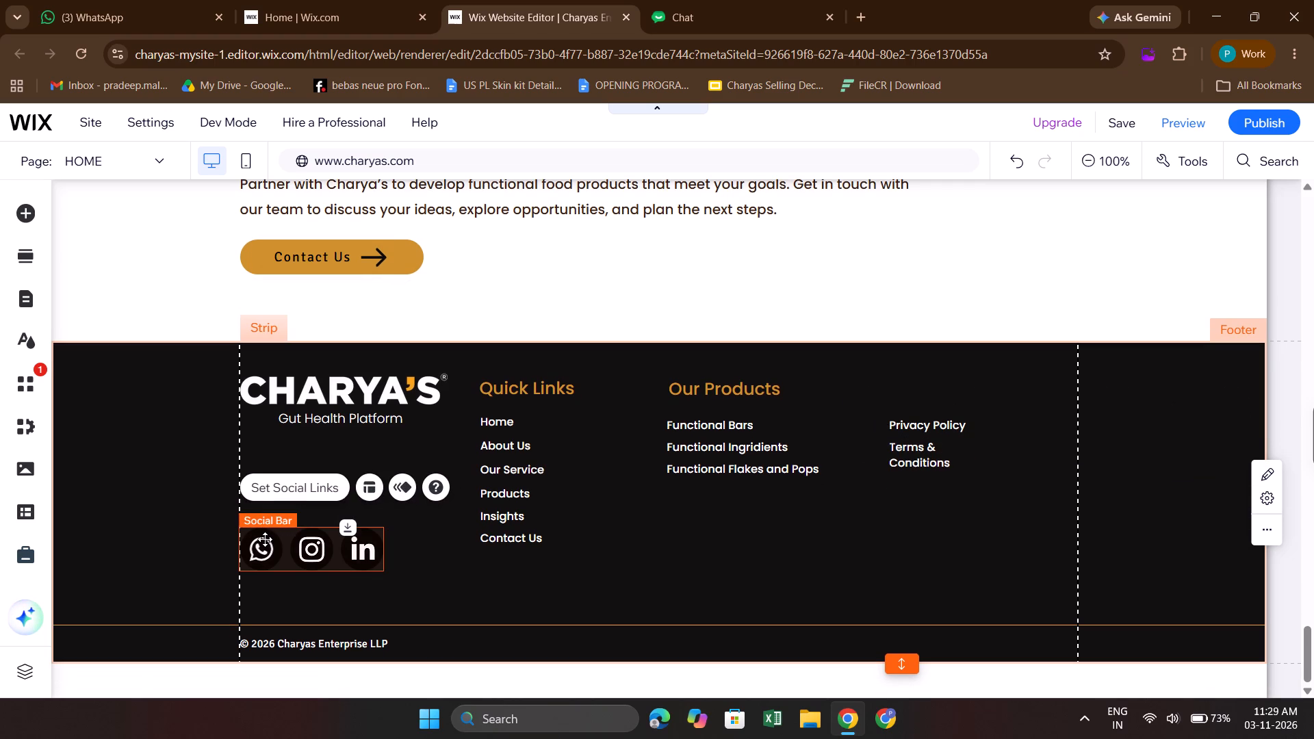
key(shift+Up)
key(shift+Up)
key(shift+Up)
key(shift+Up)
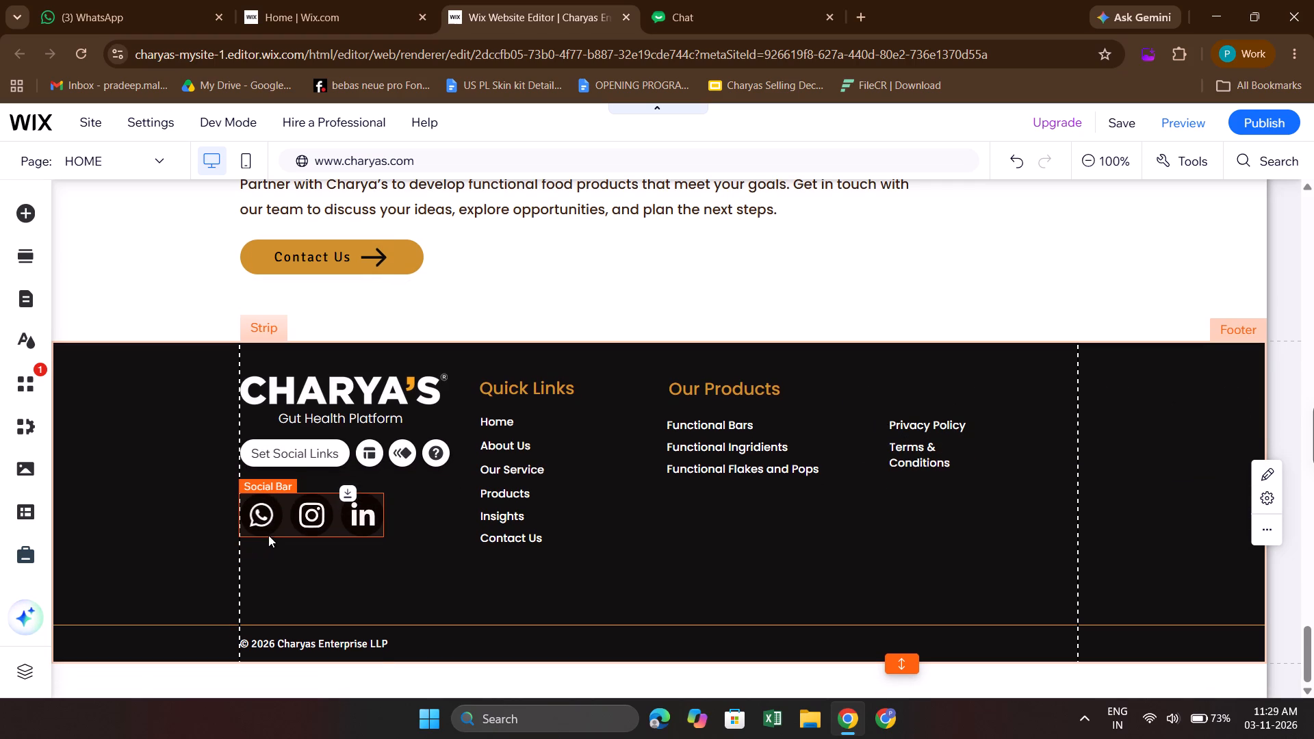
Move the footer's horizontal divider line and the copyright text up together so the line sits a short distance below Contact Us.
click(439, 630)
shift+click(335, 649)
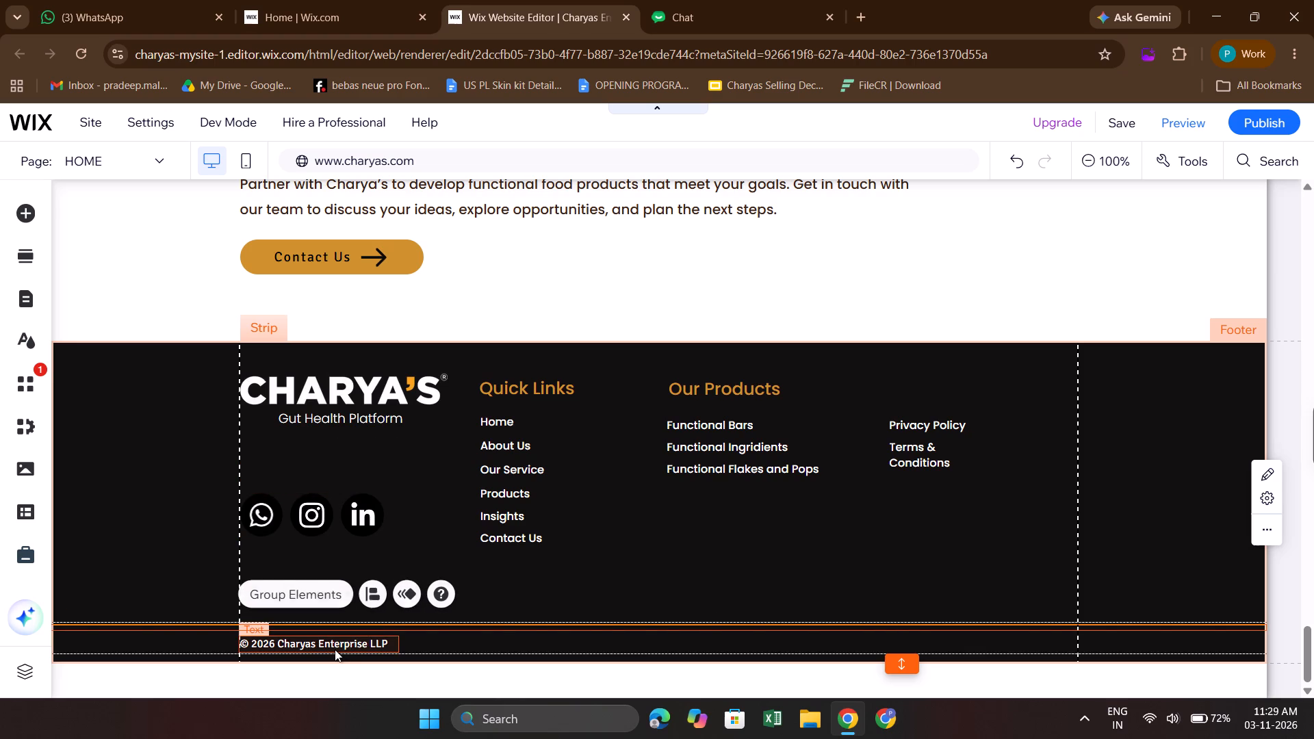
key(shift+Up)
key(shift+Up)
key(shift+Up)
key(shift+Up)
key(shift+Up)
key(shift+Up)
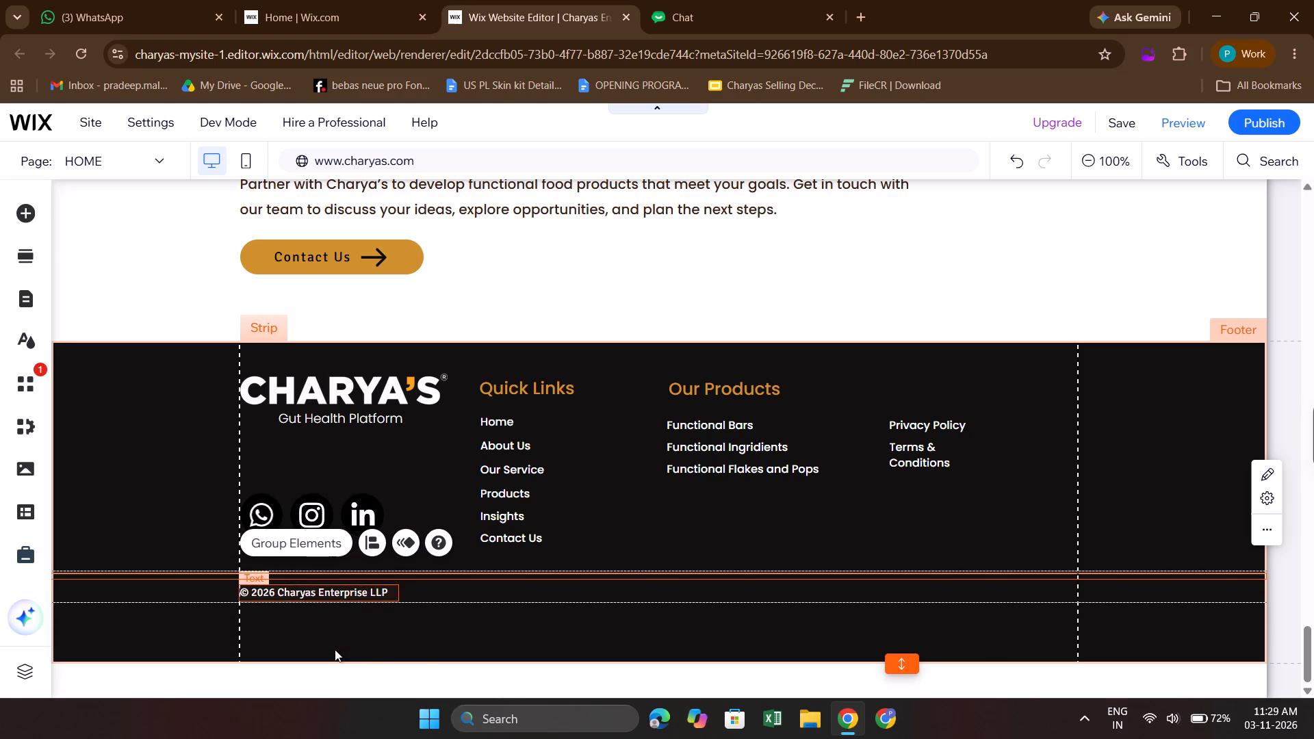
click(570, 651)
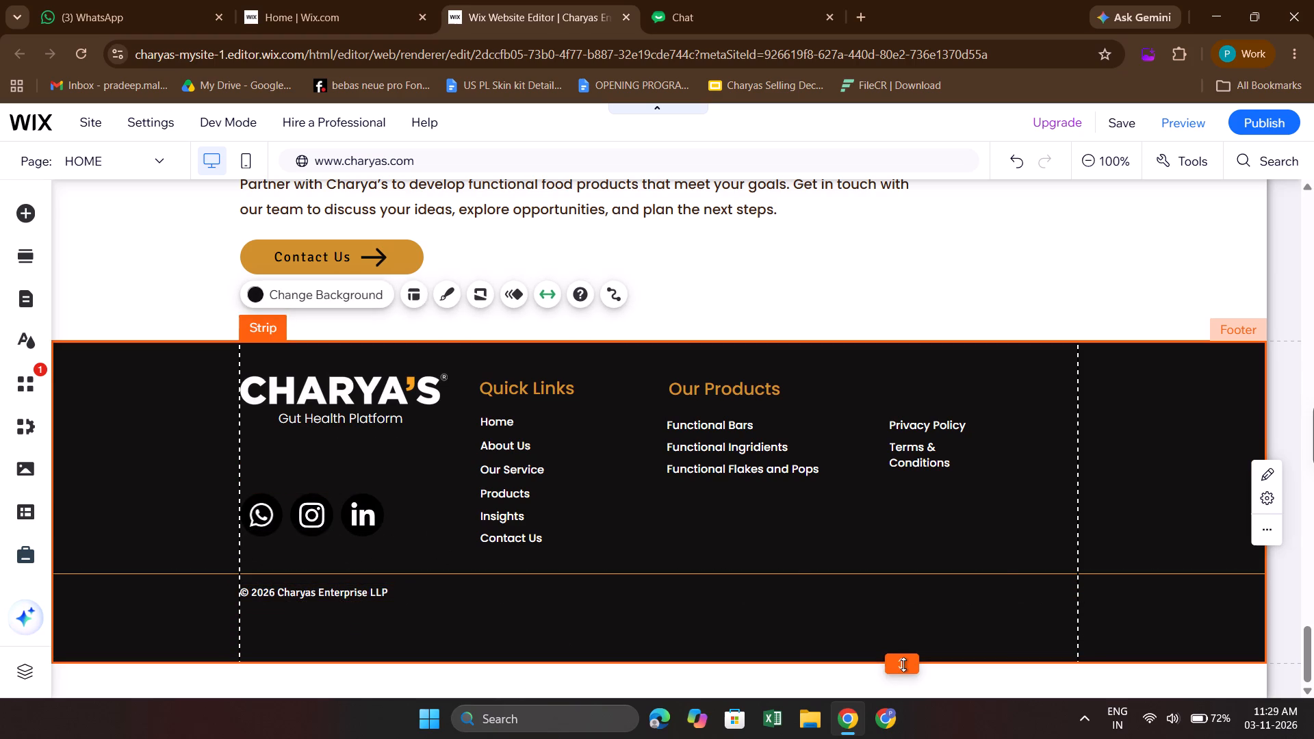
Shorten the footer to trim the empty space beneath the copyright line.
drag(903, 664, 903, 621)
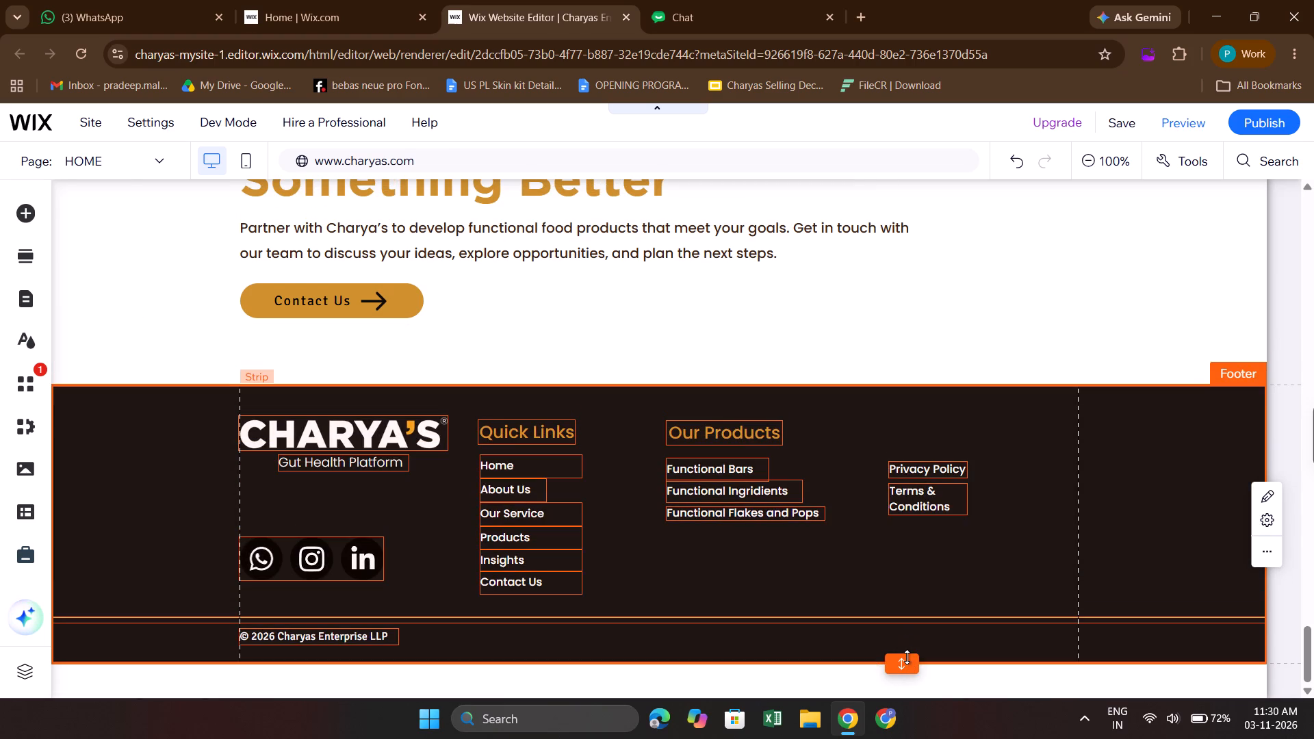
click(1052, 251)
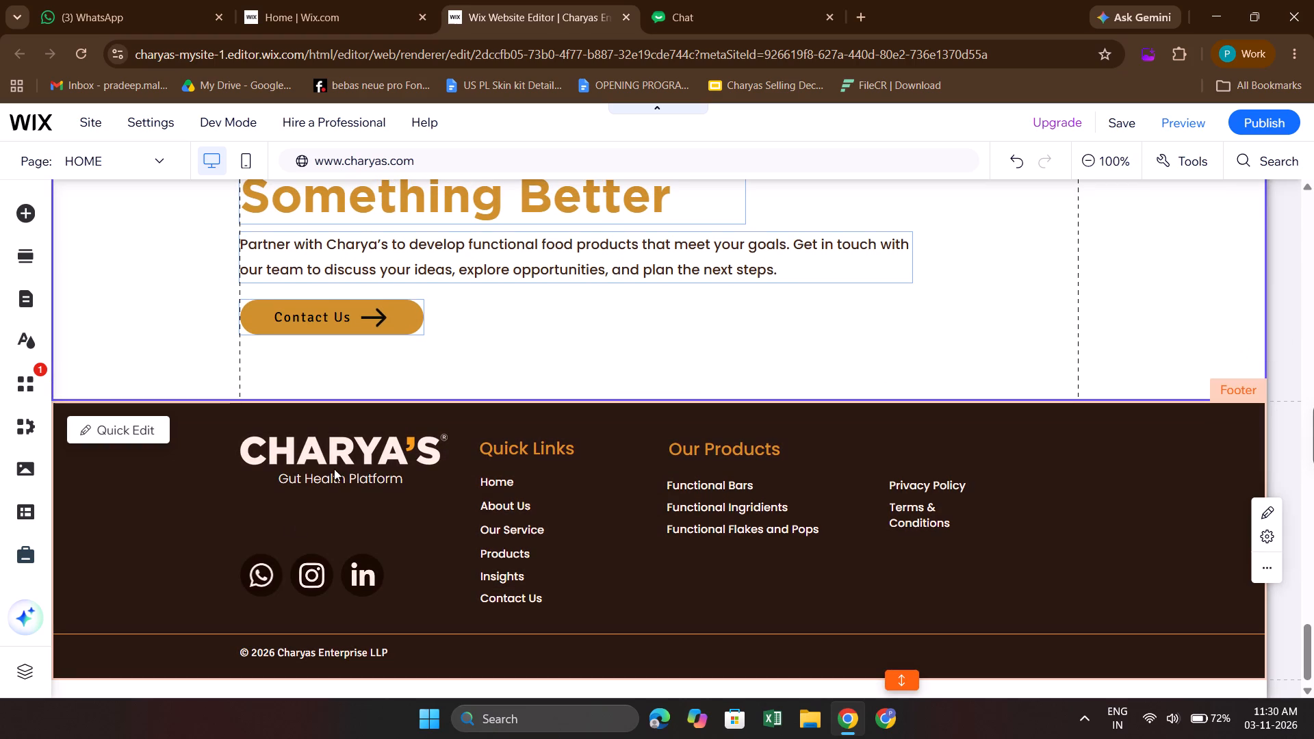
Copy the Gut Health Platform tagline from beneath the footer logo.
click(338, 478)
click(338, 478)
scroll(338, 478, up, 9)
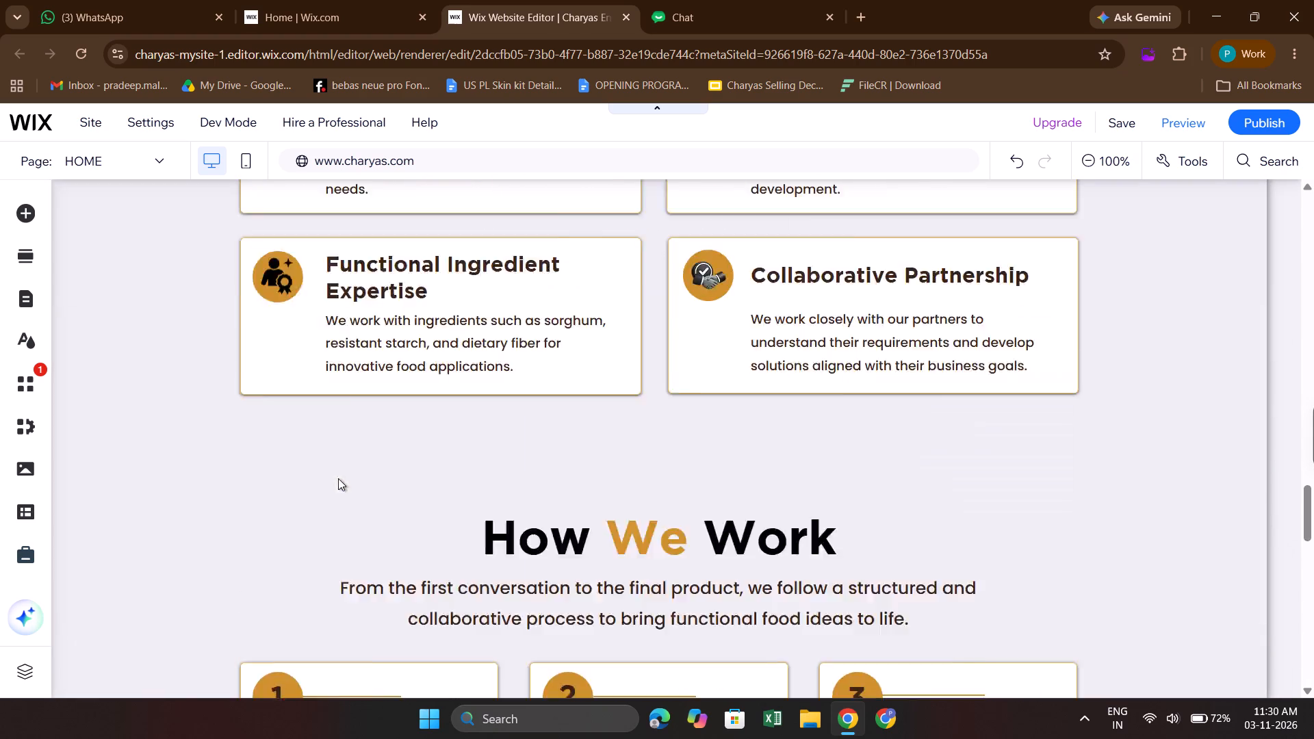
scroll(338, 478, up, 7)
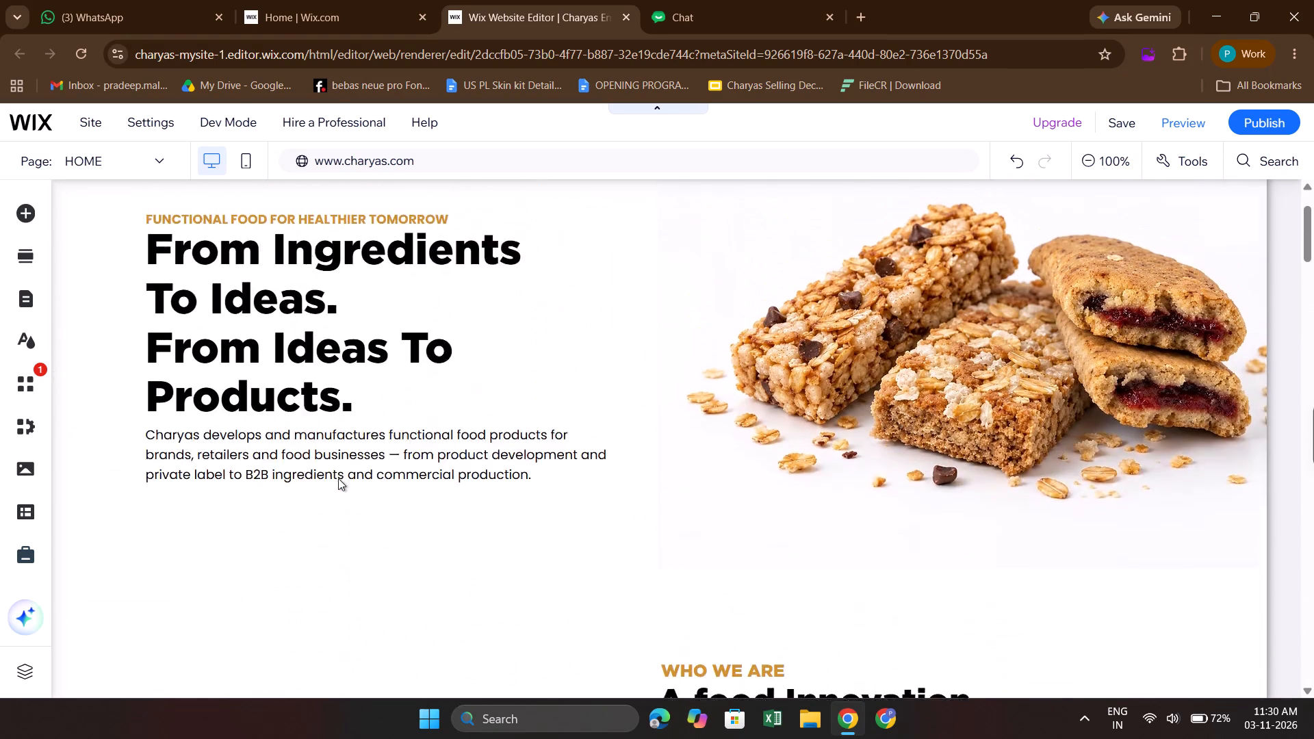
scroll(338, 478, up, 6)
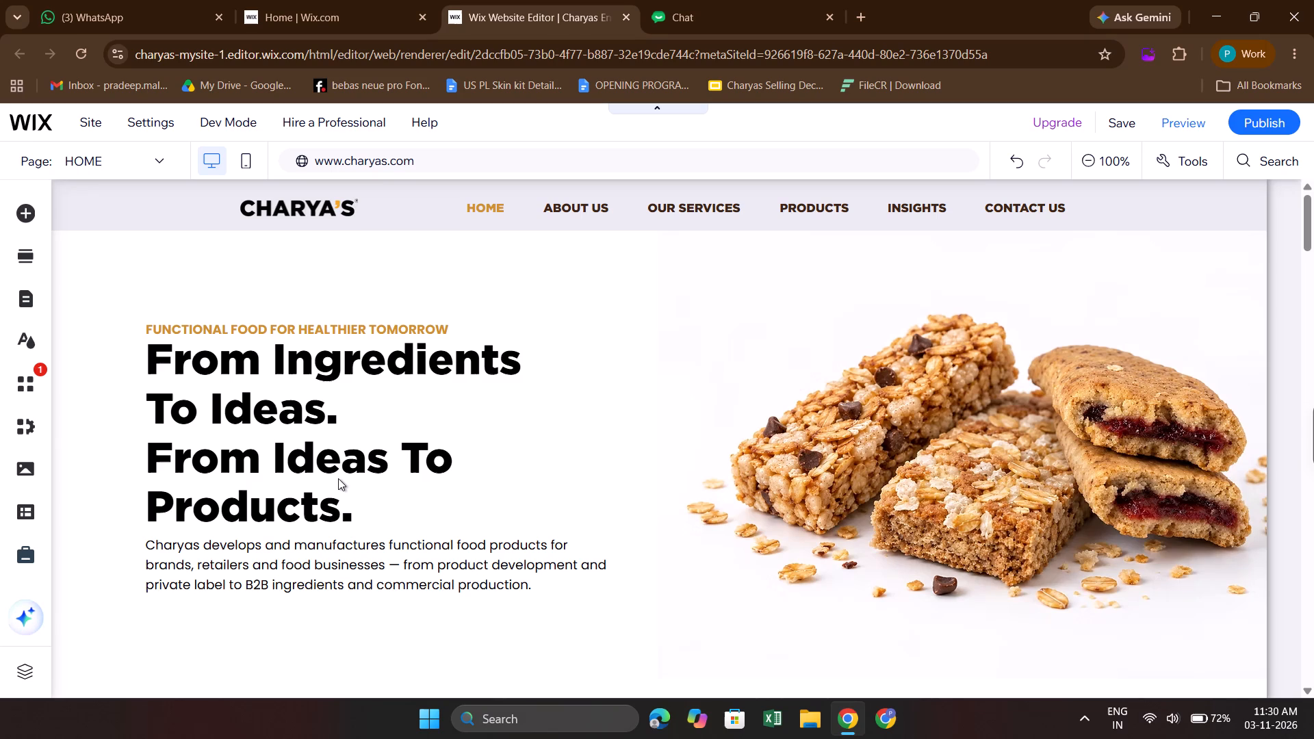
scroll(338, 478, down, 10)
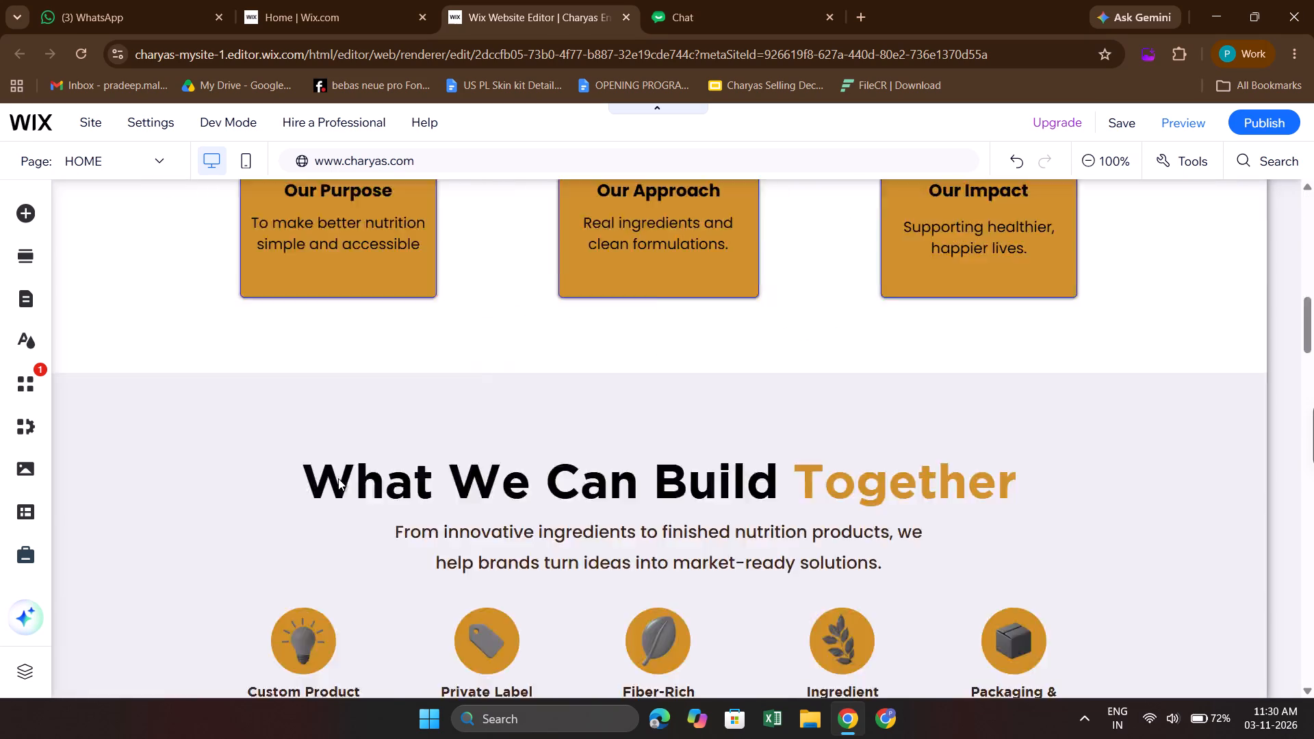
scroll(338, 478, down, 12)
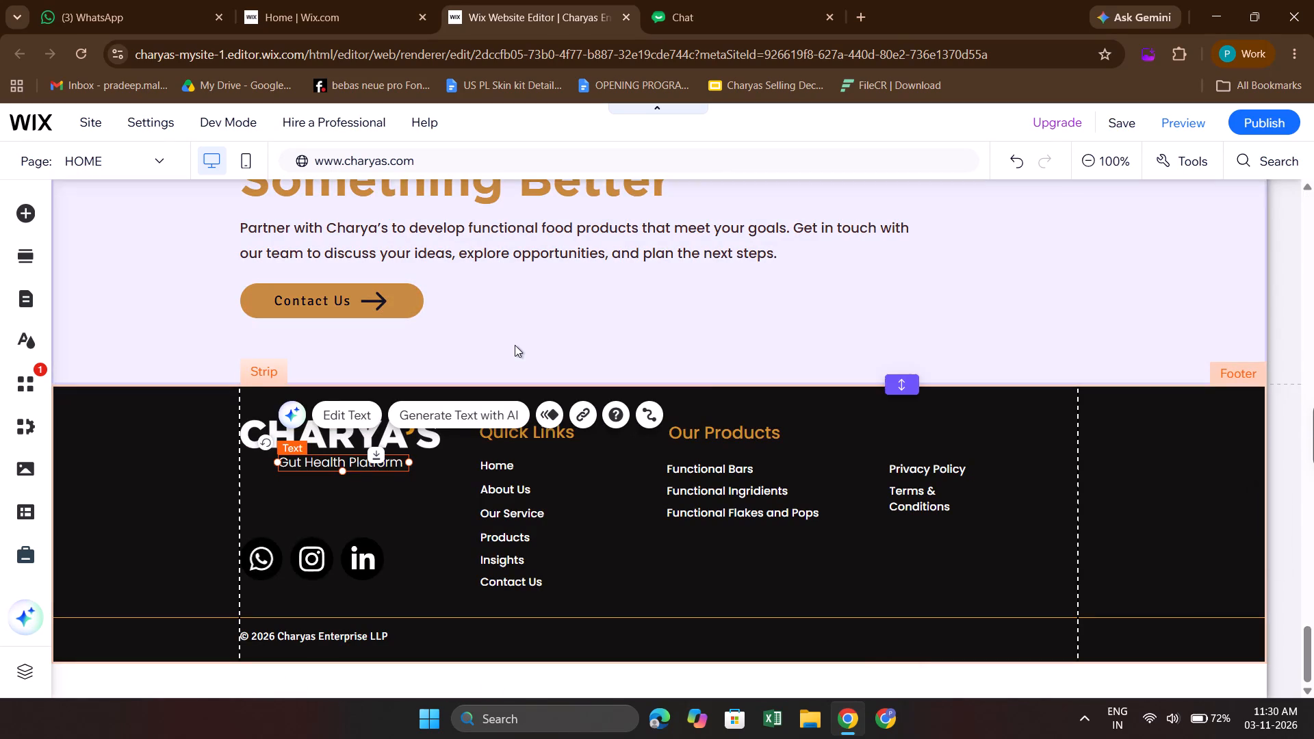
scroll(513, 340, up, 7)
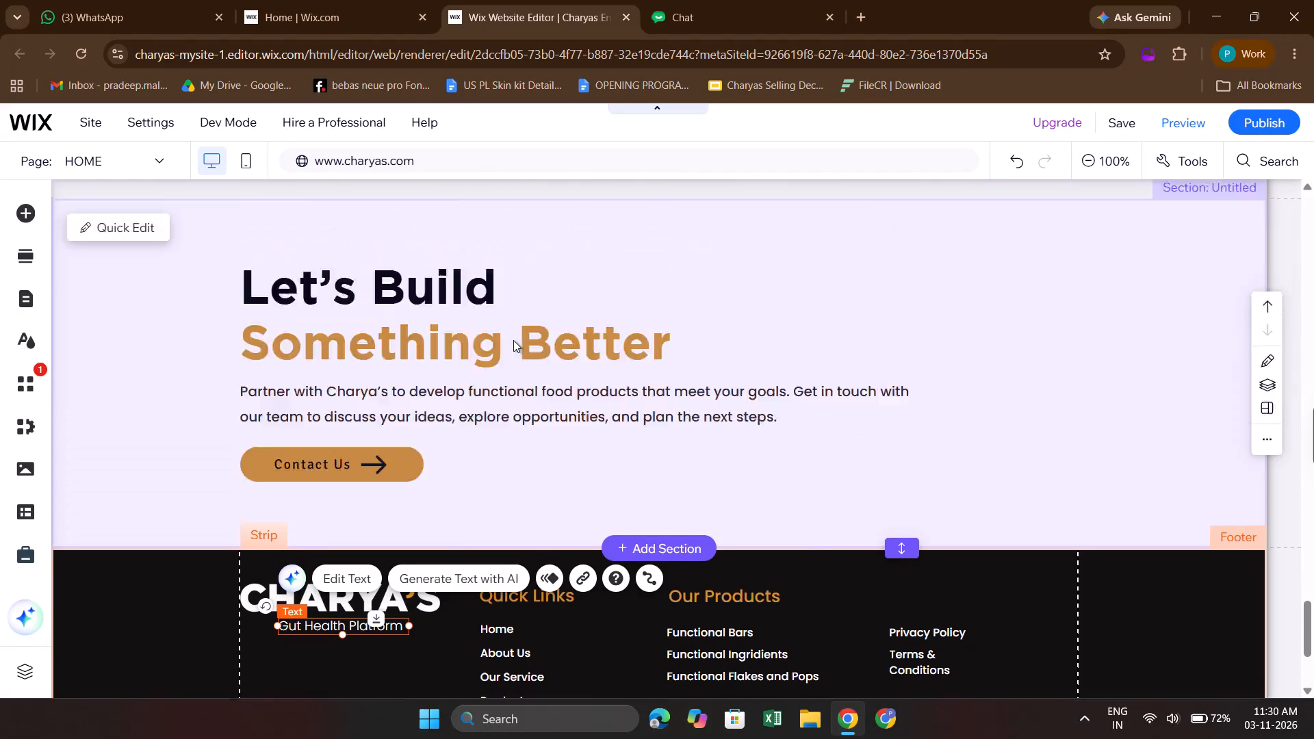
scroll(513, 340, up, 18)
scroll(513, 340, down, 13)
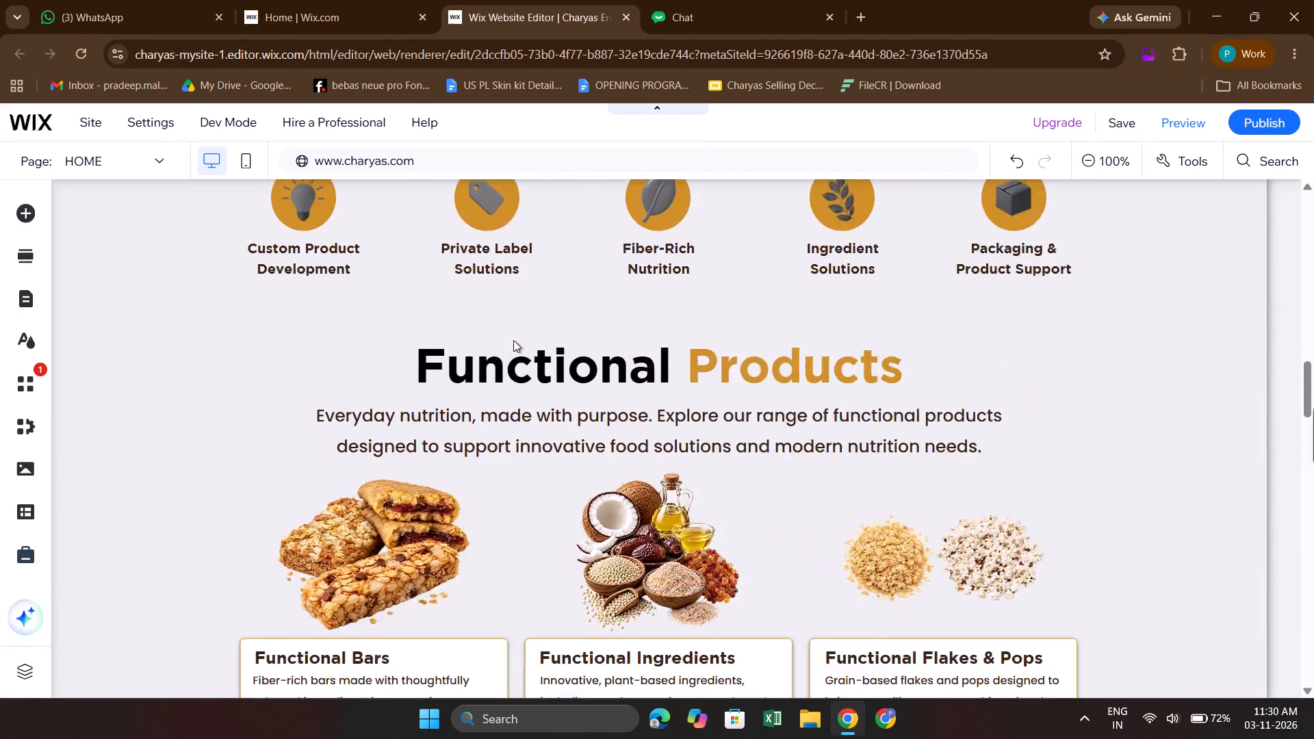
scroll(513, 340, down, 12)
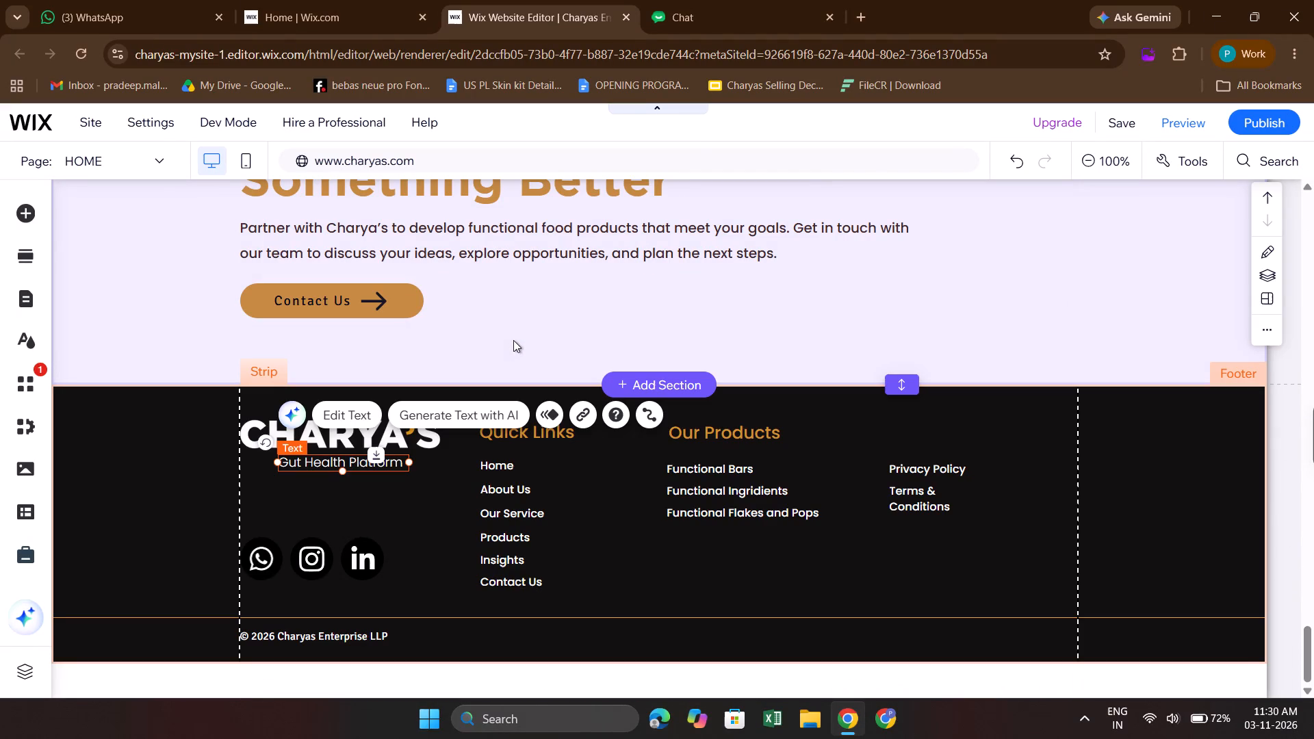
key(ctrl+c)
key(ctrl+c)
key(ctrl+c)
key(ctrl+c)
key(ctrl+c)
Paste the Gut Health Platform tagline into the page header and position it just after the CHARYA'S logo.
scroll(513, 340, up, 20)
scroll(513, 340, up, 1)
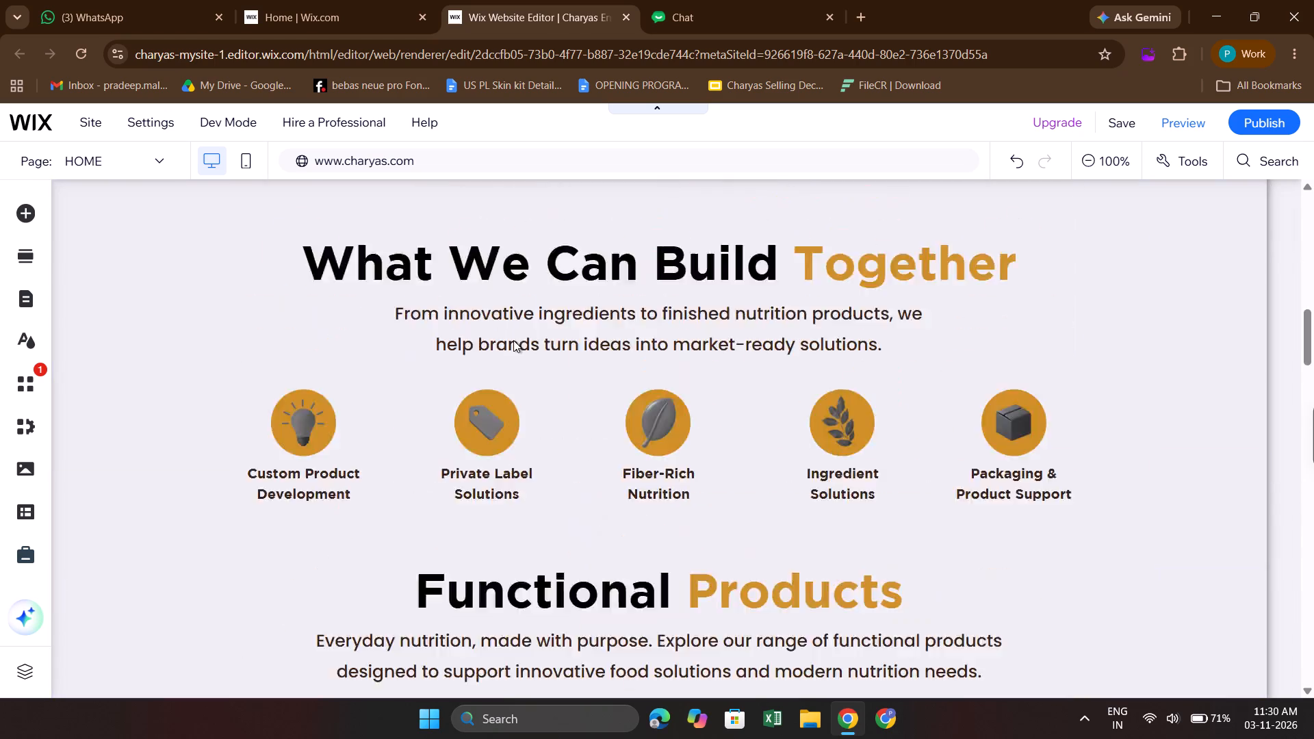
scroll(513, 340, up, 2)
click(441, 218)
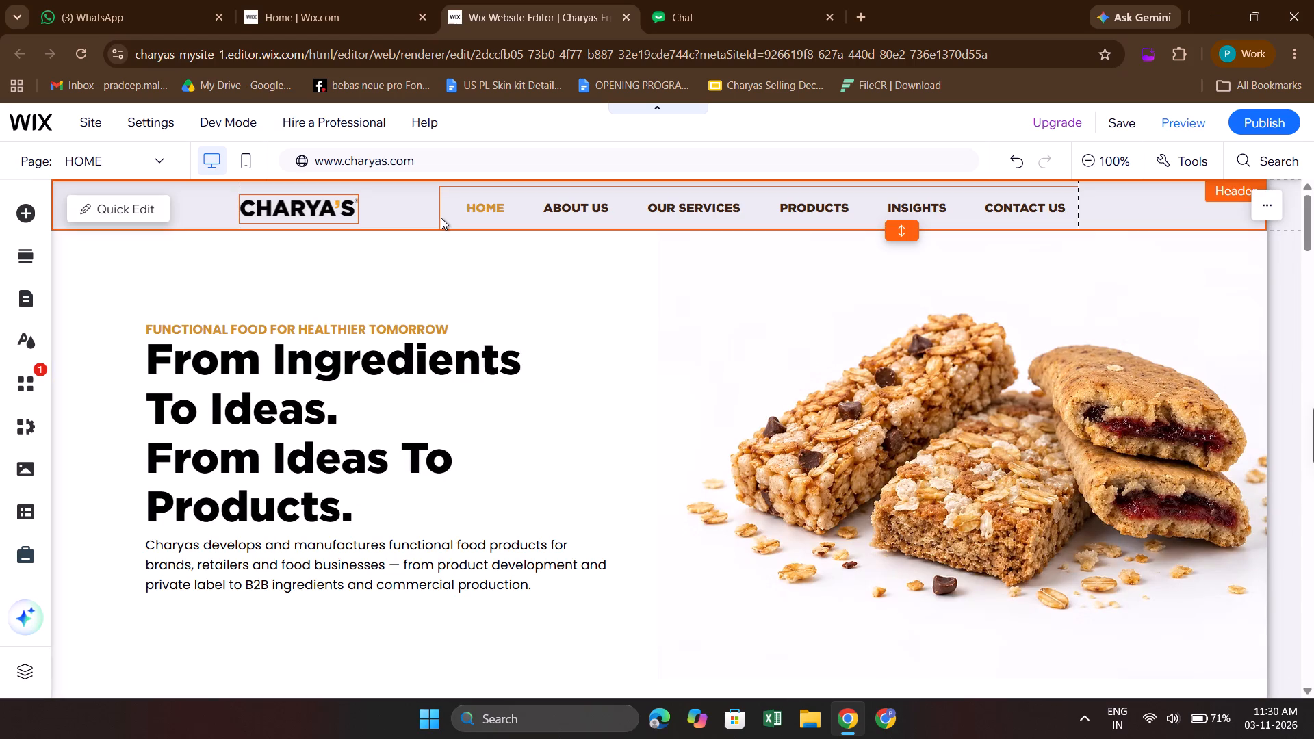
key(ctrl+v)
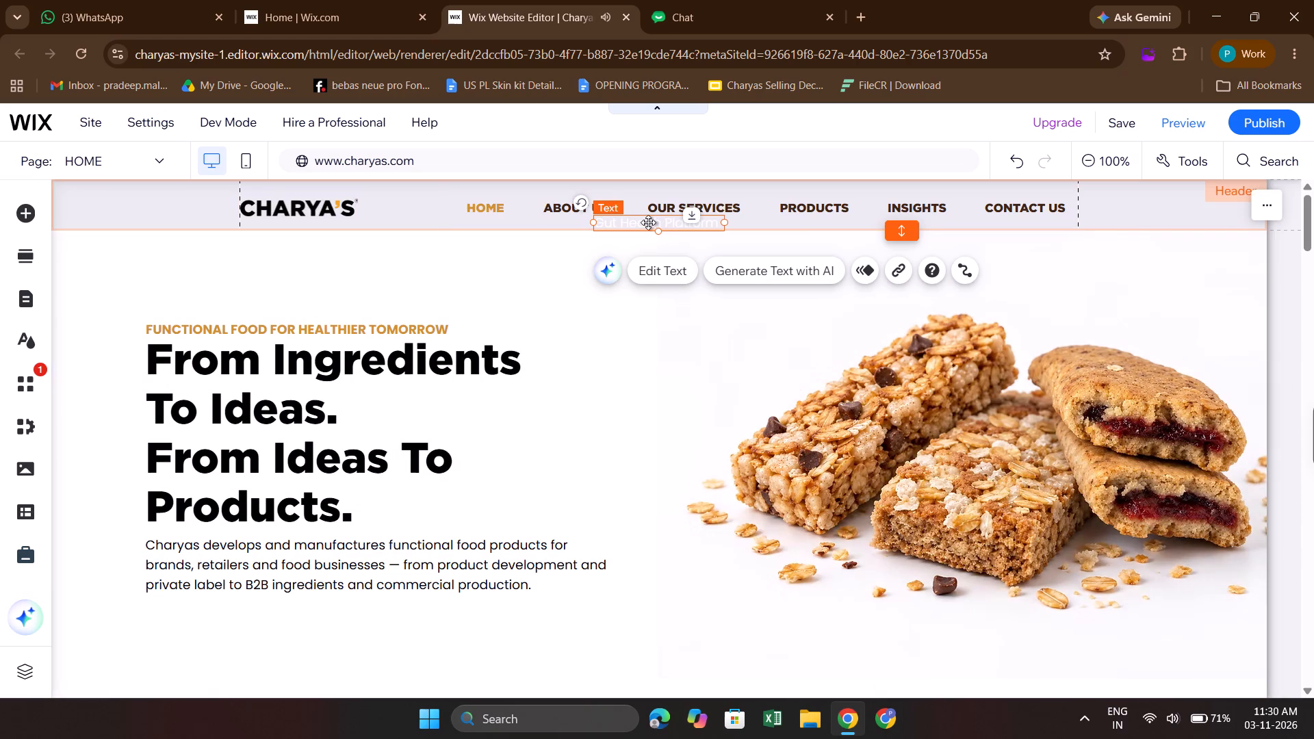
drag(647, 222, 420, 220)
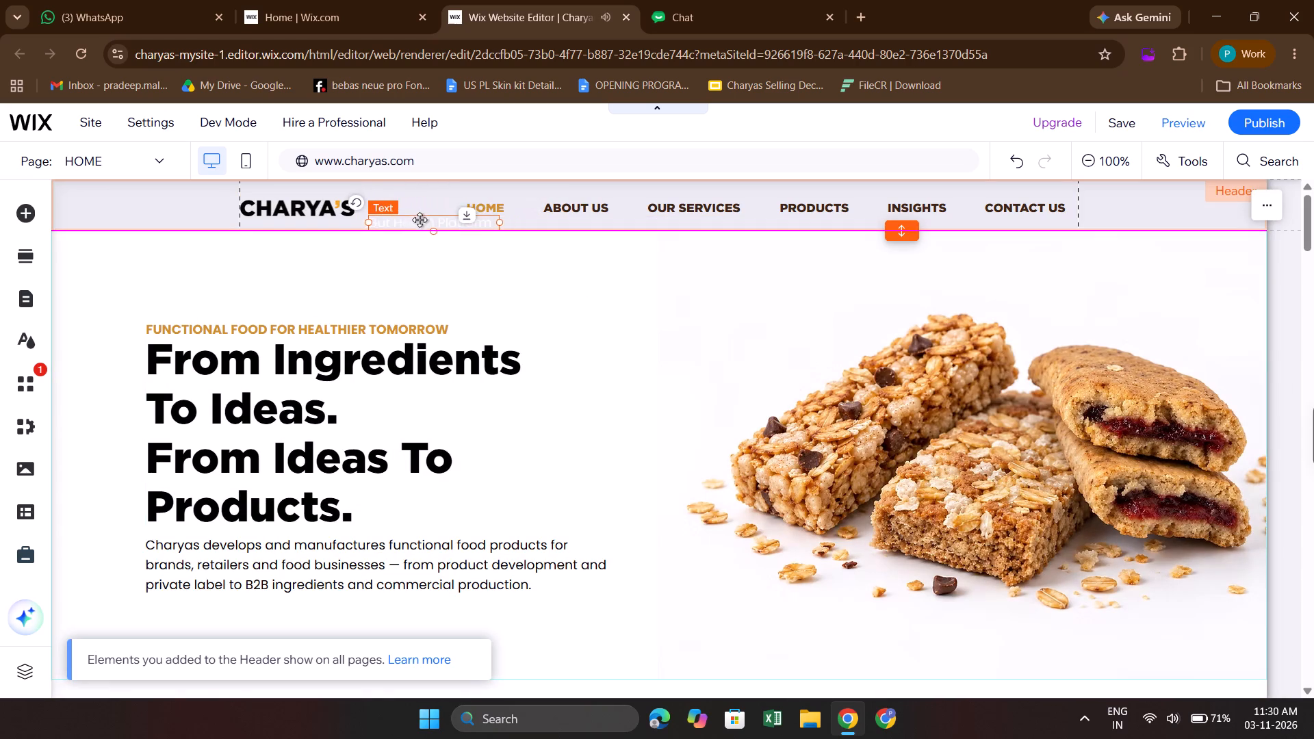
drag(420, 220, 419, 216)
Set the header tagline's font size to 11 px and its text colour to black (#000000).
click(425, 257)
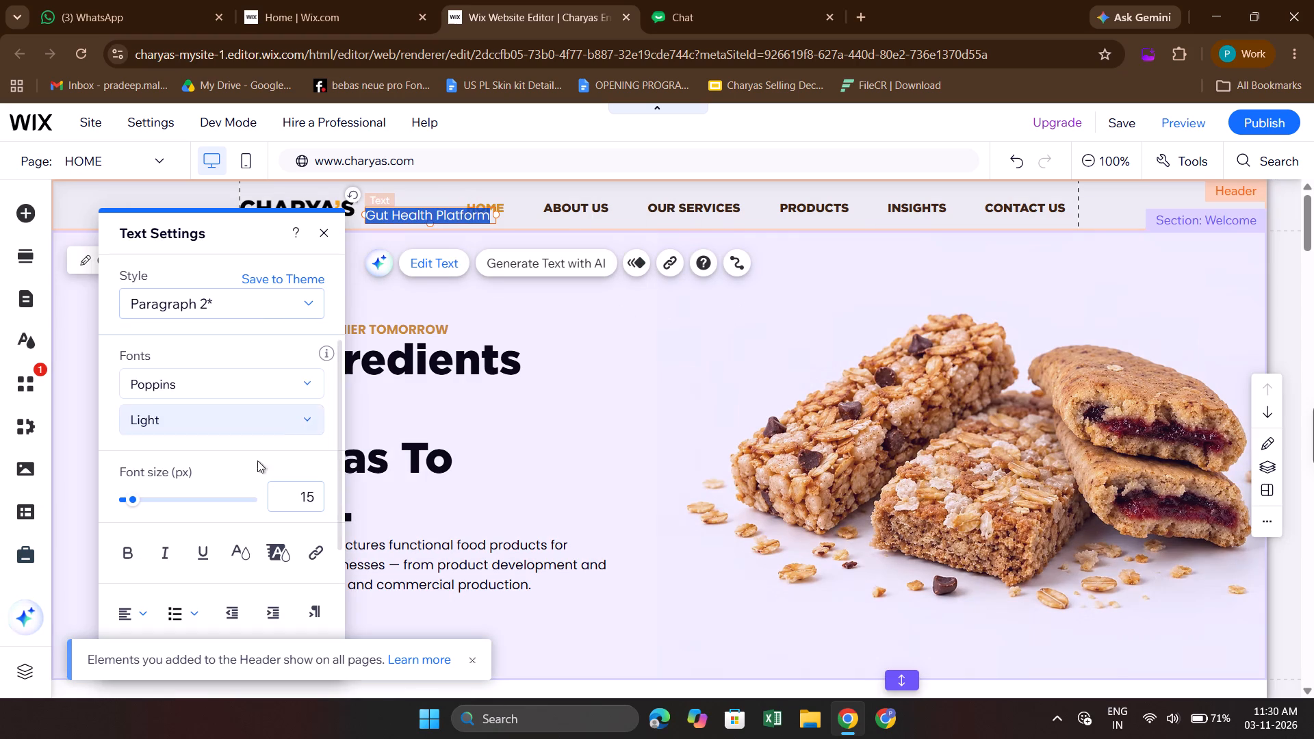
click(304, 491)
text(11)
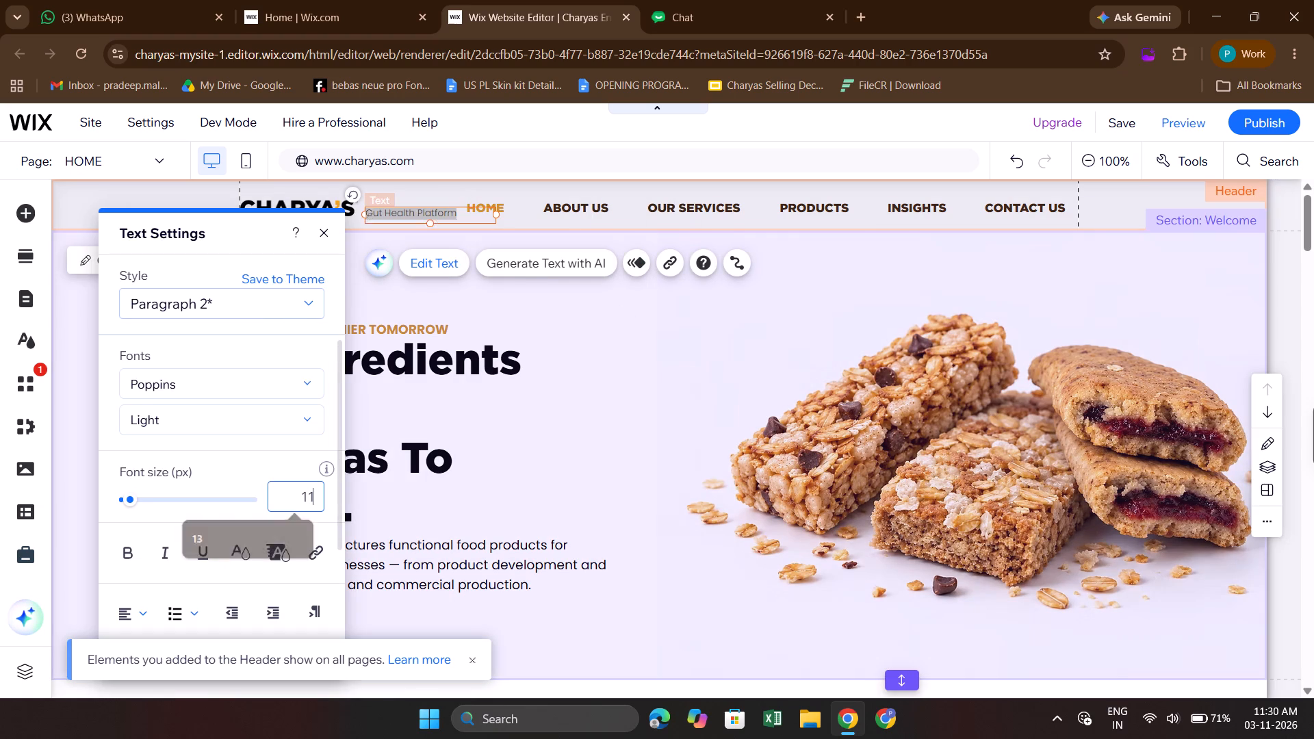
click(239, 544)
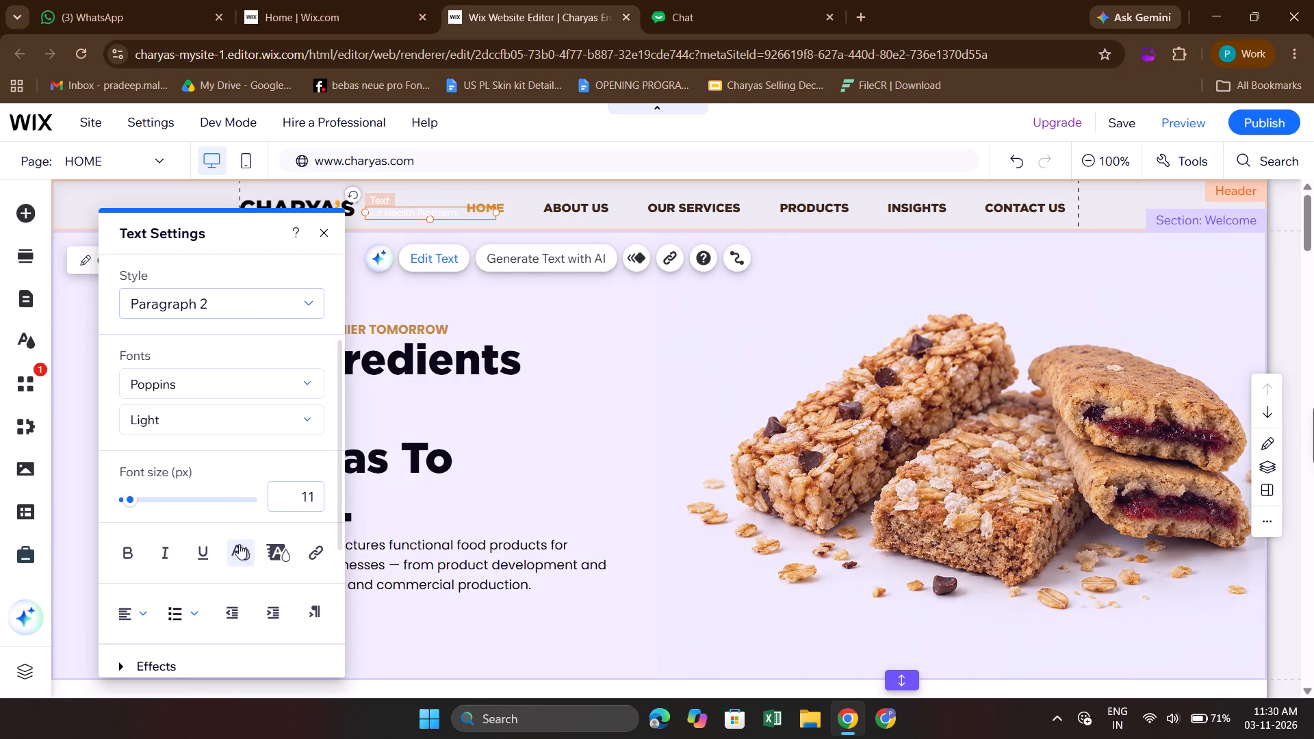
click(236, 557)
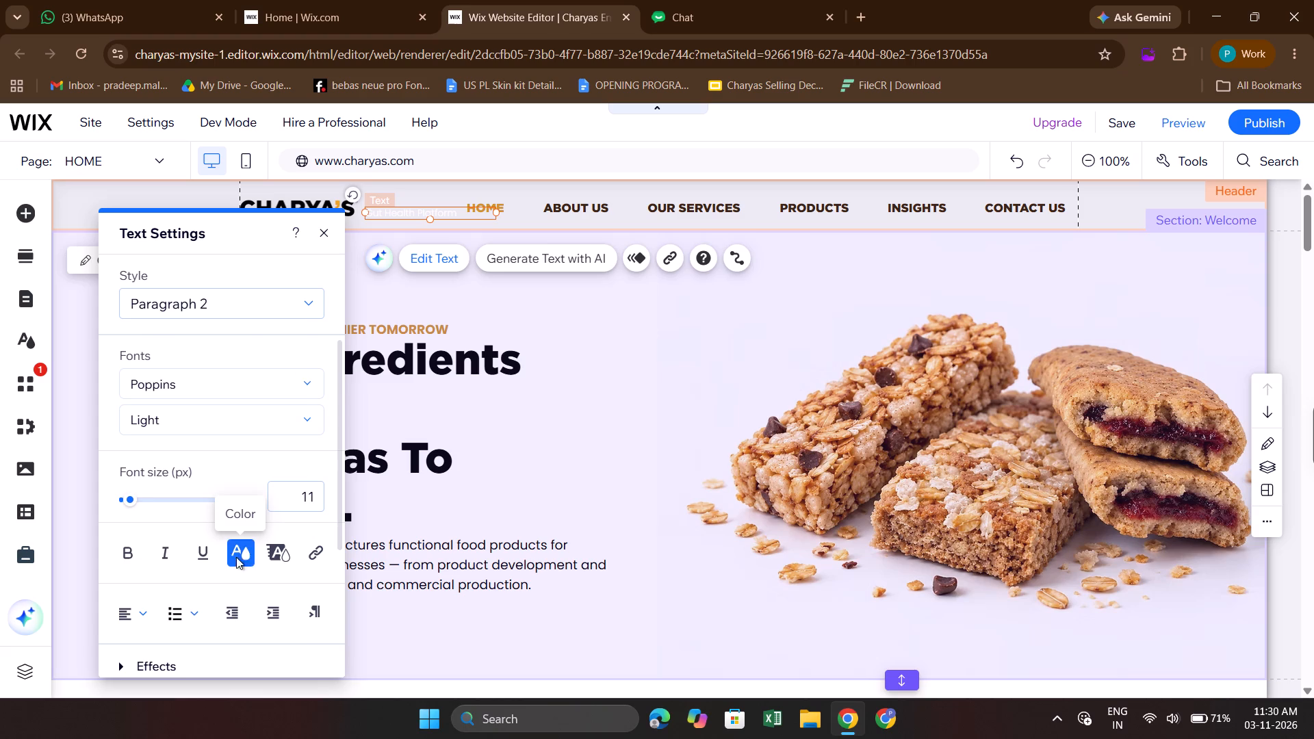
click(113, 524)
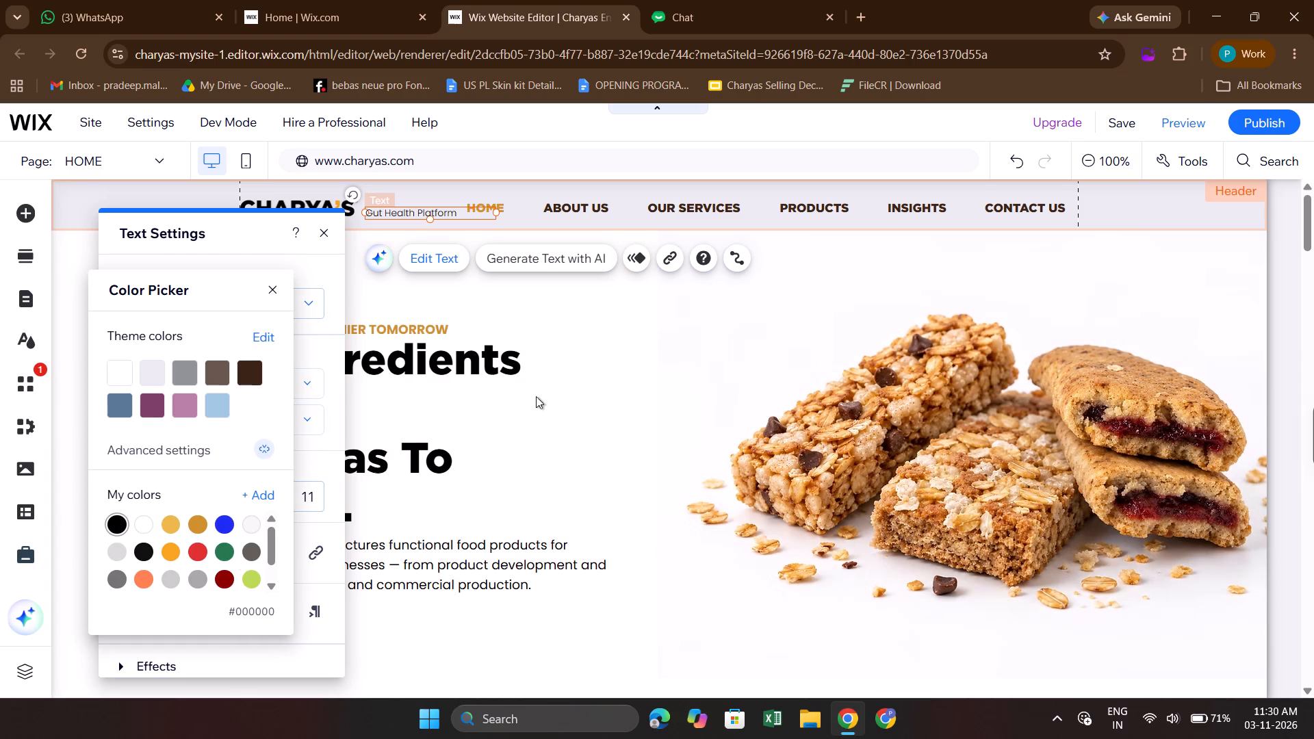
click(605, 385)
click(605, 385)
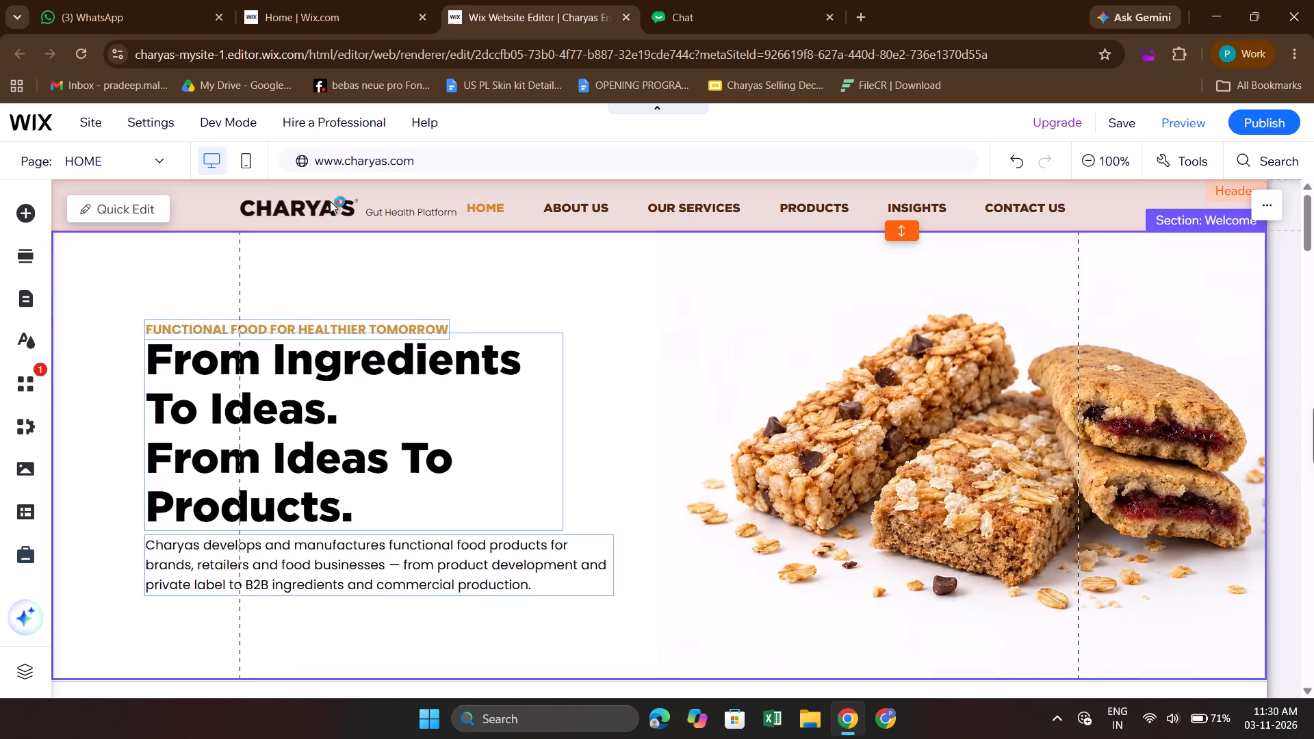
Nudge the CHARYA'S logo slightly upward in the header.
click(318, 200)
click(300, 203)
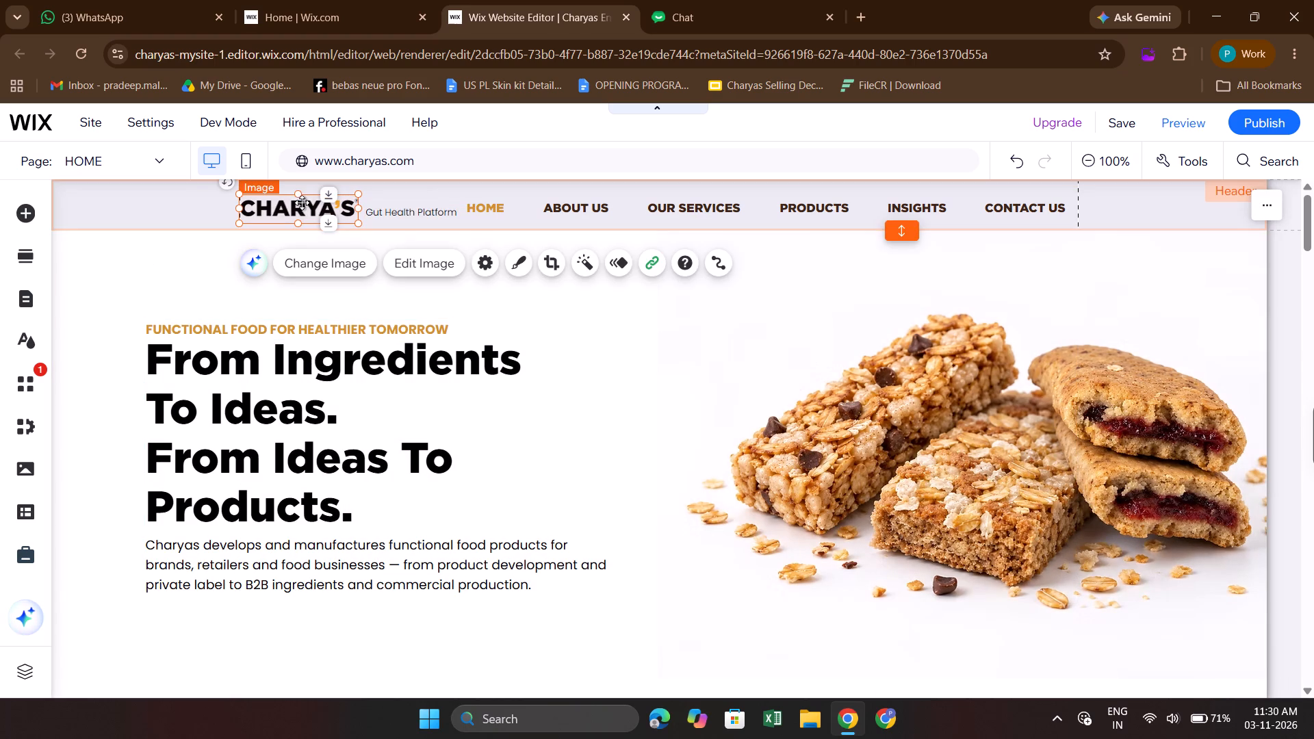
click(302, 203)
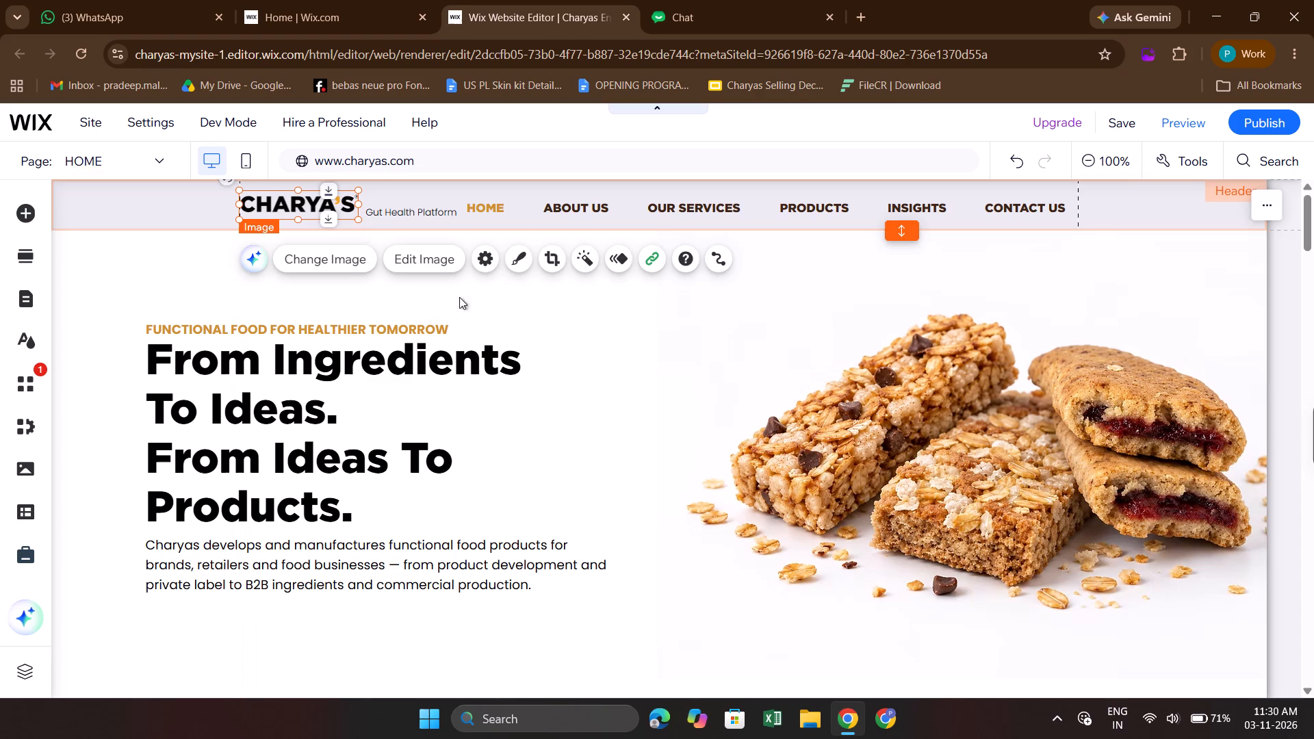
click(584, 342)
scroll(584, 342, up, 2)
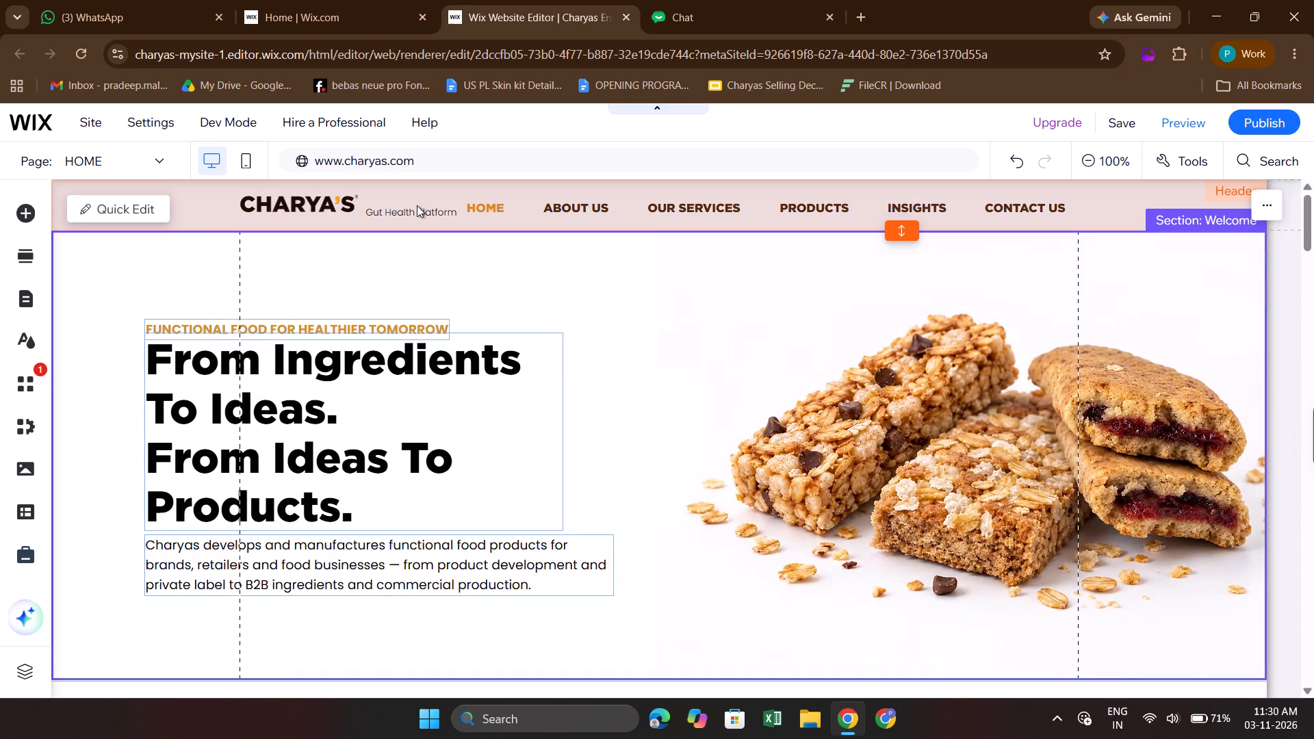
Place the Gut Health Platform tagline directly beneath the CHARYA'S logo in the header, roughly centring its text under the logo.
click(419, 212)
click(419, 212)
drag(419, 212, 372, 233)
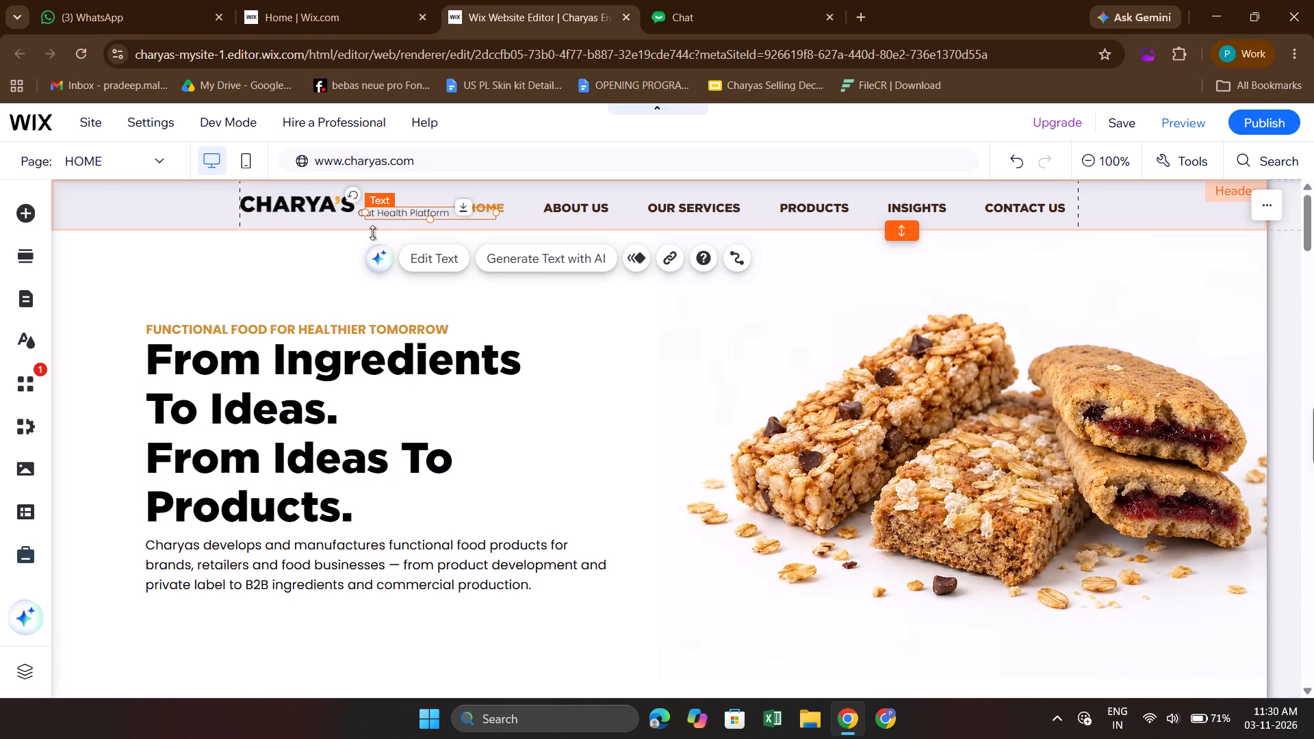
drag(372, 233, 307, 218)
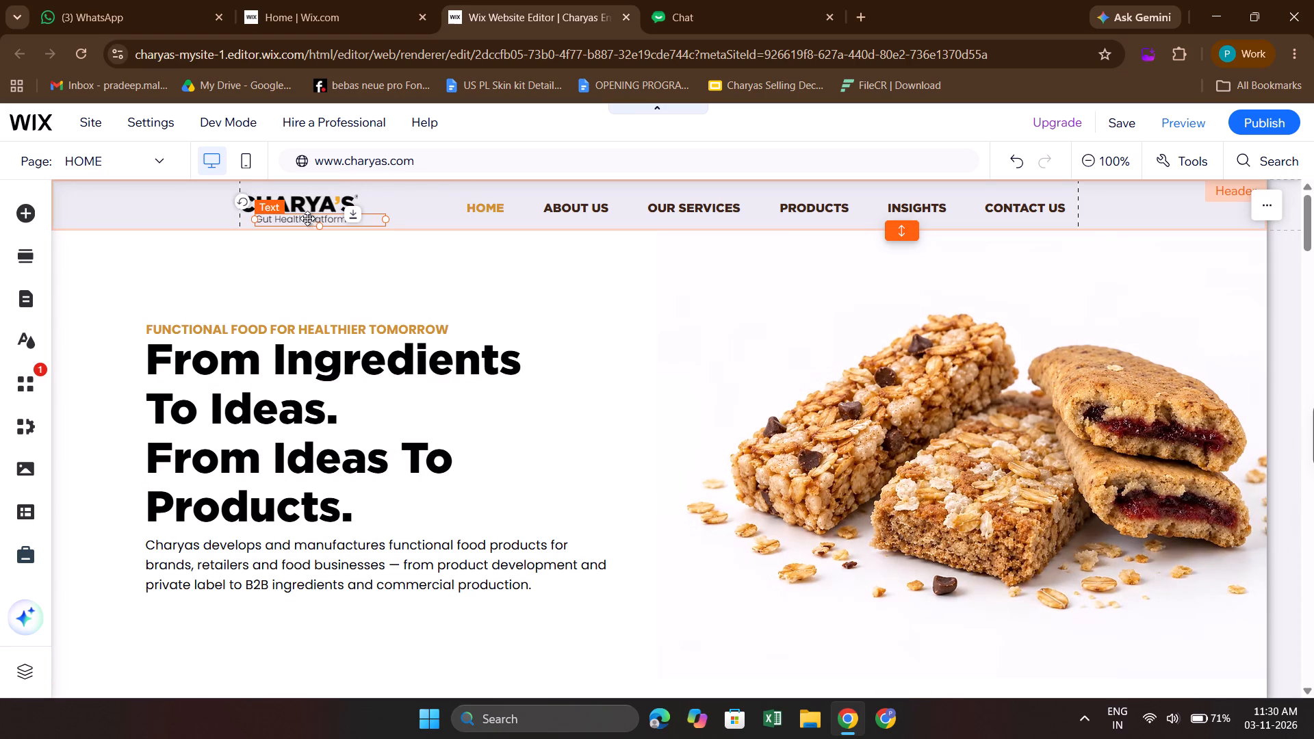
drag(307, 218, 293, 222)
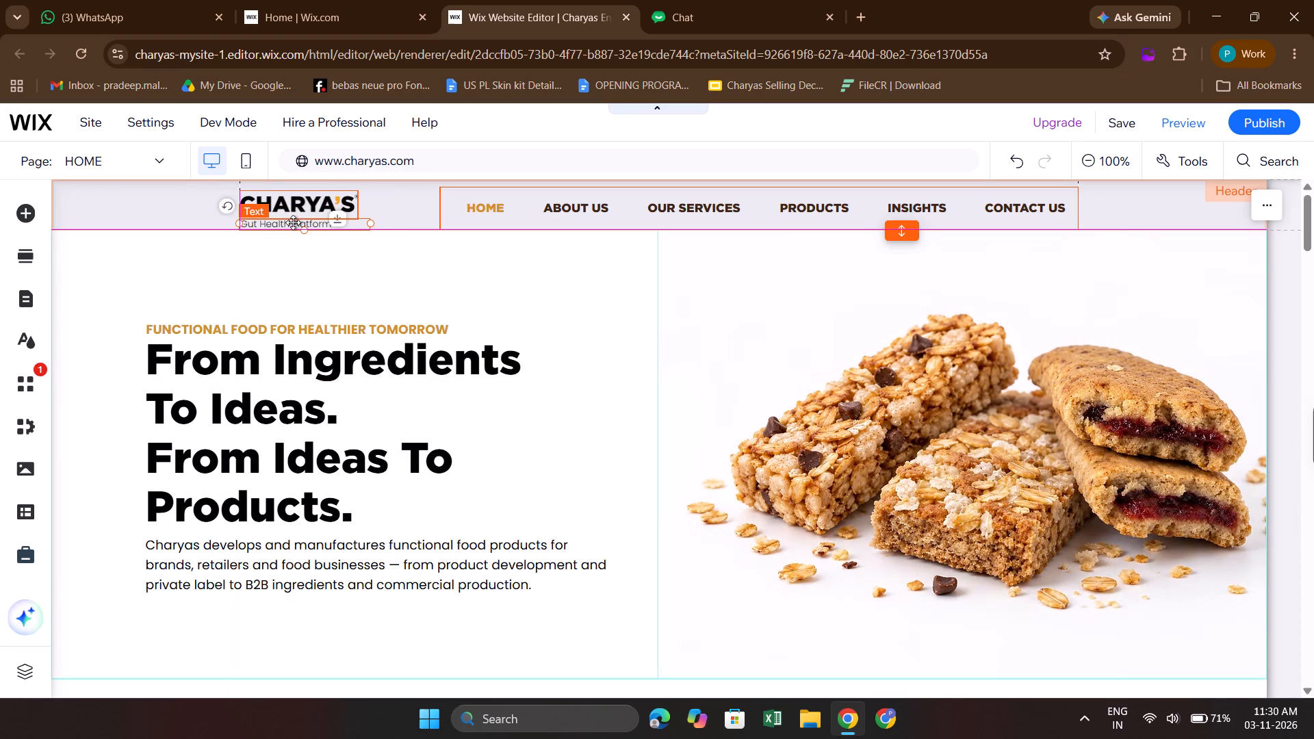
drag(293, 222, 302, 222)
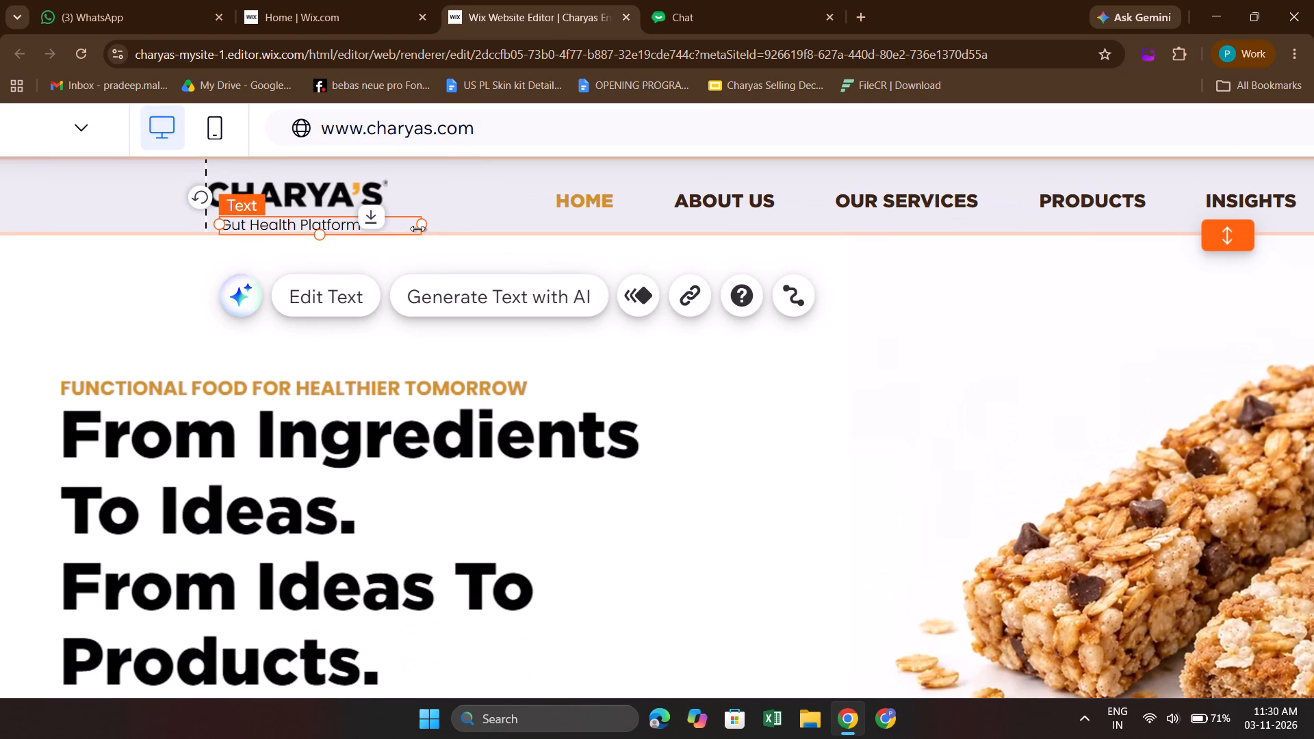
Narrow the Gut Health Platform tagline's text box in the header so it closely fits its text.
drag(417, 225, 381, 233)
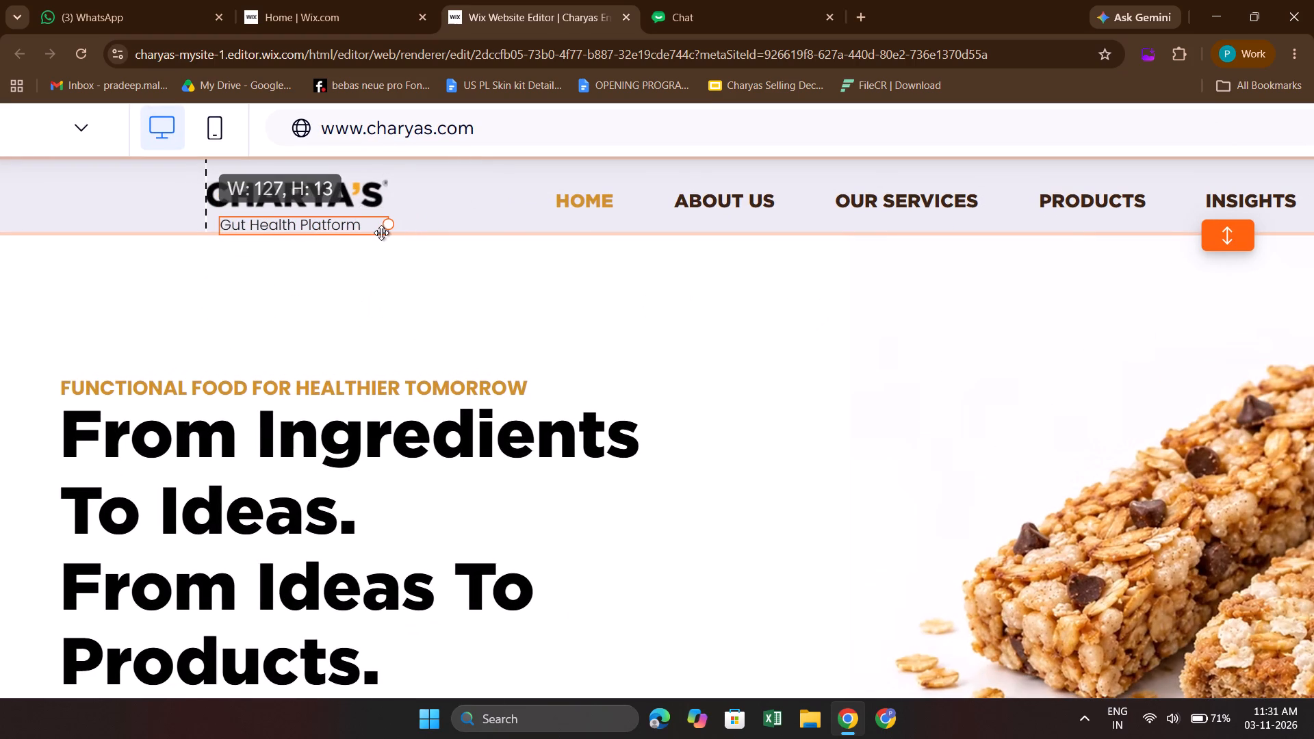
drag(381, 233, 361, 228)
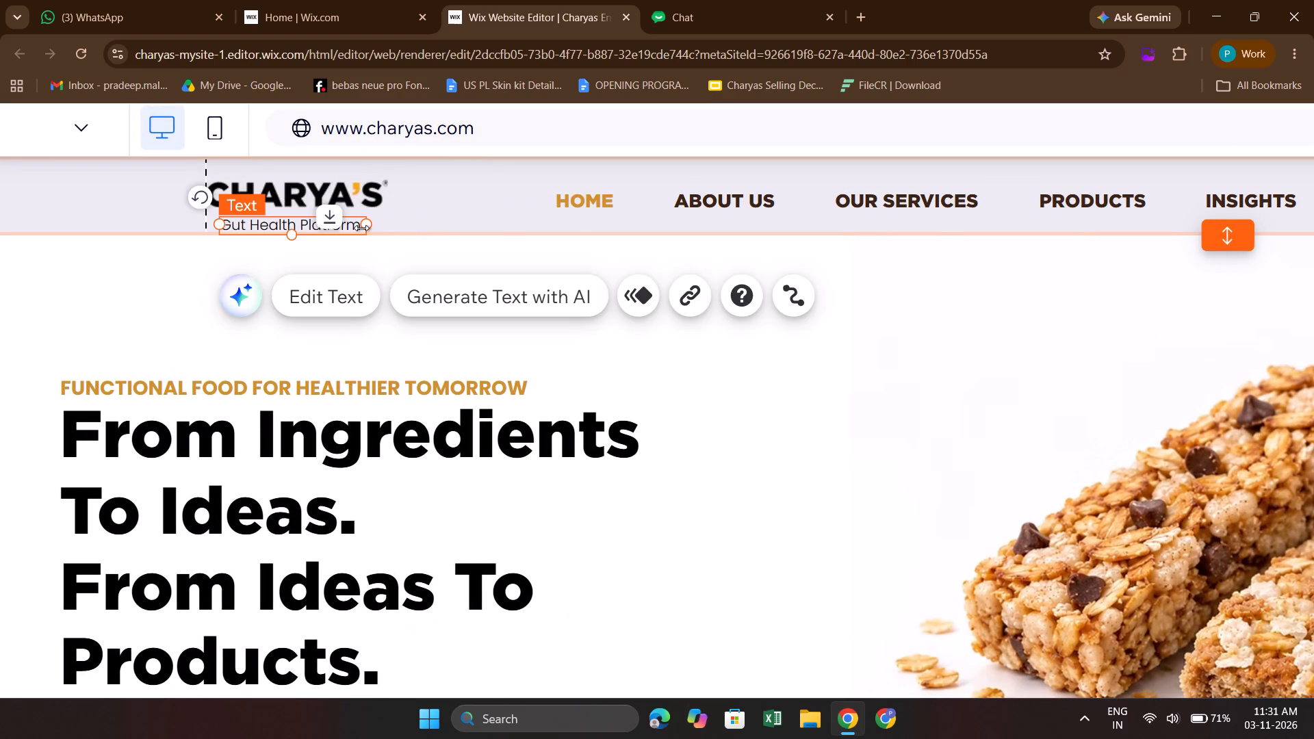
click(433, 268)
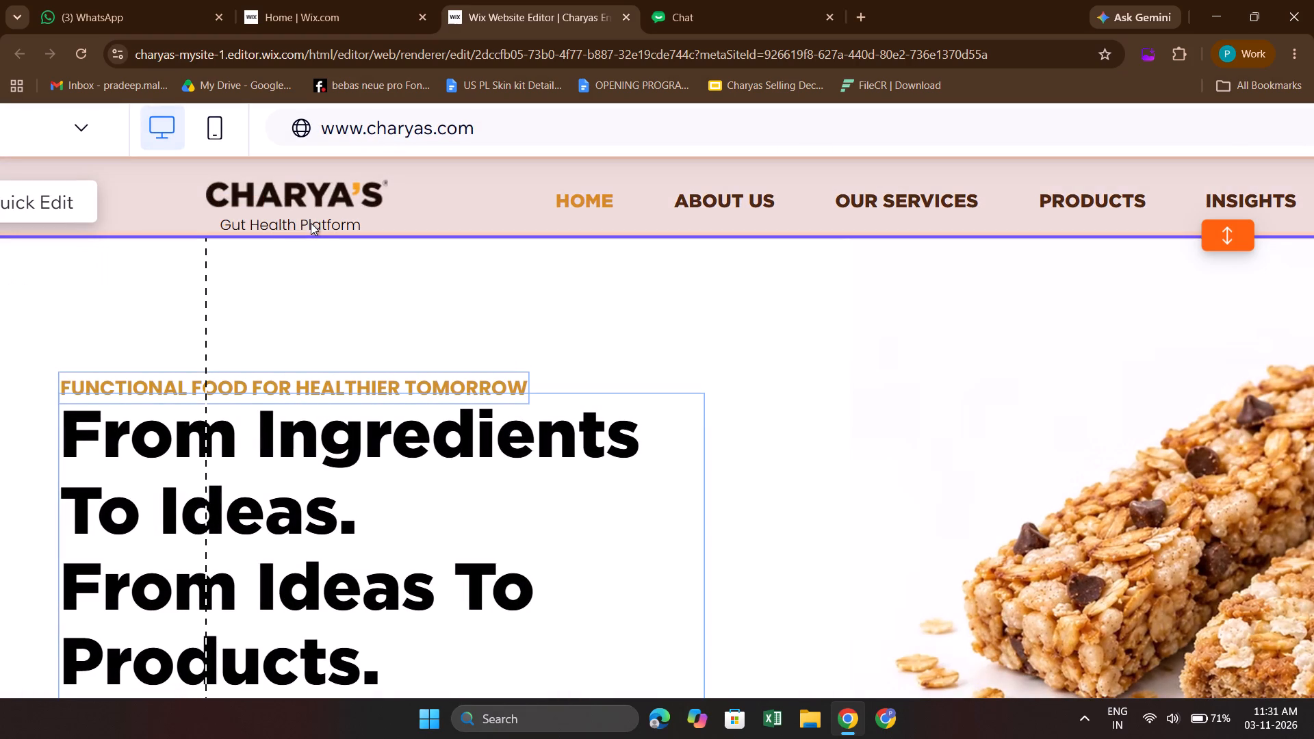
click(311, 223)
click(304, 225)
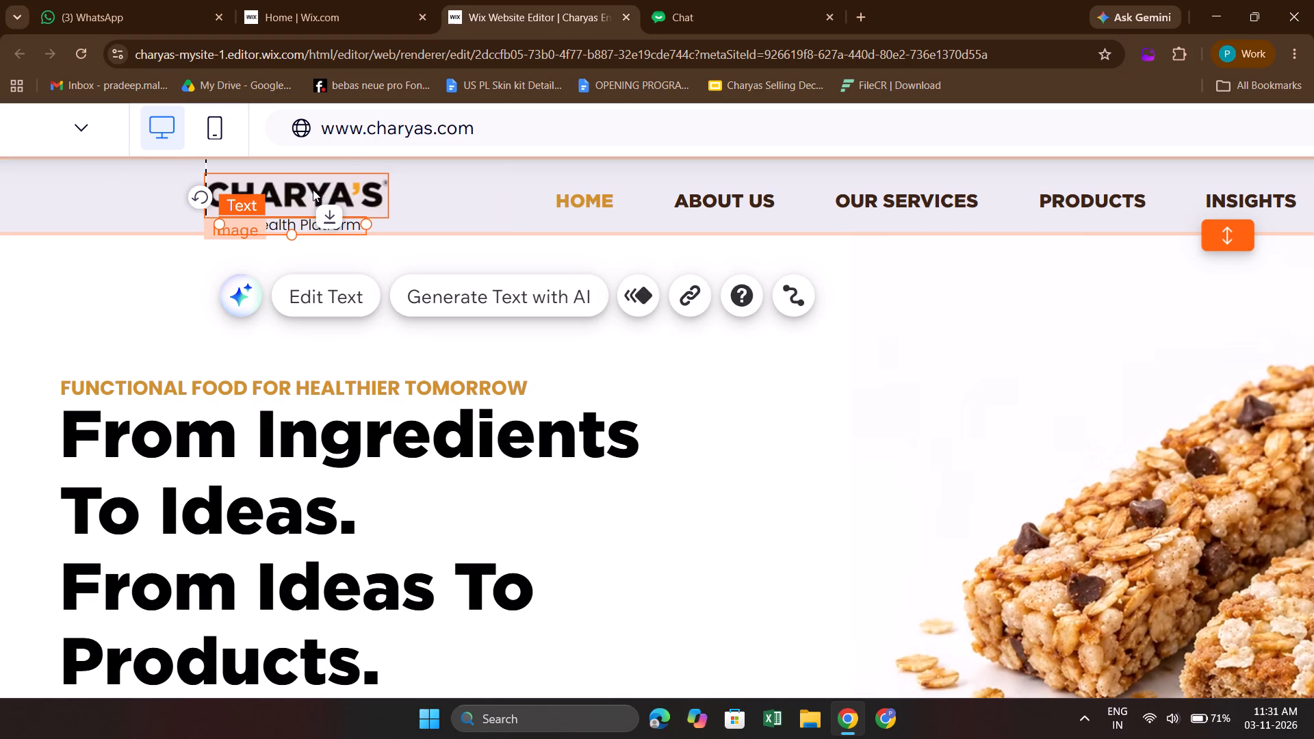
Raise the CHARYA'S logo slightly in the header, keeping it aligned with the page's content margin.
click(309, 195)
key(Up)
key(Up)
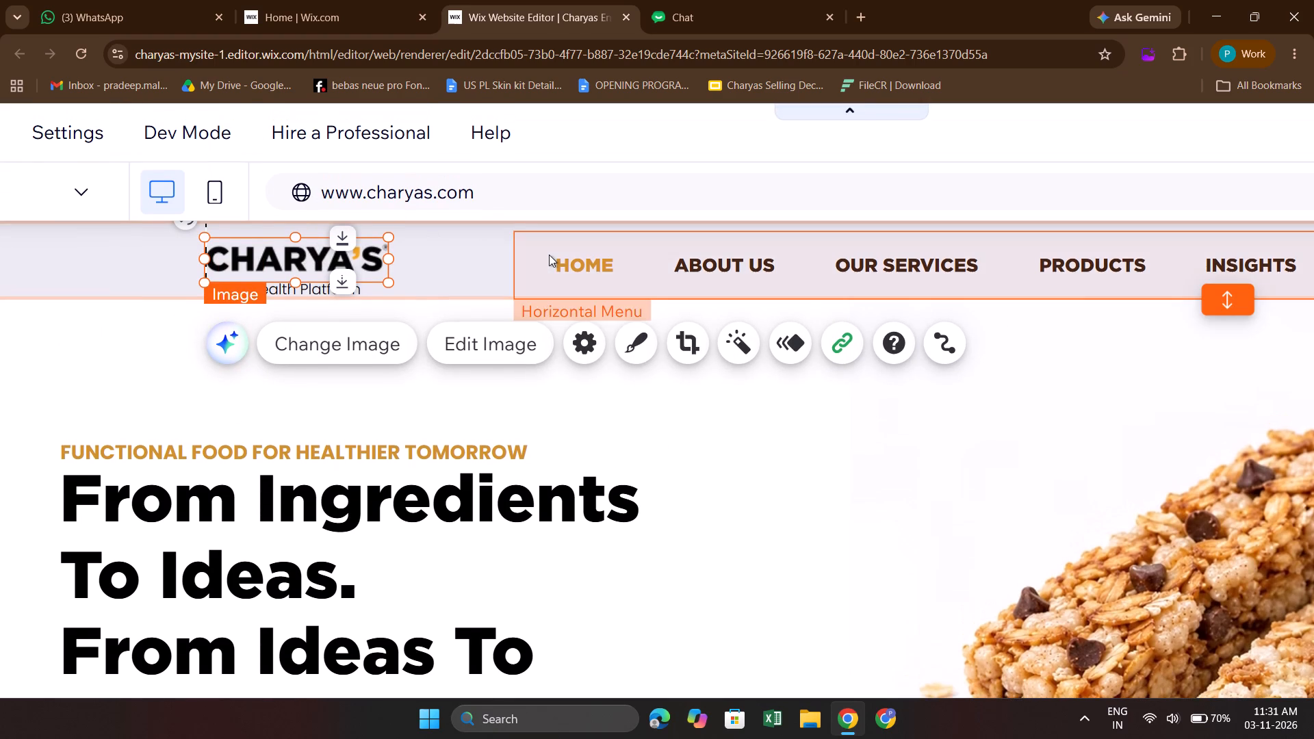
drag(304, 268, 303, 260)
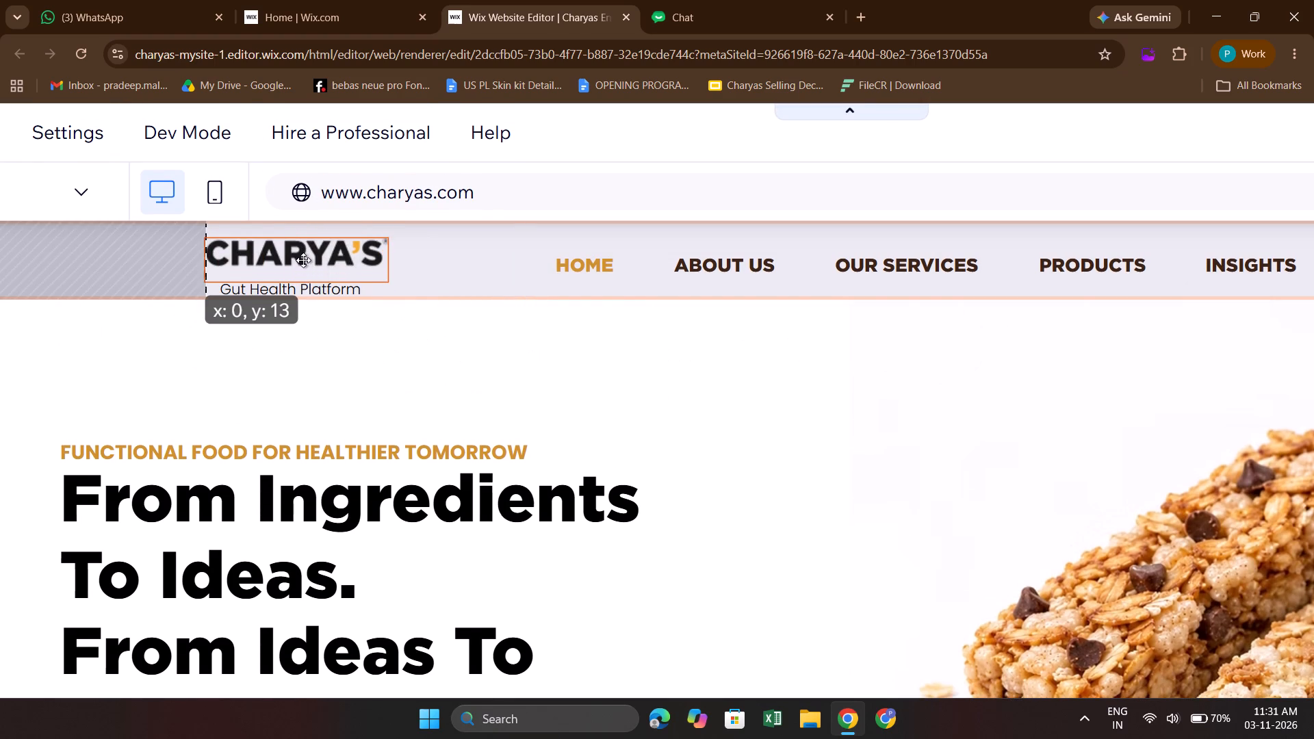
drag(303, 260, 303, 259)
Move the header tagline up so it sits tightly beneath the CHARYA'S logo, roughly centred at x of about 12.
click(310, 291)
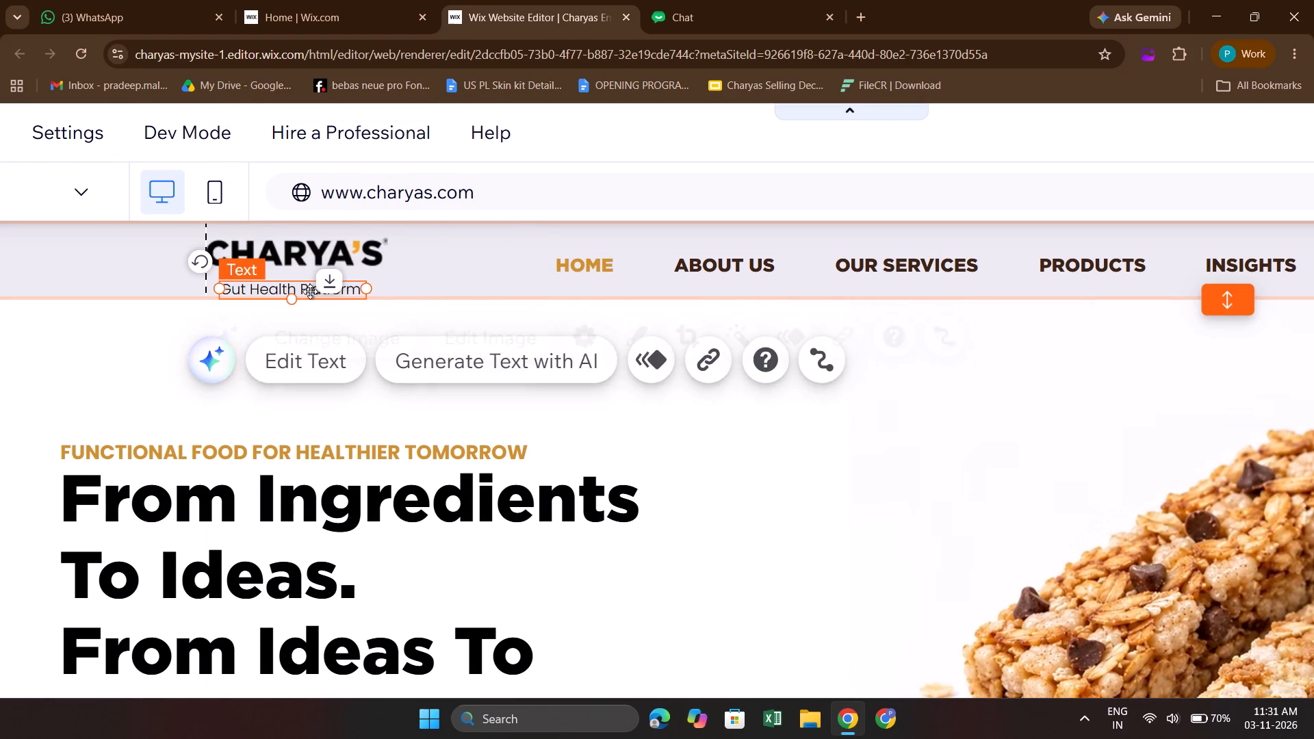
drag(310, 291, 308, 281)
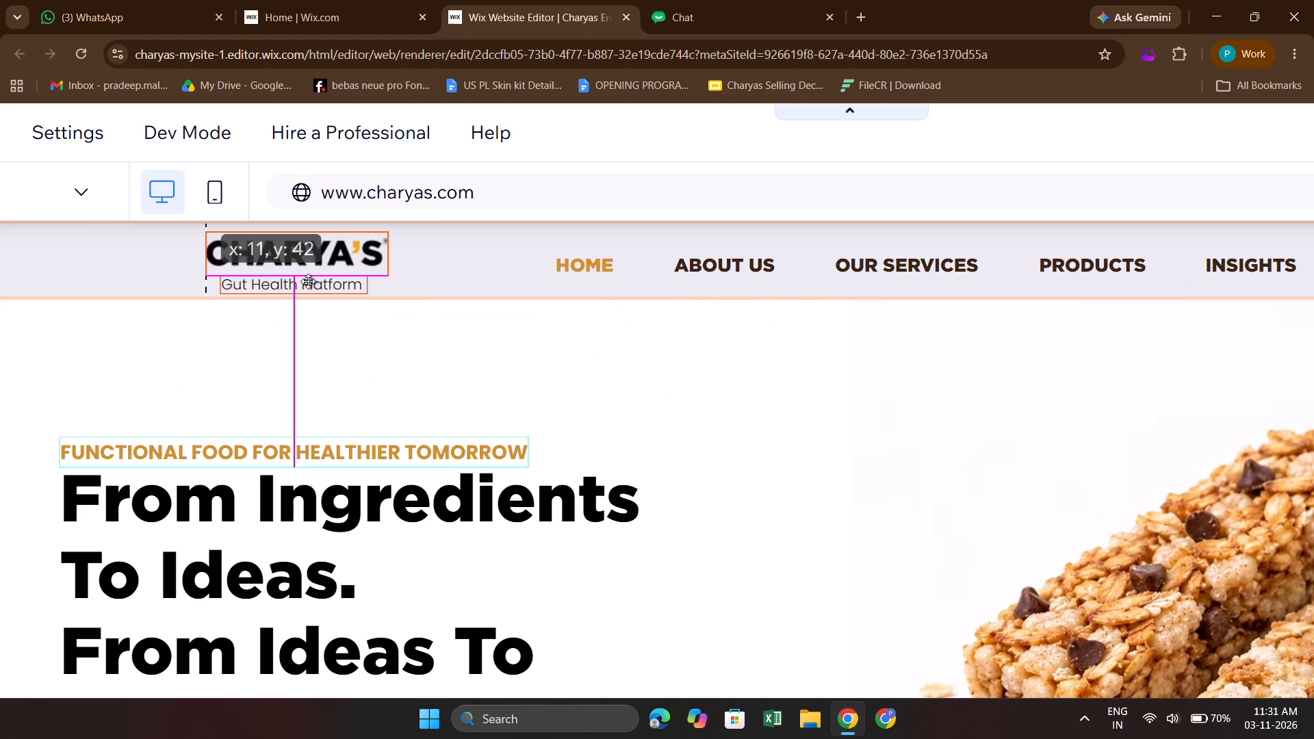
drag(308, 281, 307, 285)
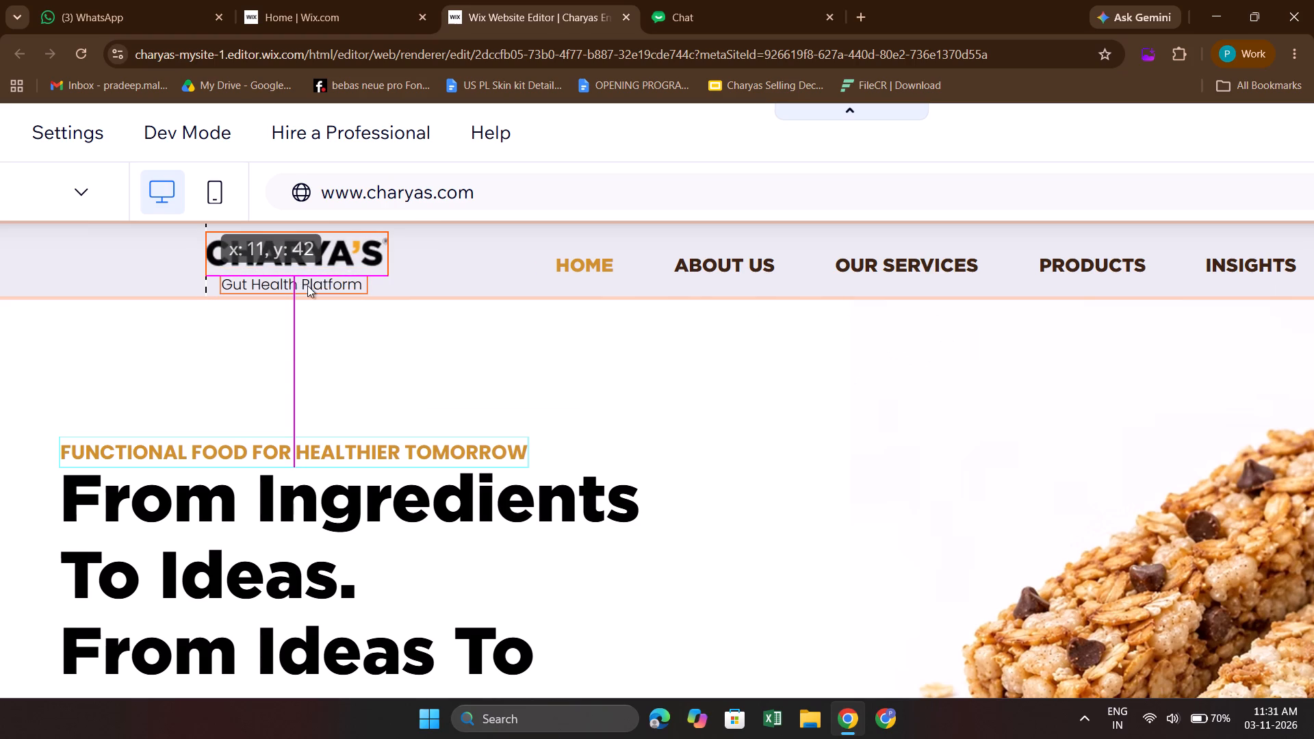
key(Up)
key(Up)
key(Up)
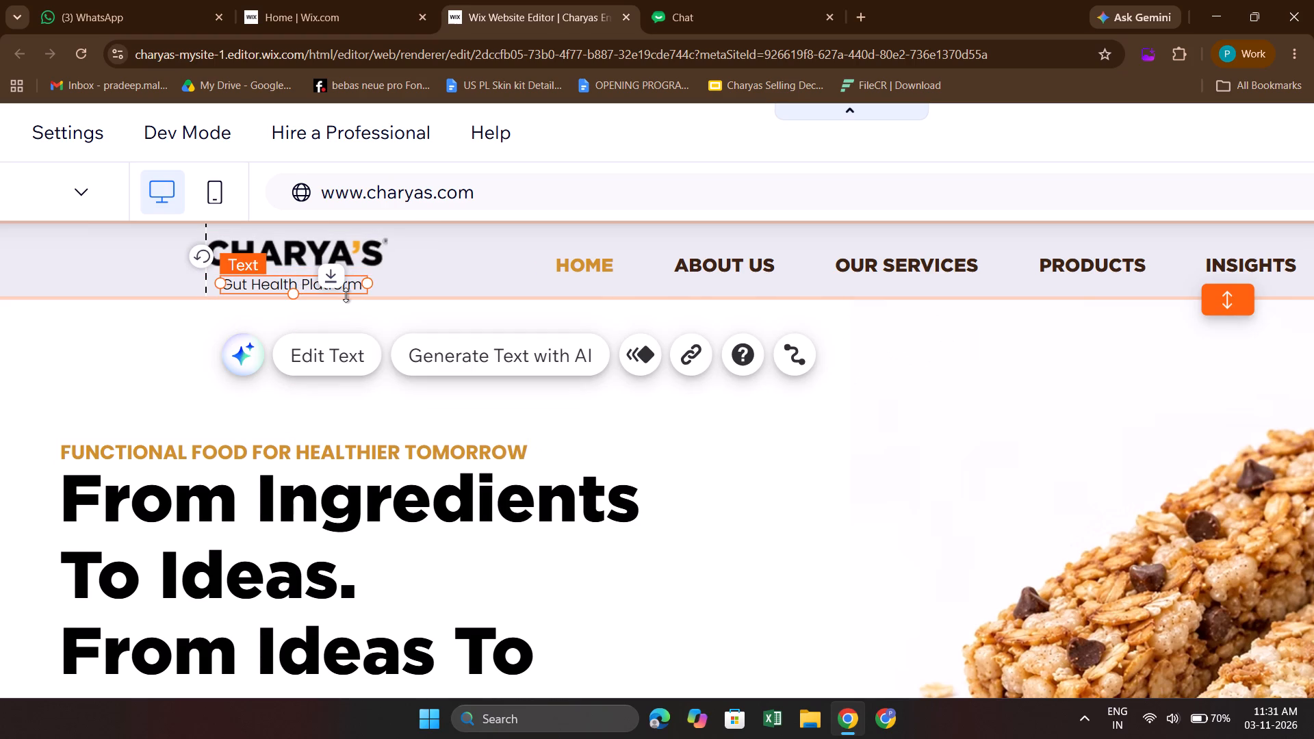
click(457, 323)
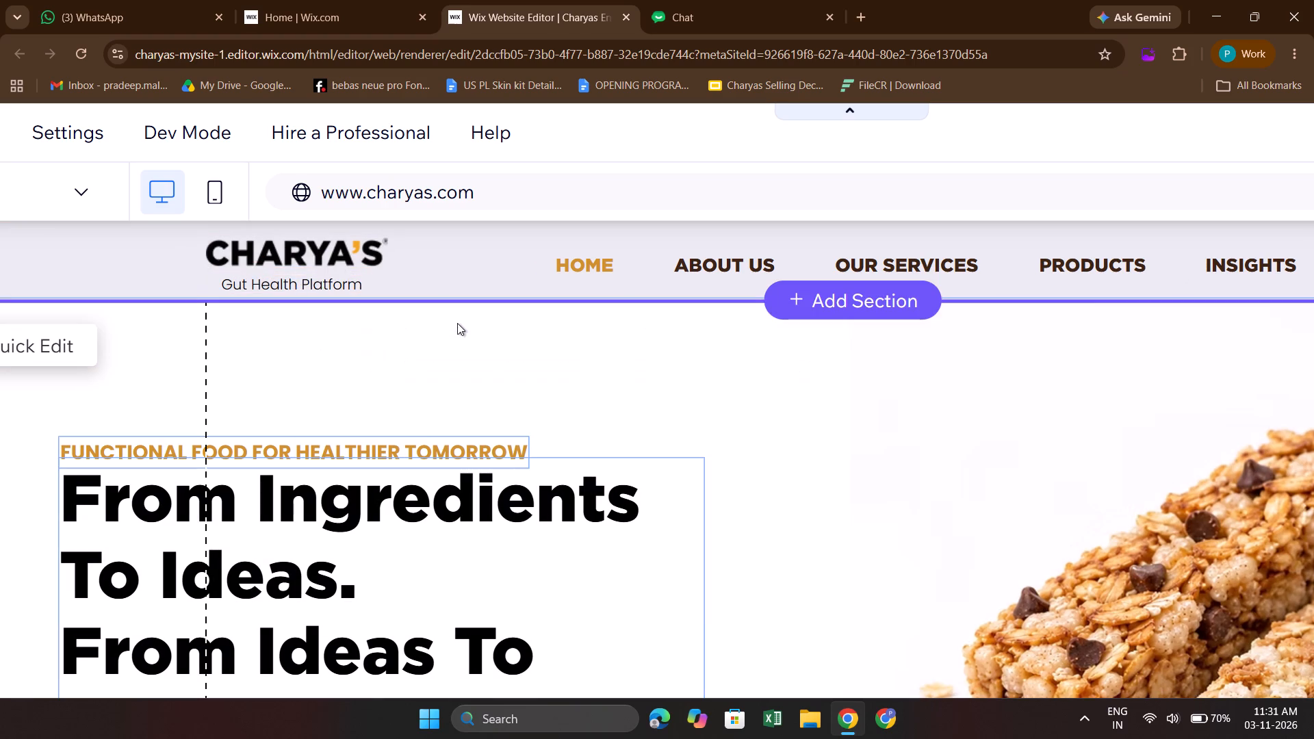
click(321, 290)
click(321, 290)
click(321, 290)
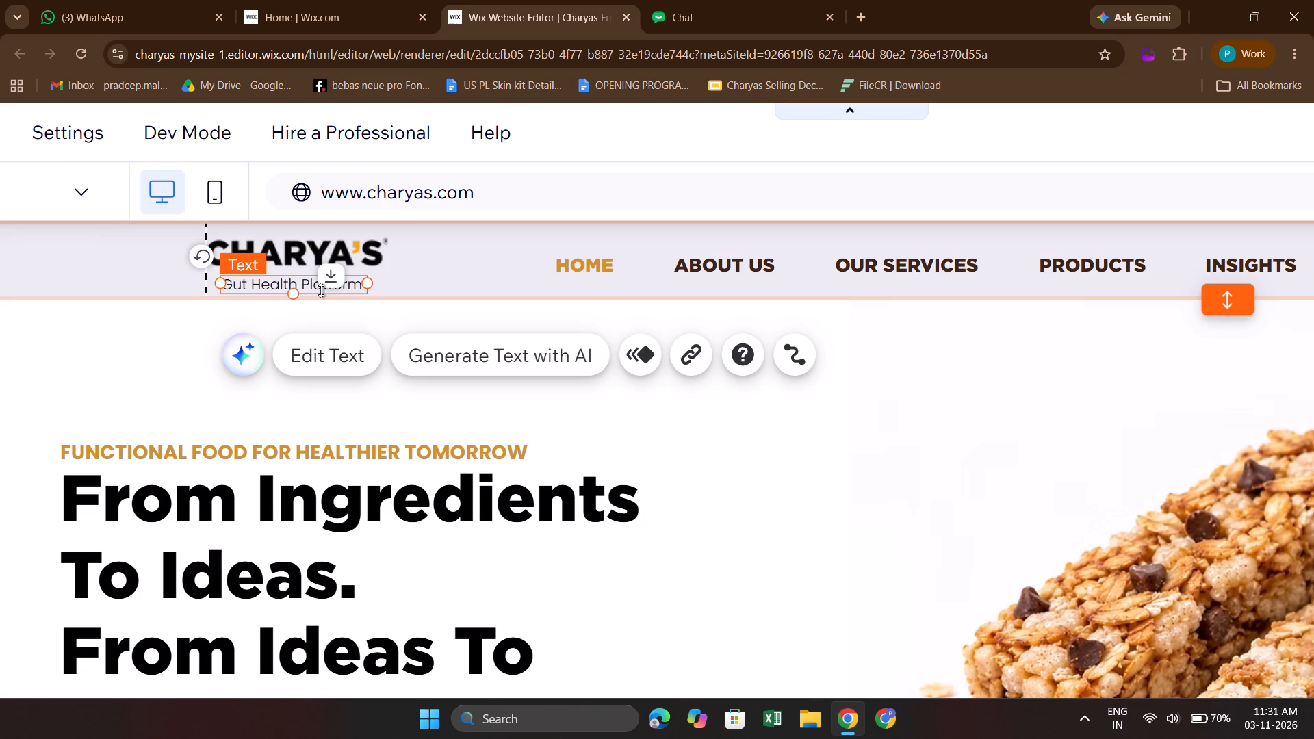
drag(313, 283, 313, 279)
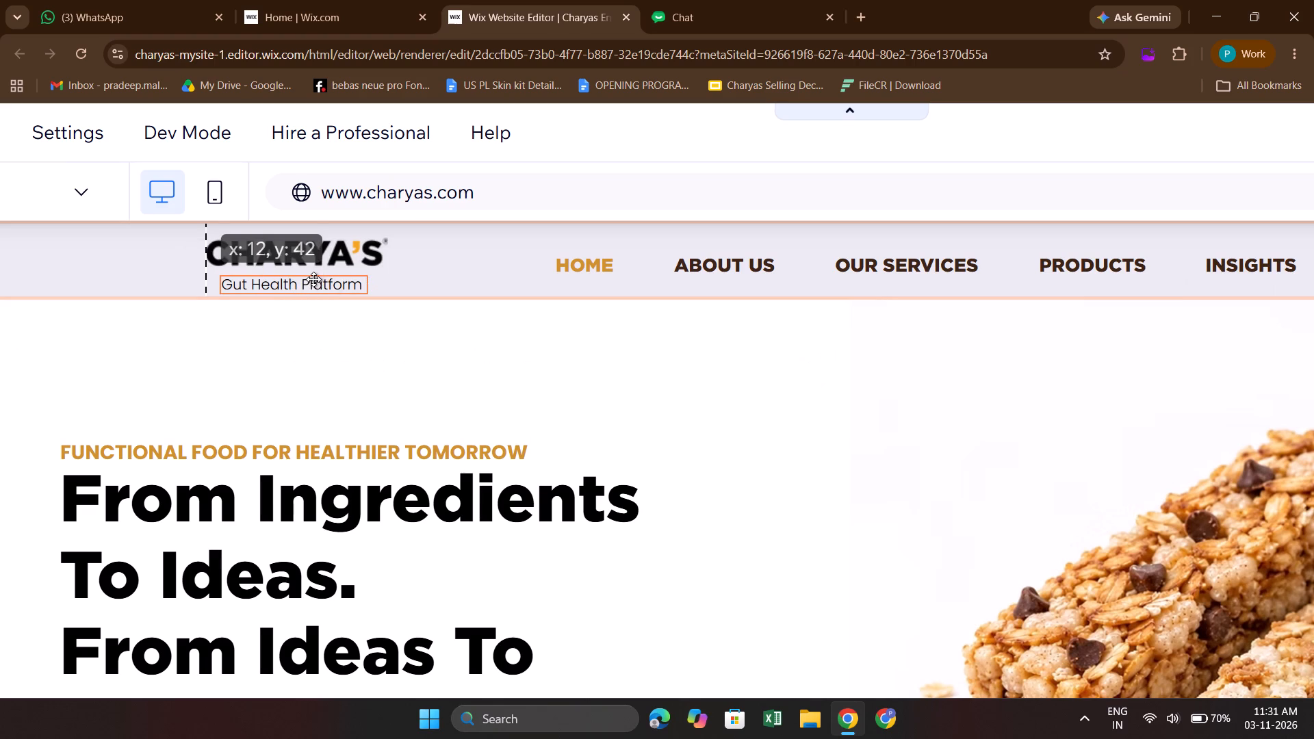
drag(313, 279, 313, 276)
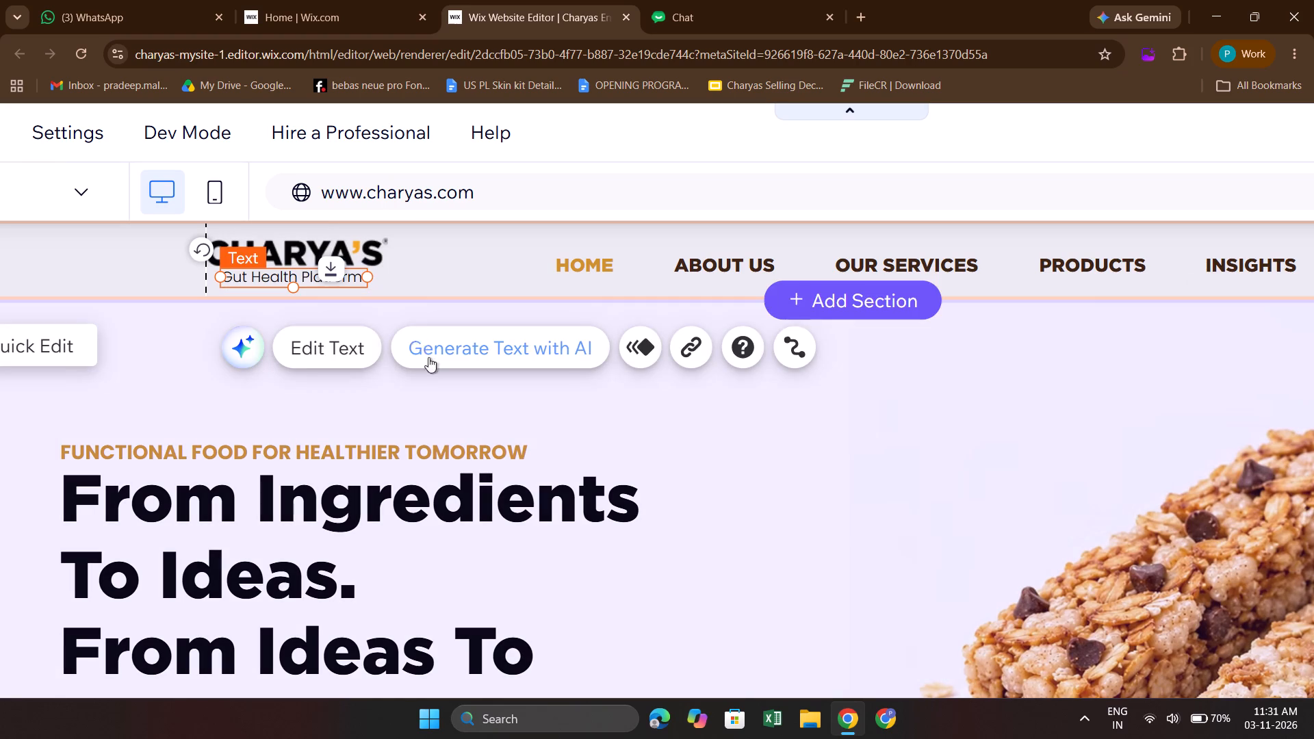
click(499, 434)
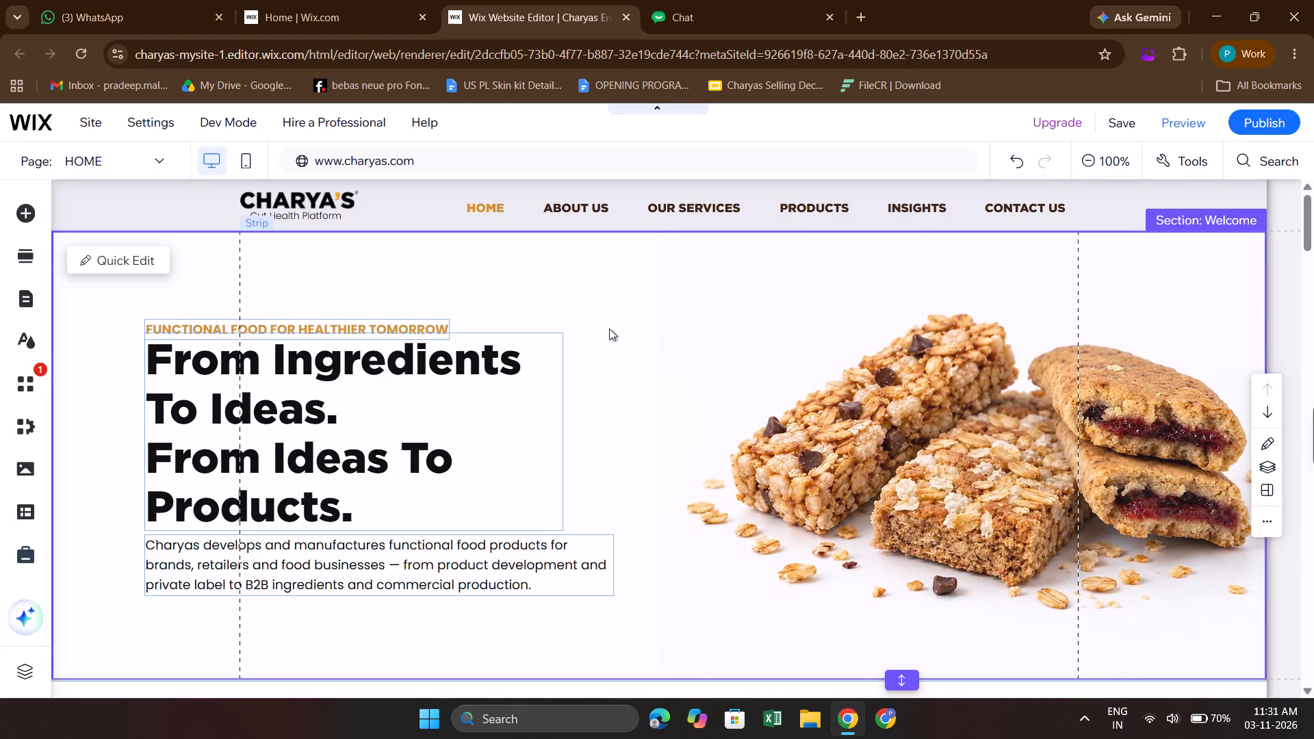
Delete the Gut Health Platform tagline text from the page header.
scroll(609, 328, up, 1)
click(319, 220)
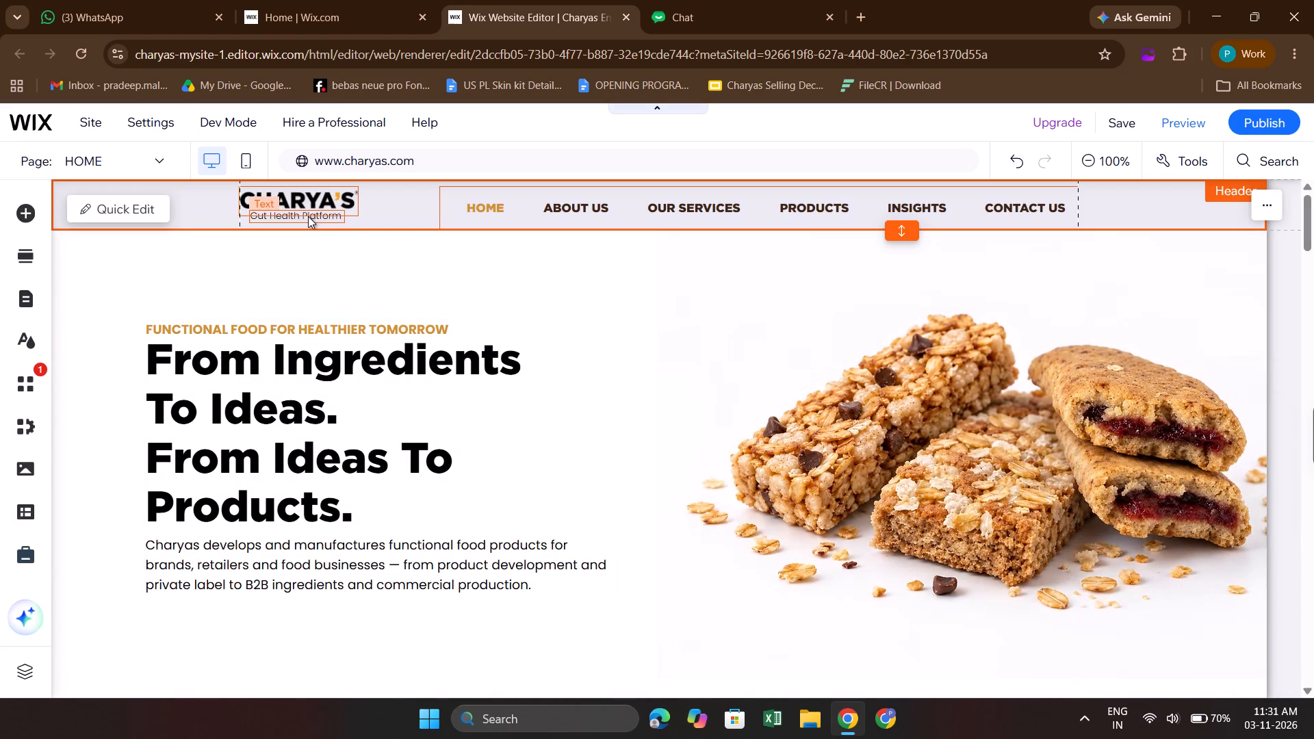
click(308, 216)
key(BackSpace)
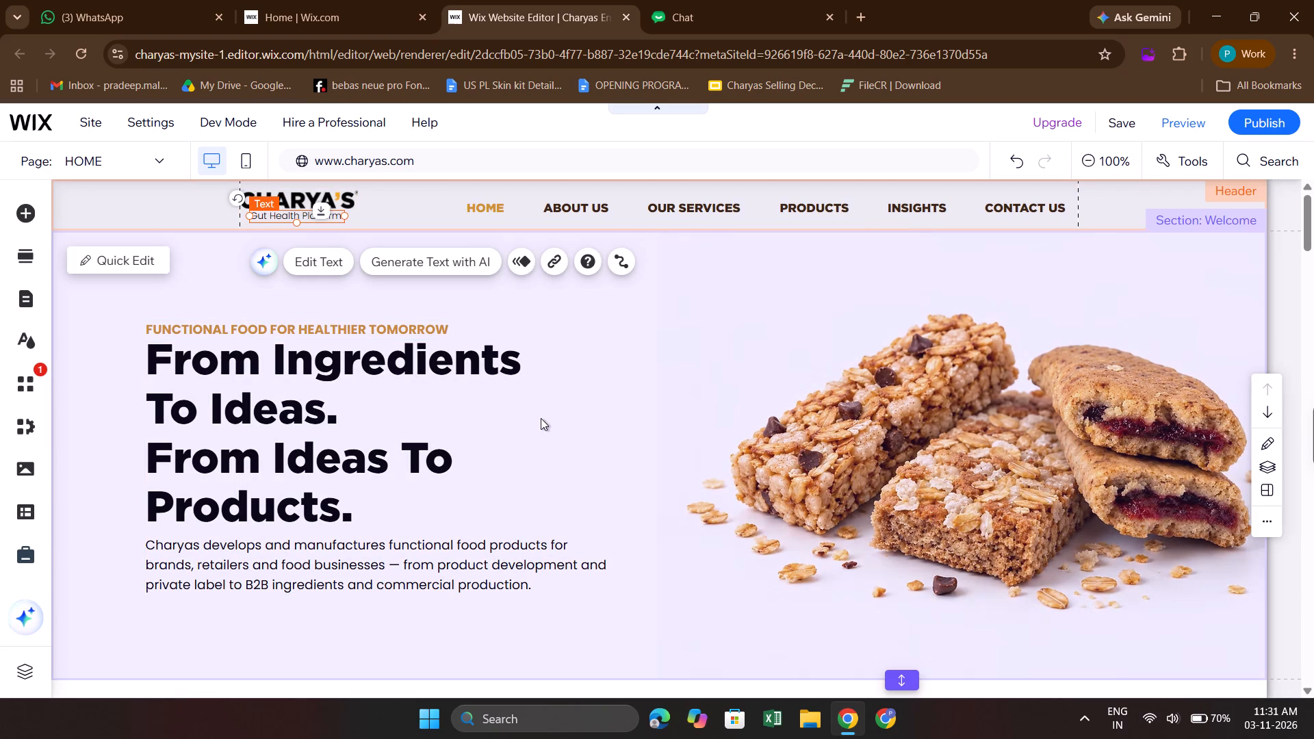
key(Delete)
click(654, 424)
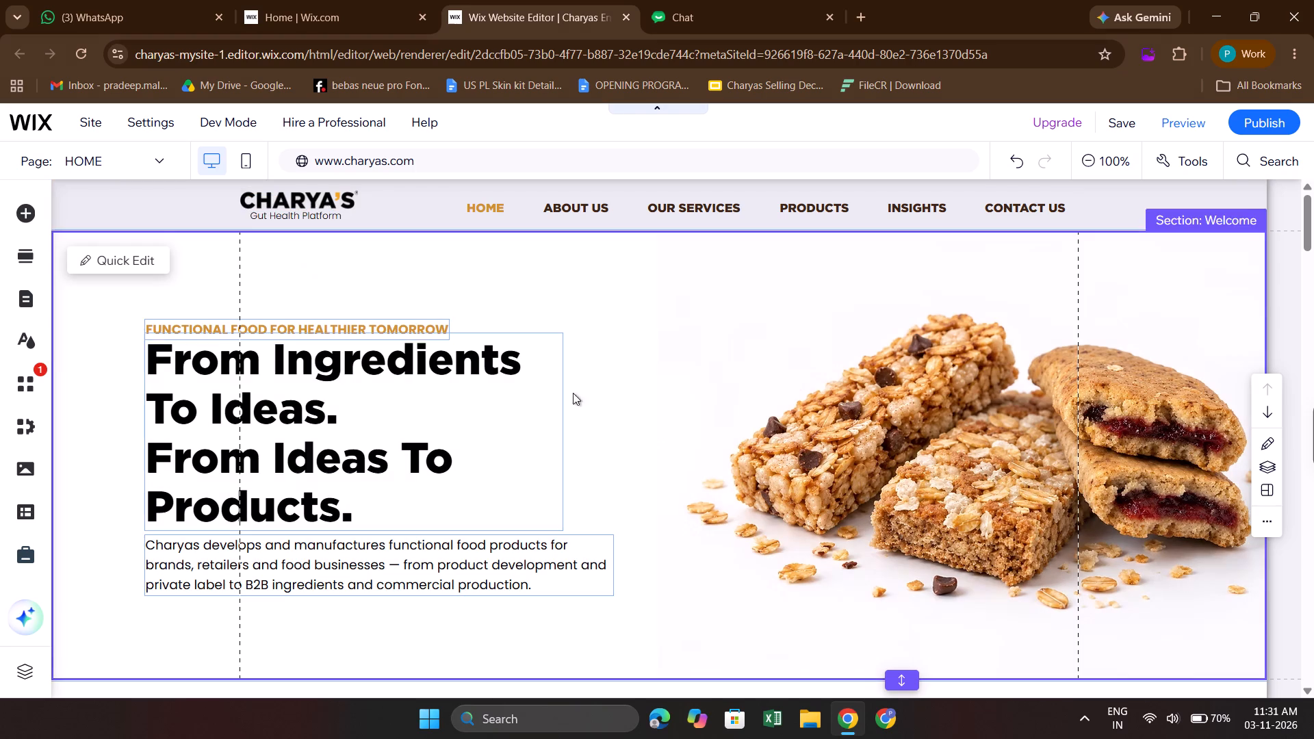
click(315, 218)
click(315, 218)
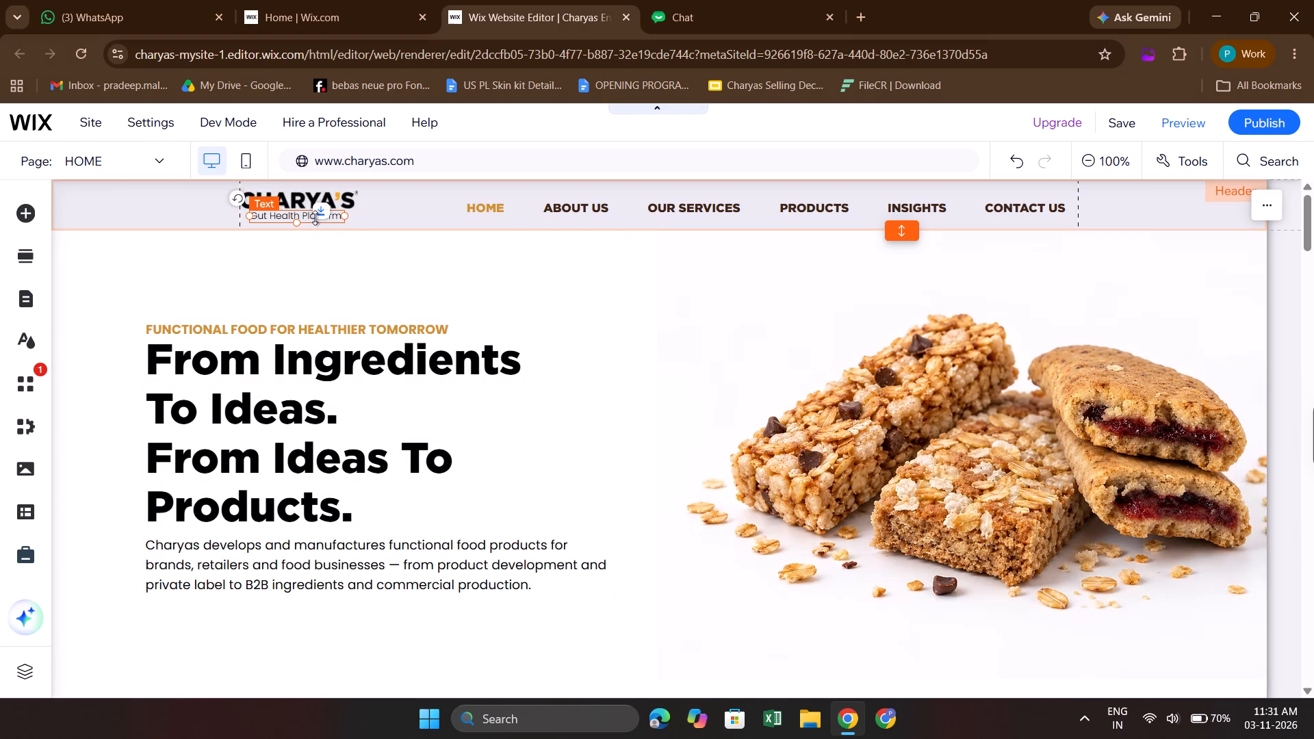
right_click(315, 218)
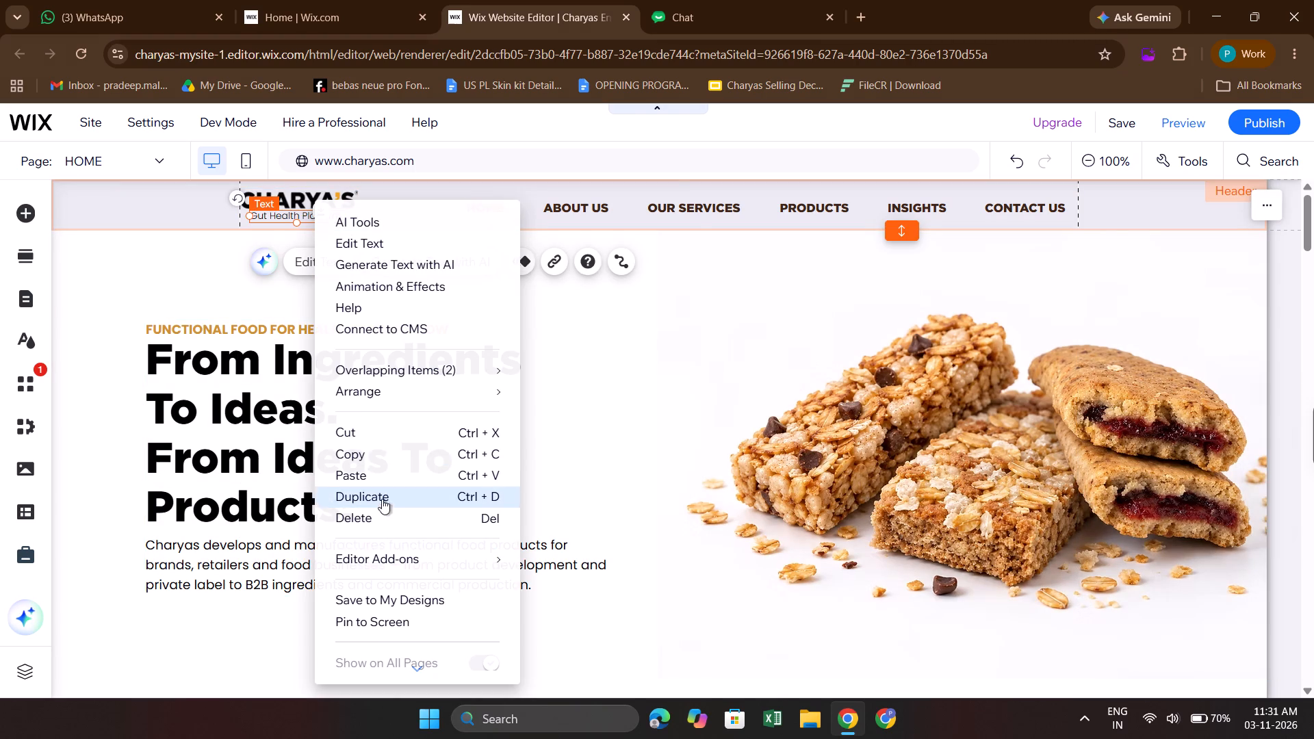
click(383, 513)
Review the home page down to the footer's logo and tagline, and return to the header.
scroll(513, 474, down, 9)
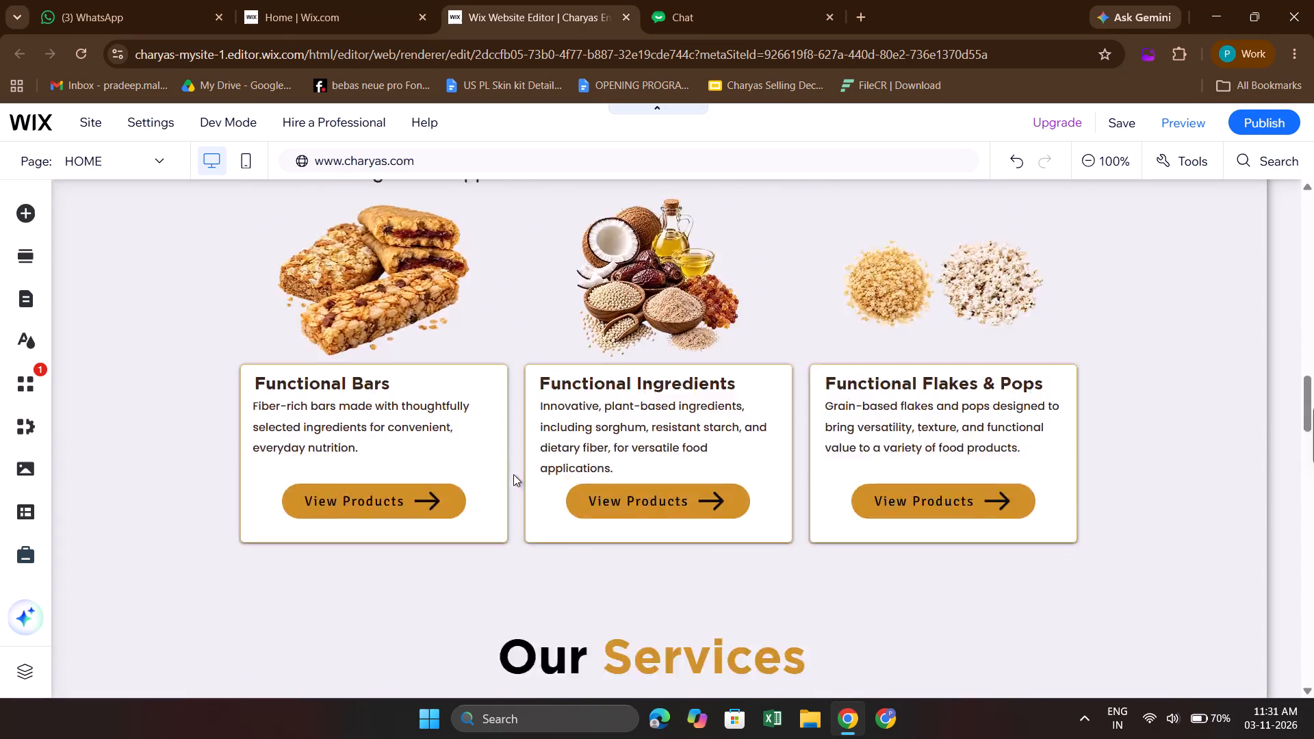
scroll(513, 474, down, 13)
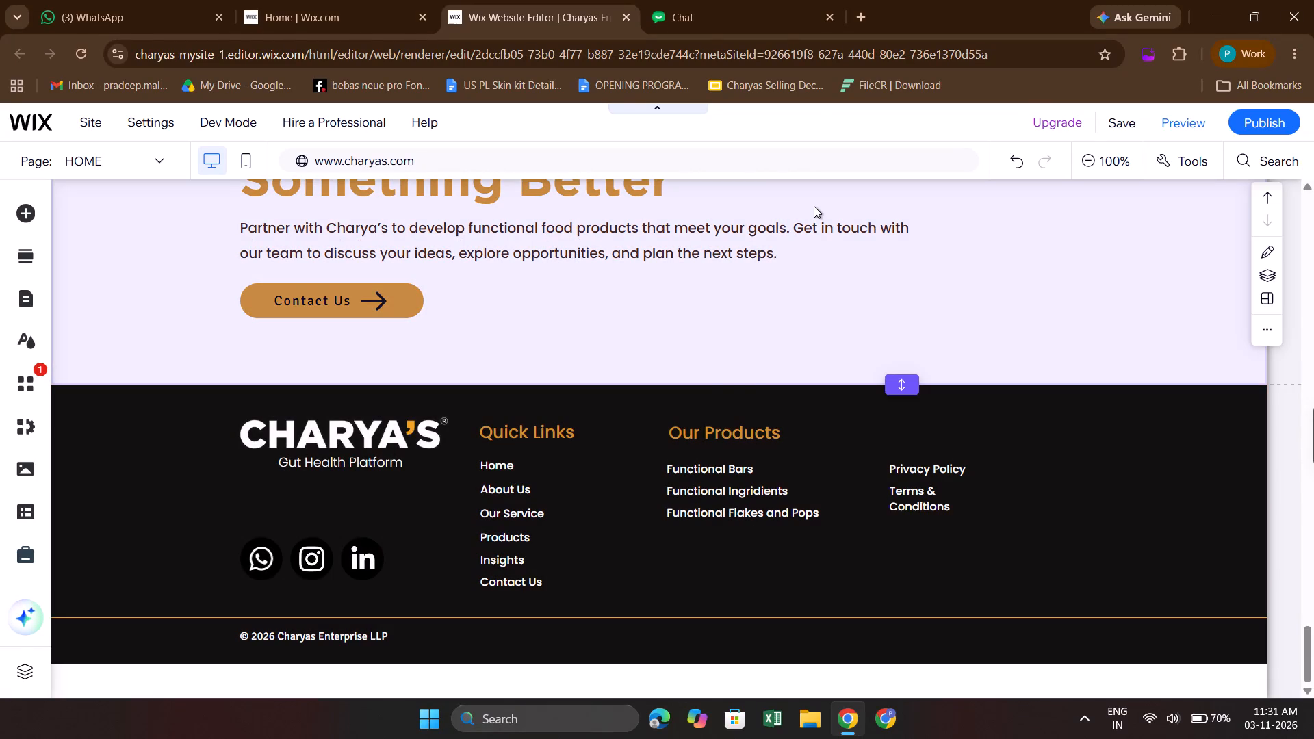
scroll(750, 375, up, 1)
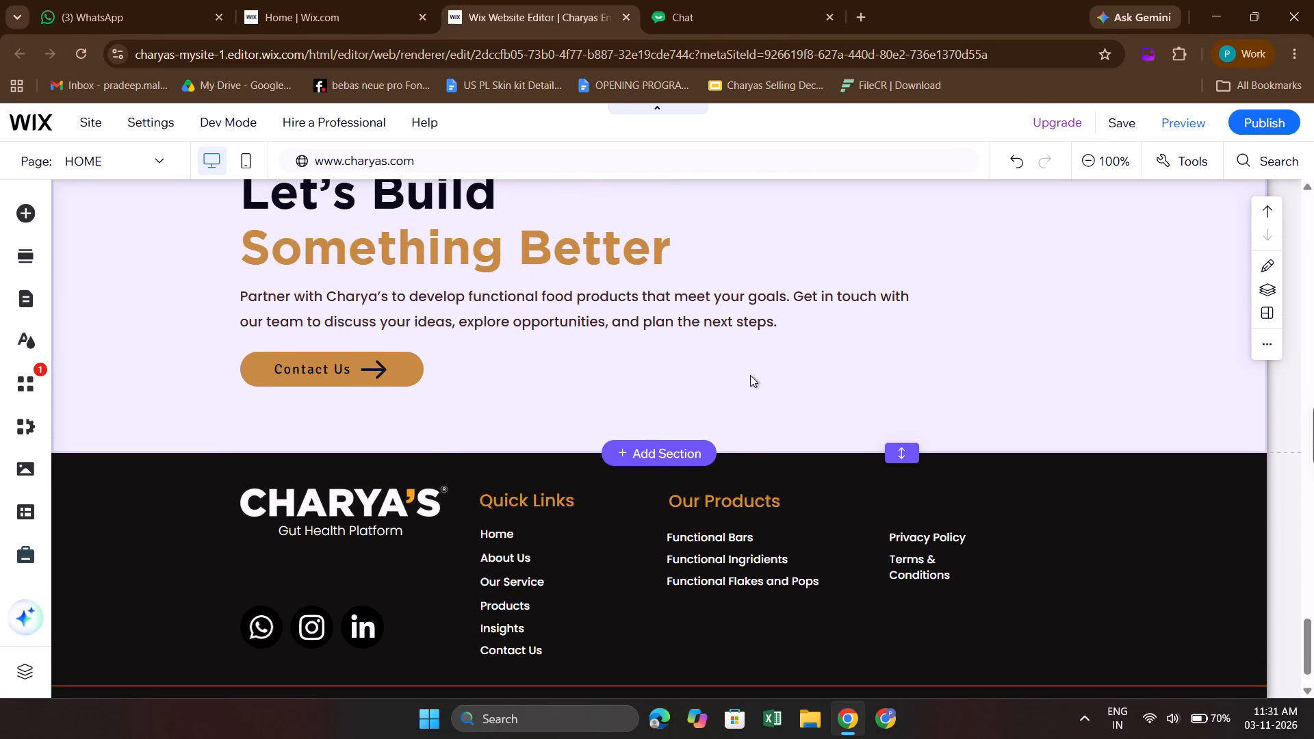
scroll(750, 375, up, 19)
scroll(750, 375, up, 2)
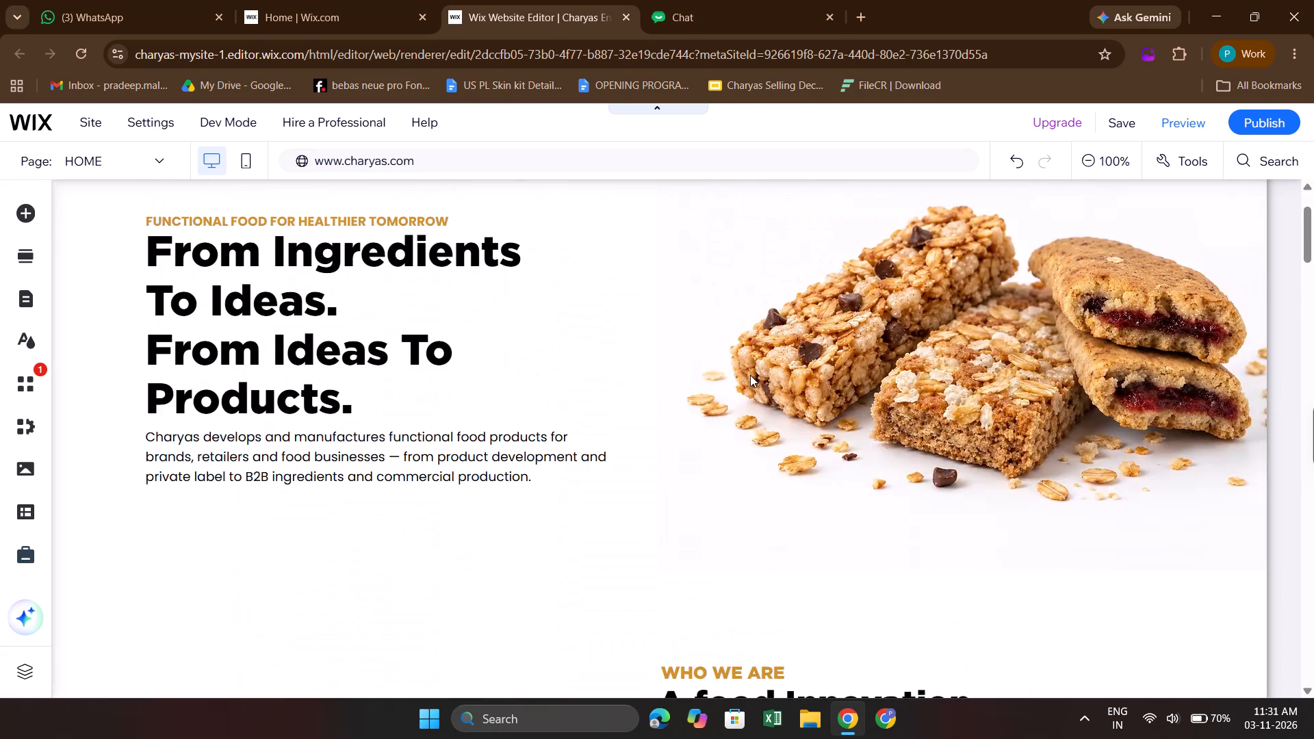
scroll(750, 375, up, 5)
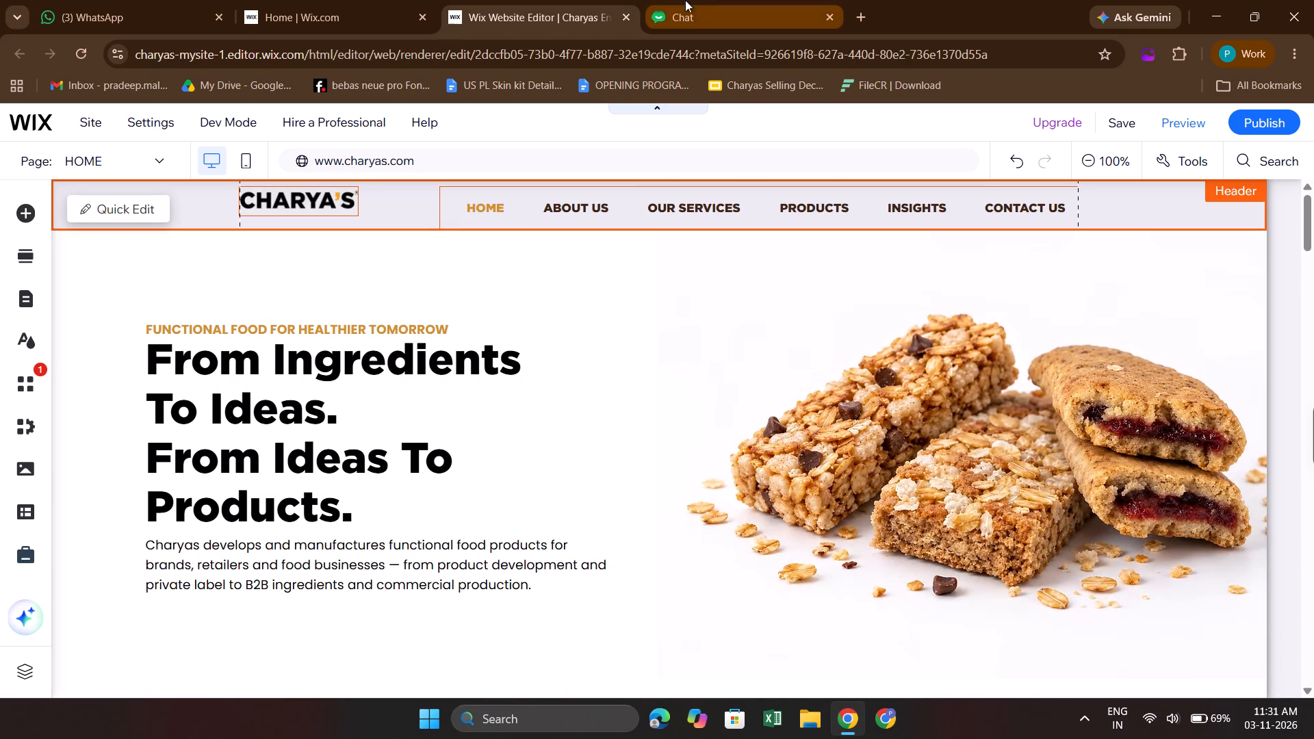
Open Canva's home page in a new browser tab.
click(867, 25)
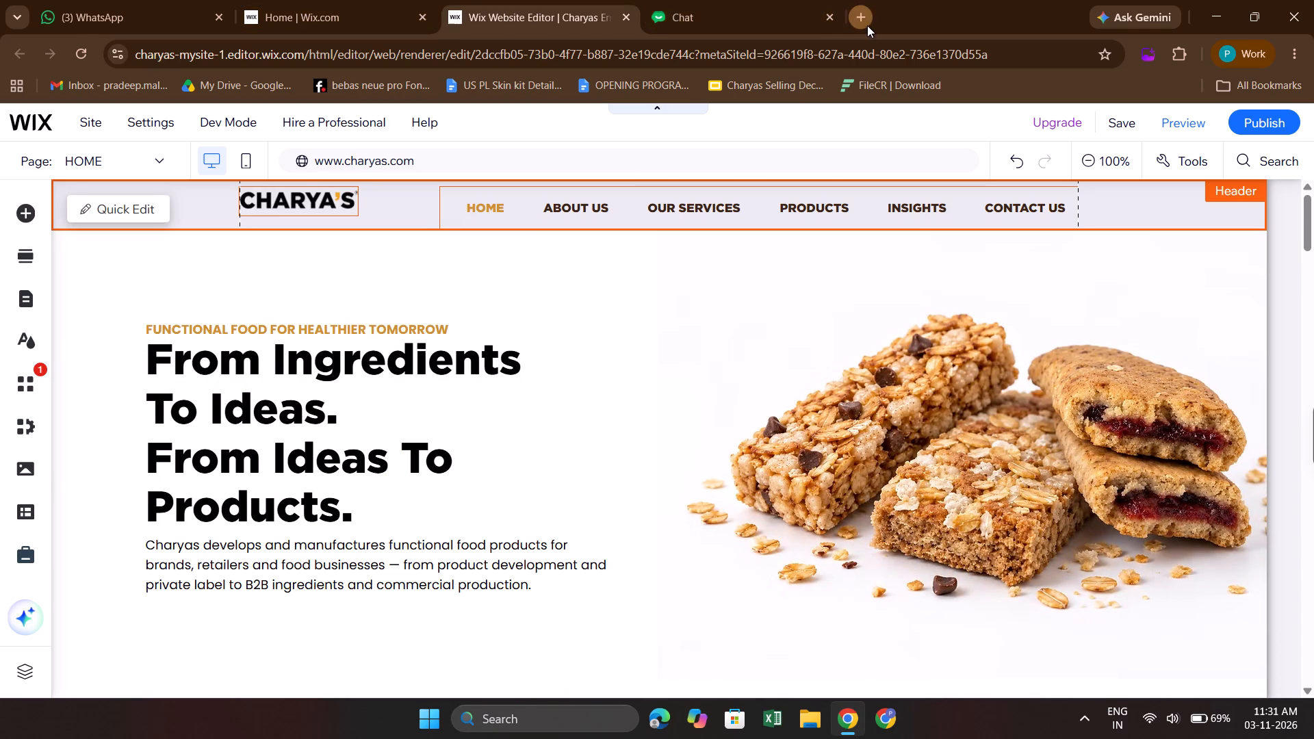
text(cana)
key(BackSpace)
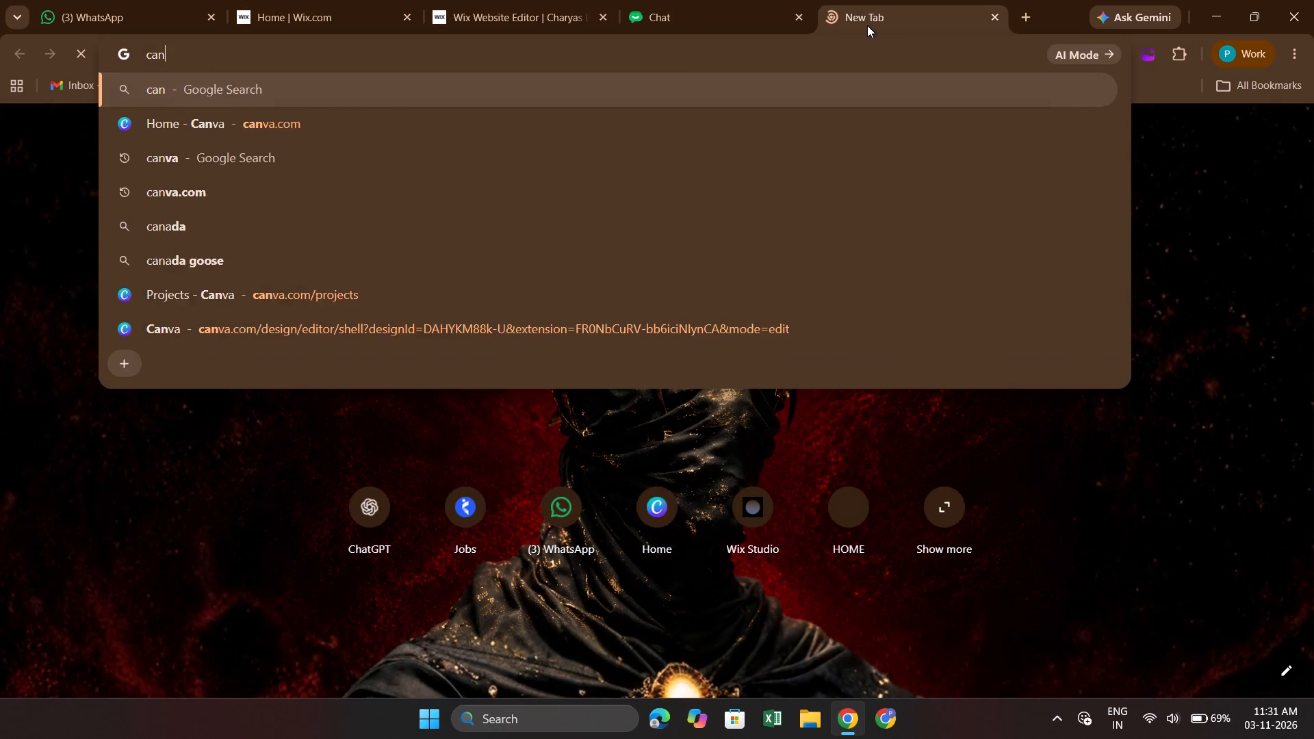
text(va)
key(Return)
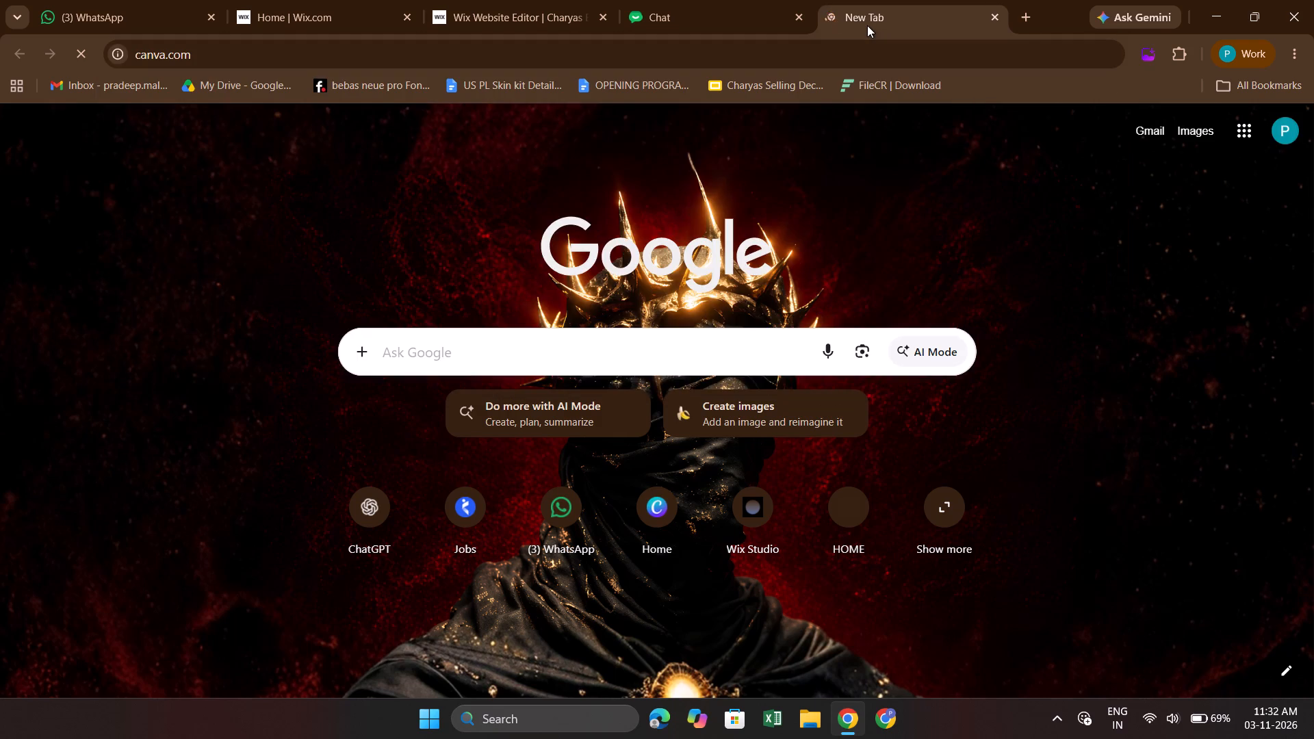
click(543, 0)
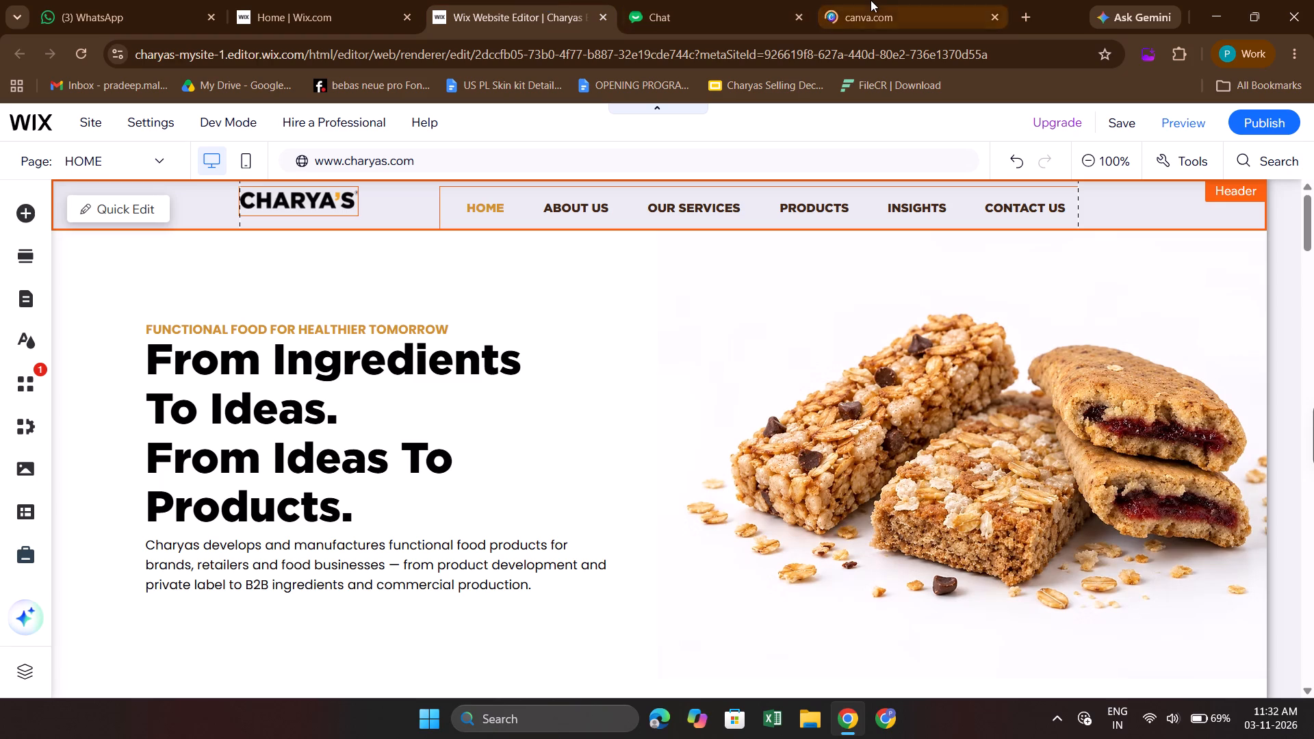
click(871, 0)
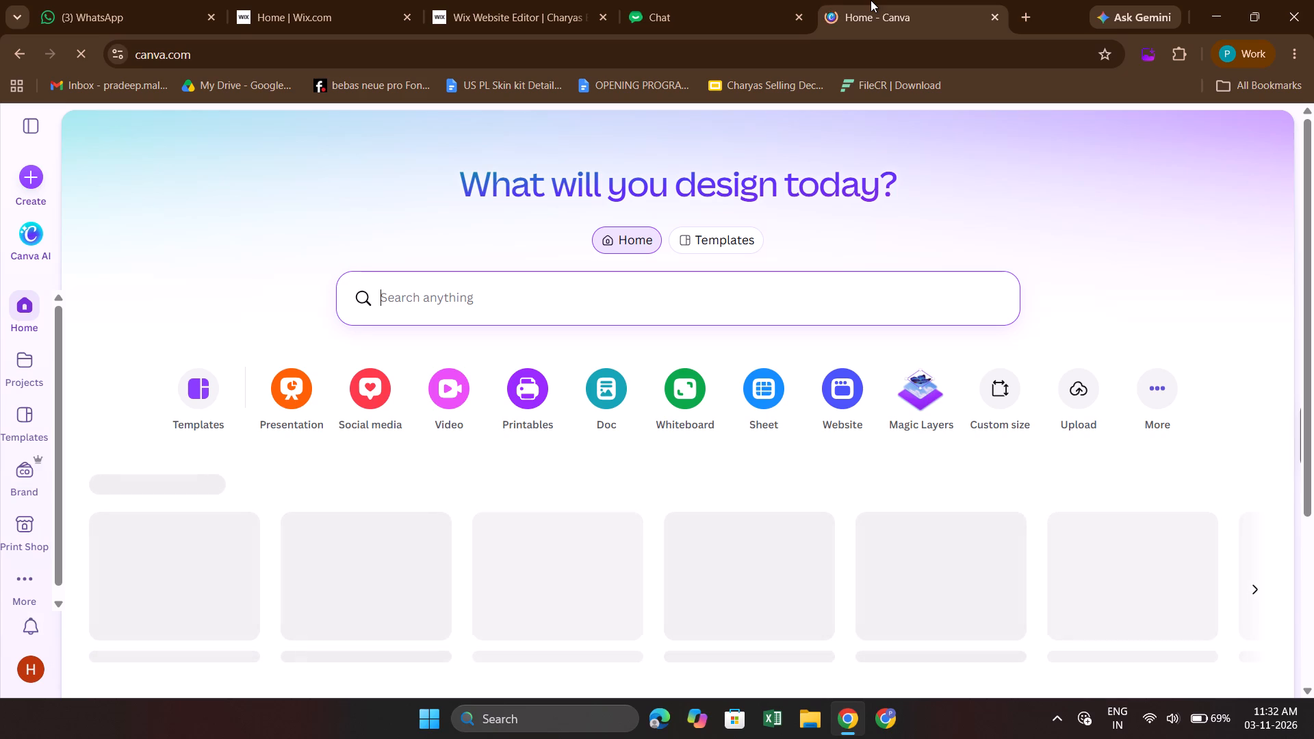
click(534, 0)
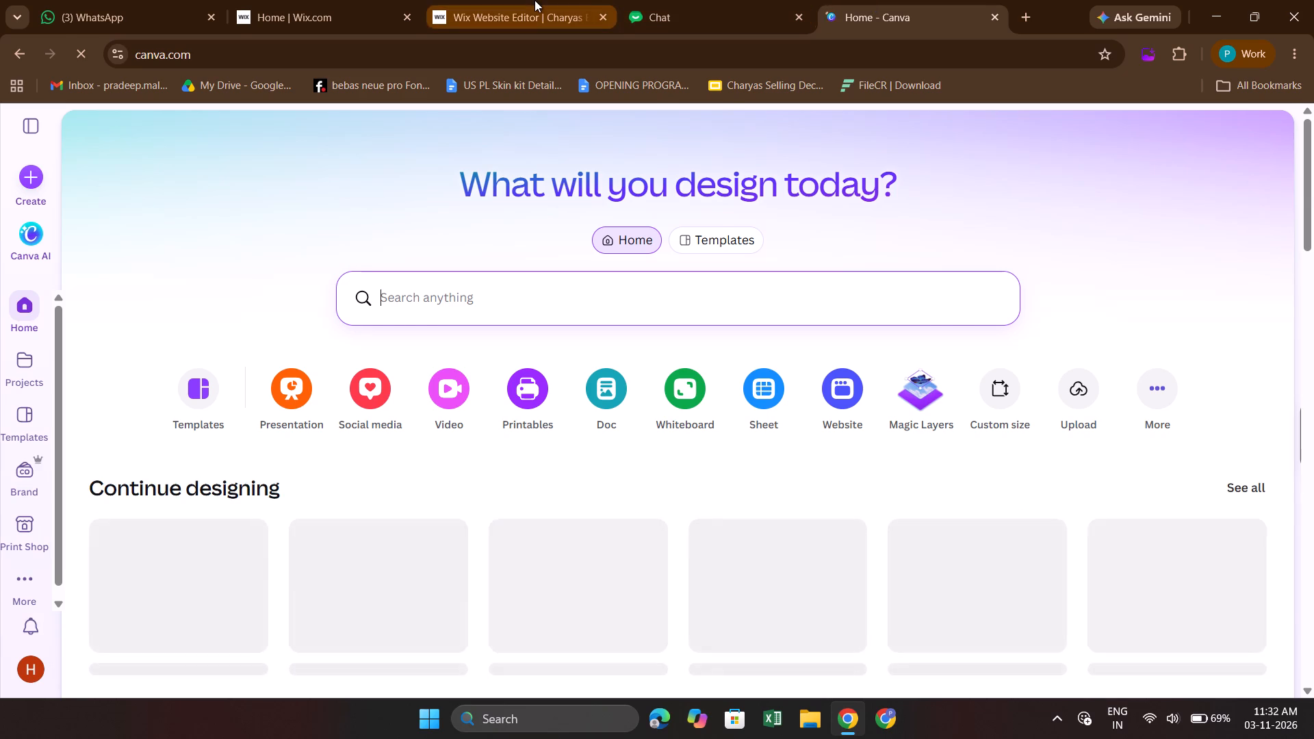
click(927, 6)
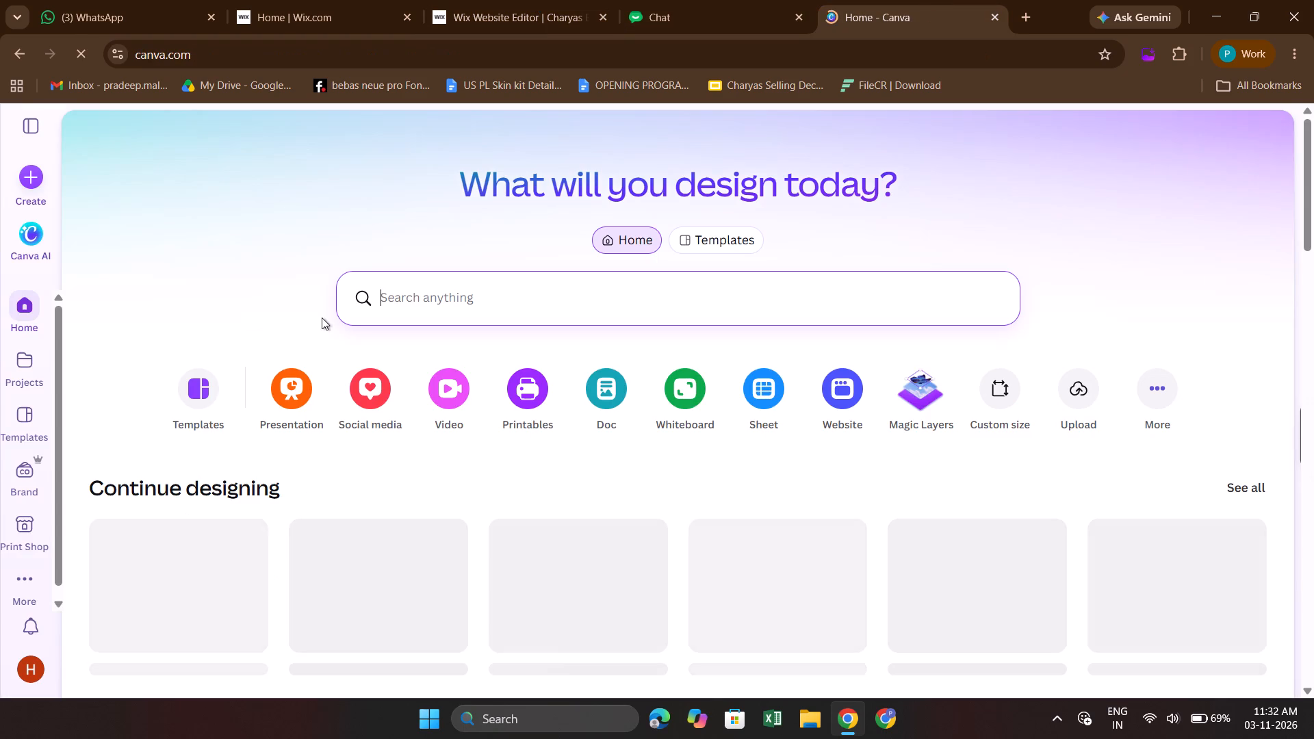
Open the Logos category of the CHARYA'S Brand Kit.
click(26, 487)
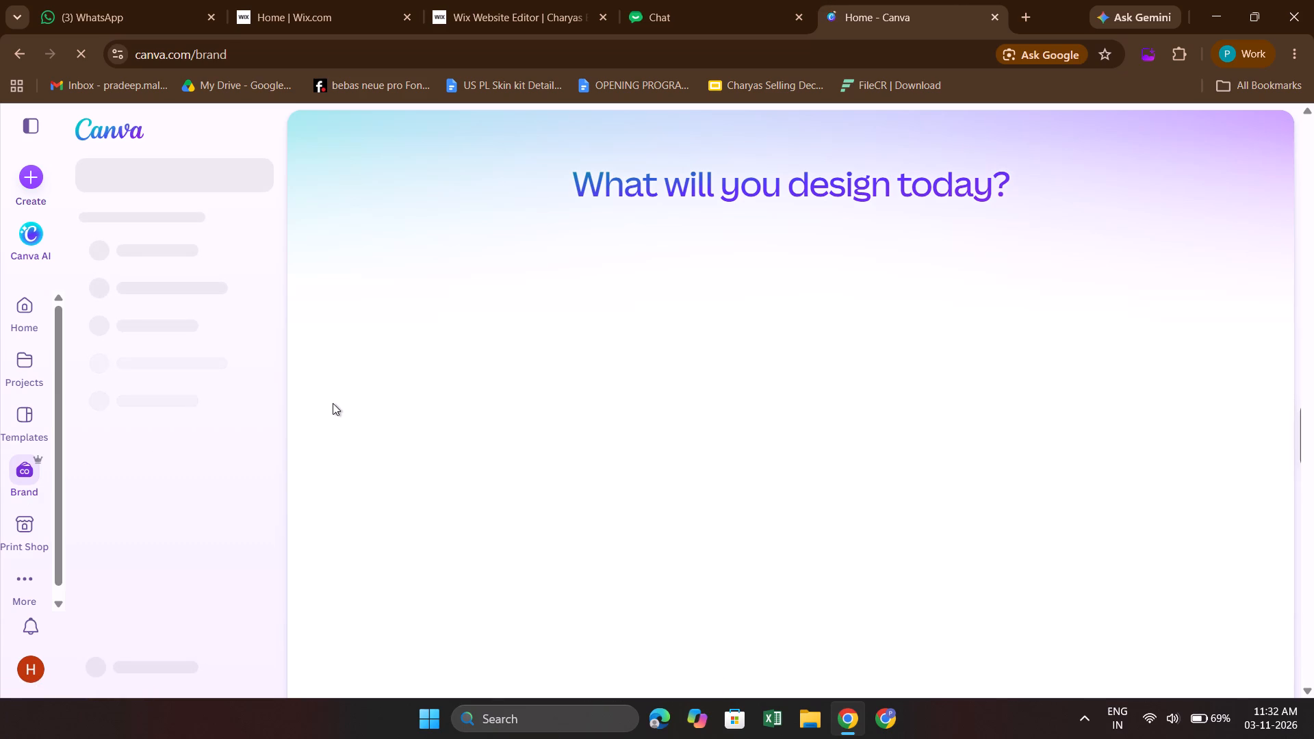
scroll(589, 412, down, 1)
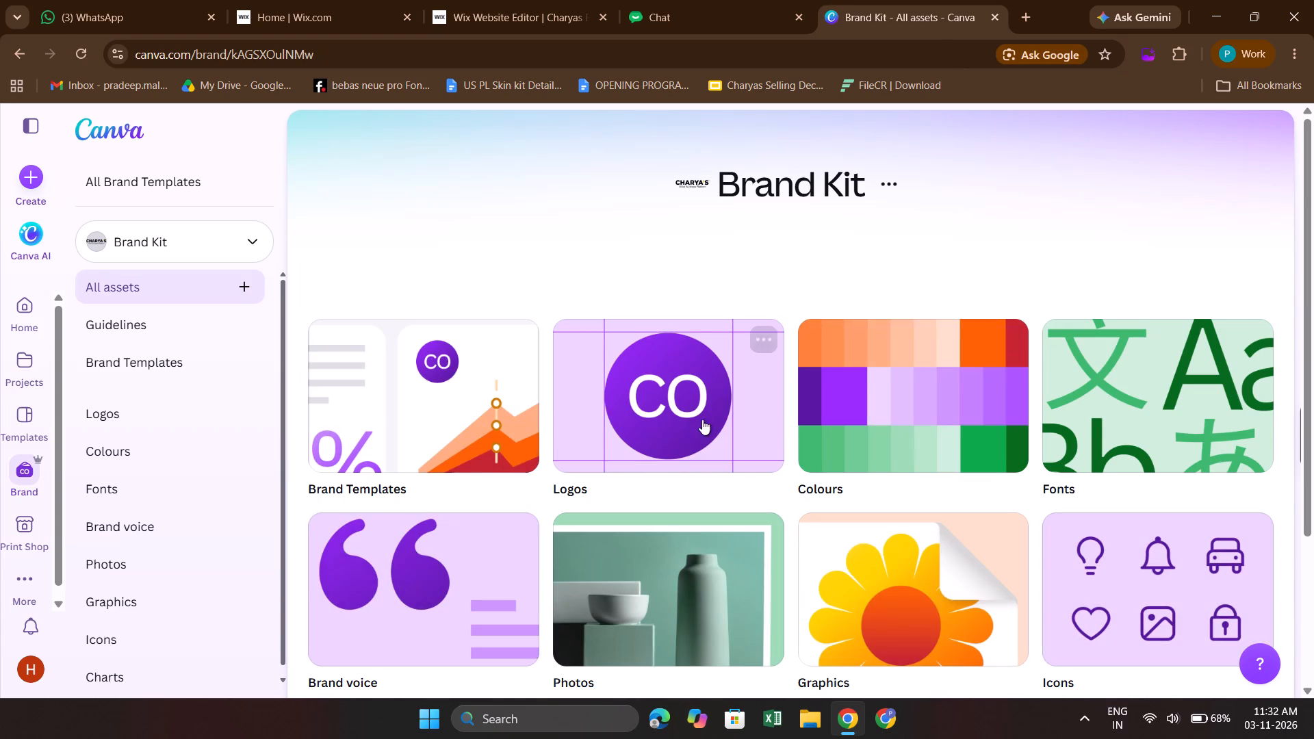
scroll(687, 436, right, 1)
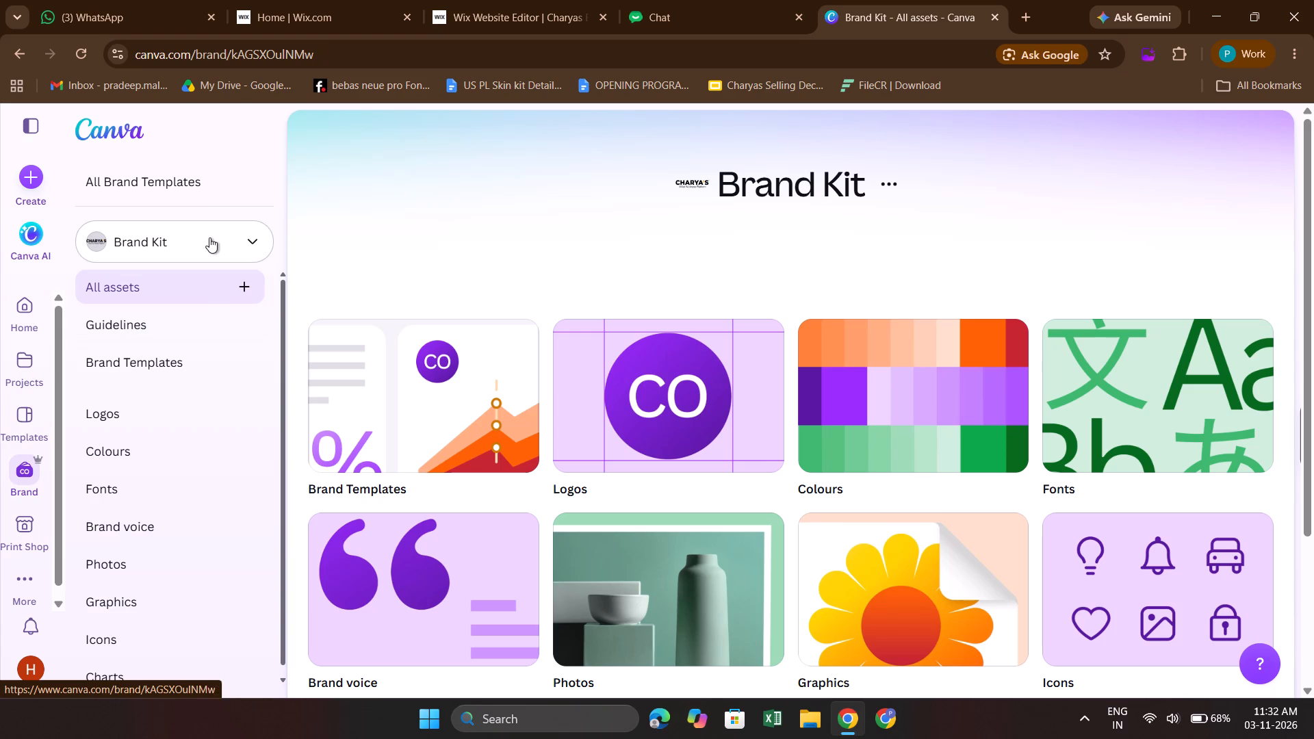
click(209, 237)
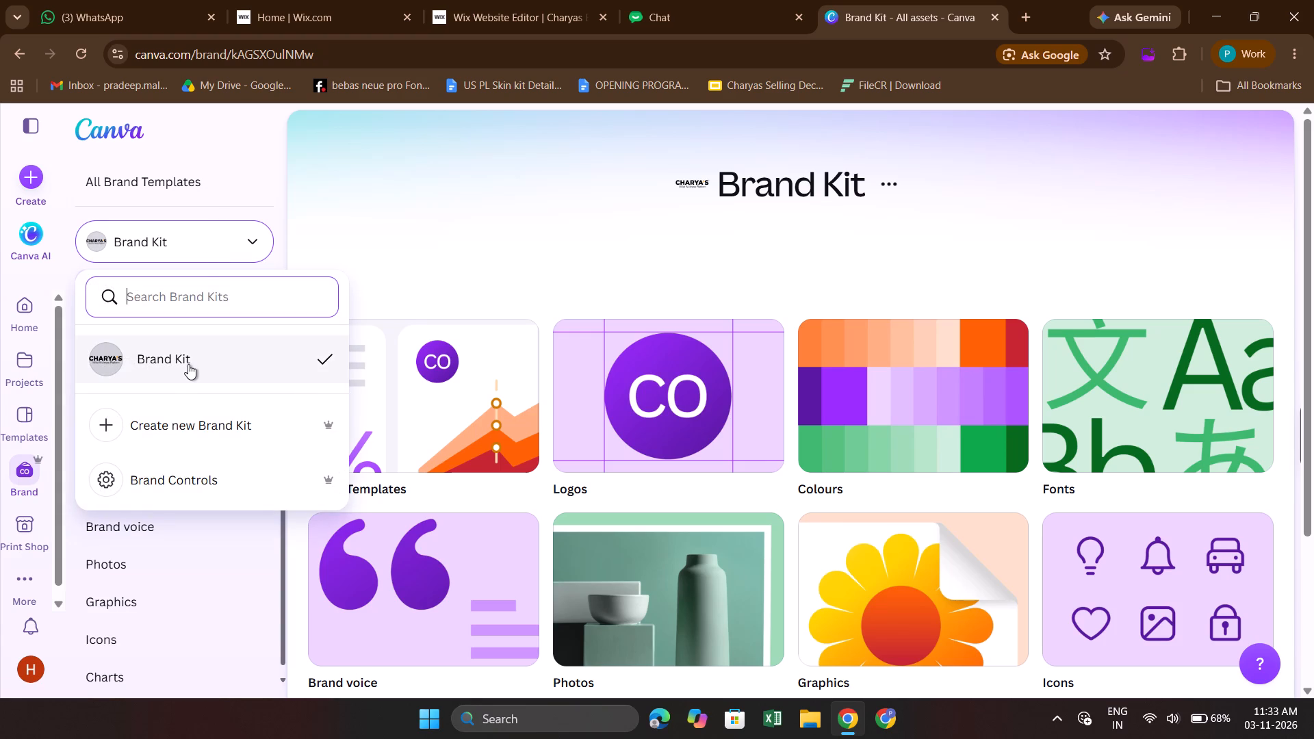
click(188, 364)
scroll(186, 526, down, 2)
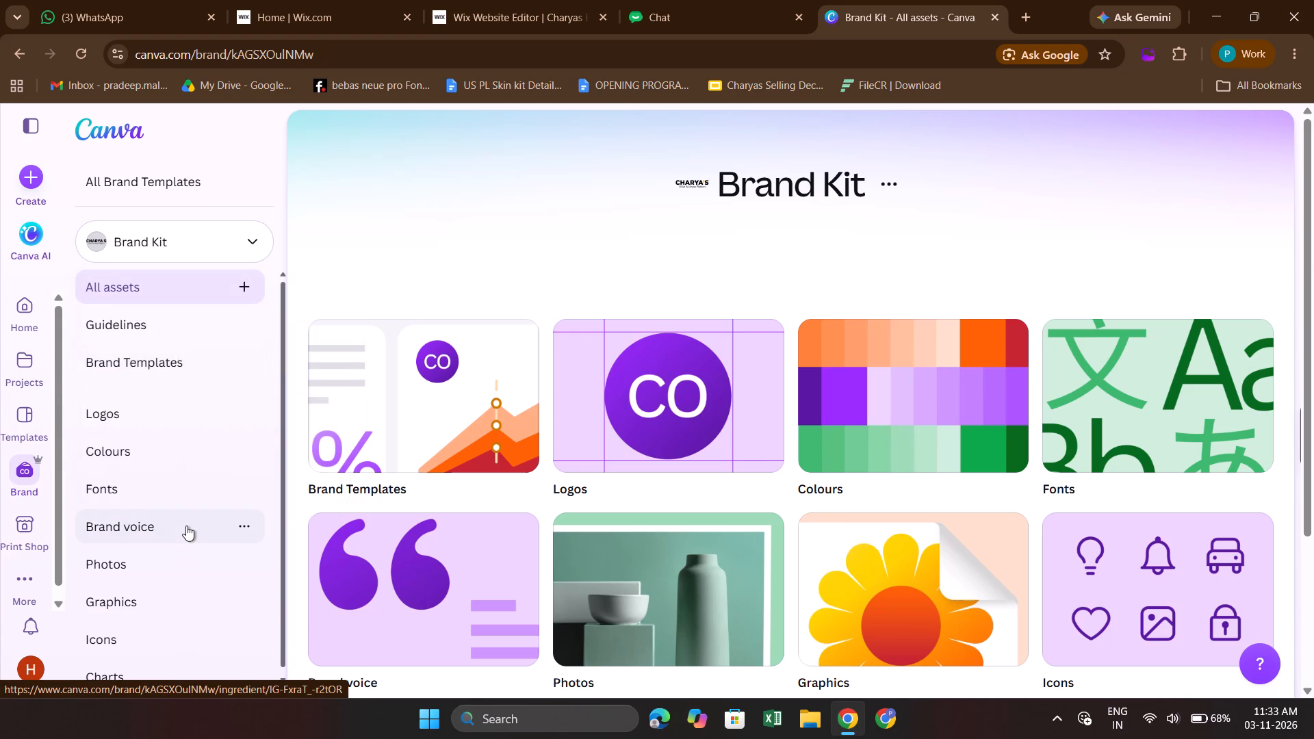
scroll(186, 526, down, 6)
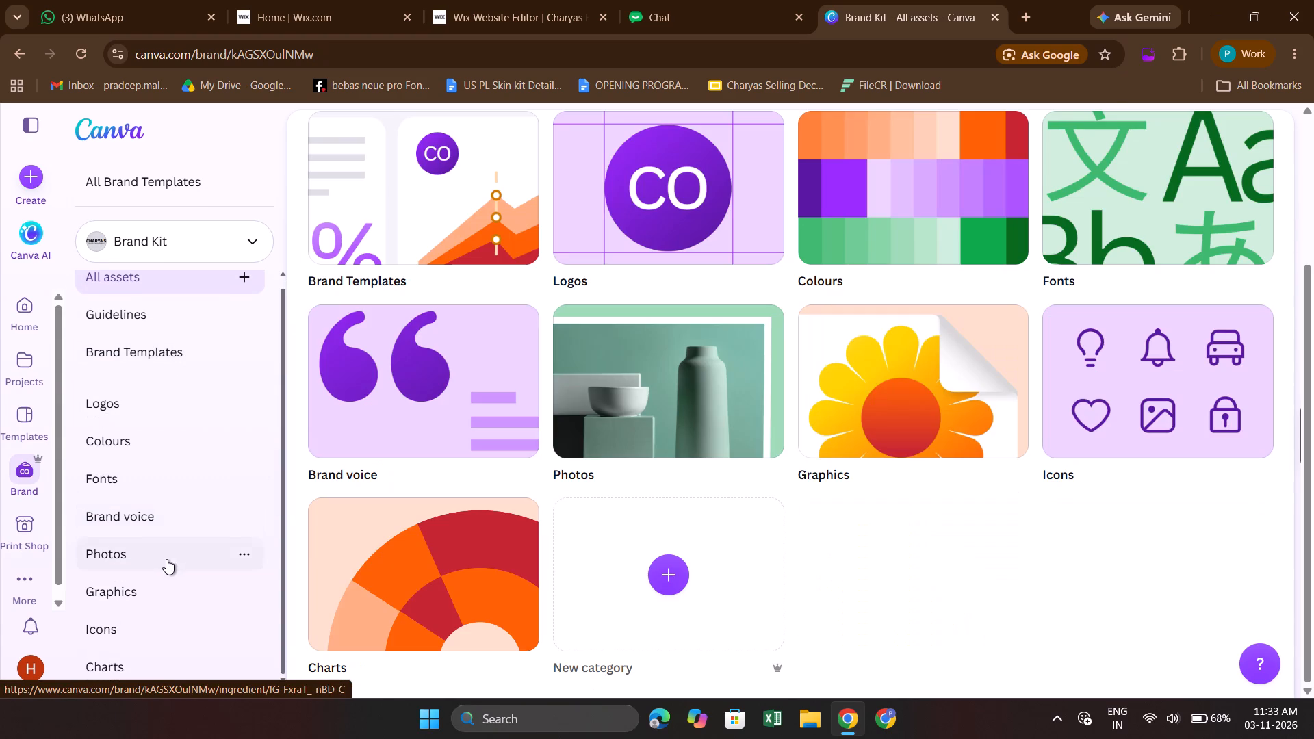
click(153, 411)
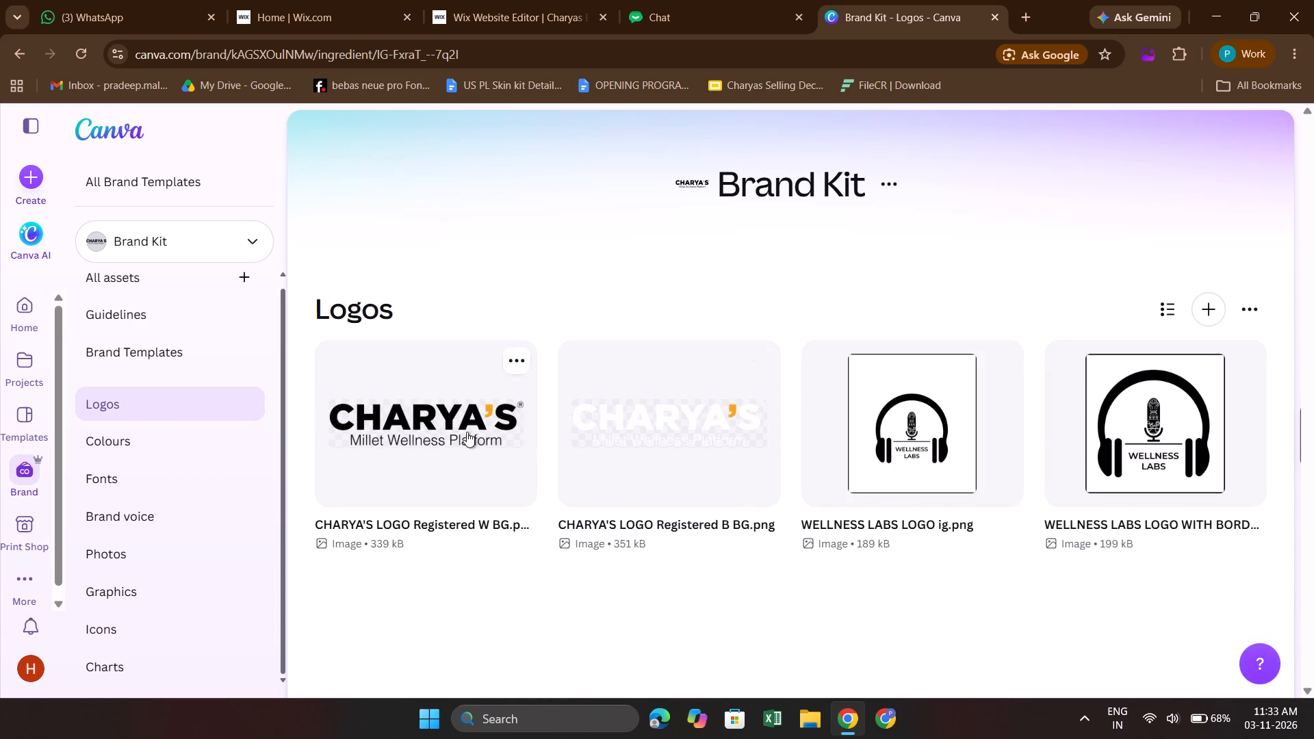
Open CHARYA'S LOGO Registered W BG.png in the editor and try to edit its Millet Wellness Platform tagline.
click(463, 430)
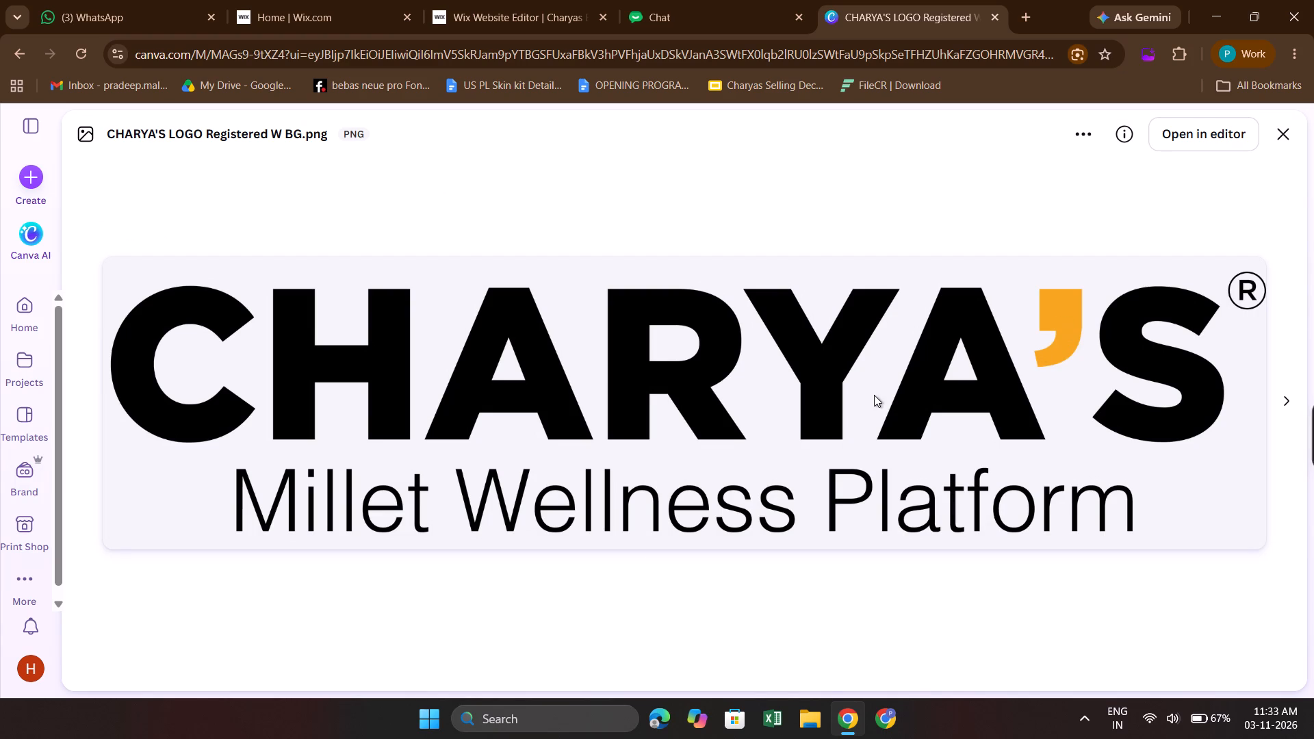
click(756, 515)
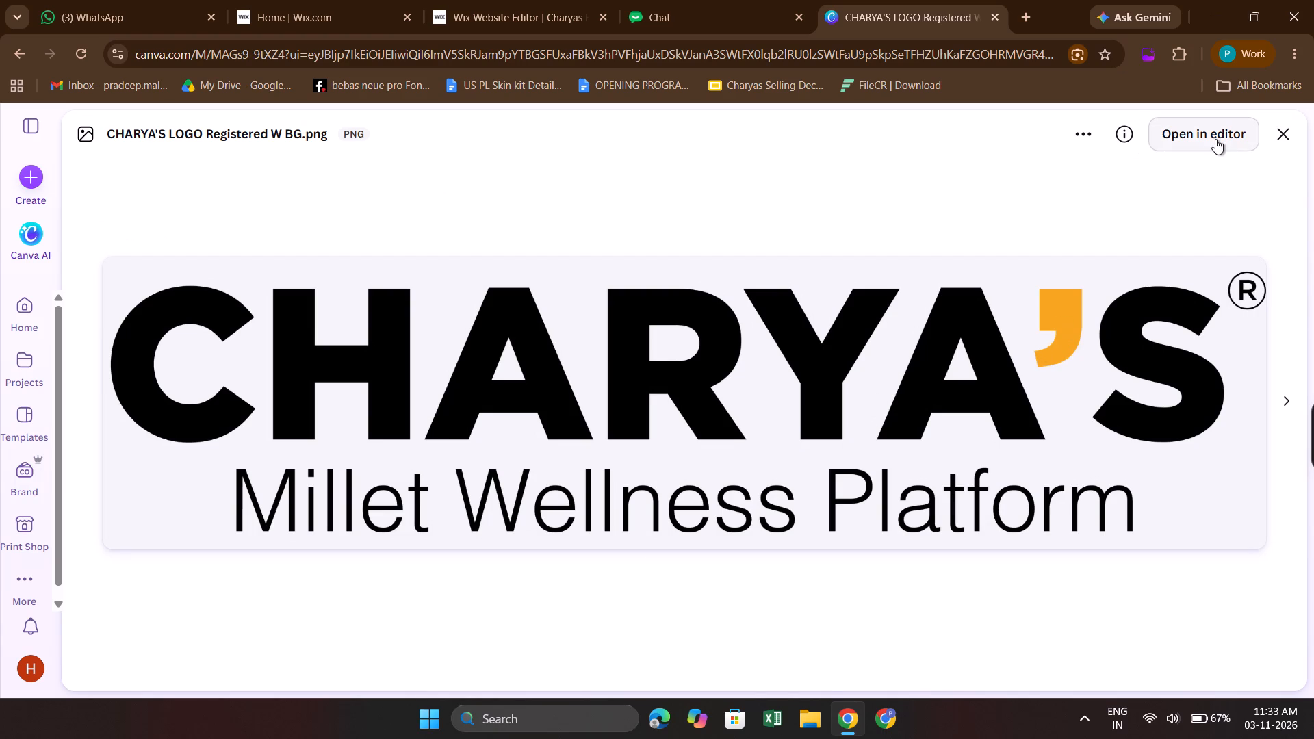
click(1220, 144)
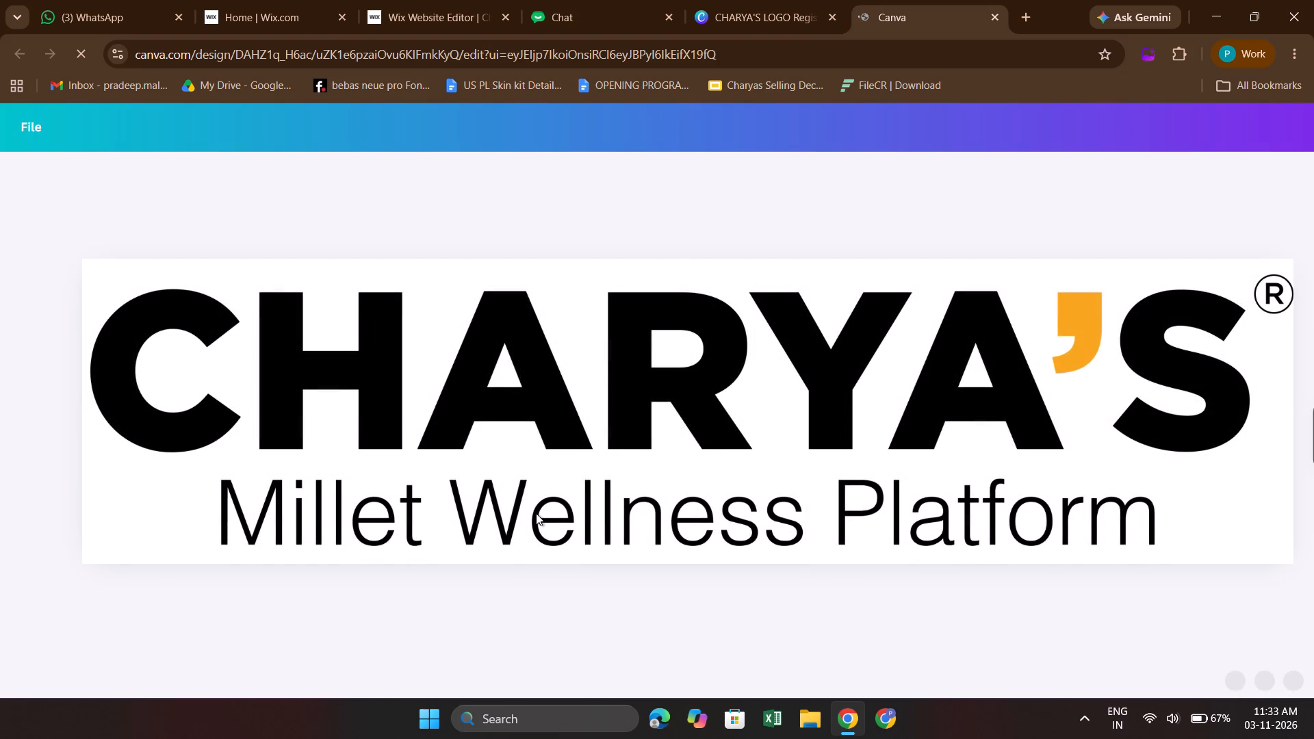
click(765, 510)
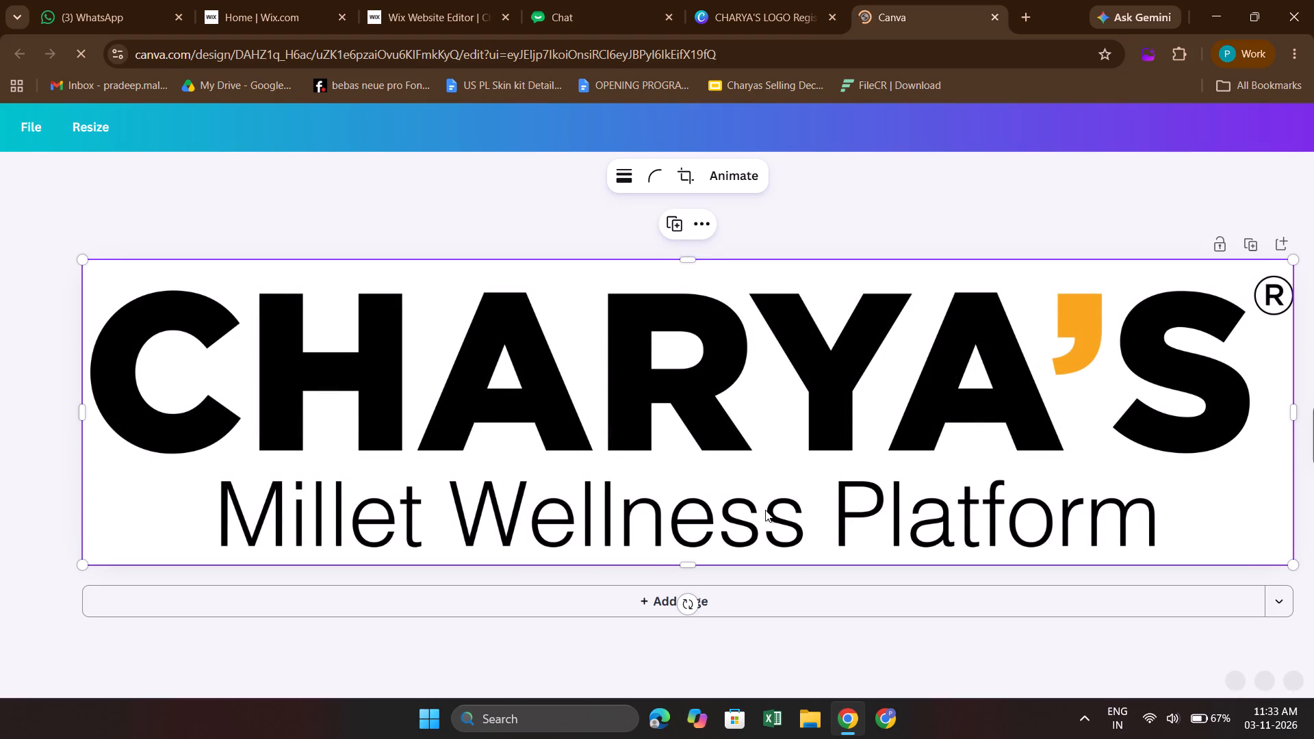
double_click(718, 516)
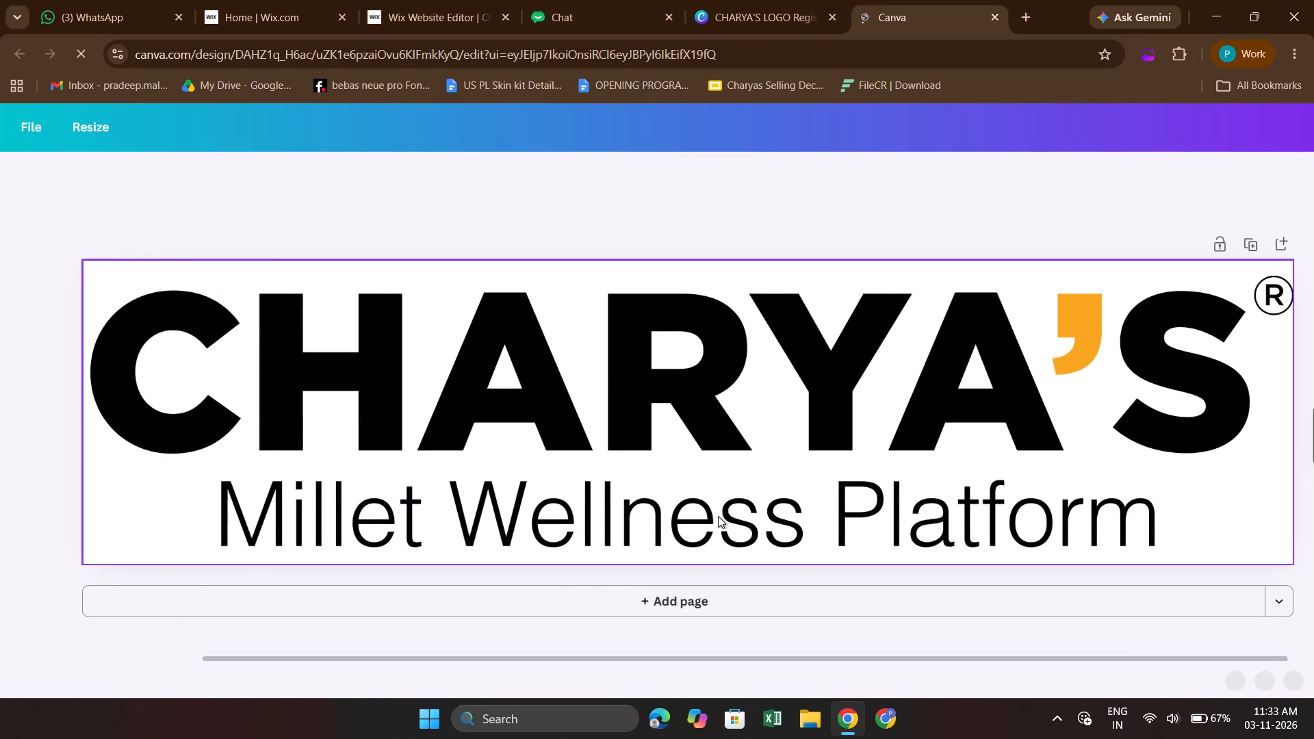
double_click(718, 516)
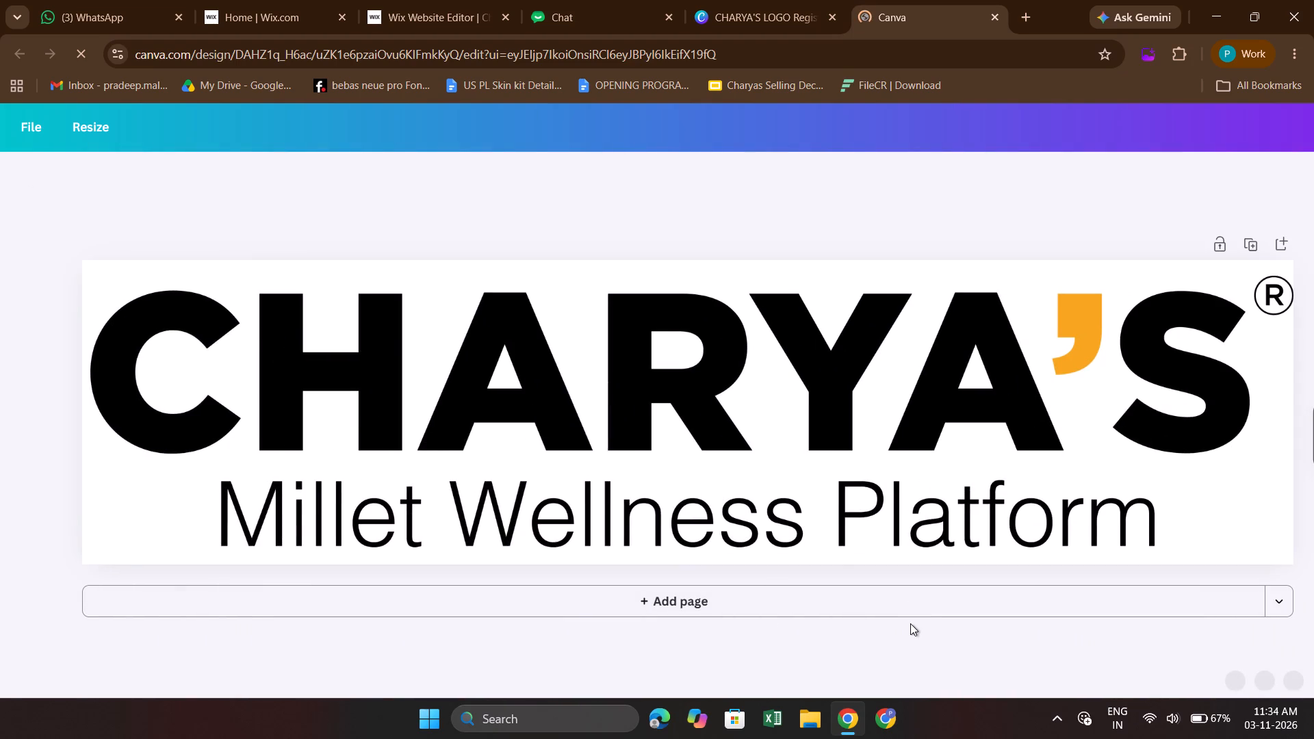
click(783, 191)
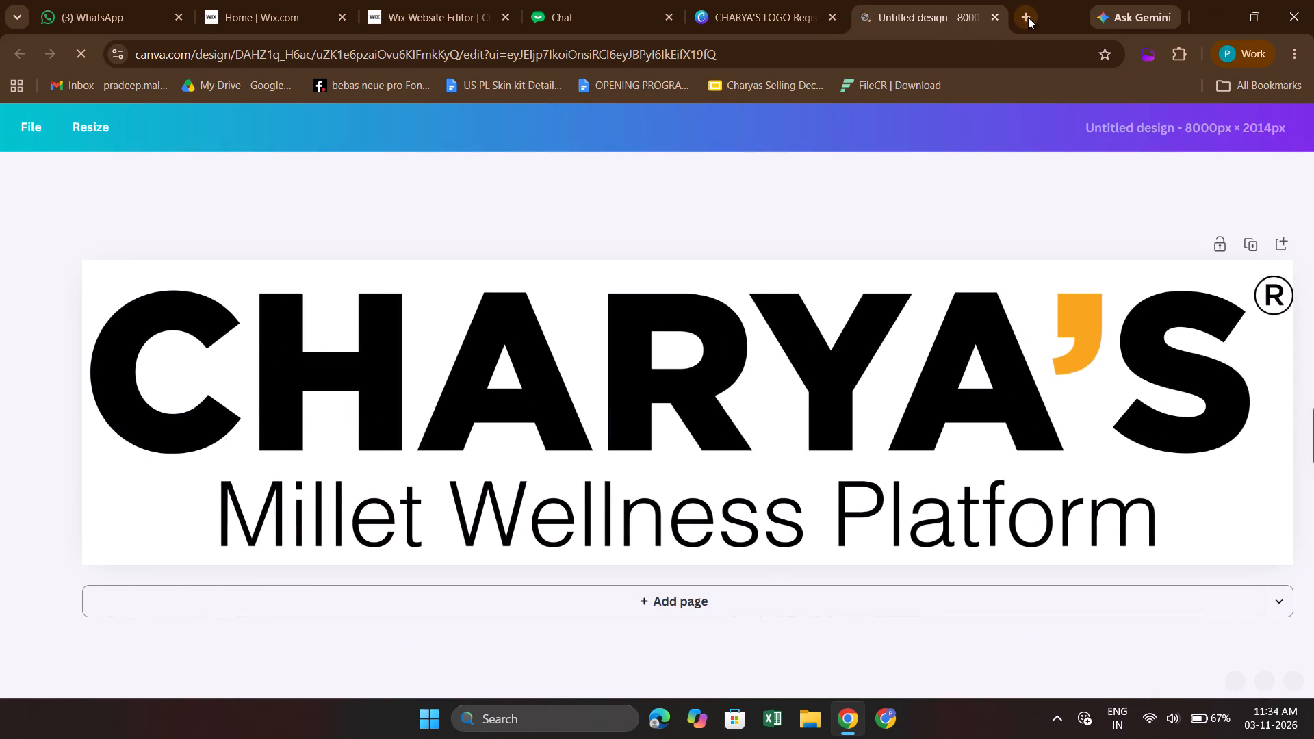
Create a new blank custom-size design 1080 px wide and 600 px high.
click(724, 0)
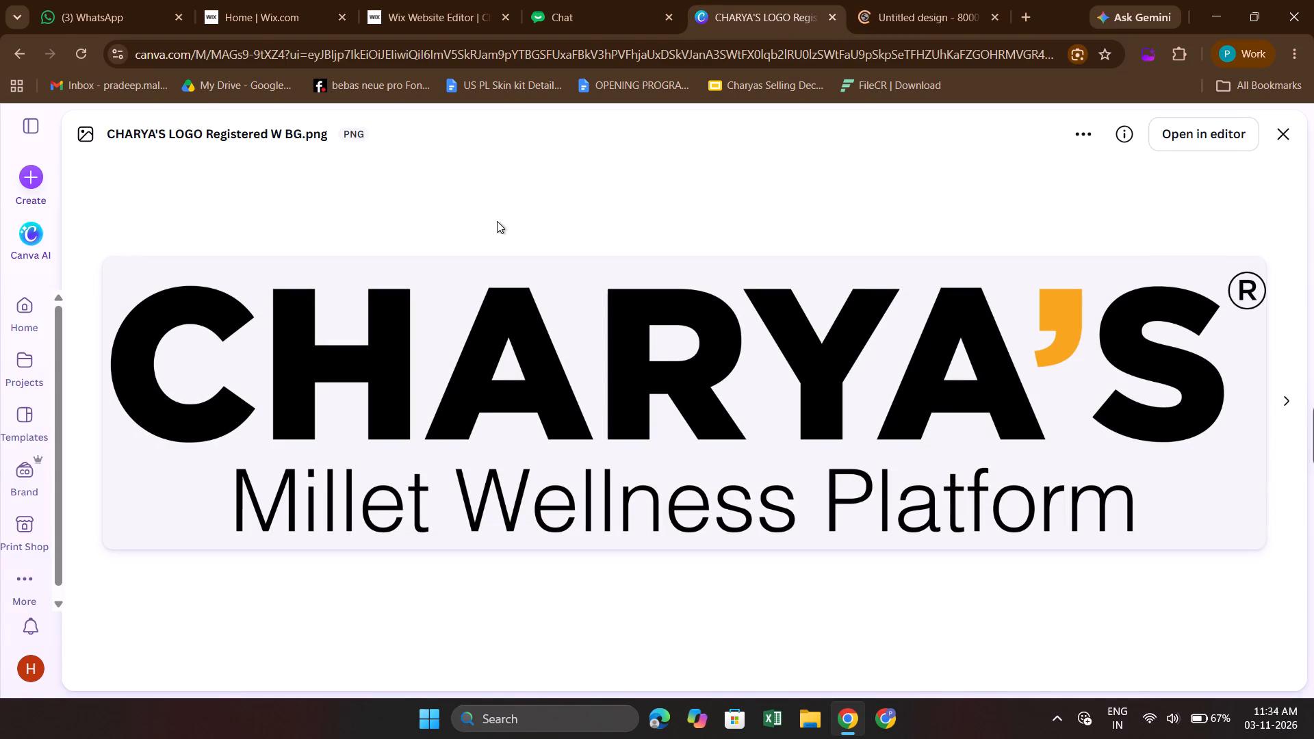
click(27, 184)
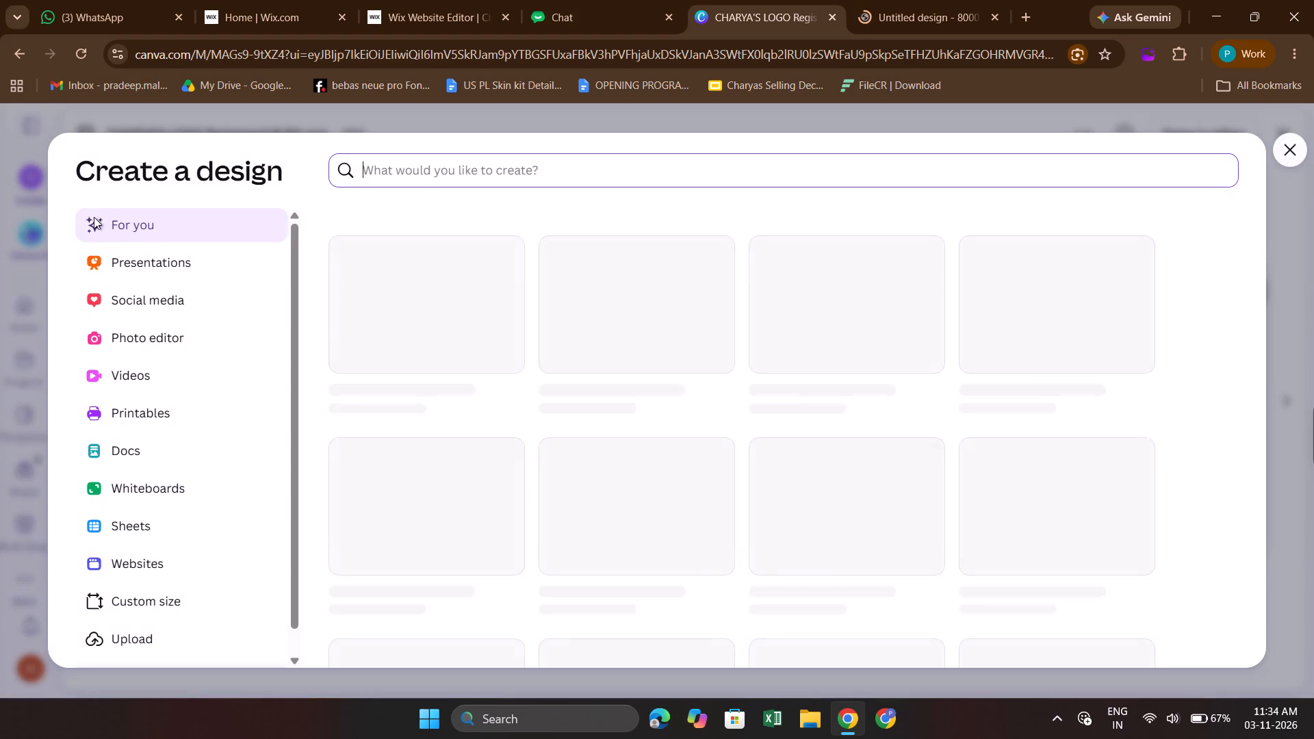
click(182, 597)
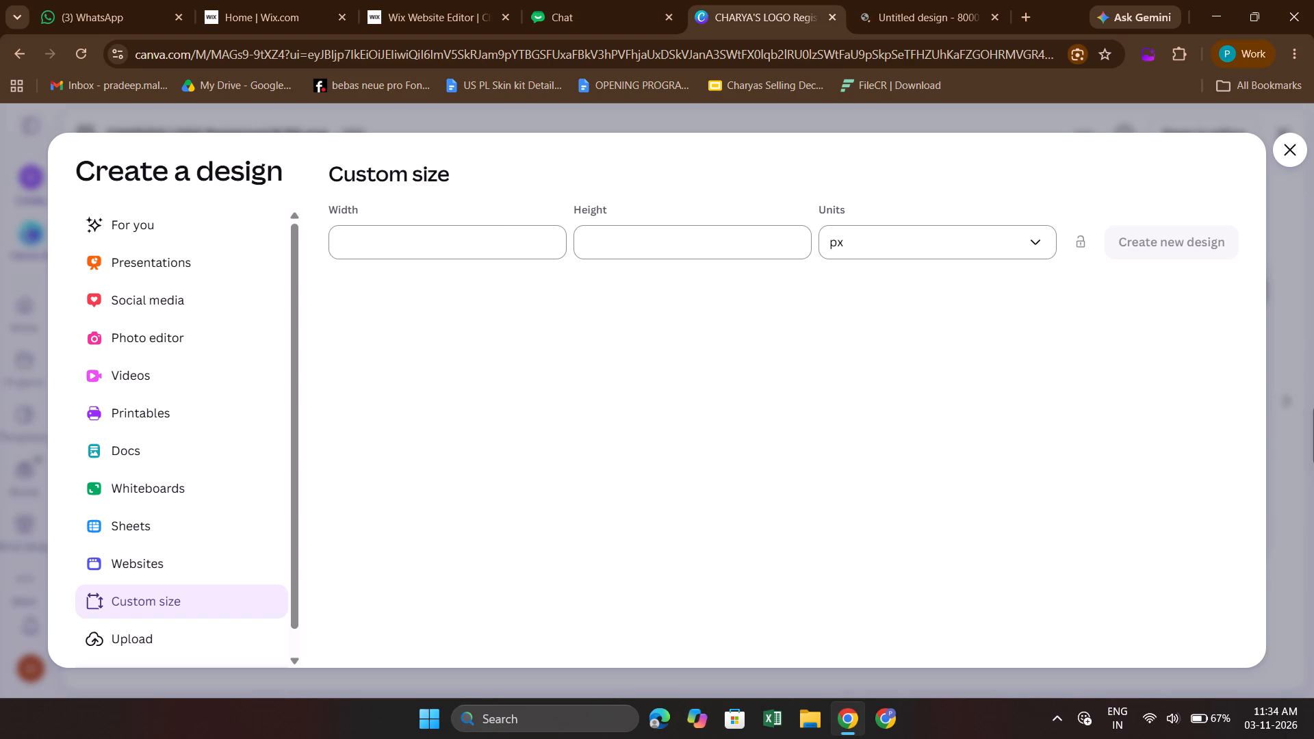
click(536, 254)
text(10)
text(80)
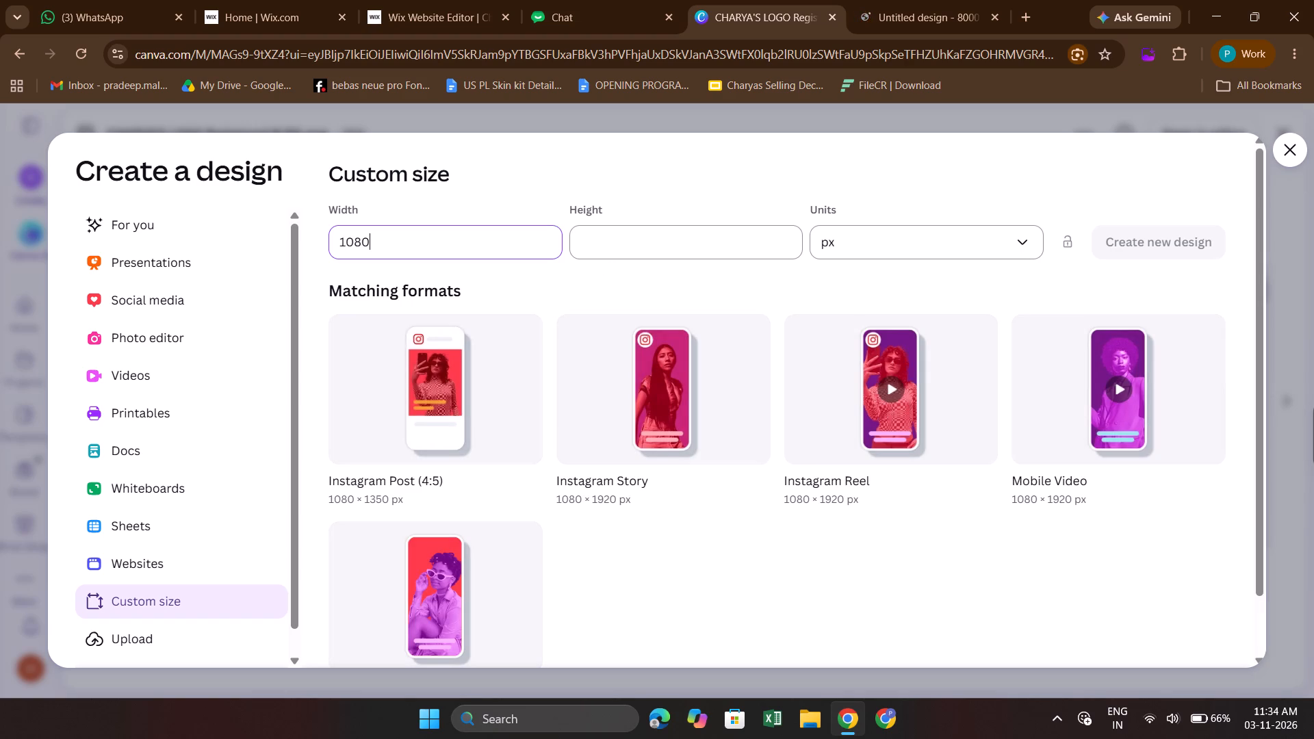
click(685, 240)
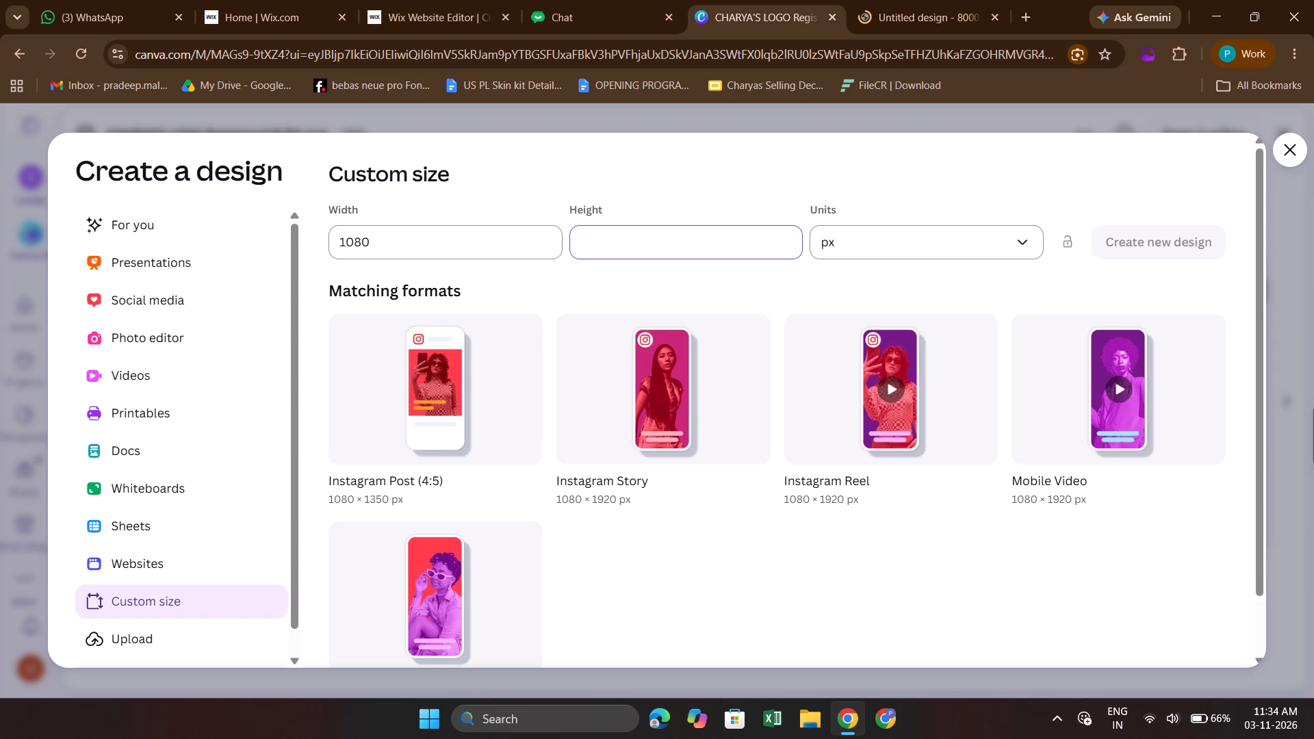
text(600)
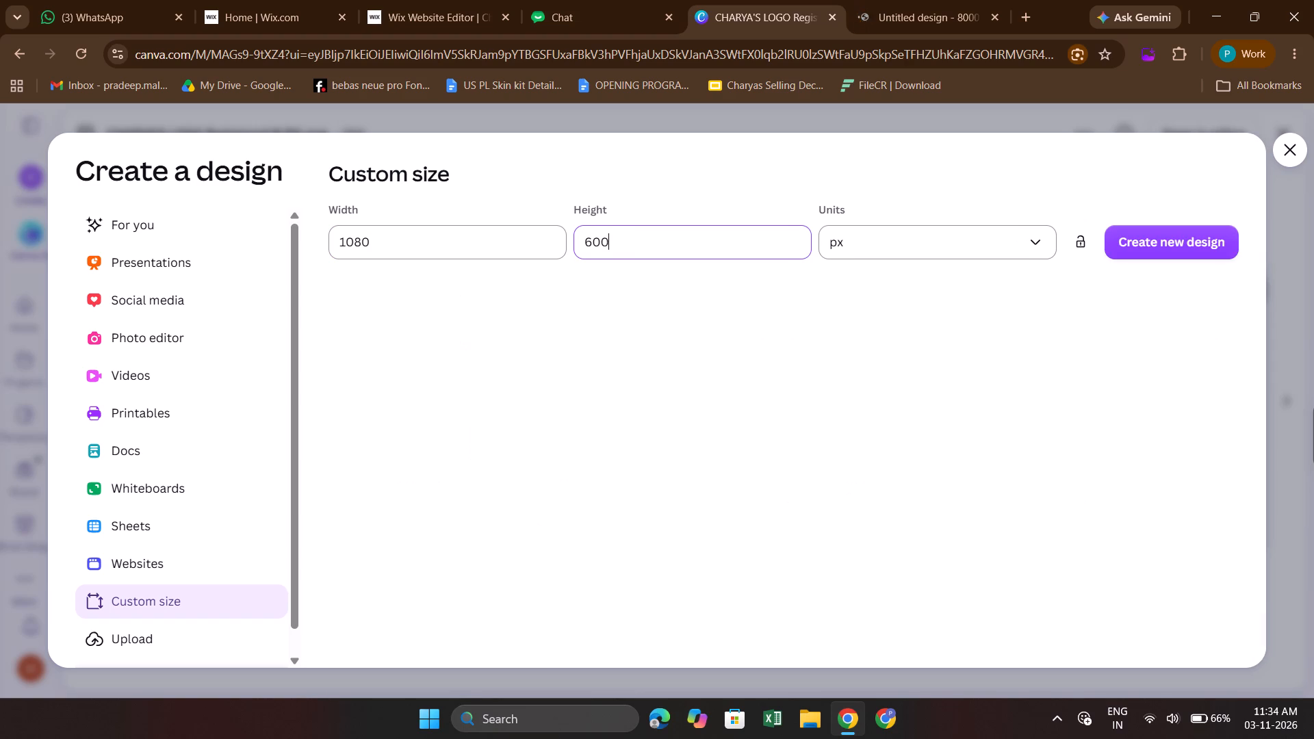
click(1181, 245)
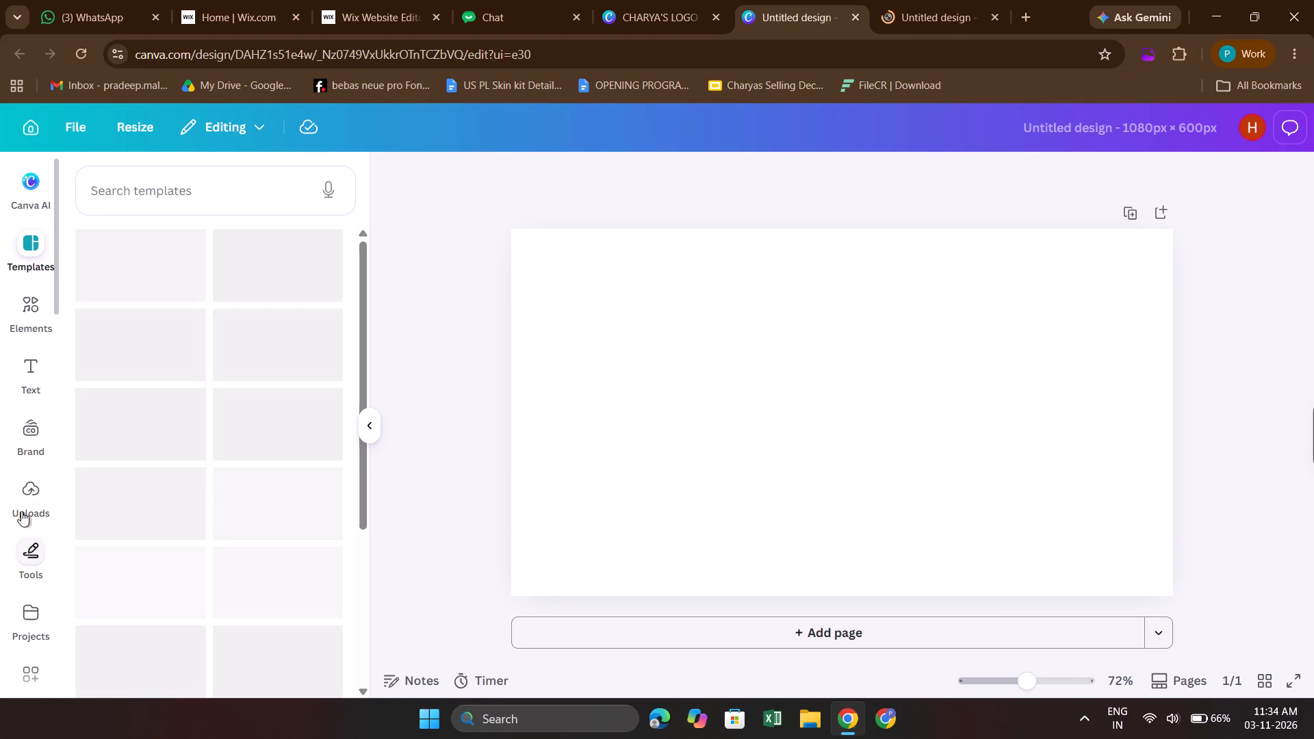
Add a text box reading CHARYA'S to the blank page.
click(38, 383)
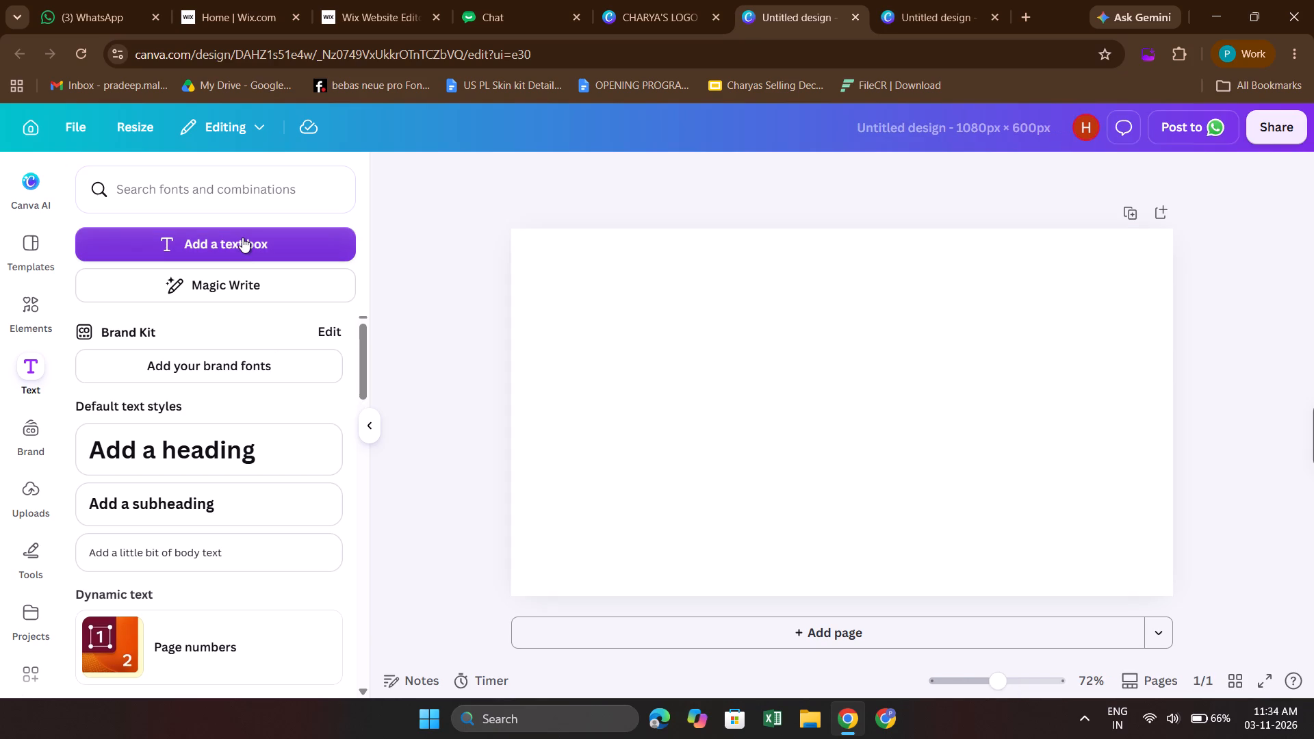
click(625, 281)
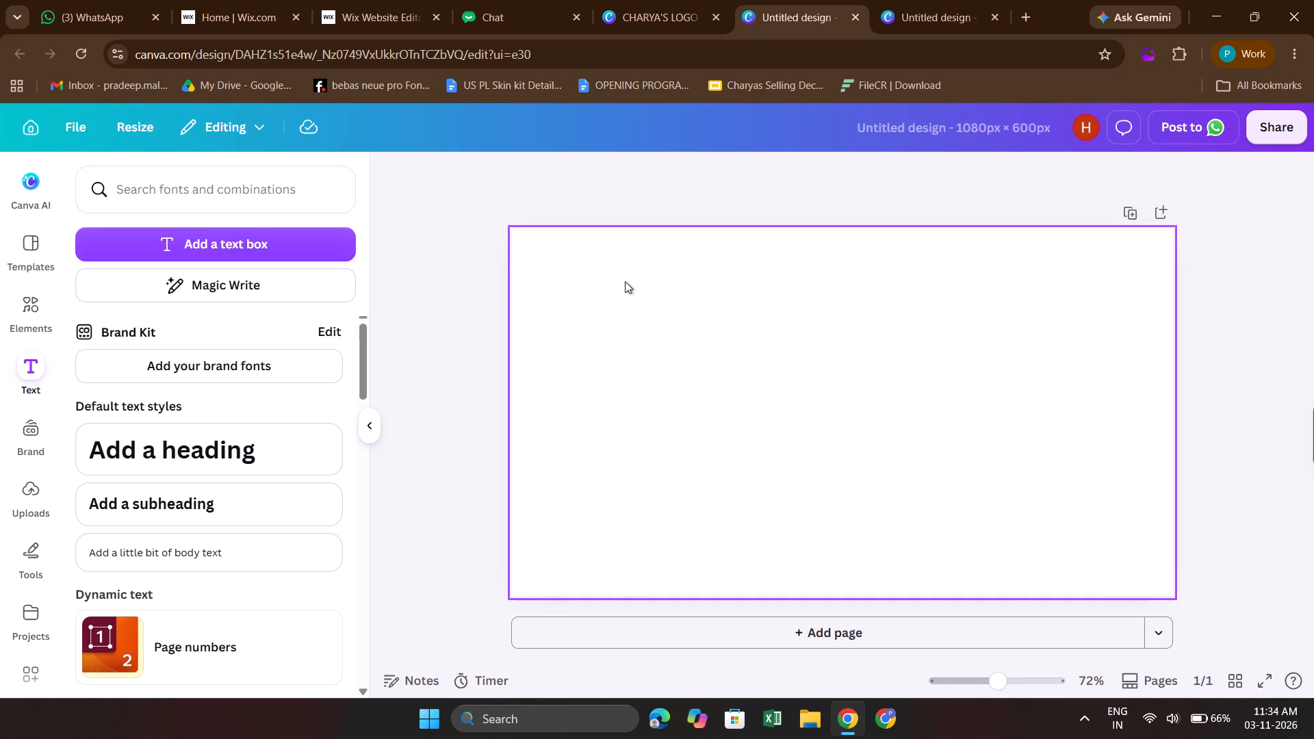
click(262, 248)
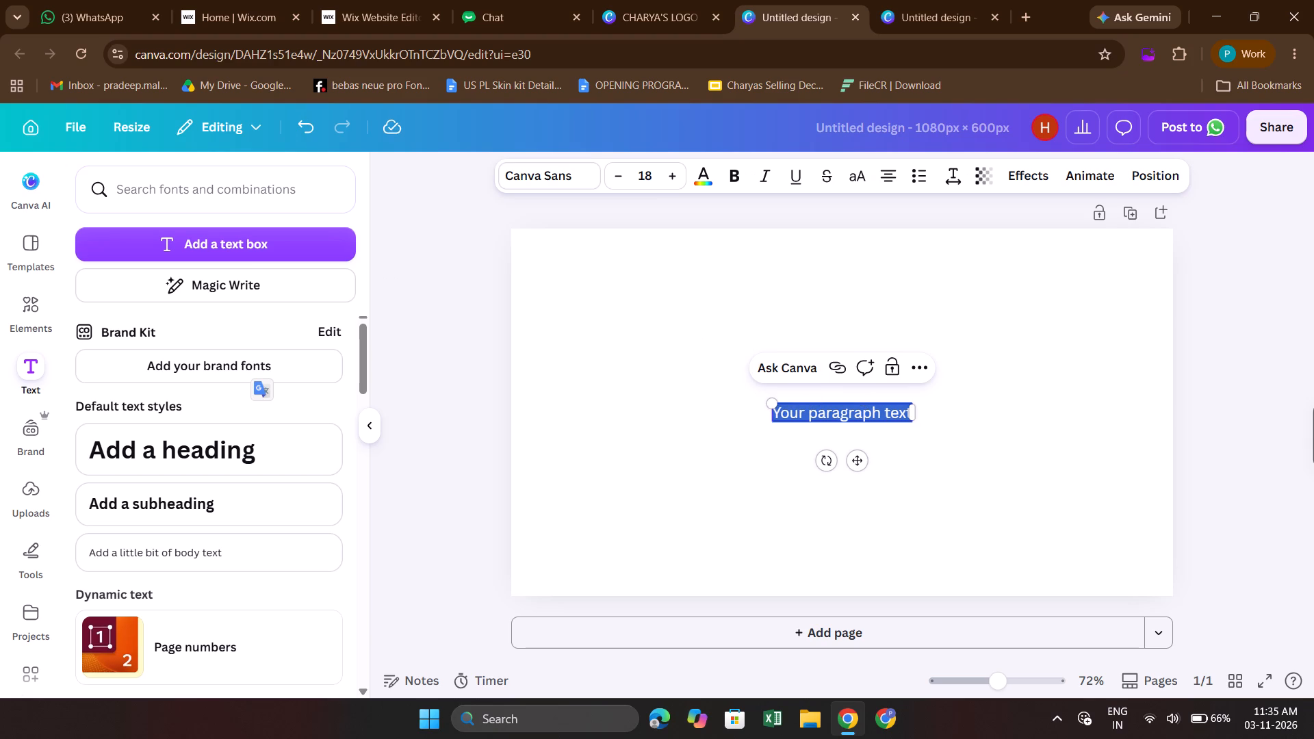
text(CHARYA)
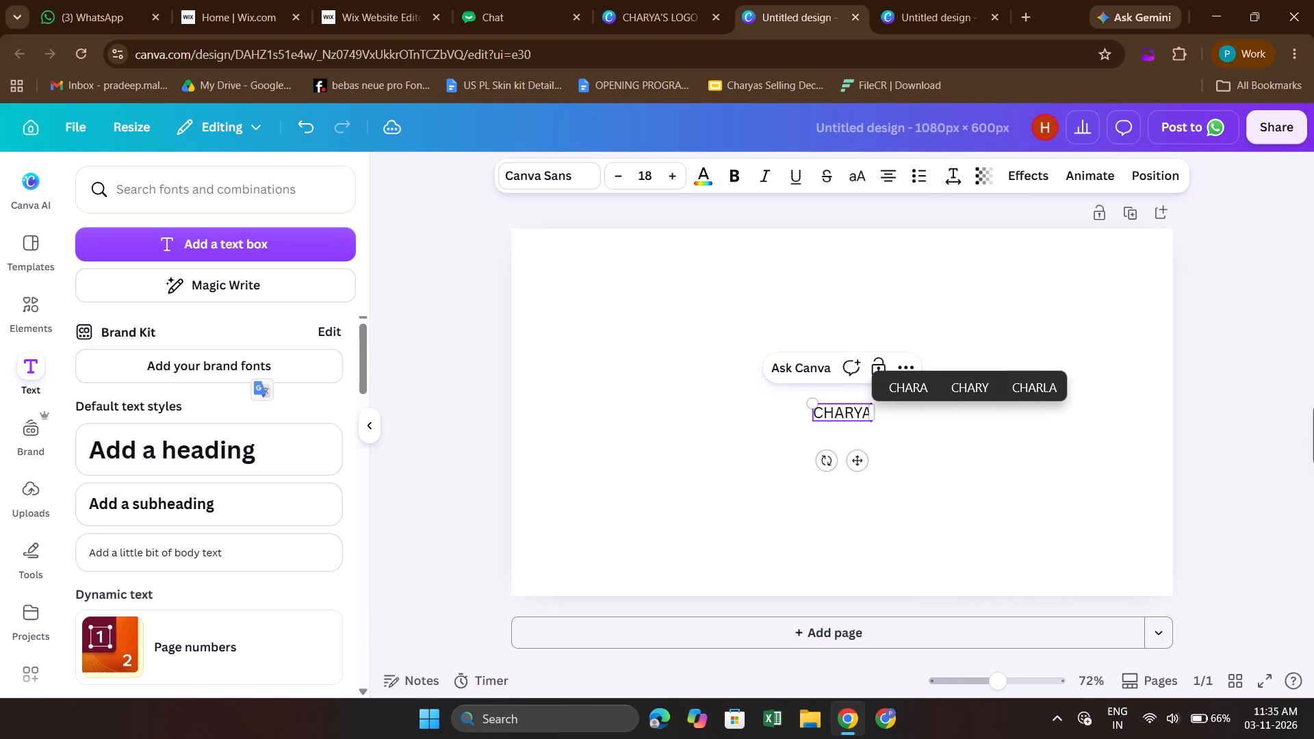
text('S)
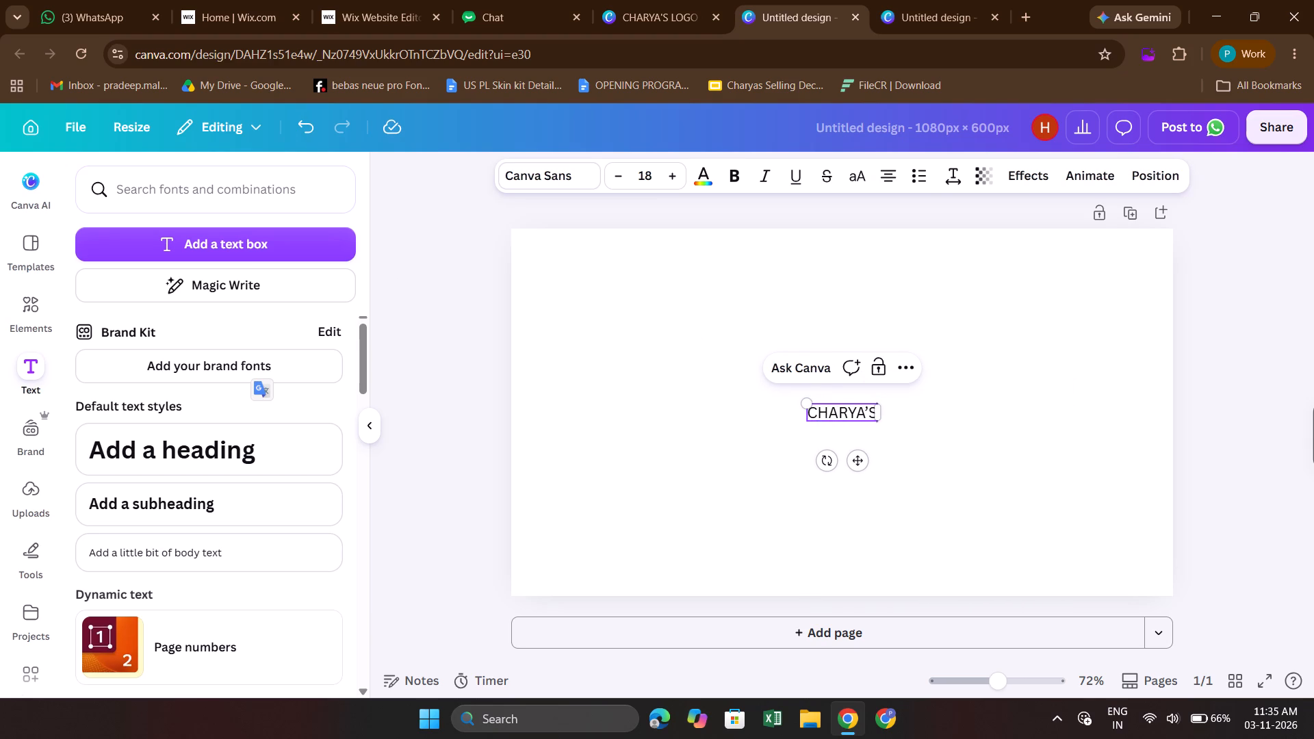
Set the whole CHARYA'S text in the Gotham font's Black weight.
key(ctrl+a)
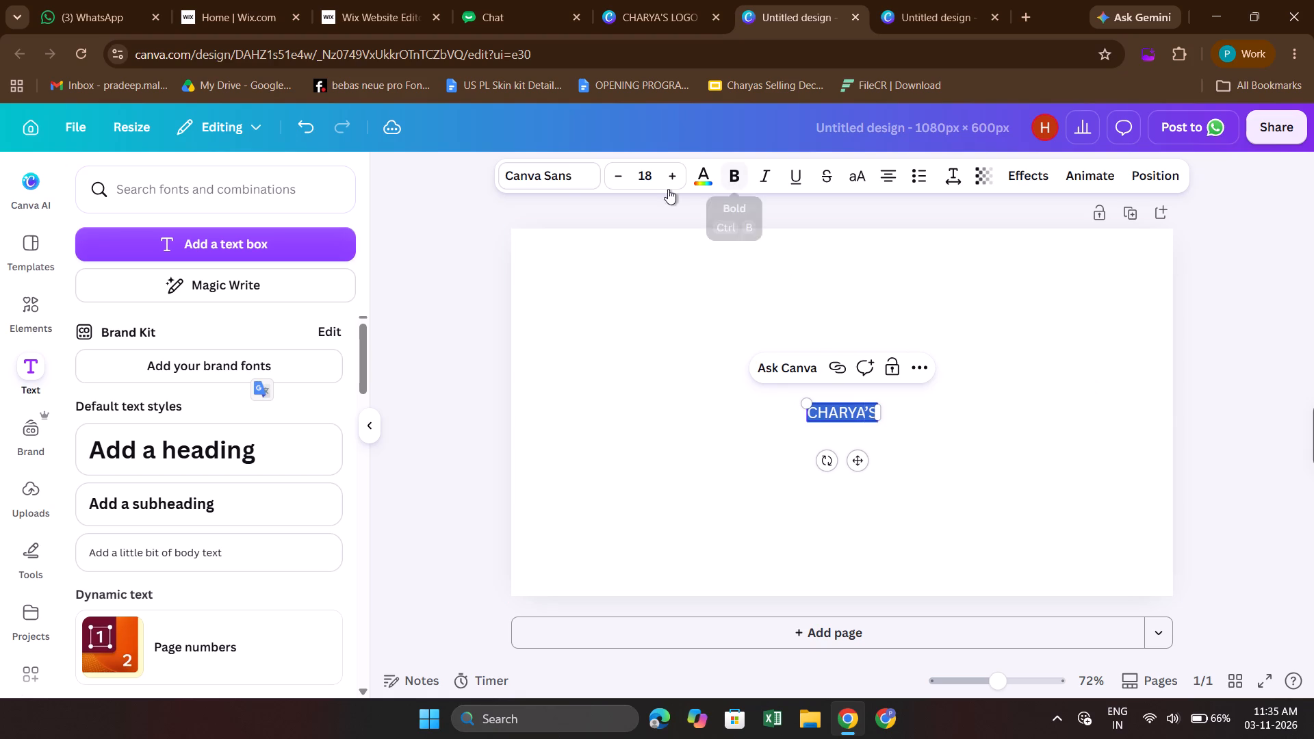
click(559, 179)
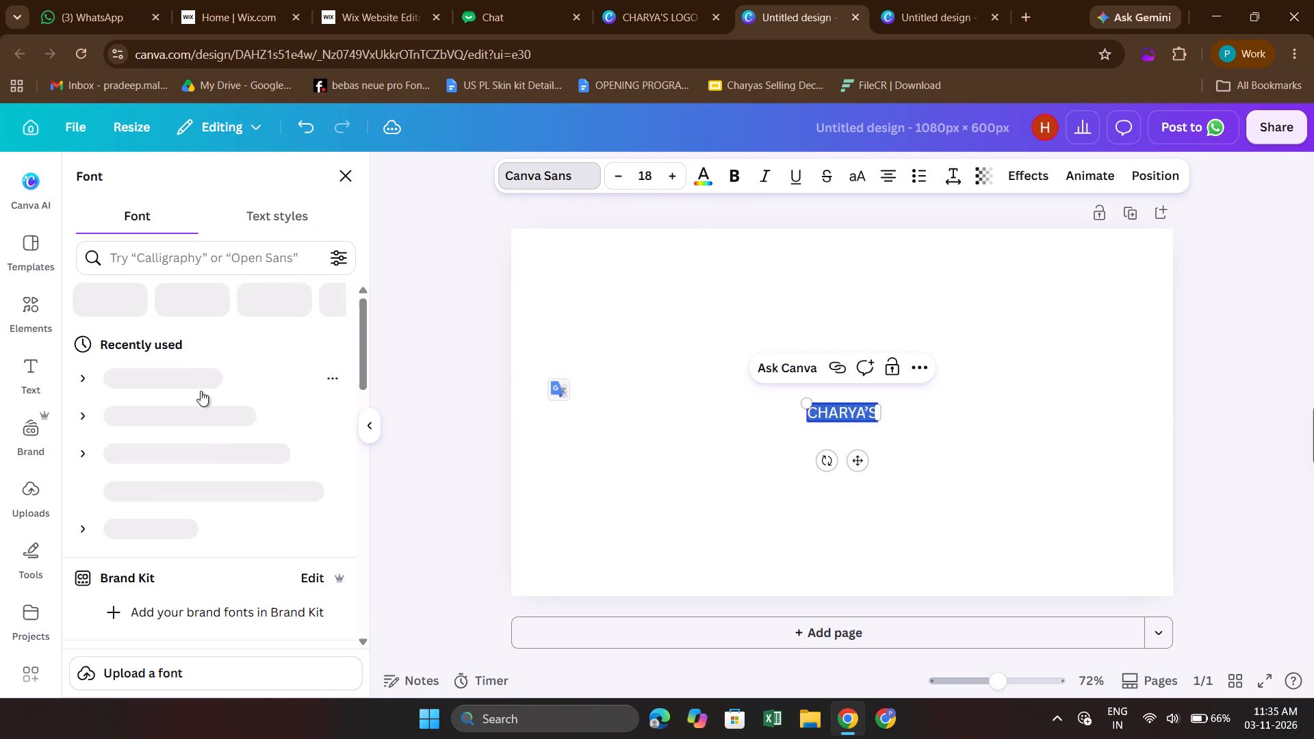
click(209, 258)
text(GOTHAM)
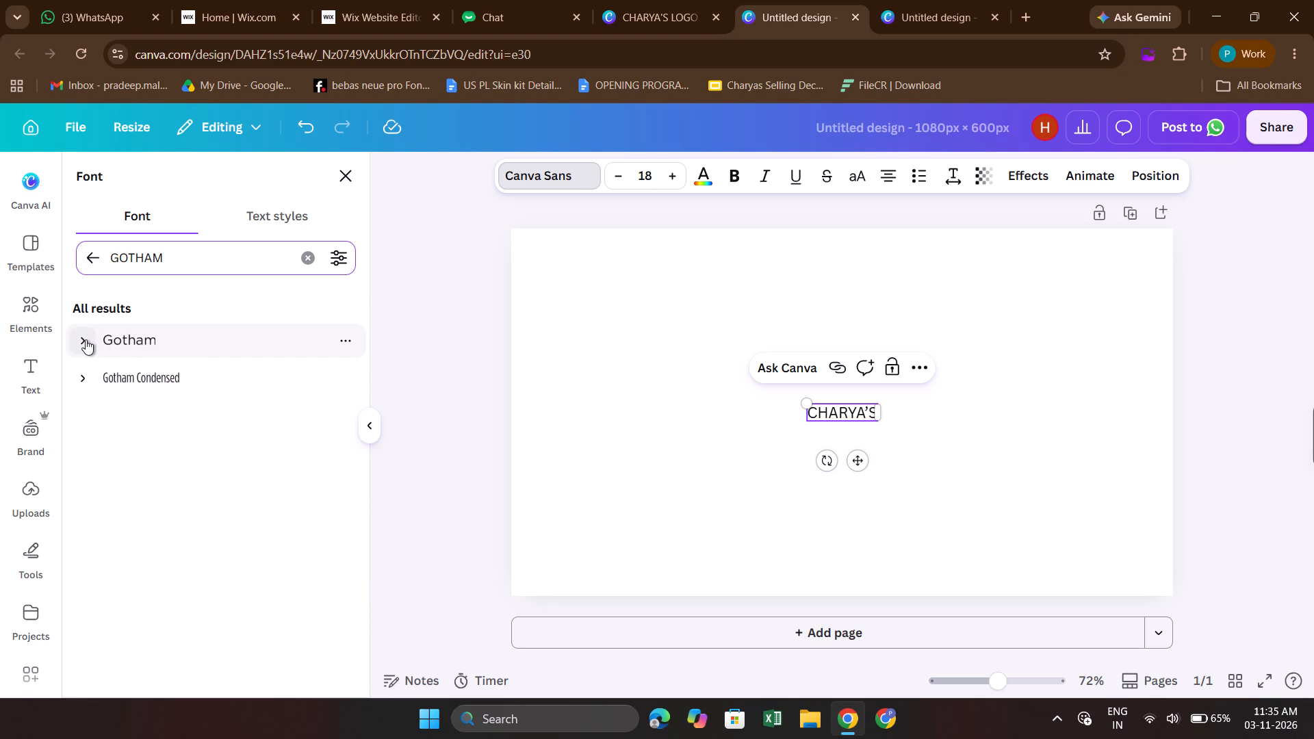
click(86, 339)
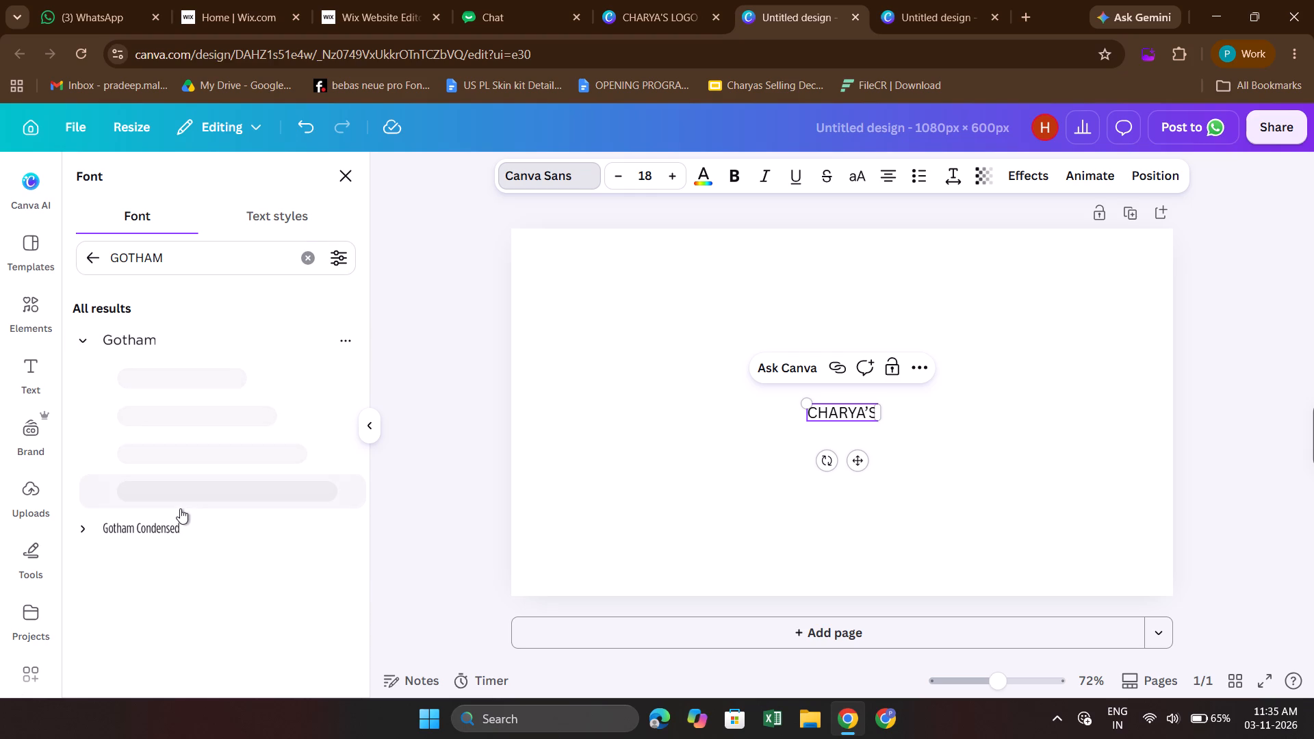
click(188, 495)
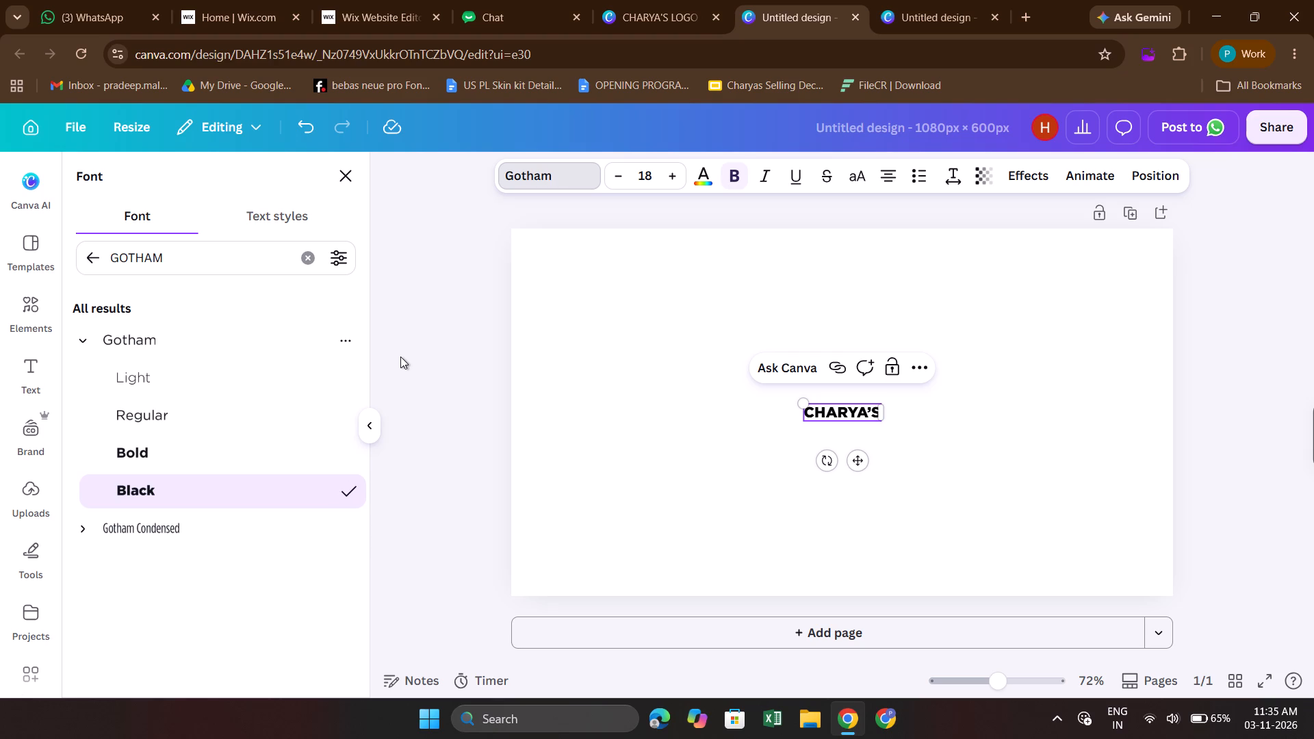
click(348, 183)
click(1005, 406)
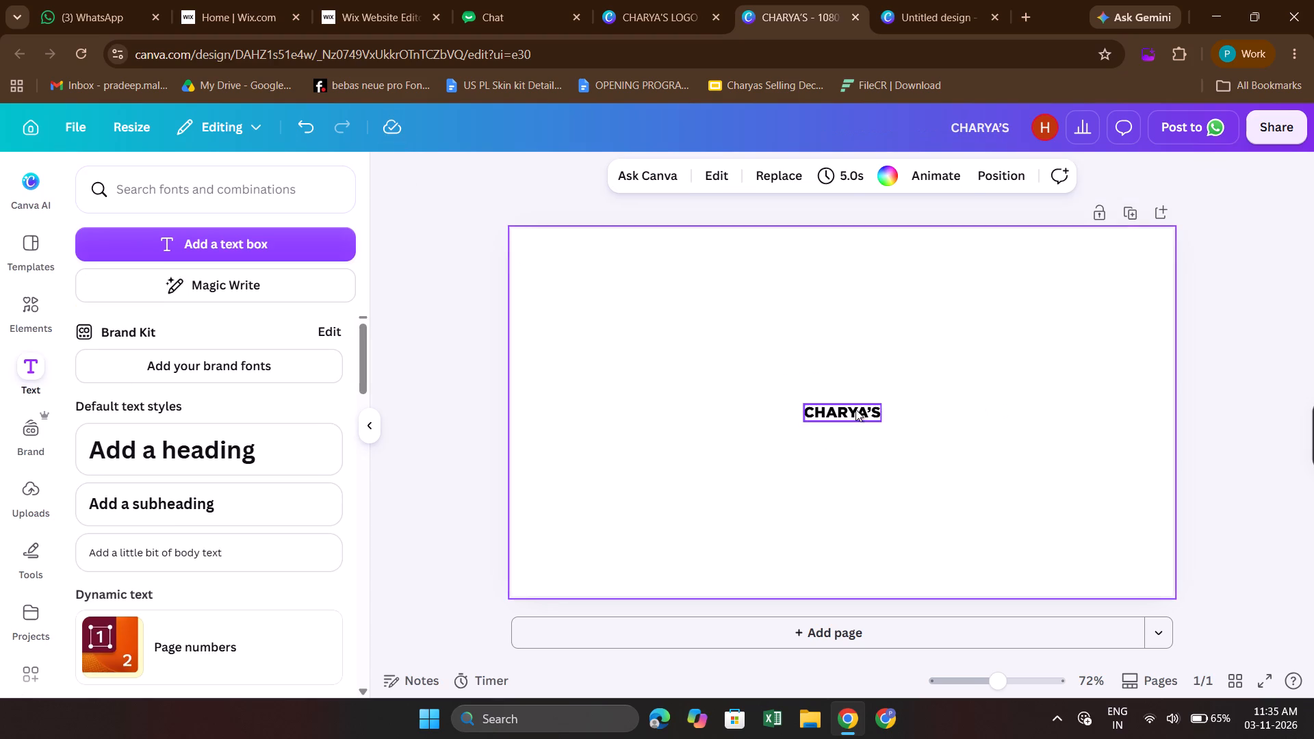
Colour only the apostrophe in the CHARYA'S text with the orange from the Brand Kit palette.
double_click(907, 412)
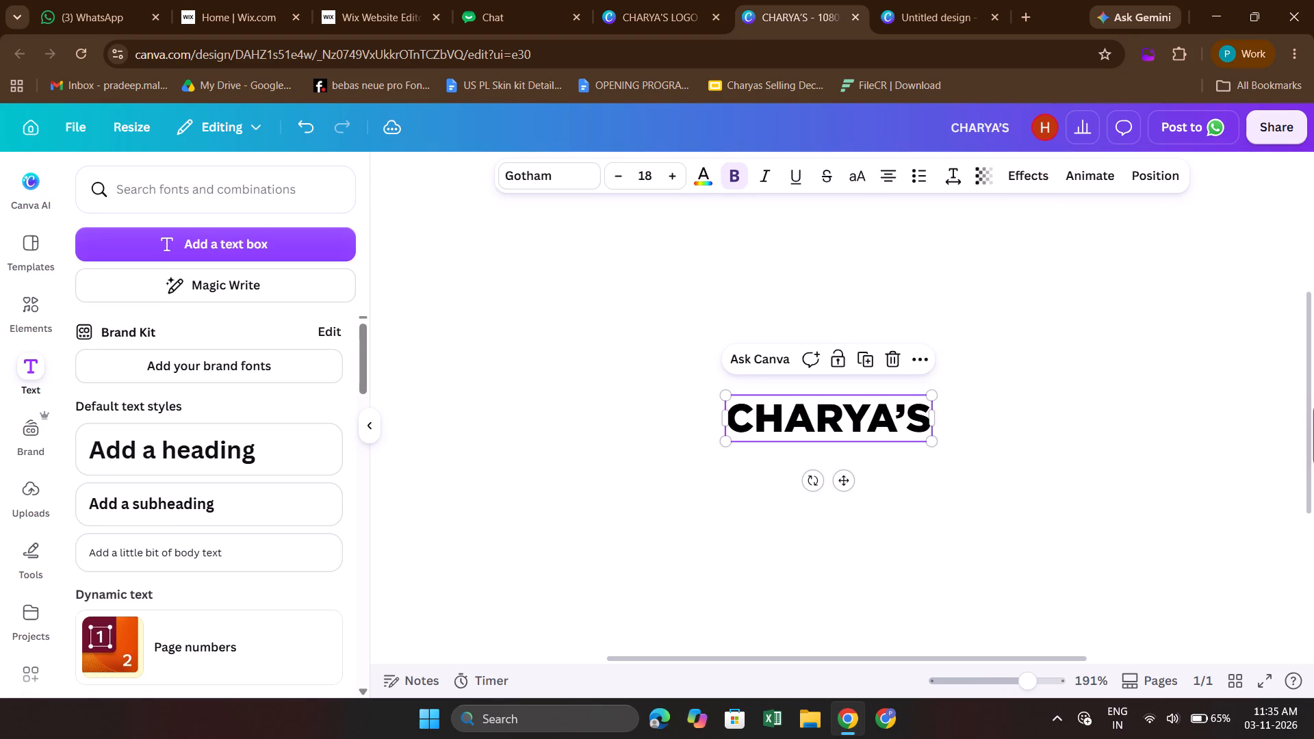
key(shift+Left)
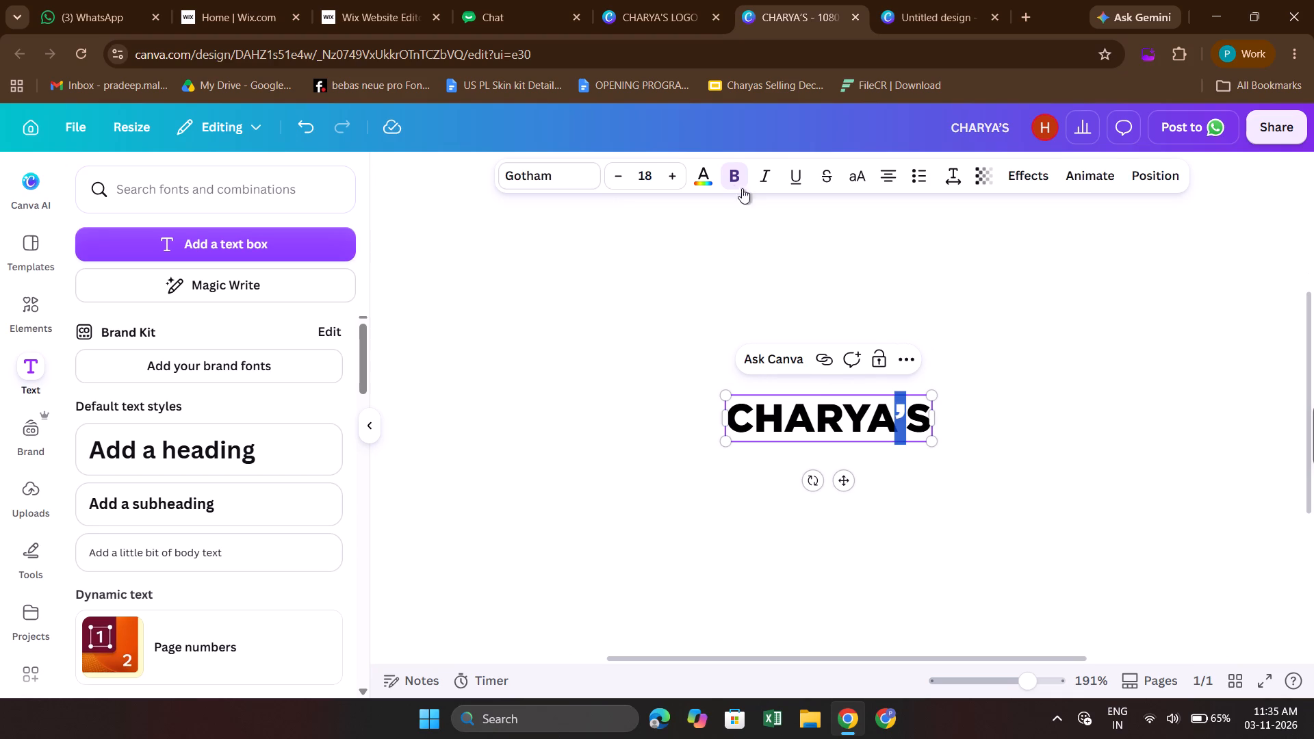
click(709, 181)
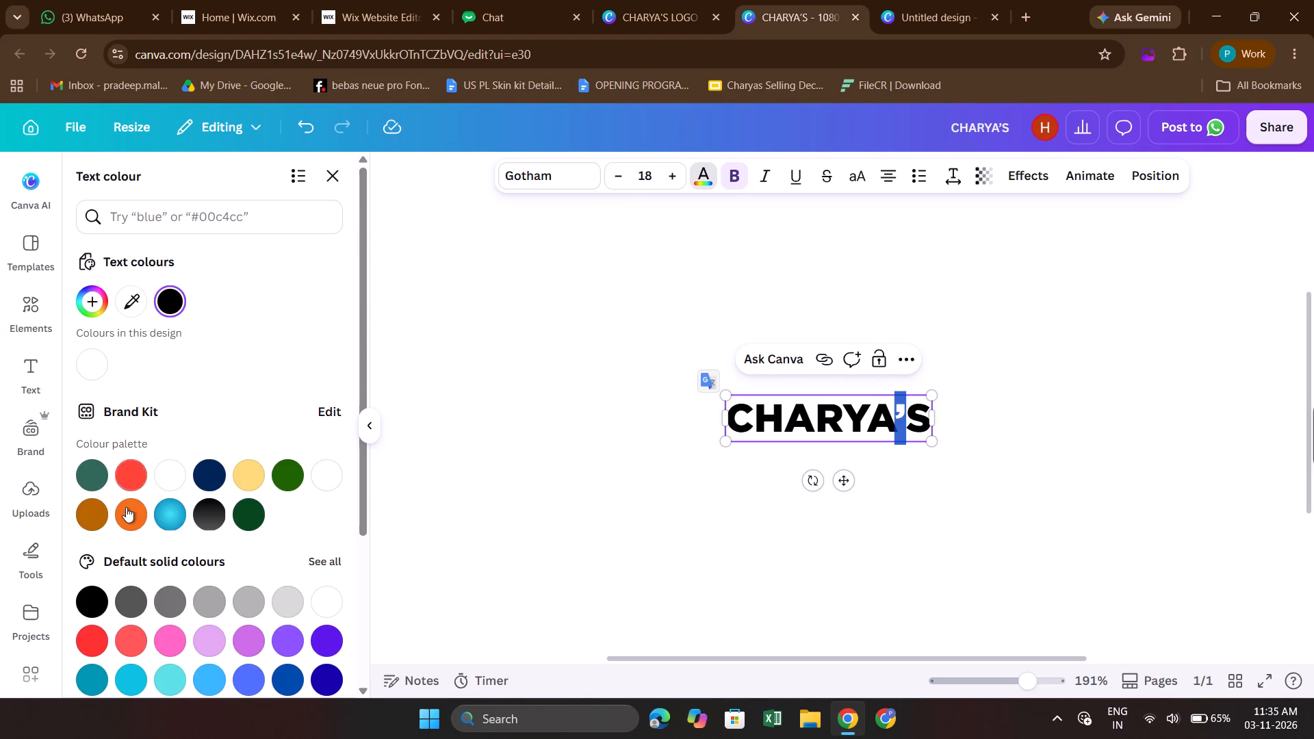
click(126, 508)
click(574, 454)
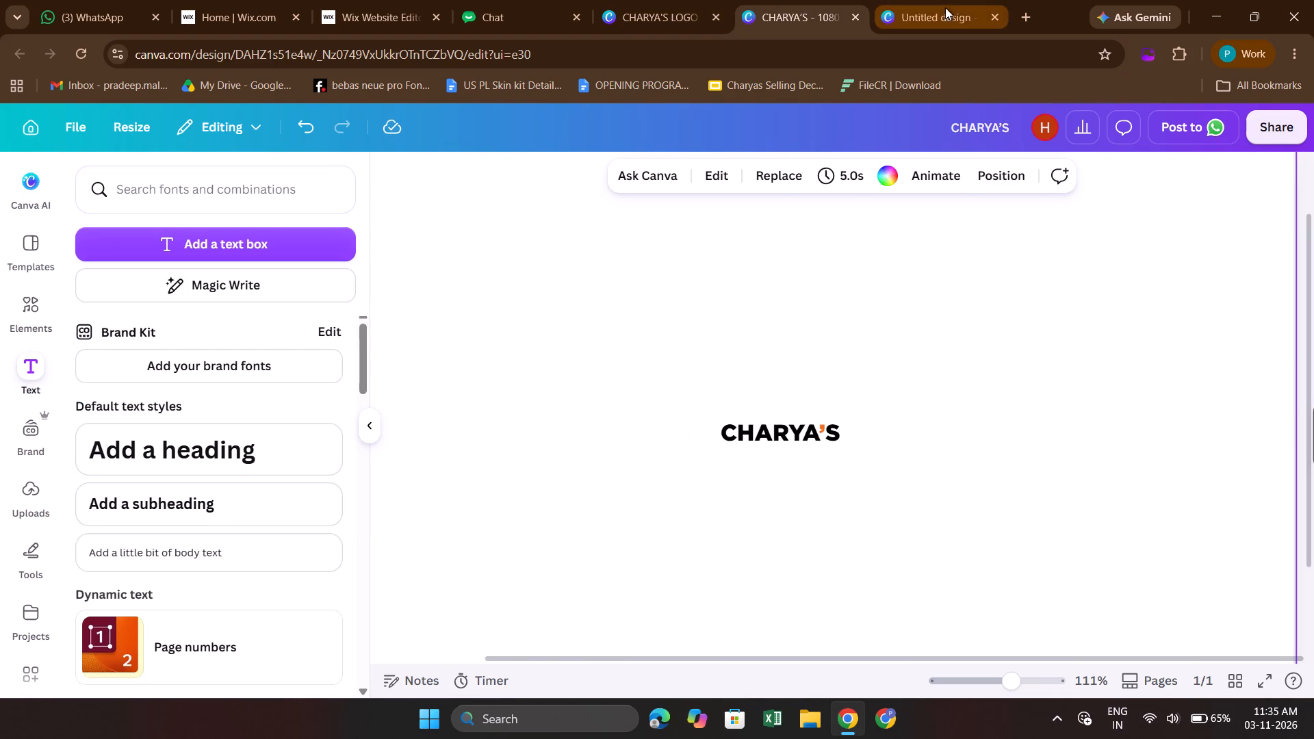
Examine the apostrophe's colour in the original 8000 × 2014 px logo design and check the installed browser extensions for a colour picker.
click(721, 0)
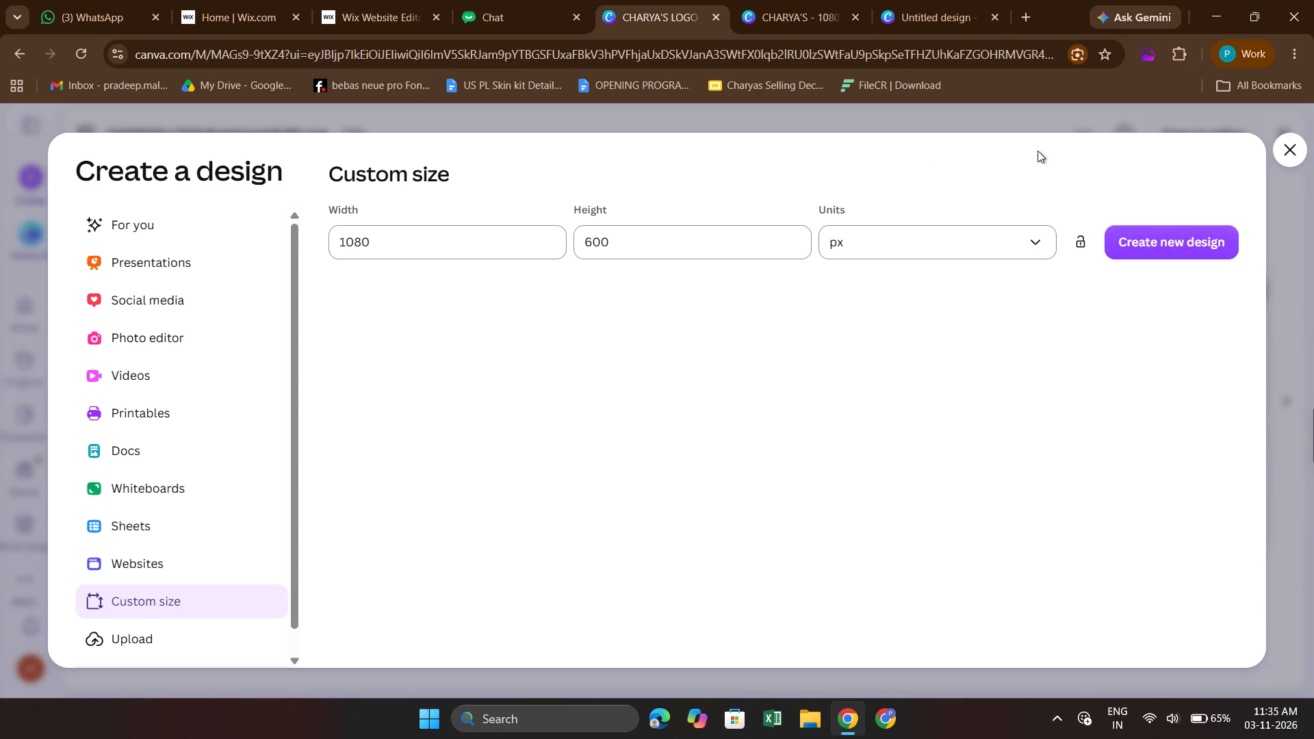
click(912, 0)
click(1100, 328)
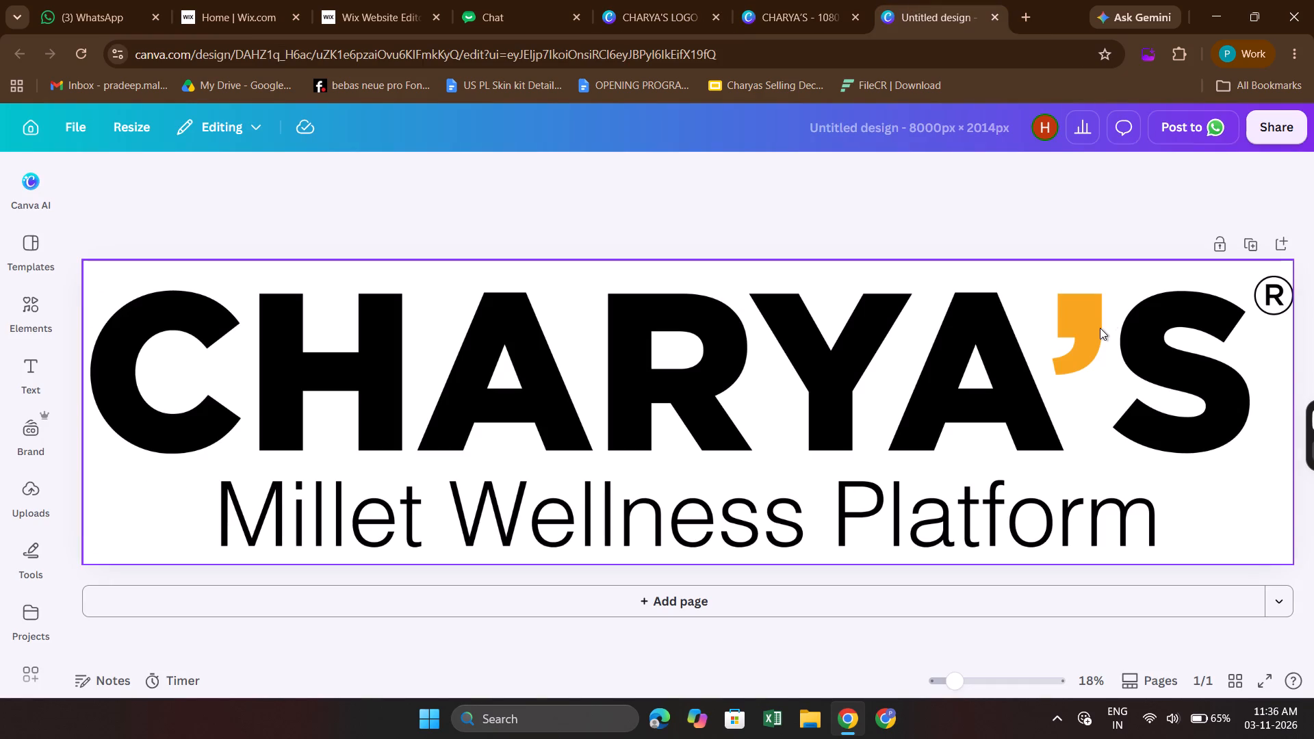
click(1100, 328)
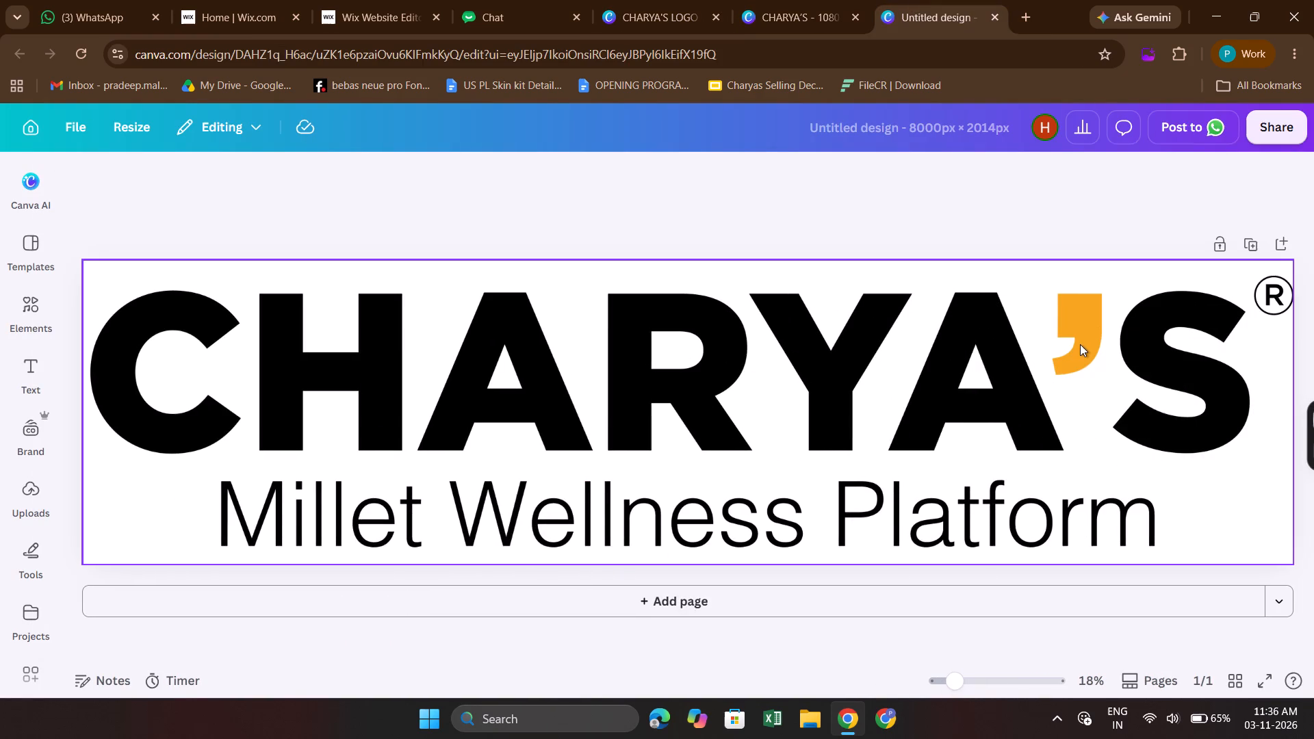
click(1171, 56)
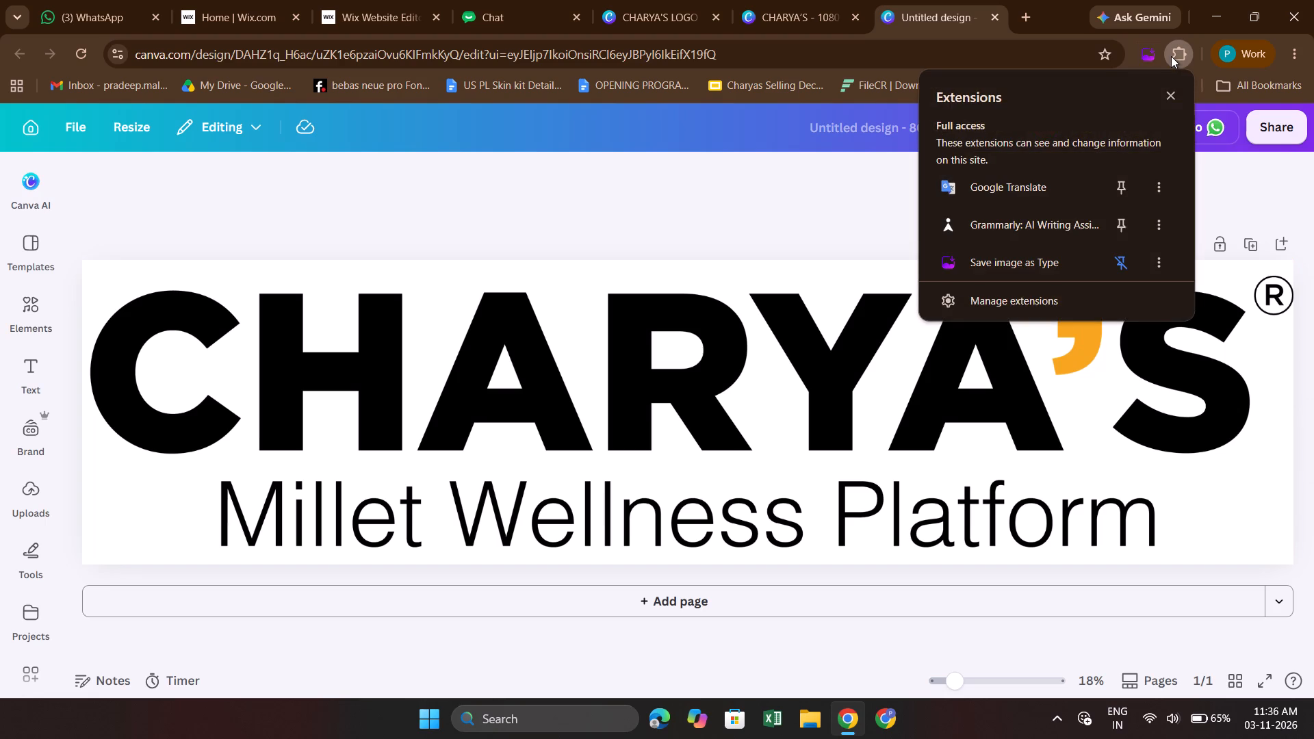
click(1171, 56)
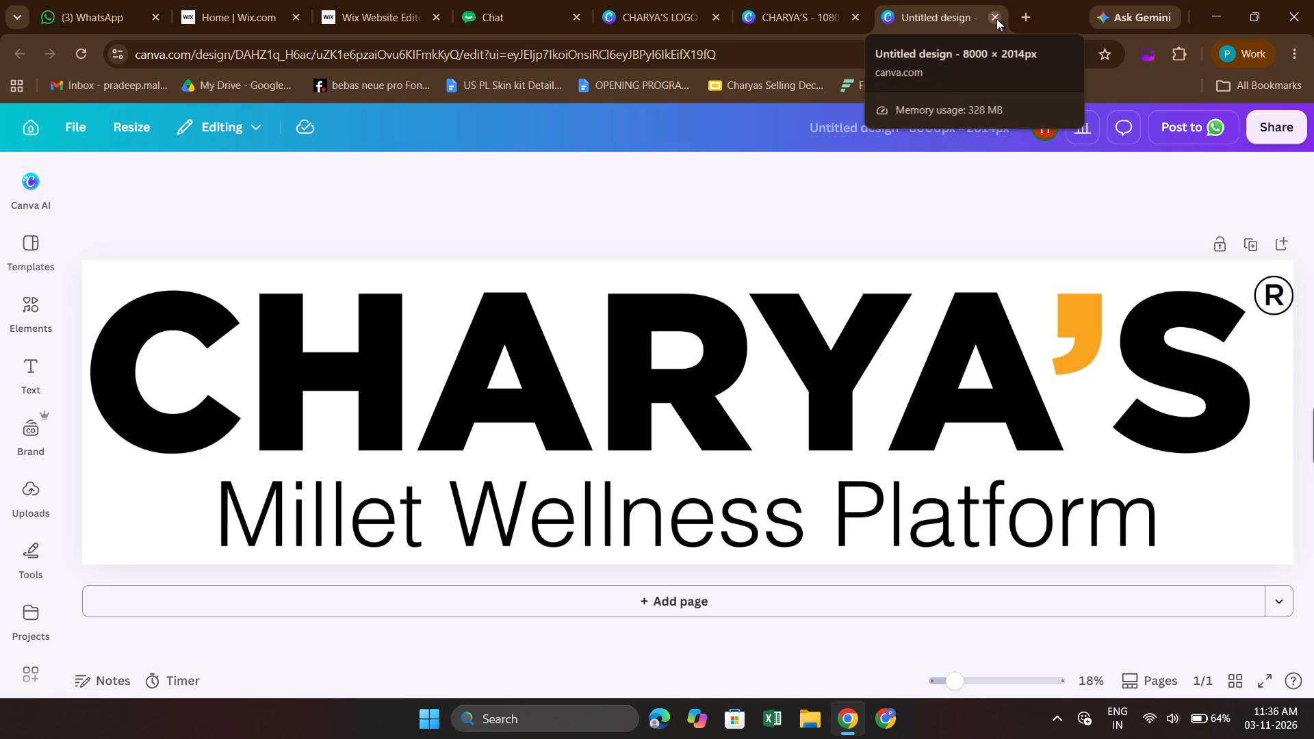
double_click(1082, 339)
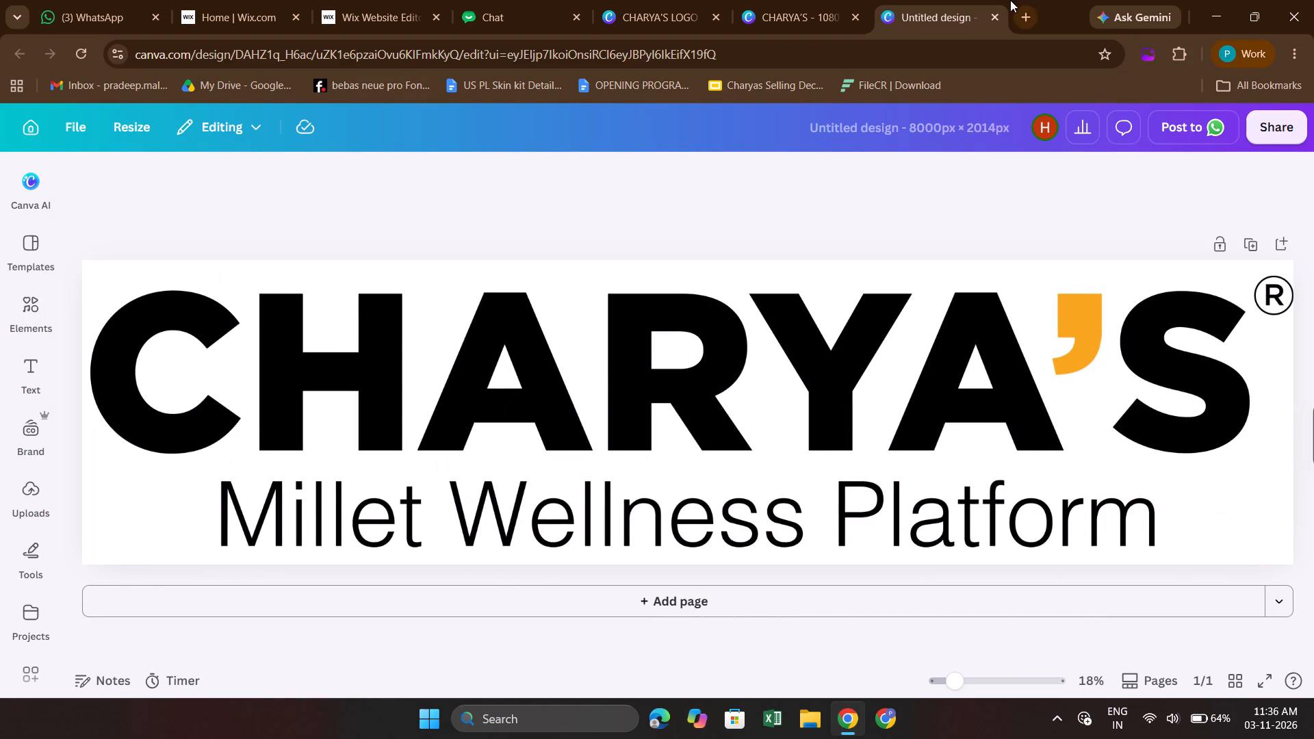
click(1170, 53)
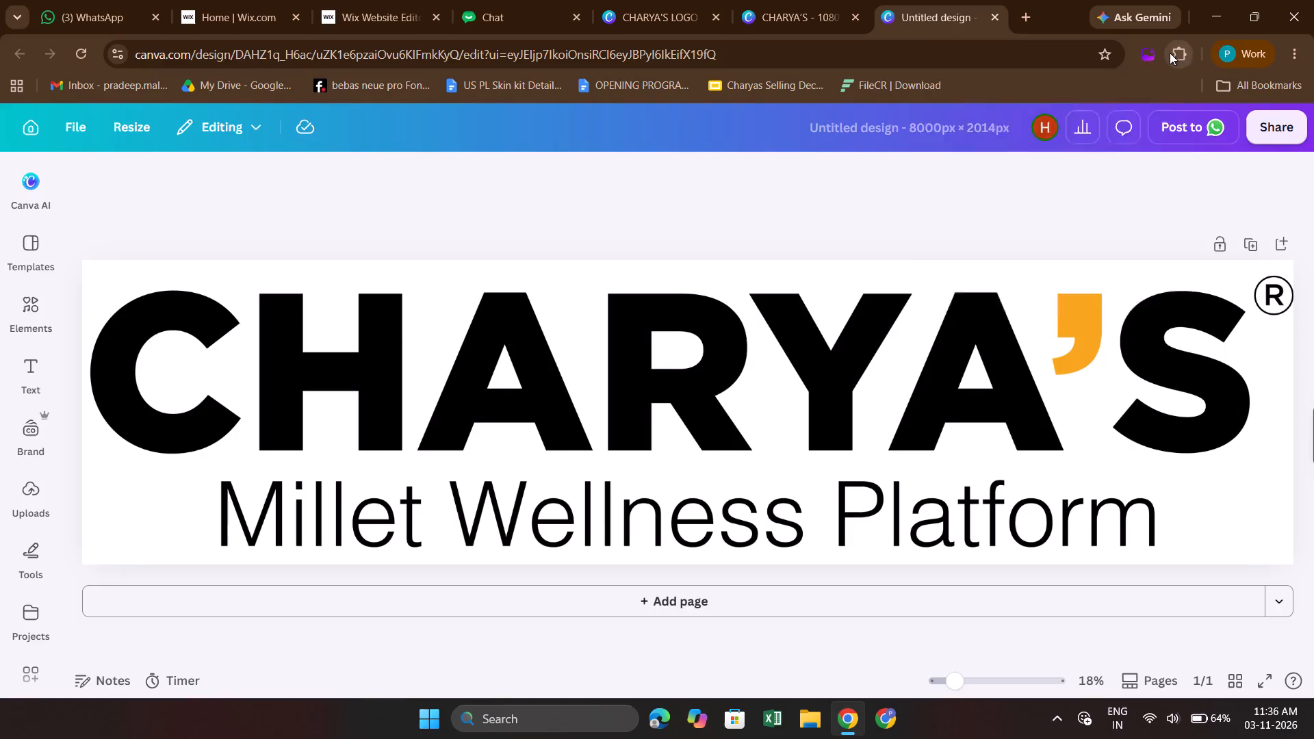
Search the web for ENTENSION CHROME in a new tab and open the Chrome Web Store's extensions page.
click(1032, 15)
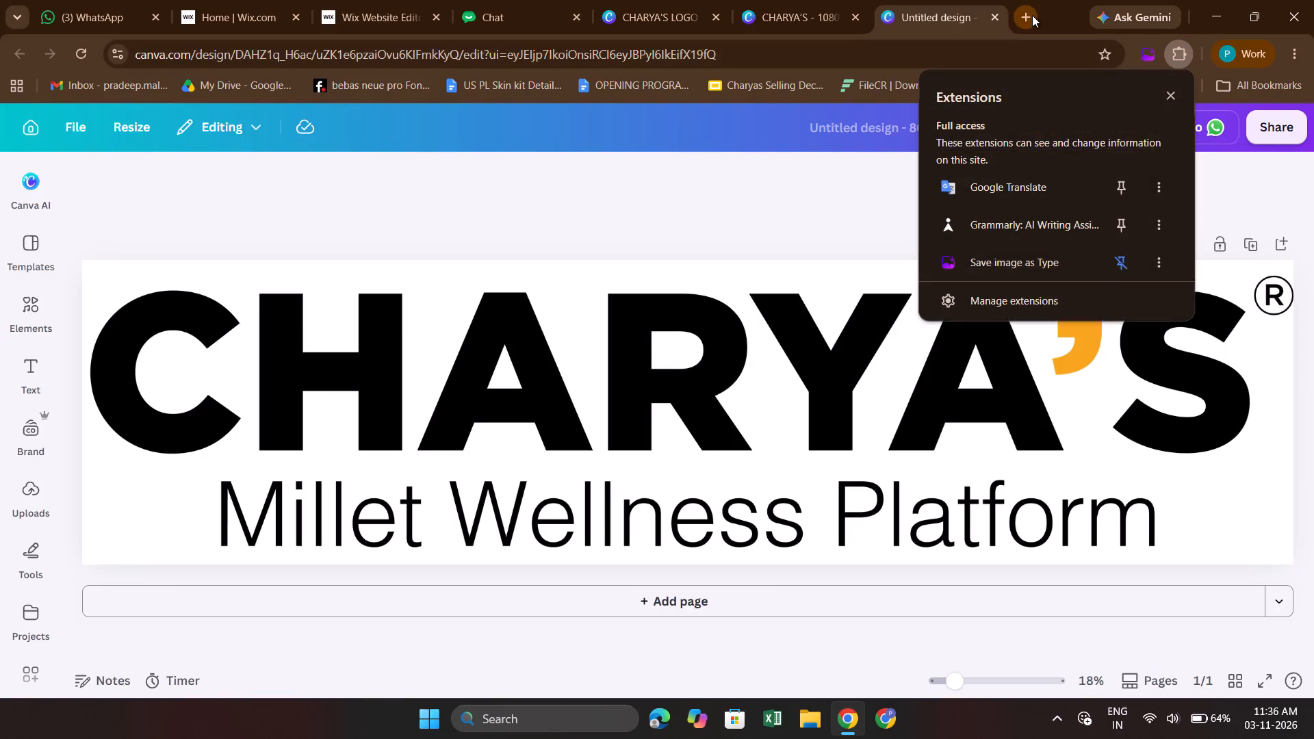
key(e)
text(NTENSION)
key(Return)
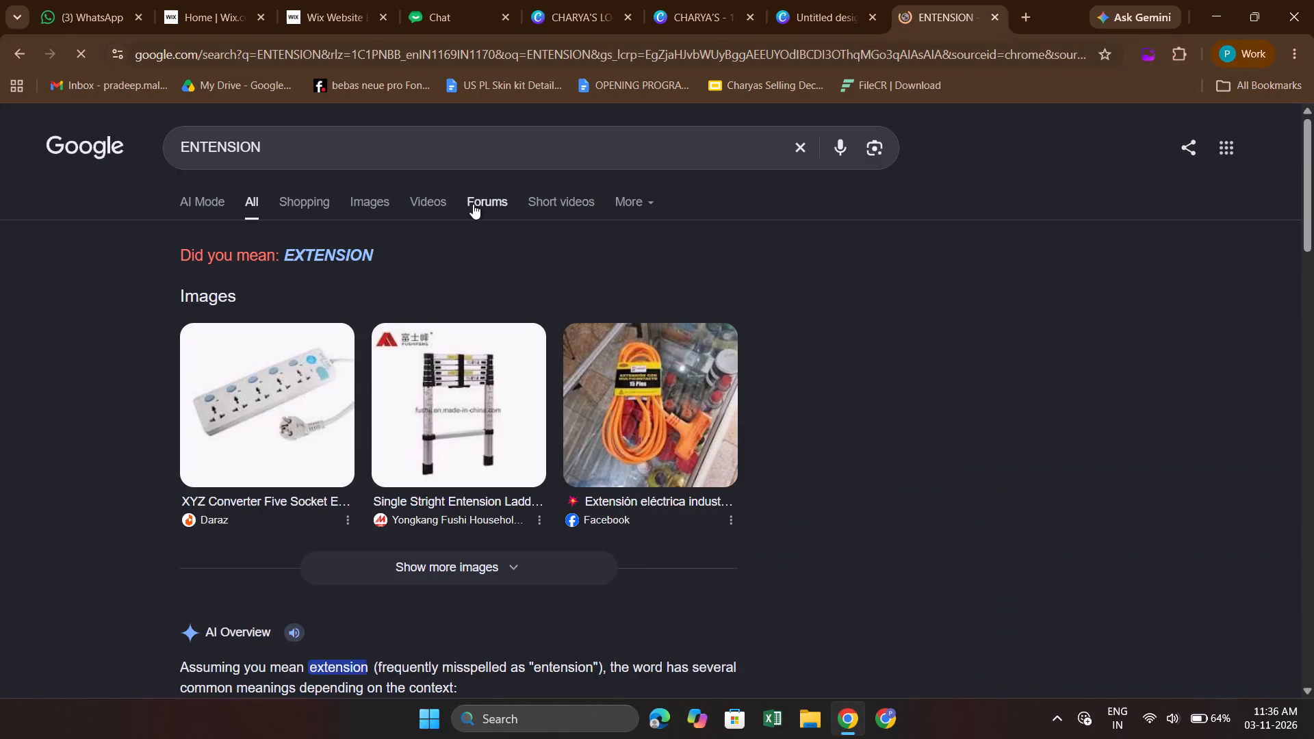
scroll(346, 300, down, 7)
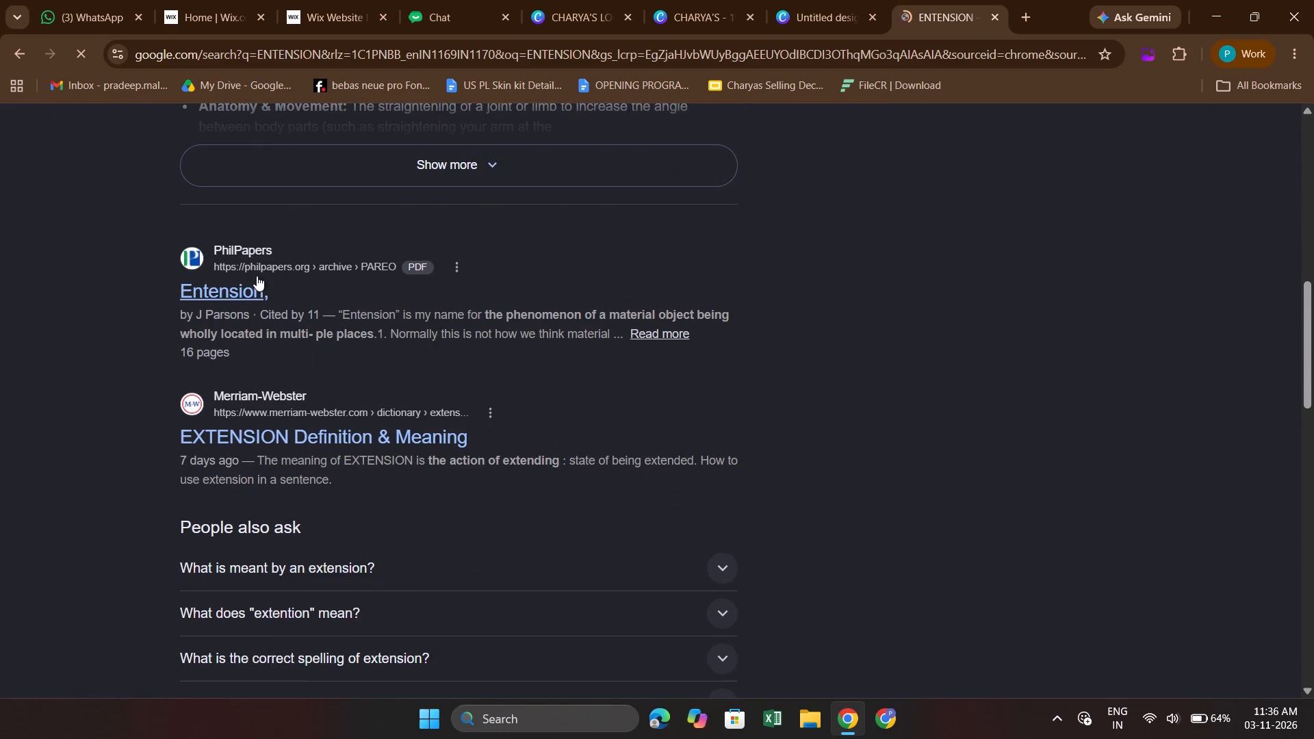
scroll(436, 320, down, 3)
scroll(436, 320, up, 4)
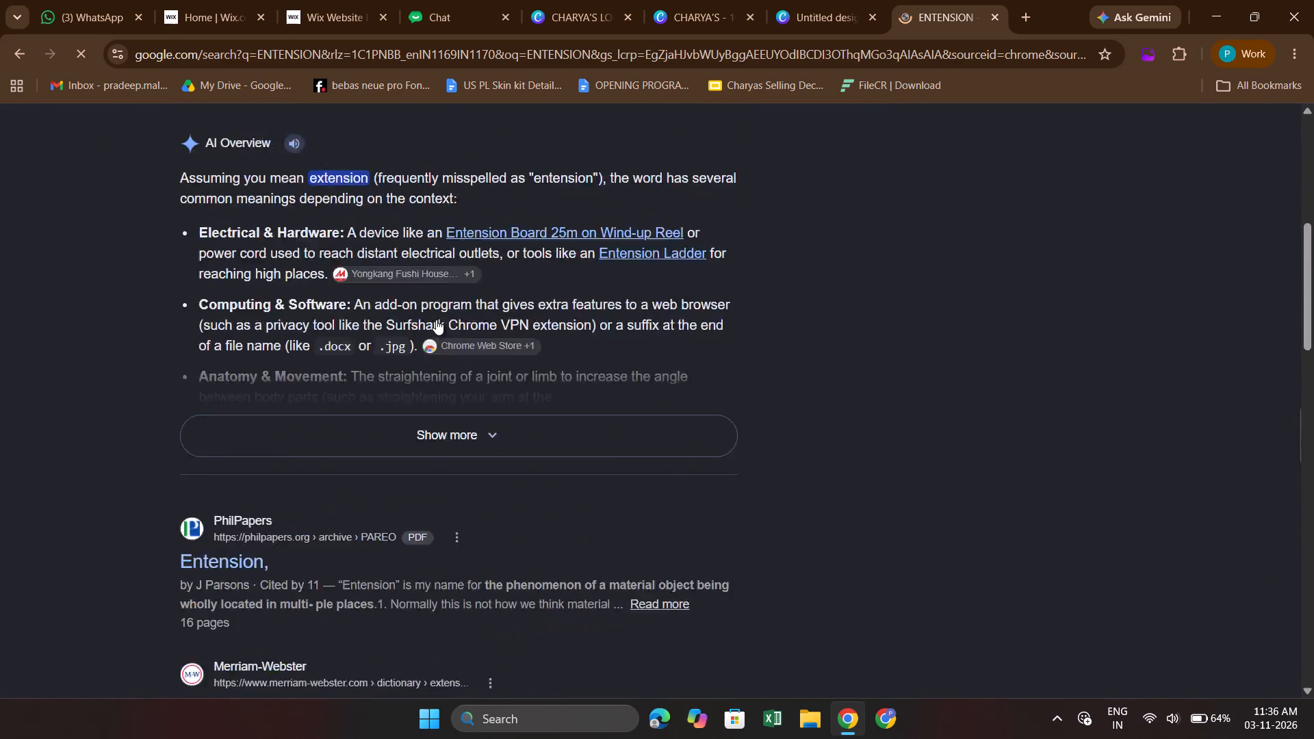
scroll(436, 320, up, 1)
click(333, 162)
key(space)
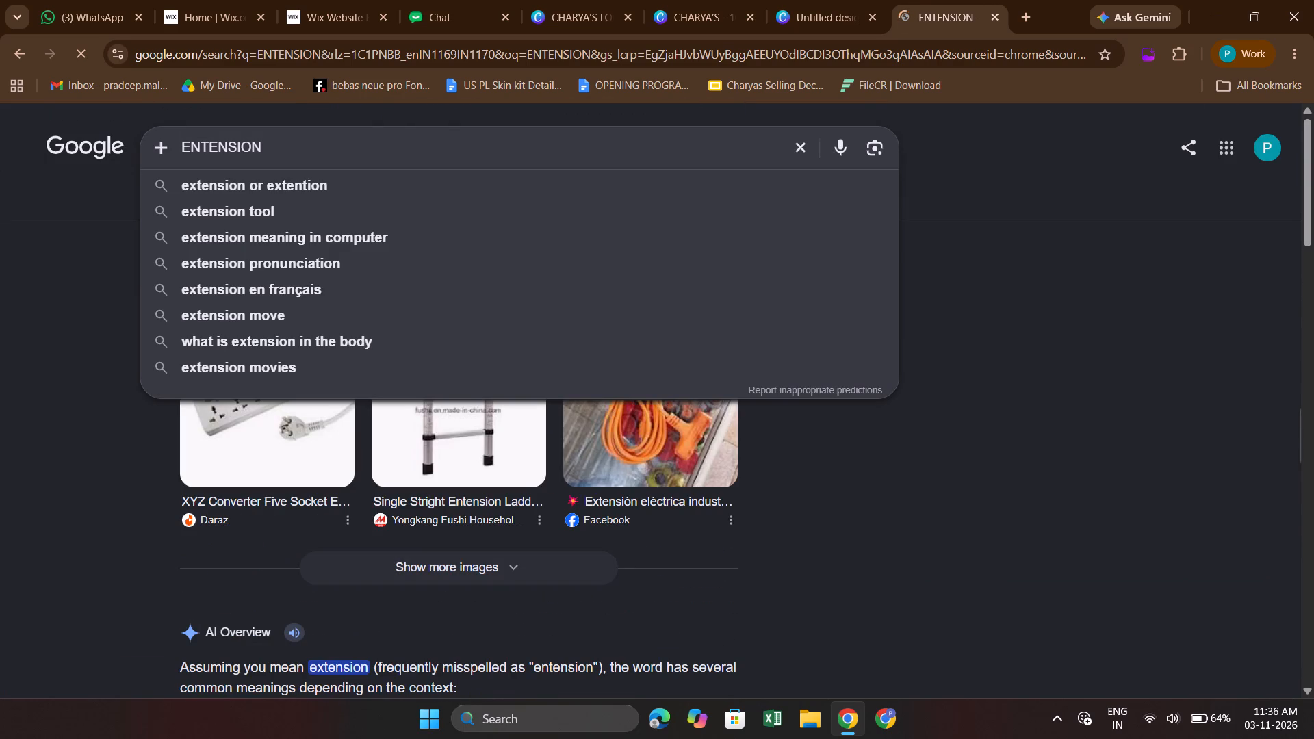
text(CHROME)
key(Return)
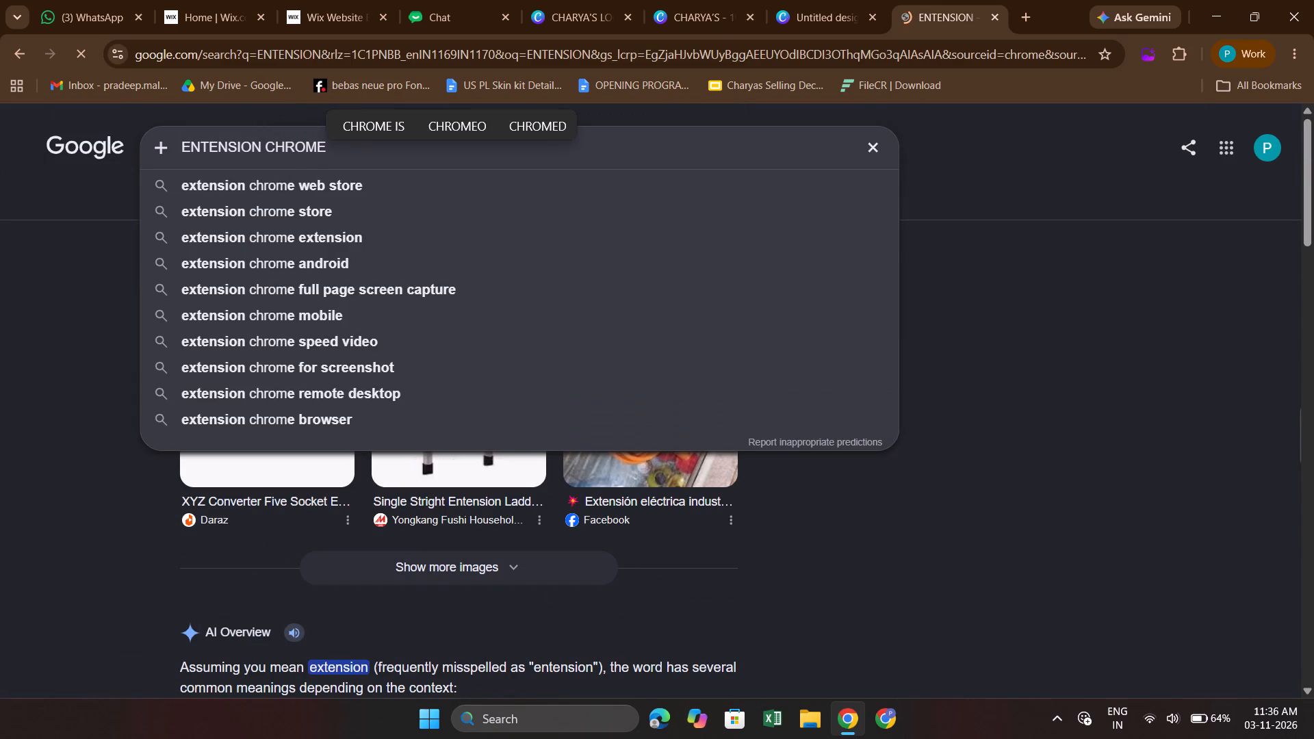
click(290, 352)
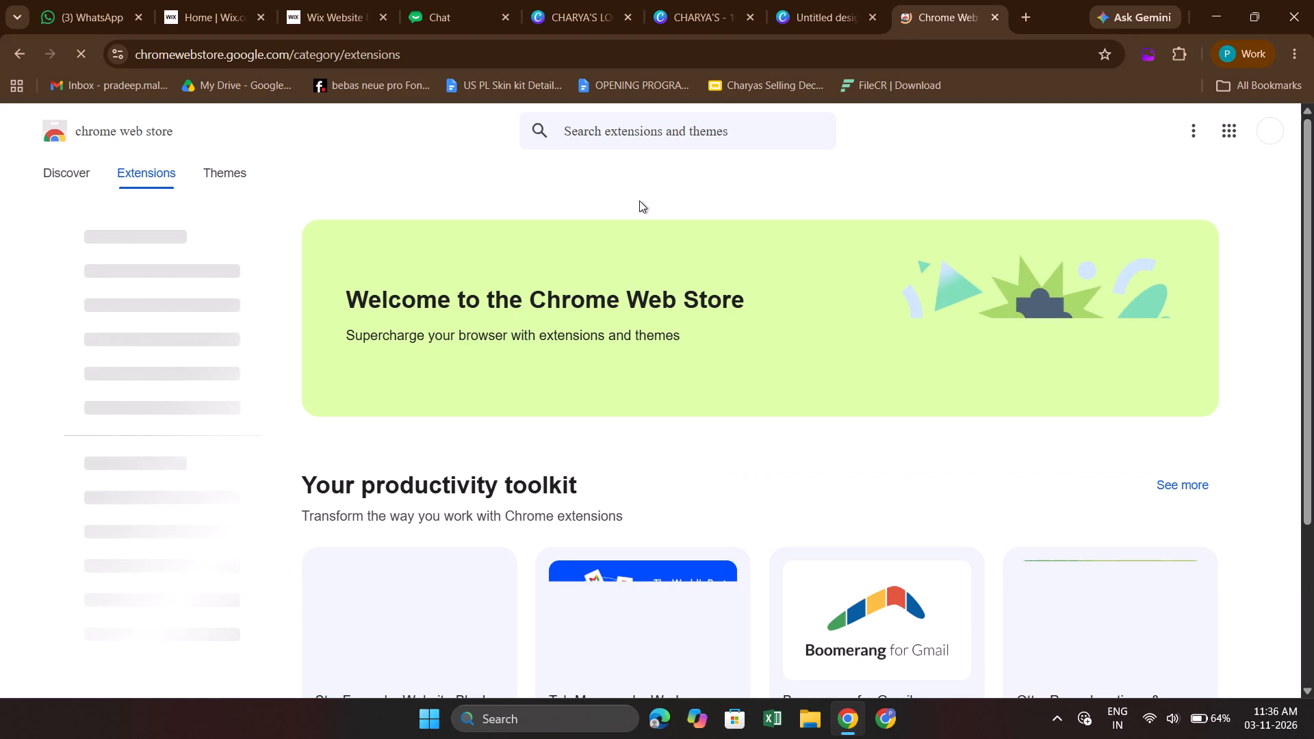
Search the Chrome Web Store for a colour extension and open Color Picker HEX | Eyedropper | Pick color from image.
click(706, 132)
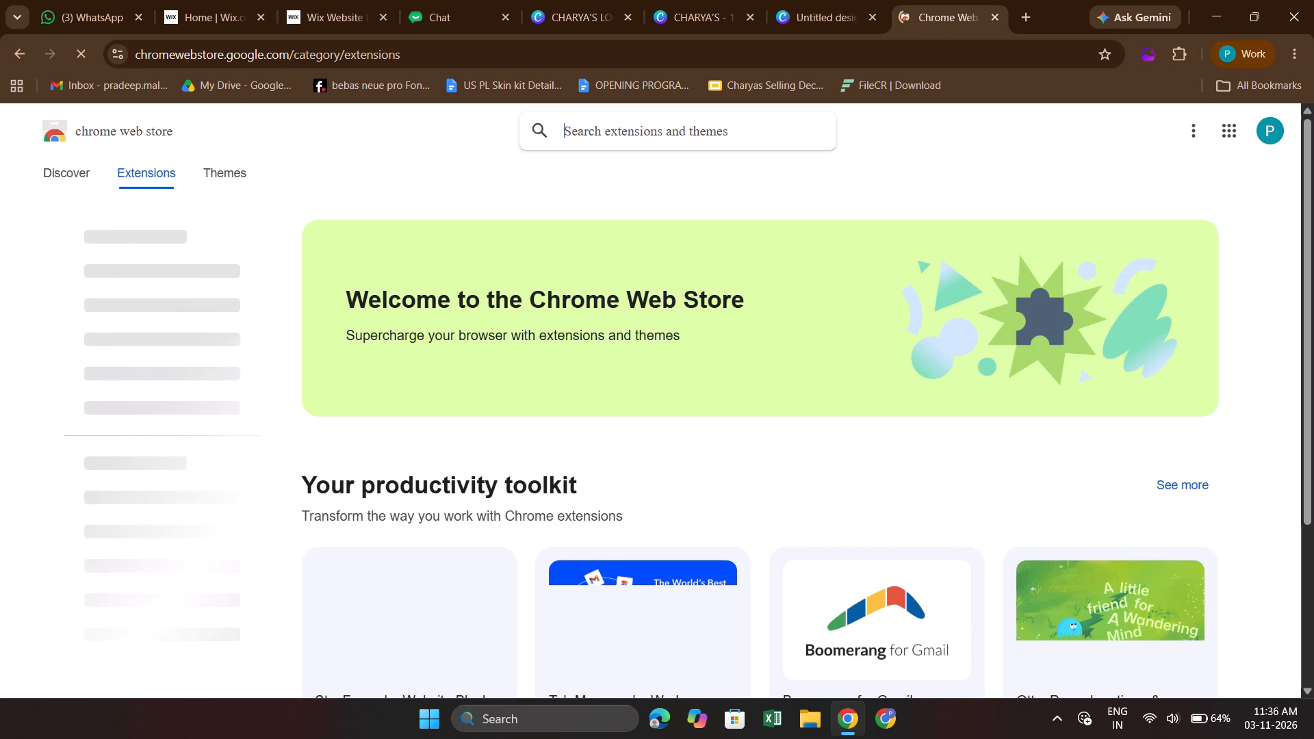
text(COLOUR)
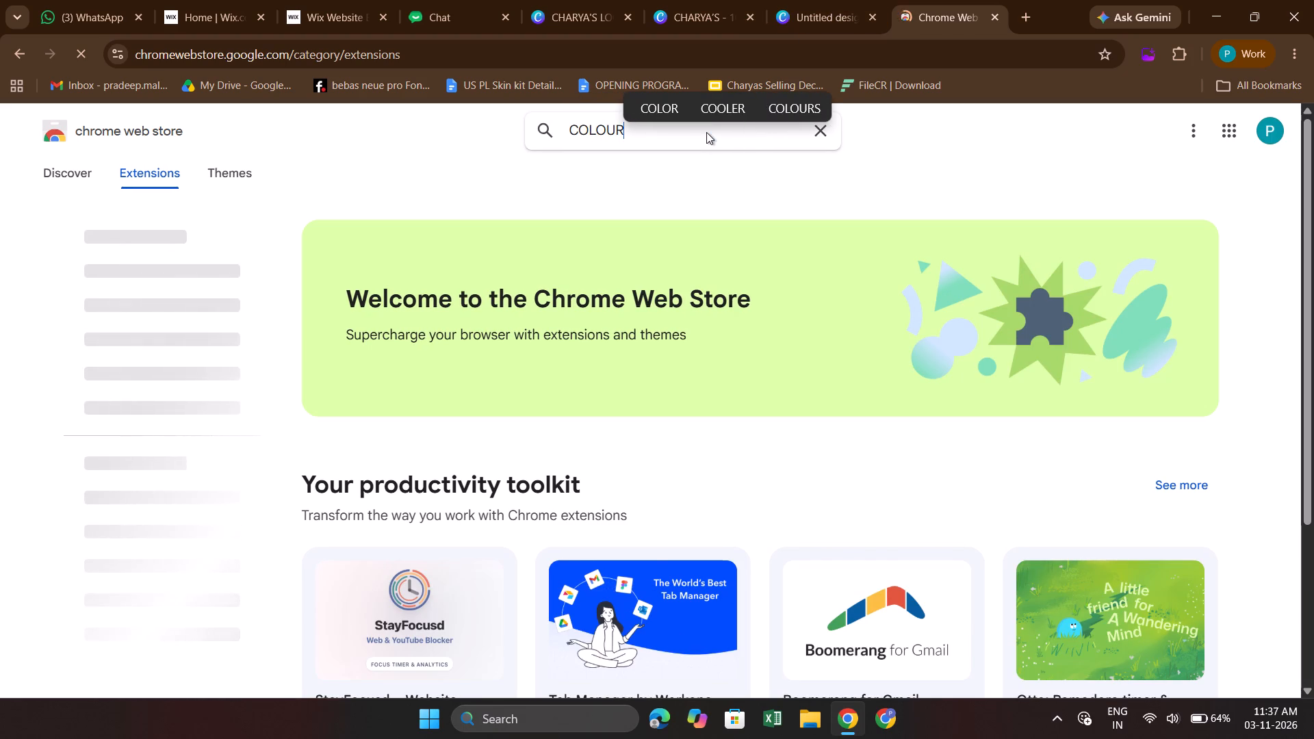
key(Return)
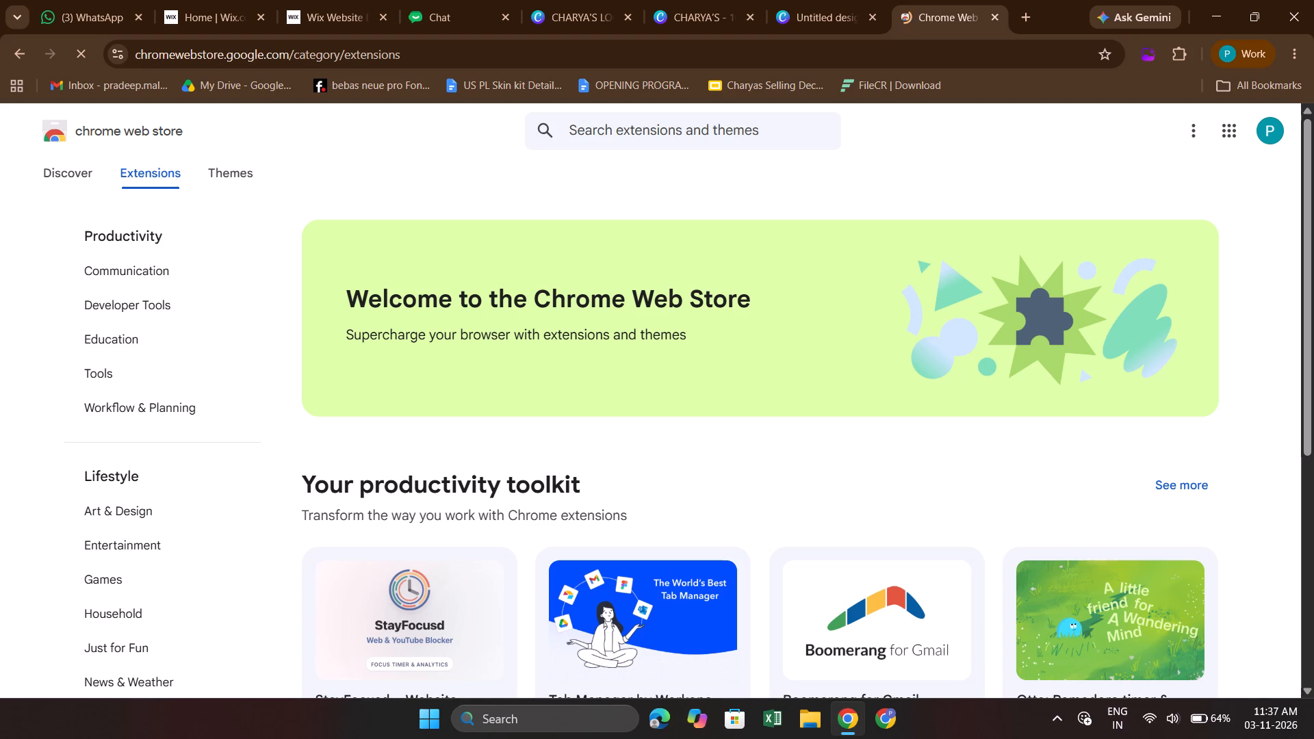
scroll(727, 306, down, 4)
scroll(727, 306, up, 6)
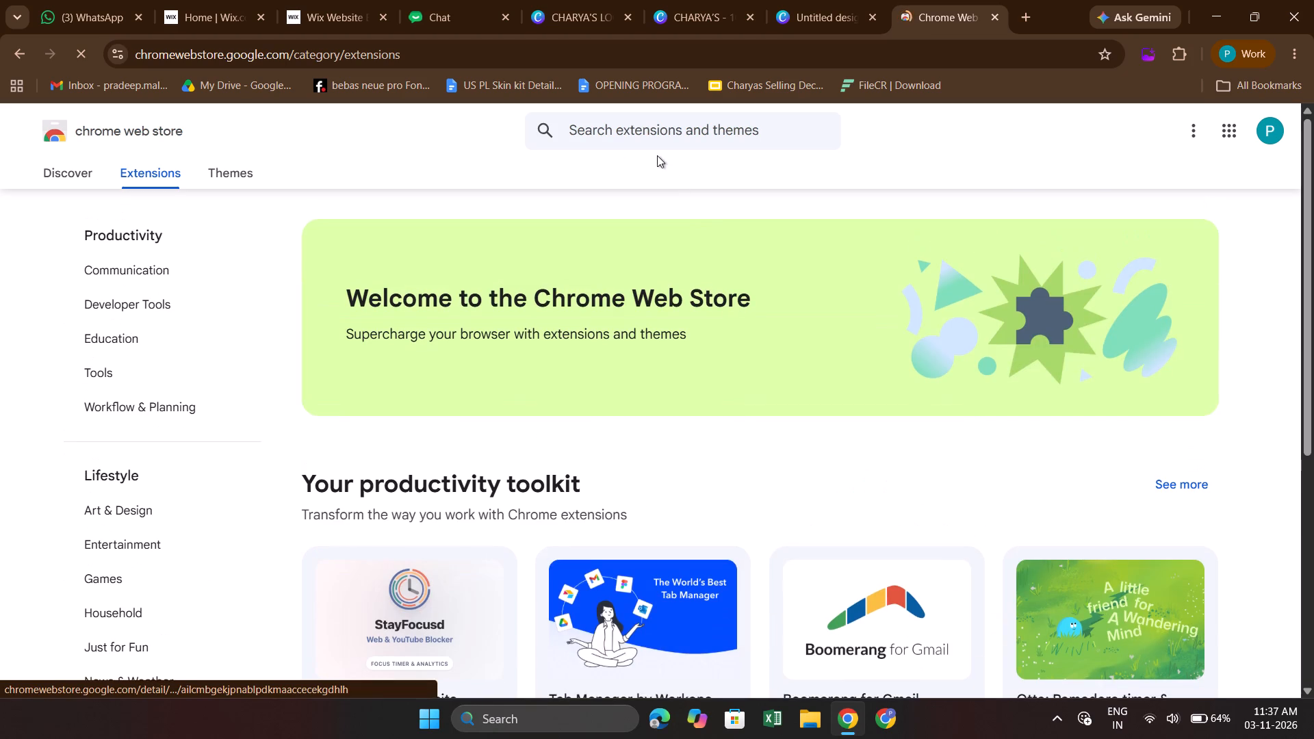
click(656, 140)
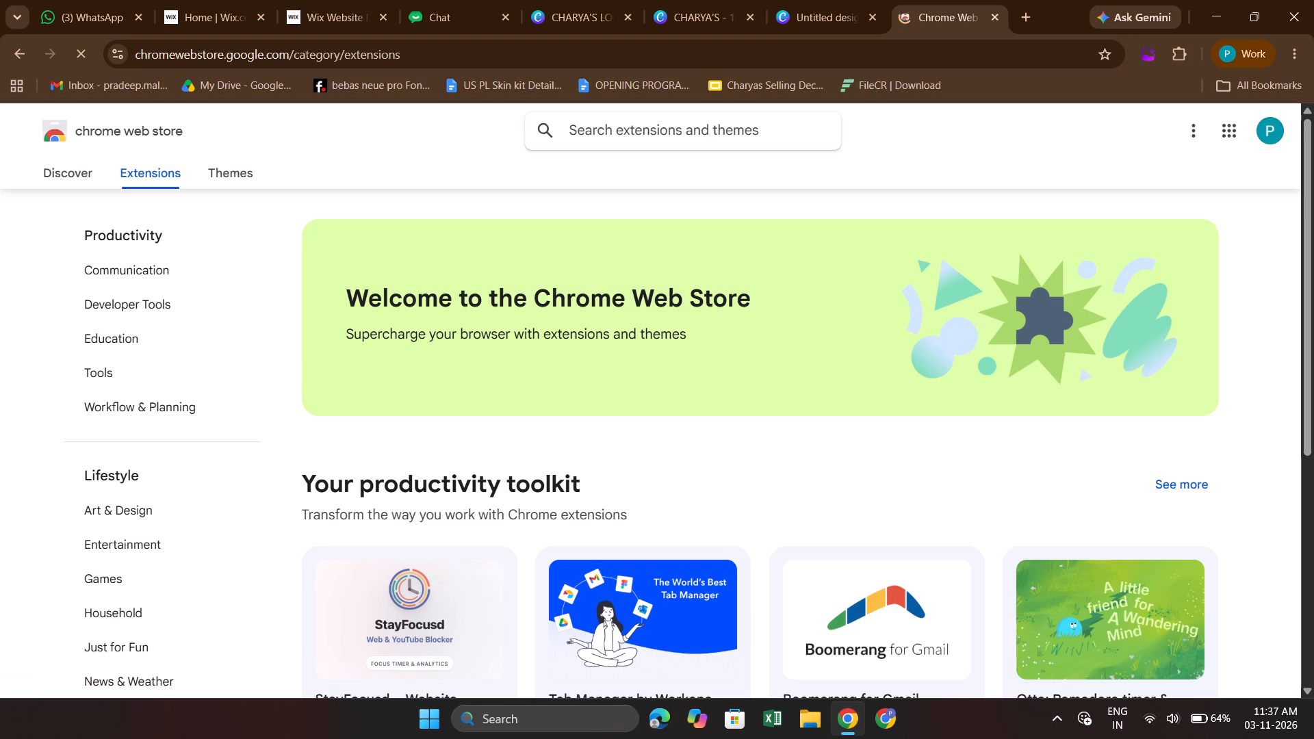
text(colour)
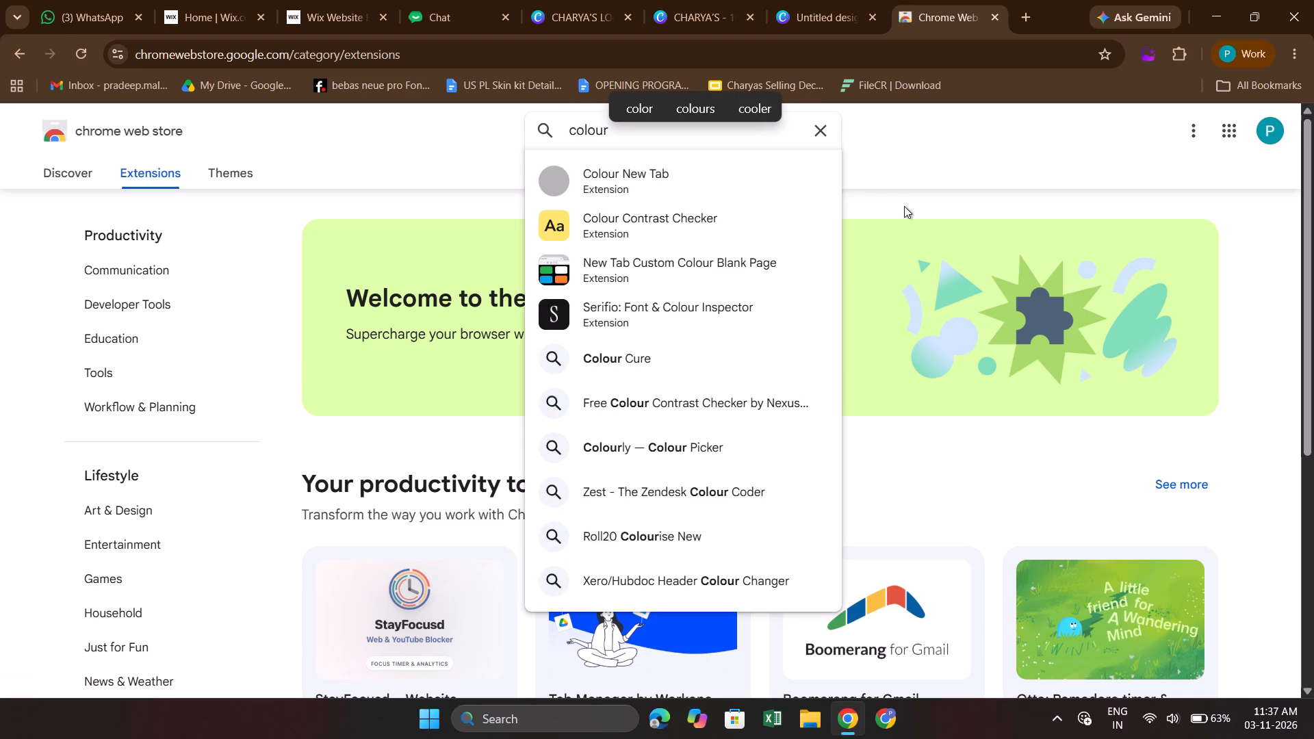
key(BackSpace)
key(BackSpace)
key(BackSpace)
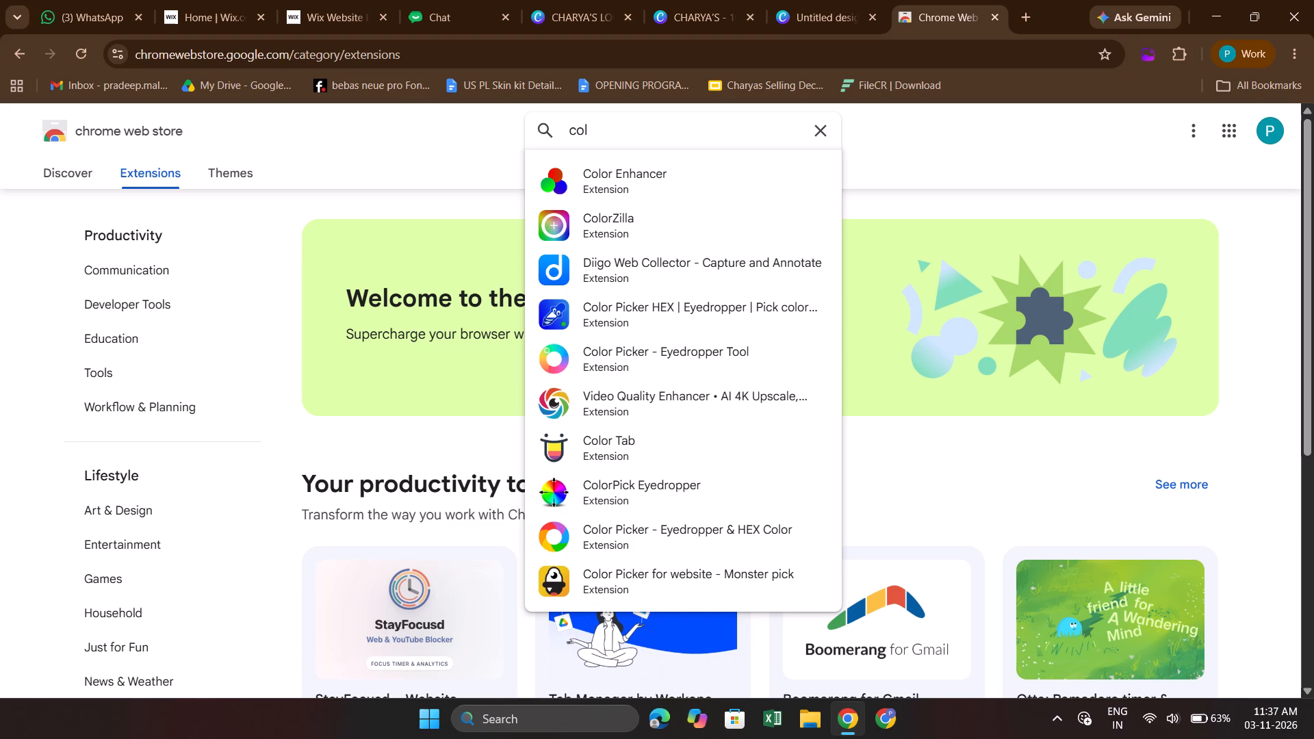
click(785, 304)
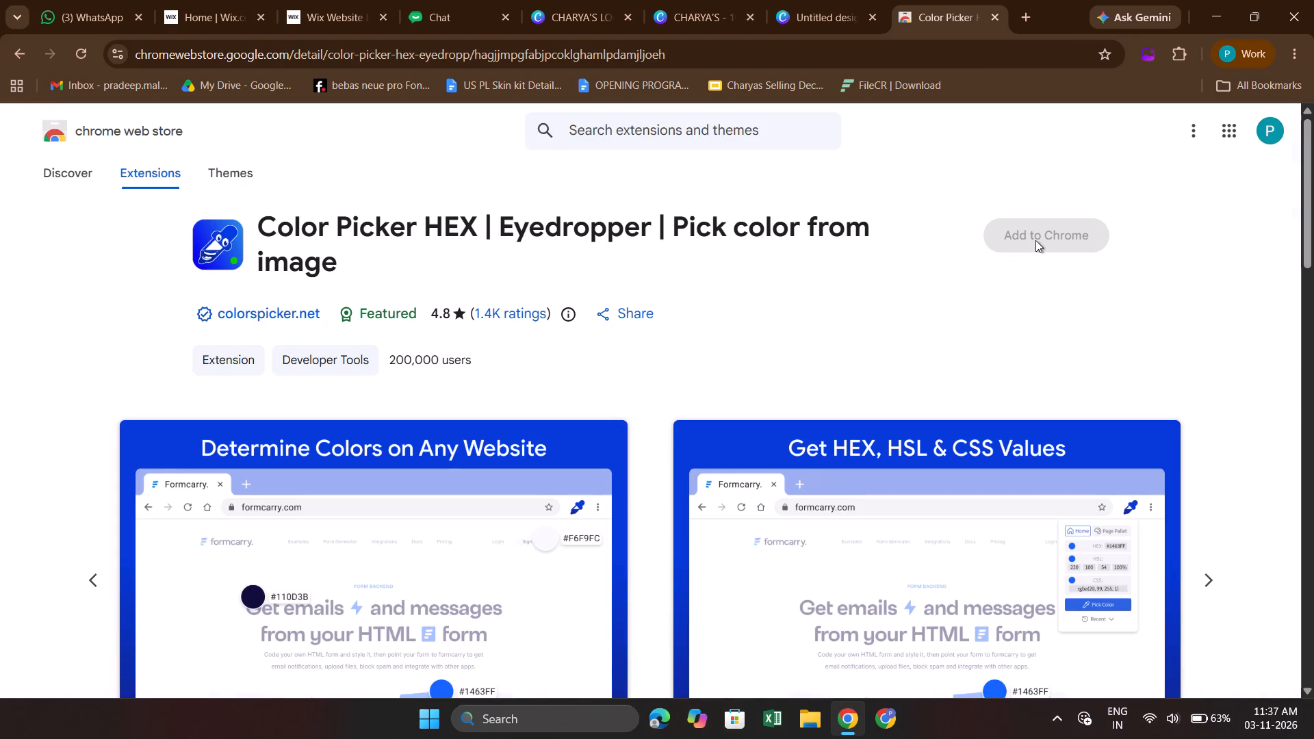
Review the Color Picker HEX | Eyedropper extension's page and add the extension to Chrome.
scroll(975, 344, down, 2)
scroll(975, 344, up, 6)
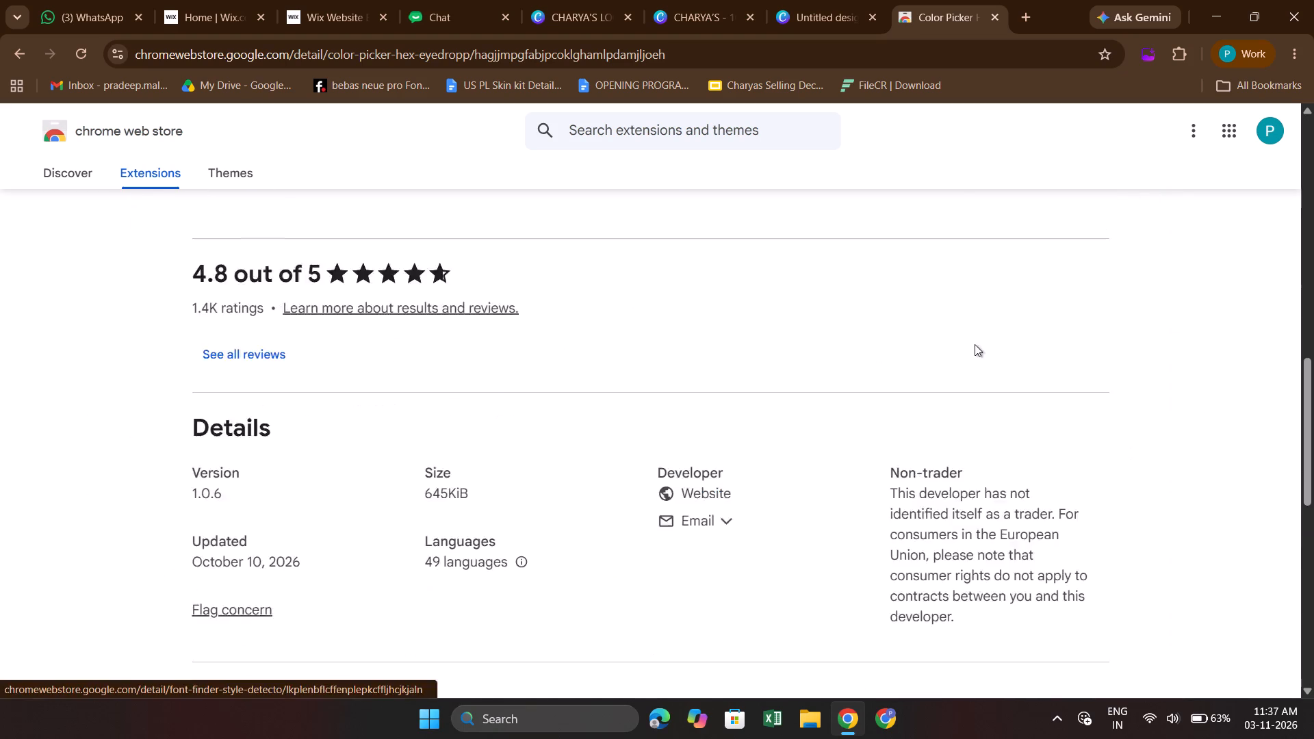
scroll(975, 344, up, 5)
click(1021, 239)
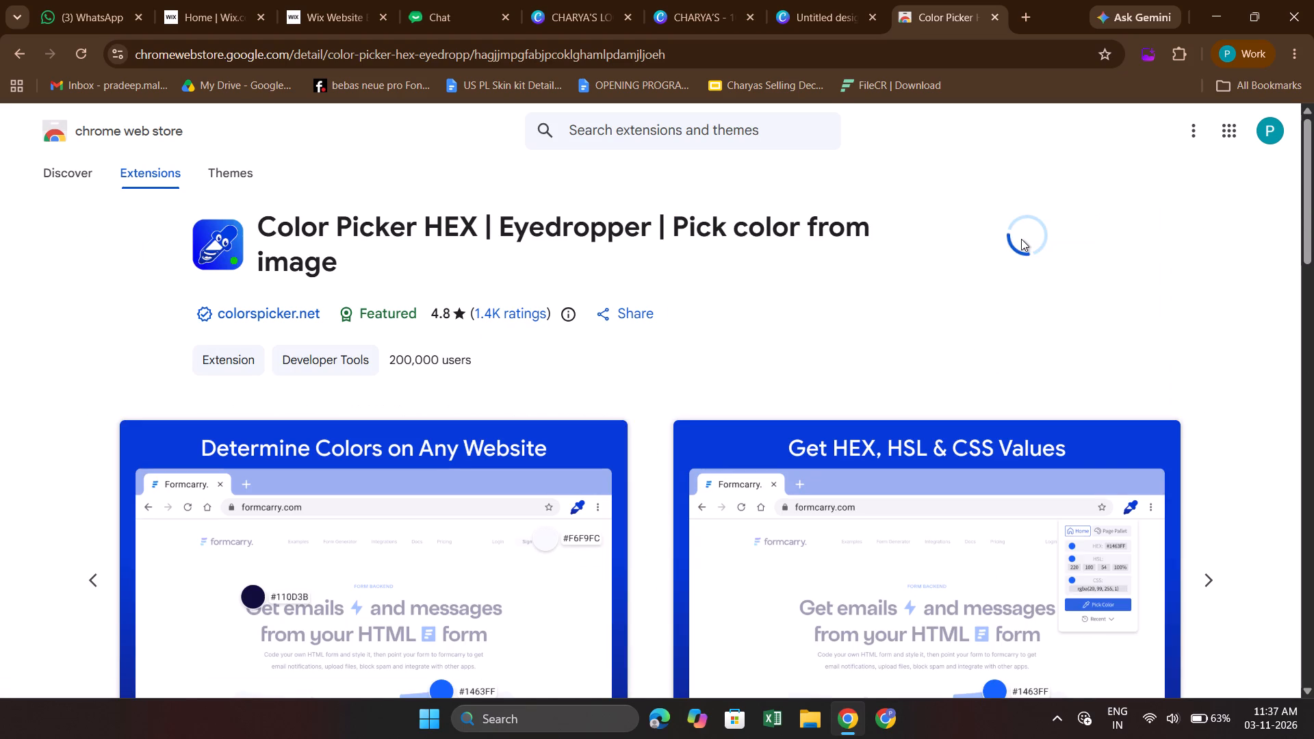
click(721, 226)
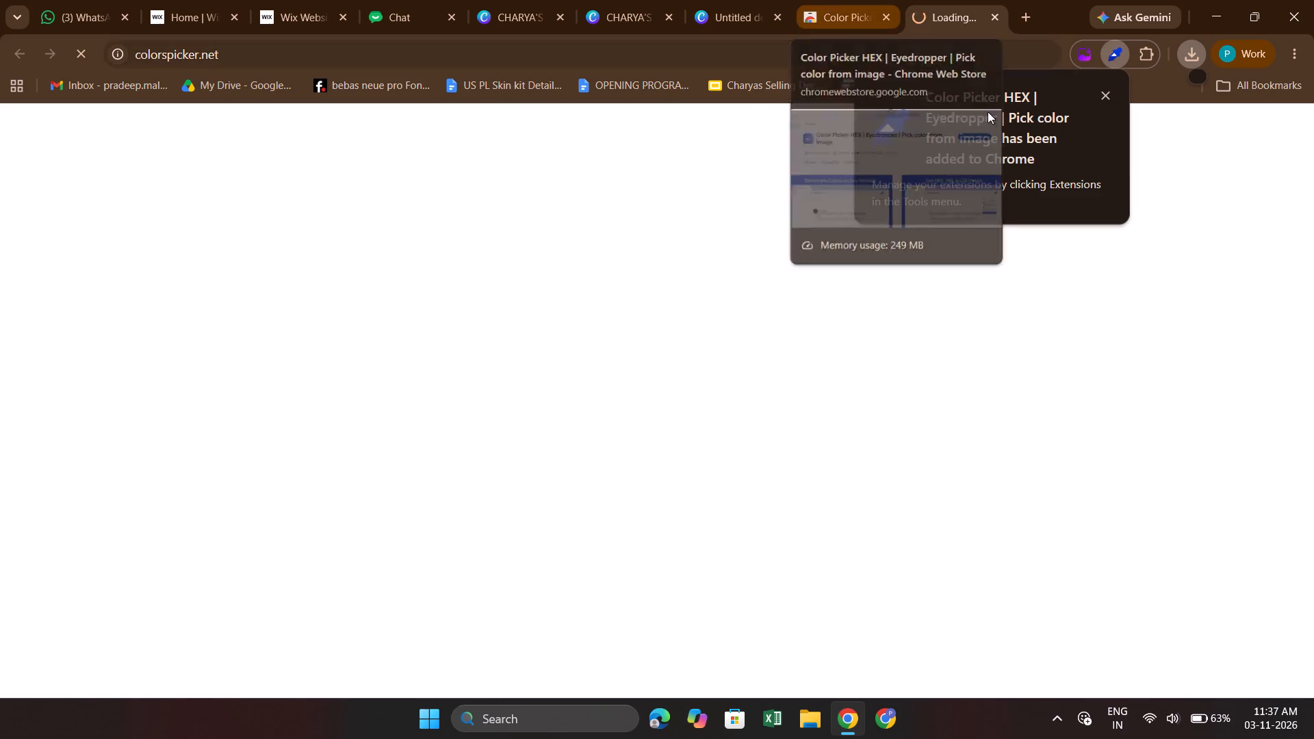
Return to the 1080 px wide CHARYA'S design and enlarge the CHARYA'S text to a font size of about 79.4.
click(836, 4)
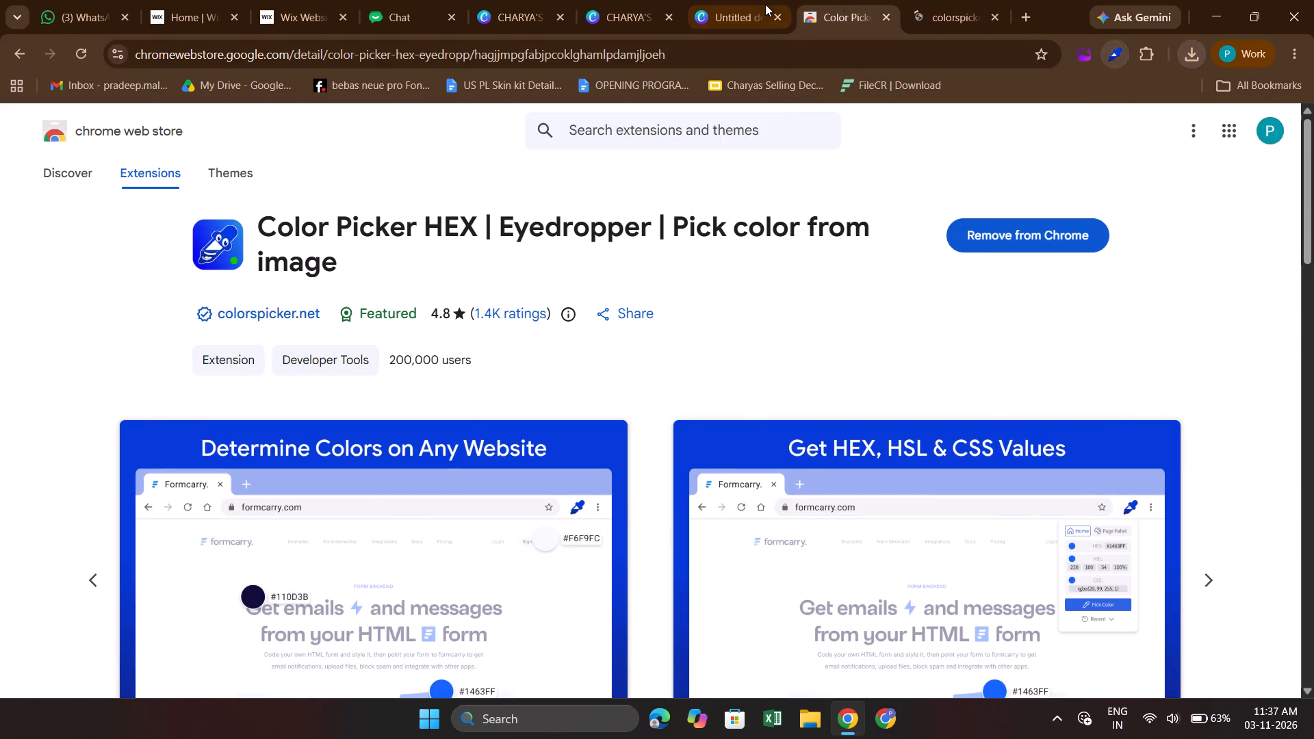
click(765, 4)
click(631, 0)
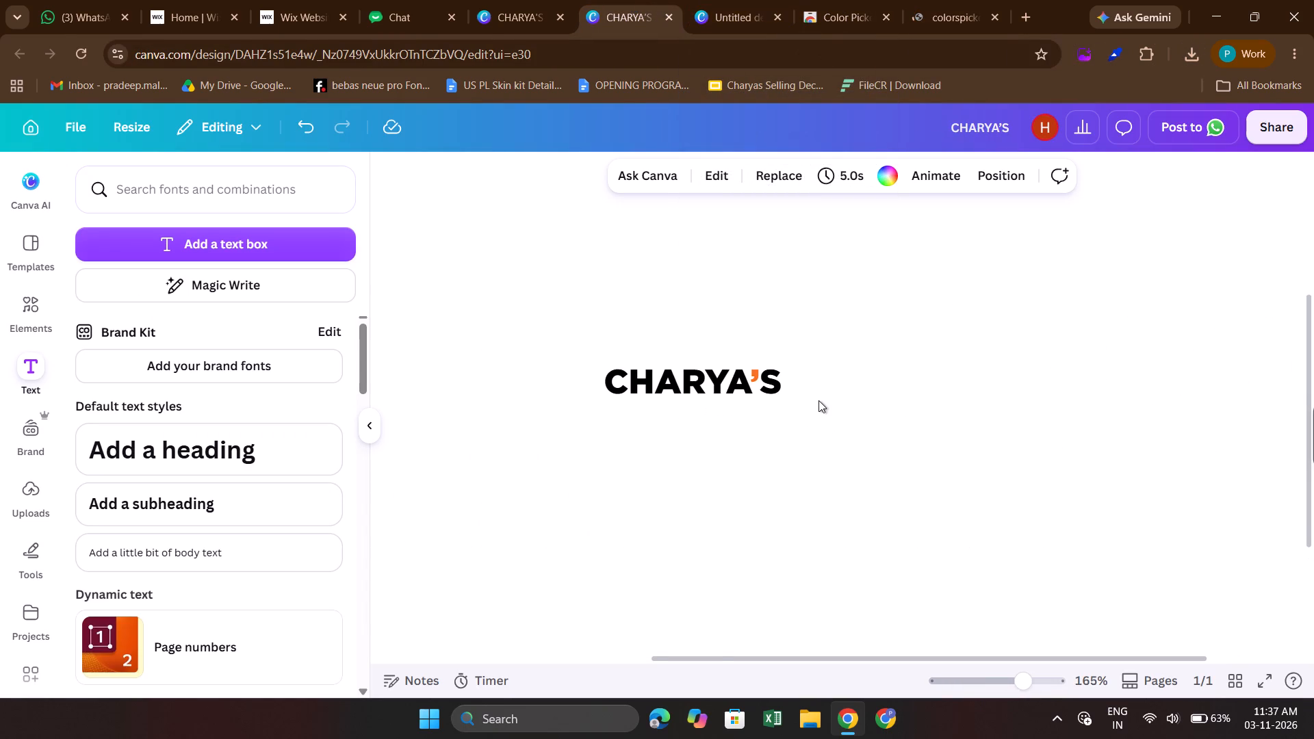
click(735, 379)
click(806, 430)
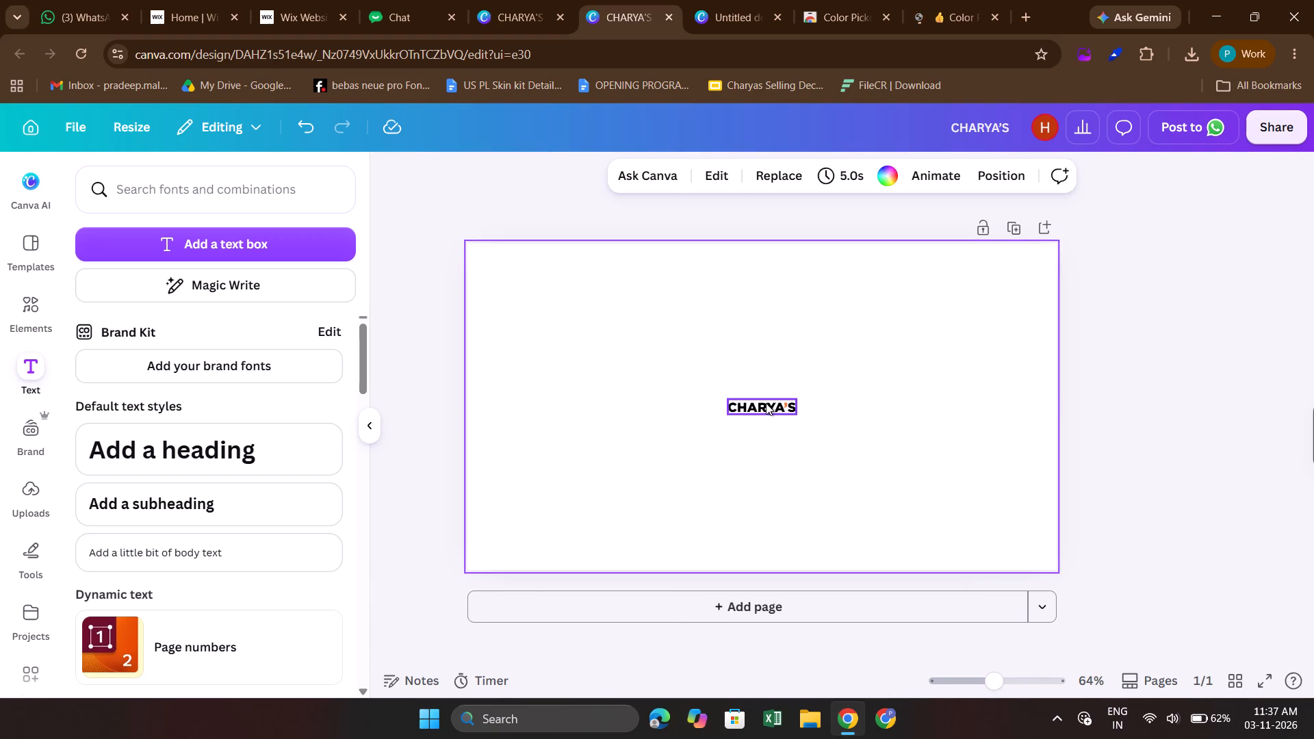
click(765, 406)
drag(810, 404, 772, 399)
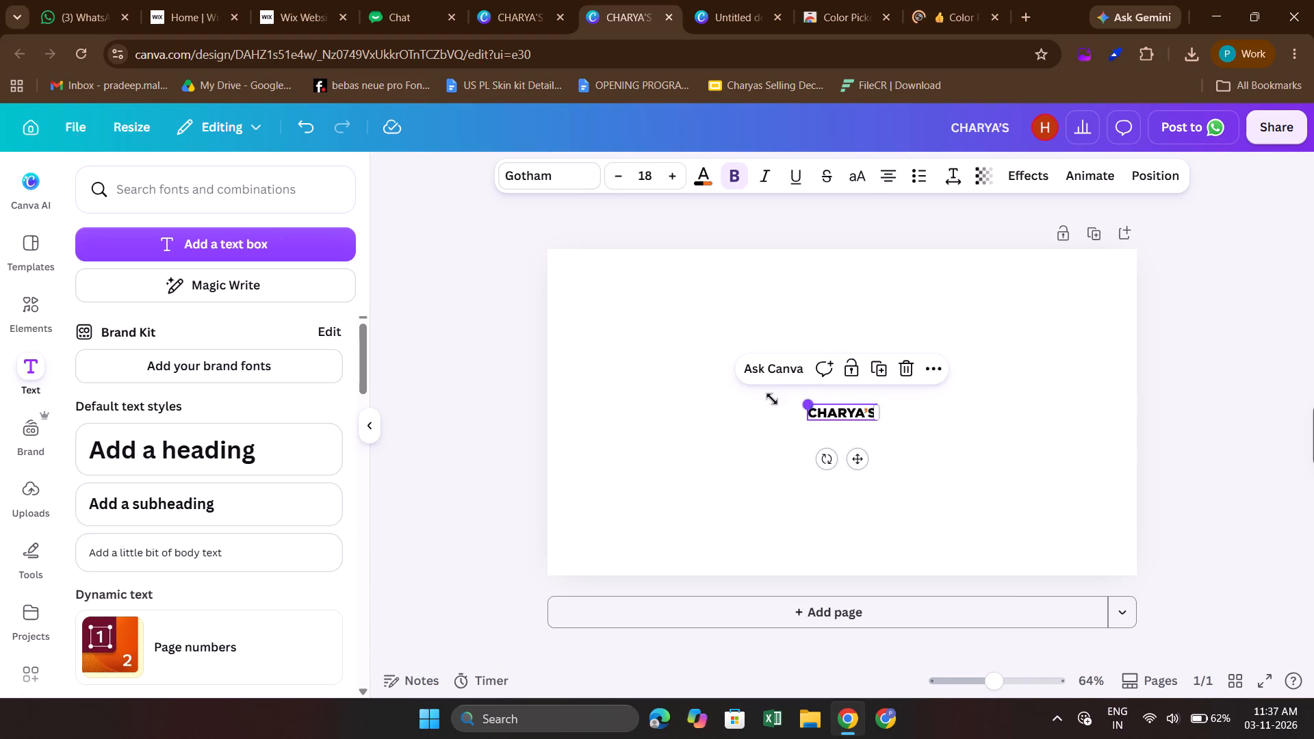
drag(772, 399, 586, 310)
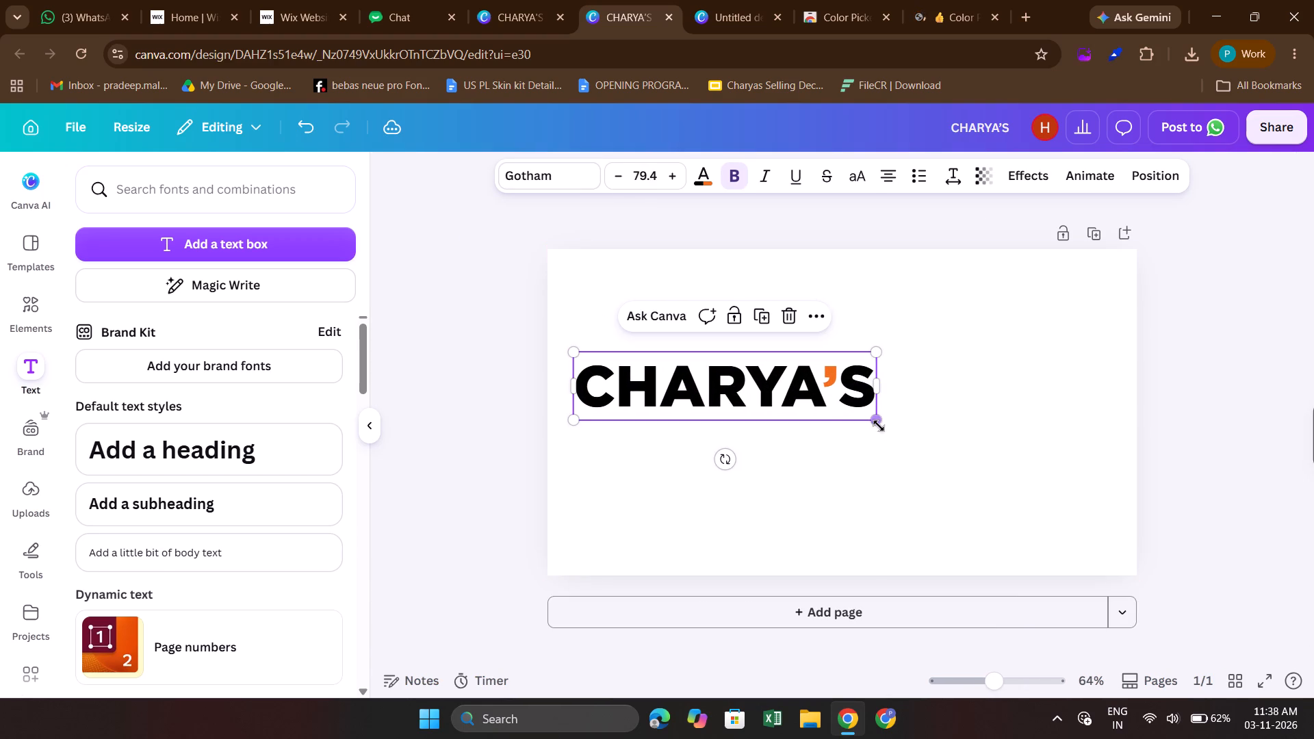
Enlarge the CHARYA'S text to a font size of about 138 and position it horizontally centred, slightly above the page's middle.
drag(877, 424, 1098, 475)
click(959, 432)
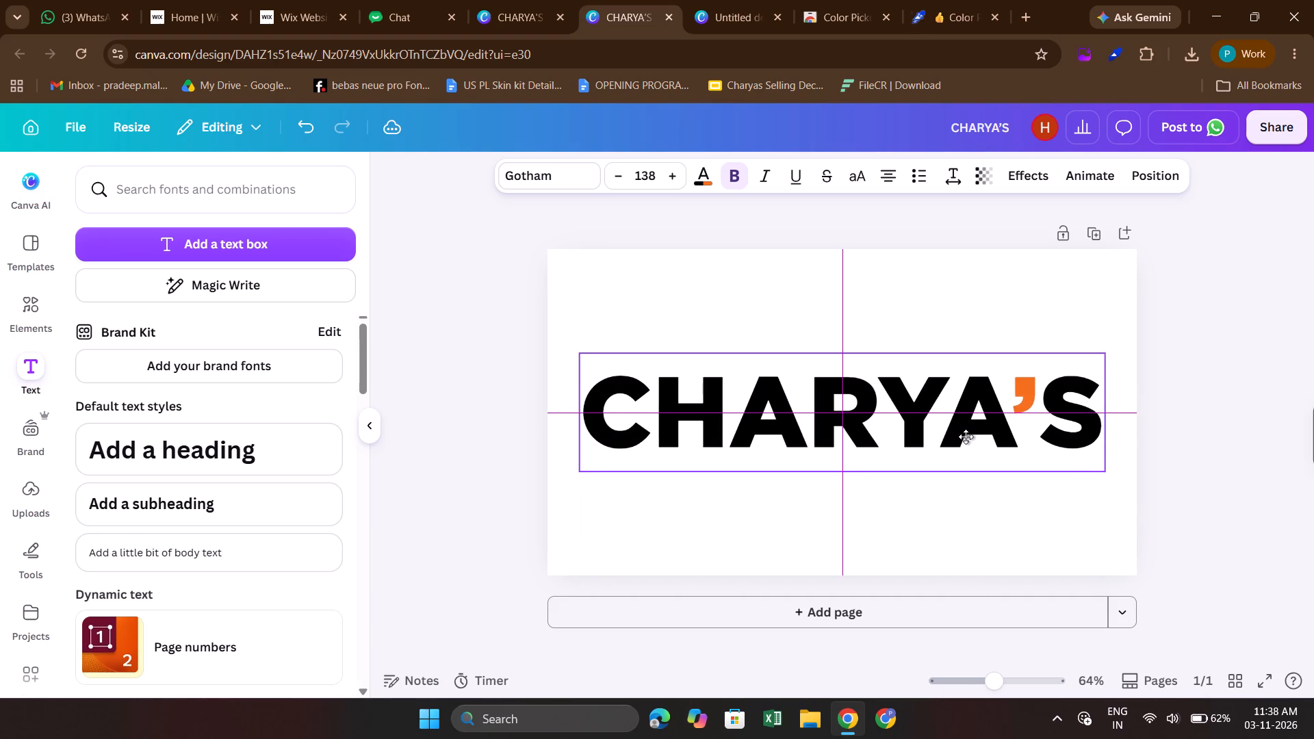
drag(964, 434, 954, 437)
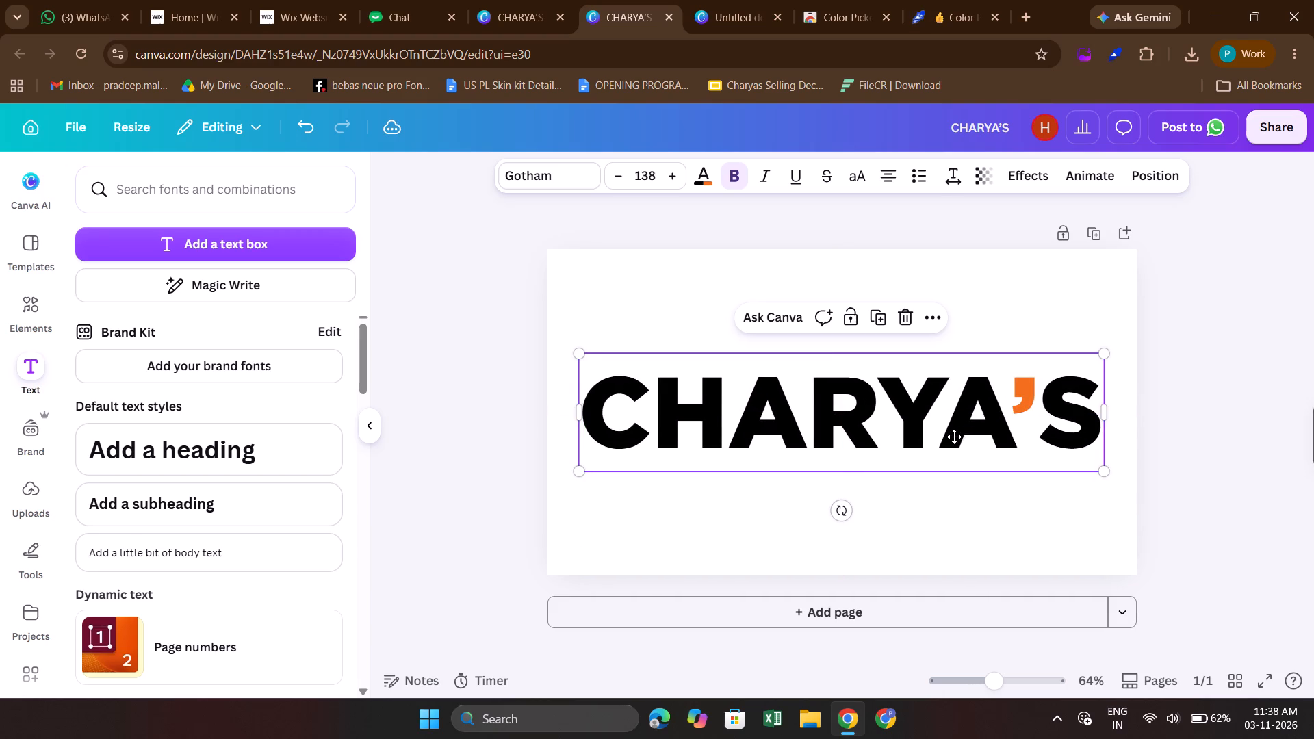
drag(954, 437, 952, 435)
drag(952, 435, 966, 435)
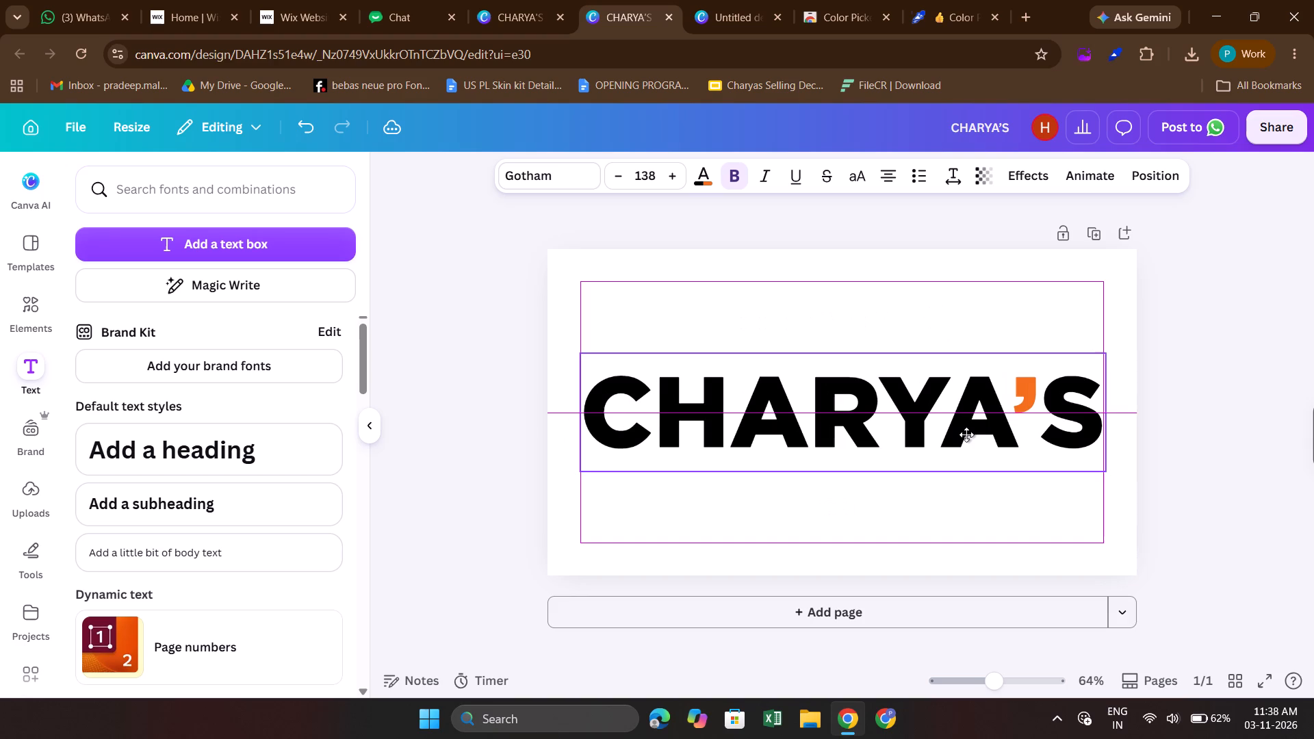
drag(966, 435, 960, 427)
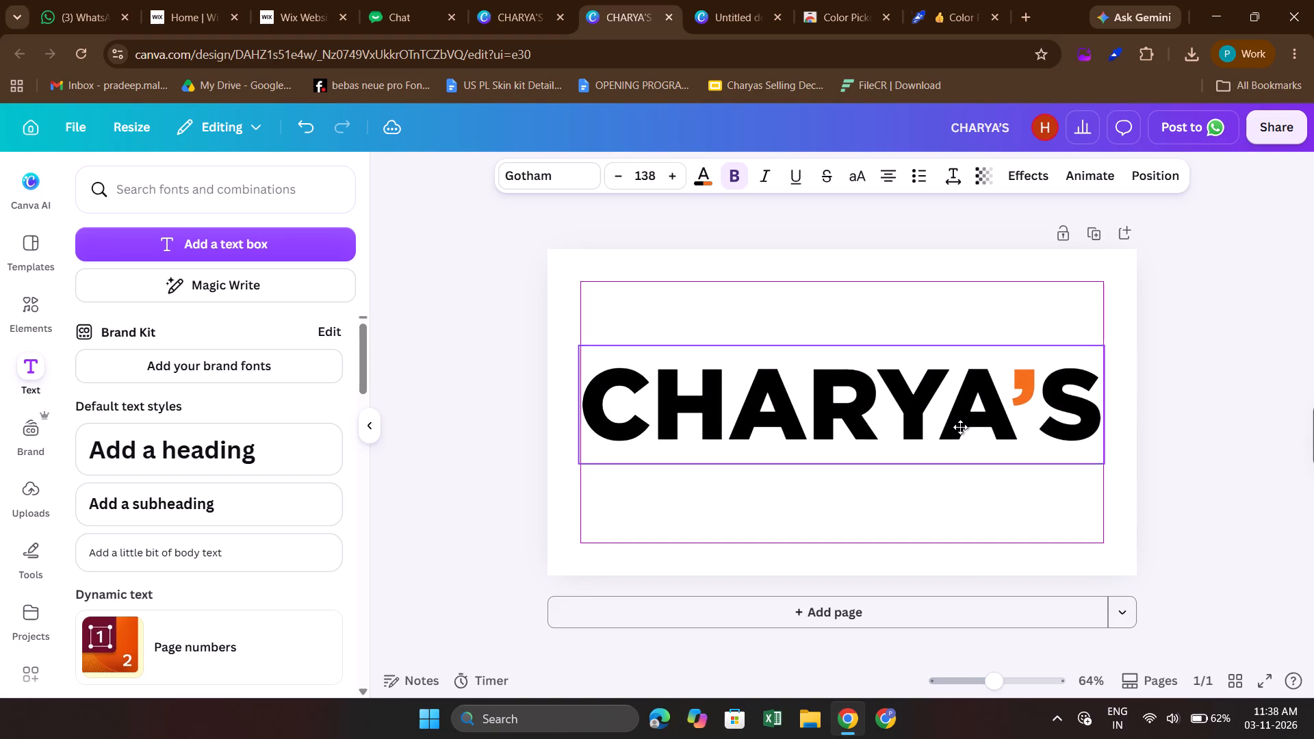
drag(960, 427, 964, 423)
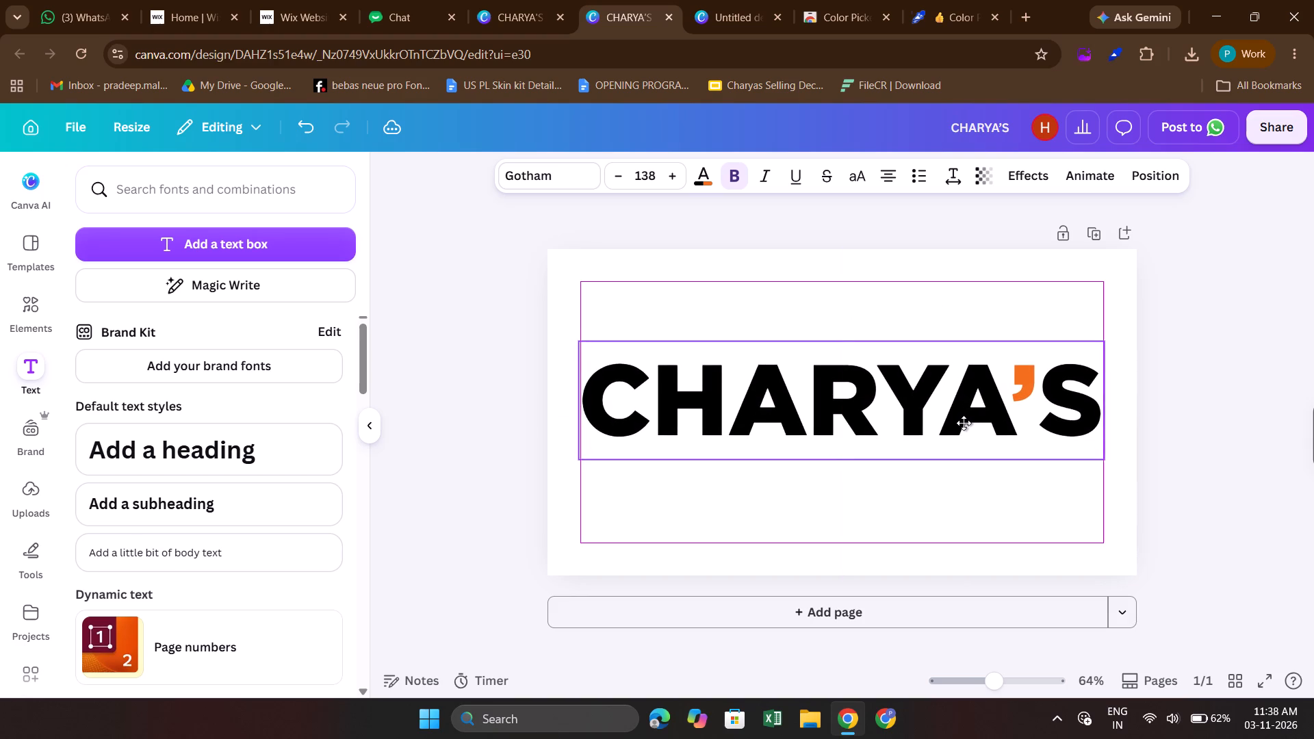
drag(964, 423, 966, 421)
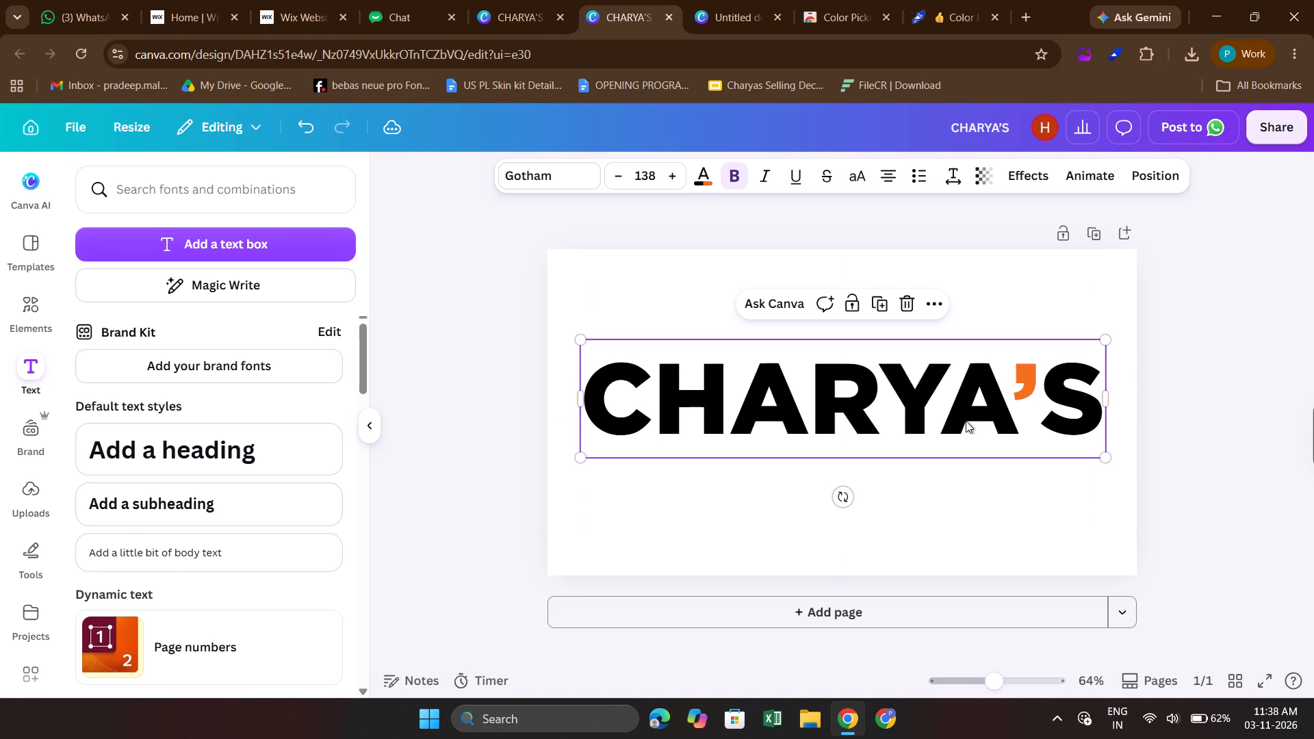
click(1164, 352)
Dismiss the Color Picker website's introductory tour and close both that site and the extension's Chrome Web Store page.
click(955, 0)
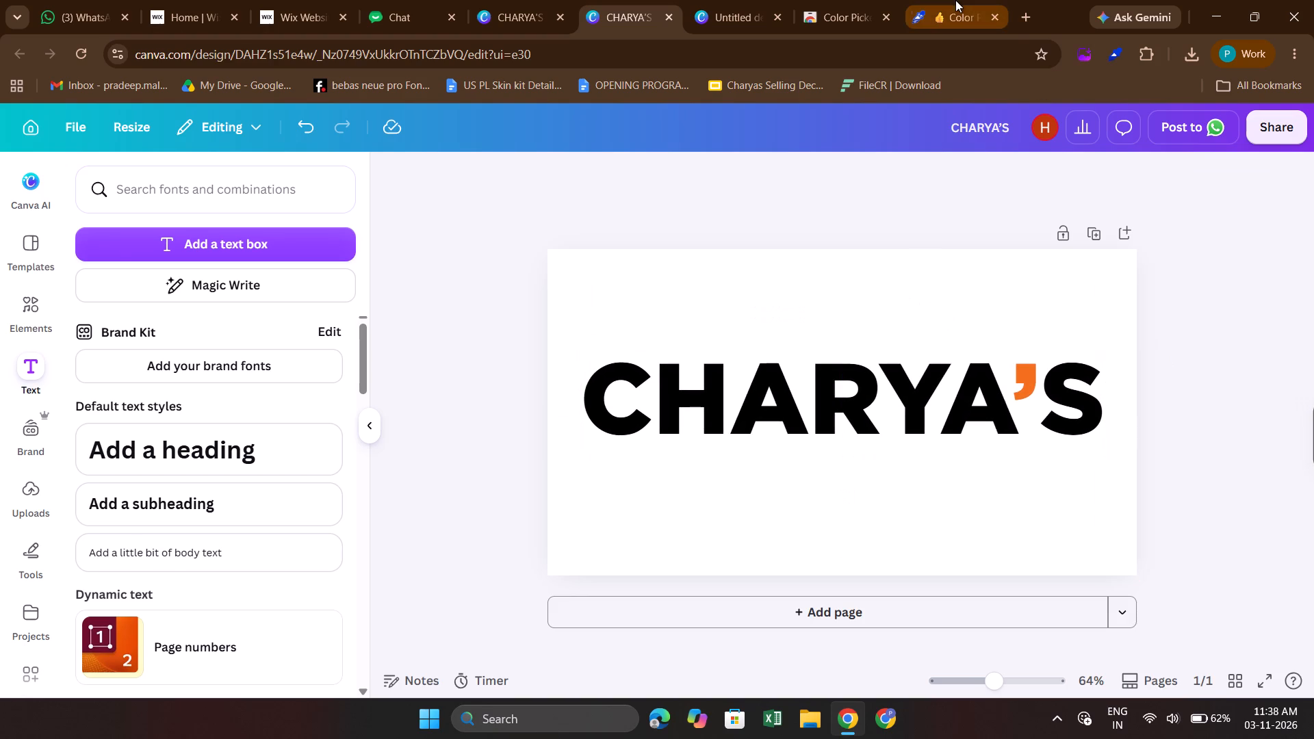
click(1078, 302)
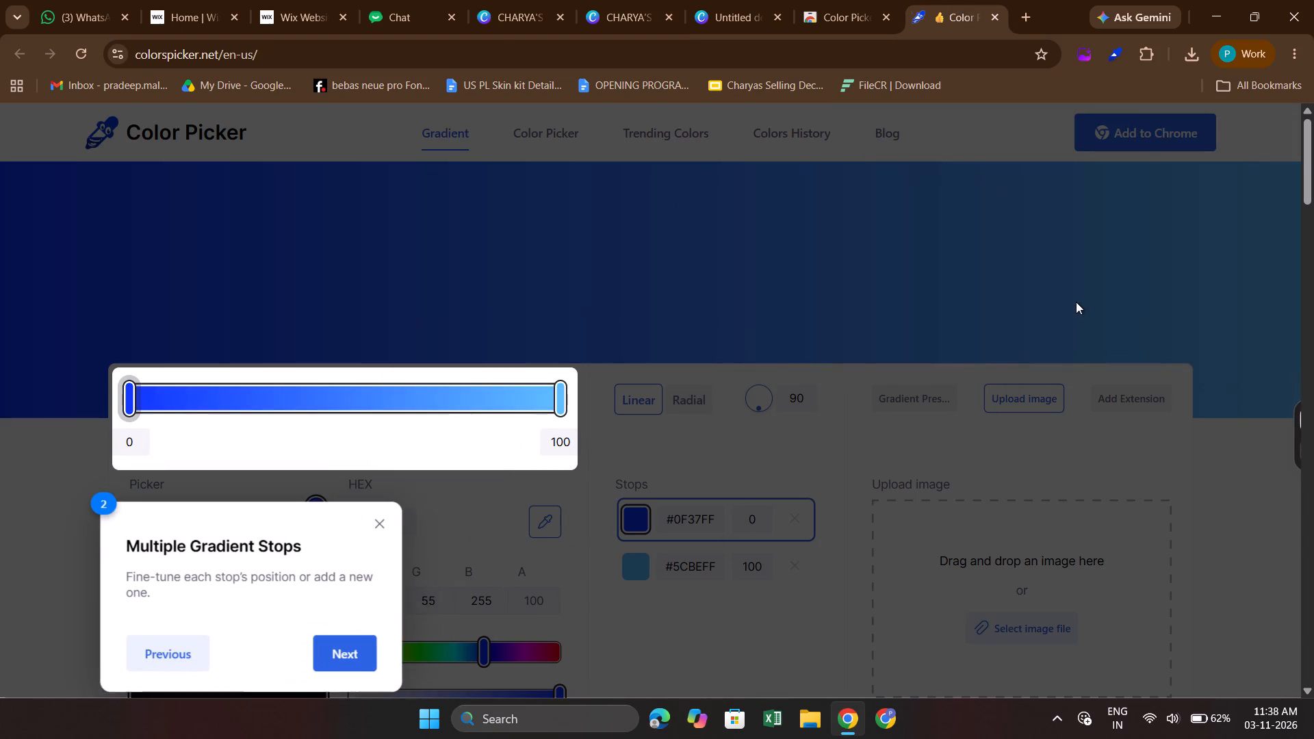
click(335, 653)
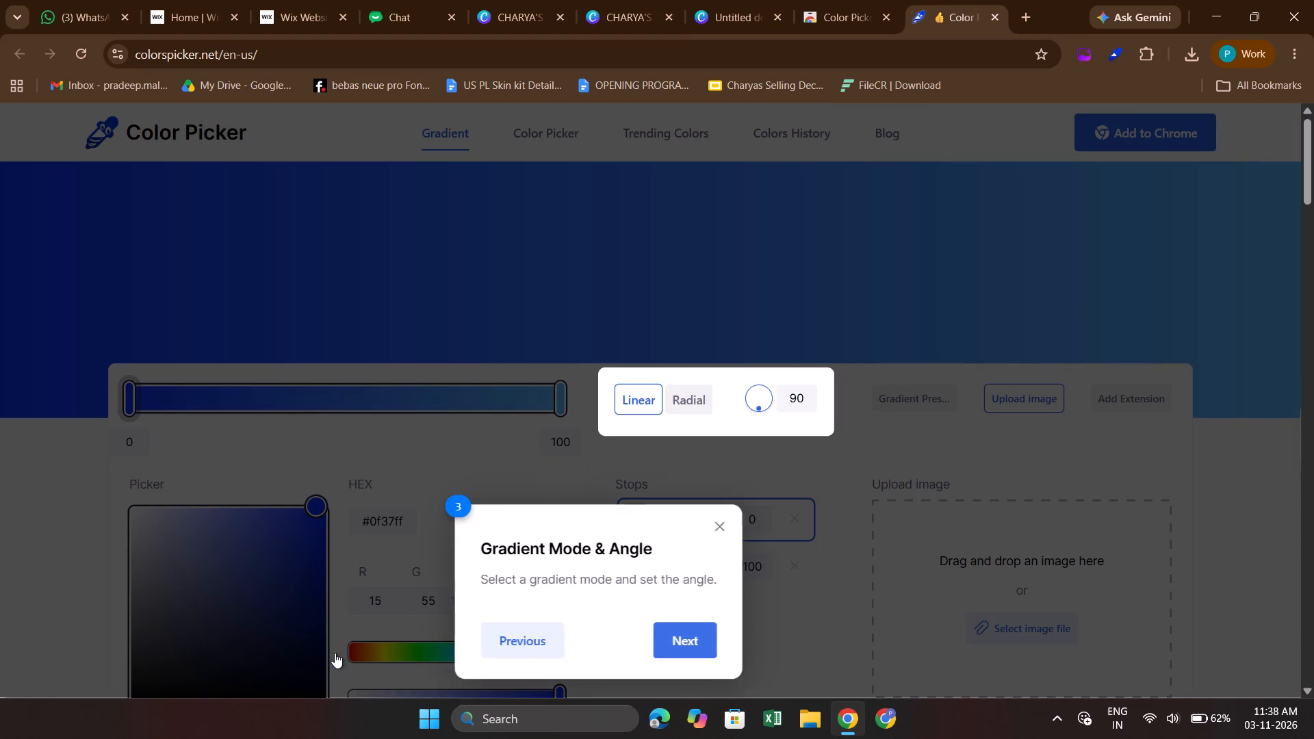
click(839, 645)
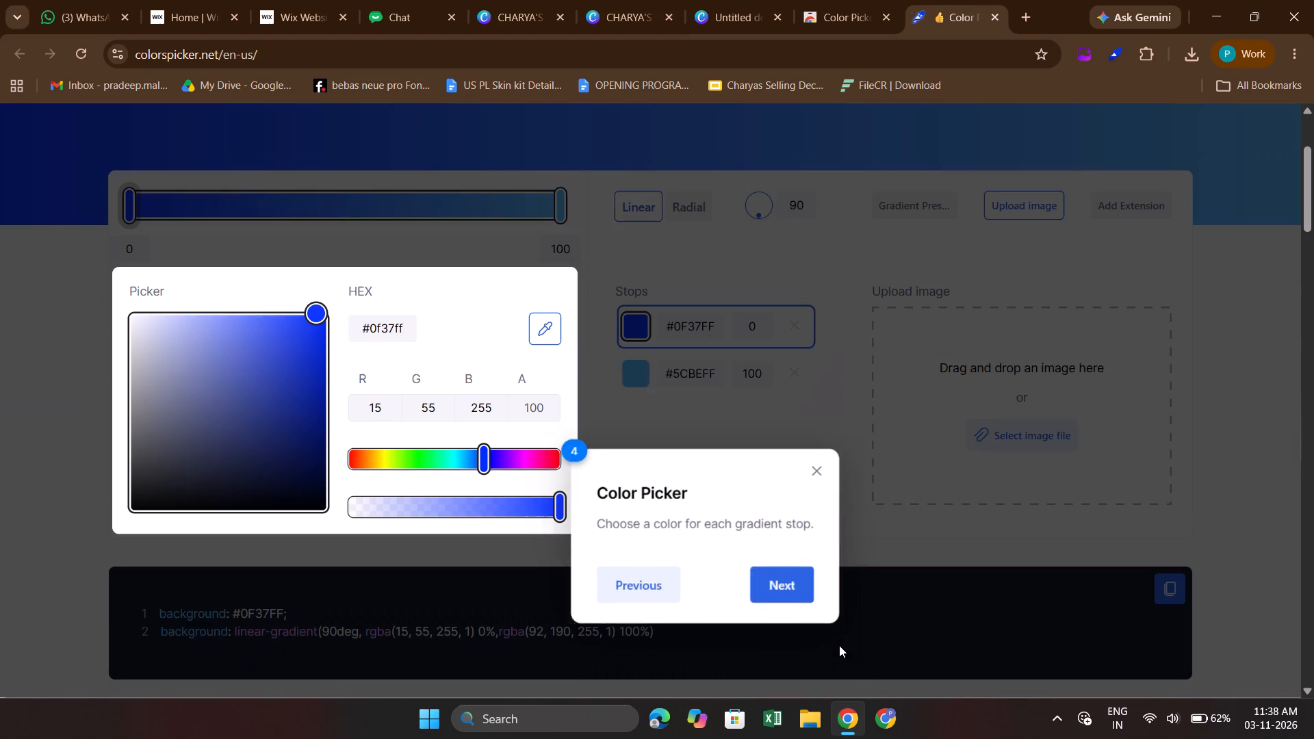
click(803, 492)
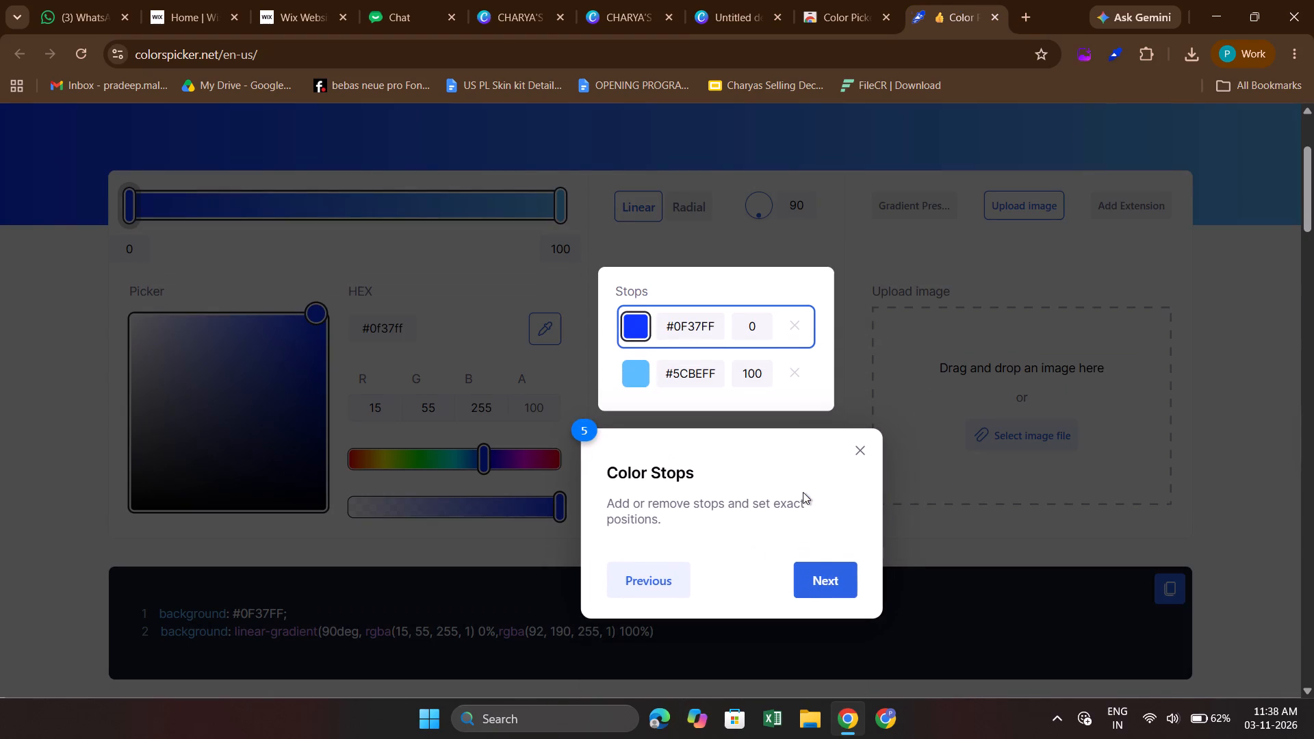
click(817, 568)
click(774, 462)
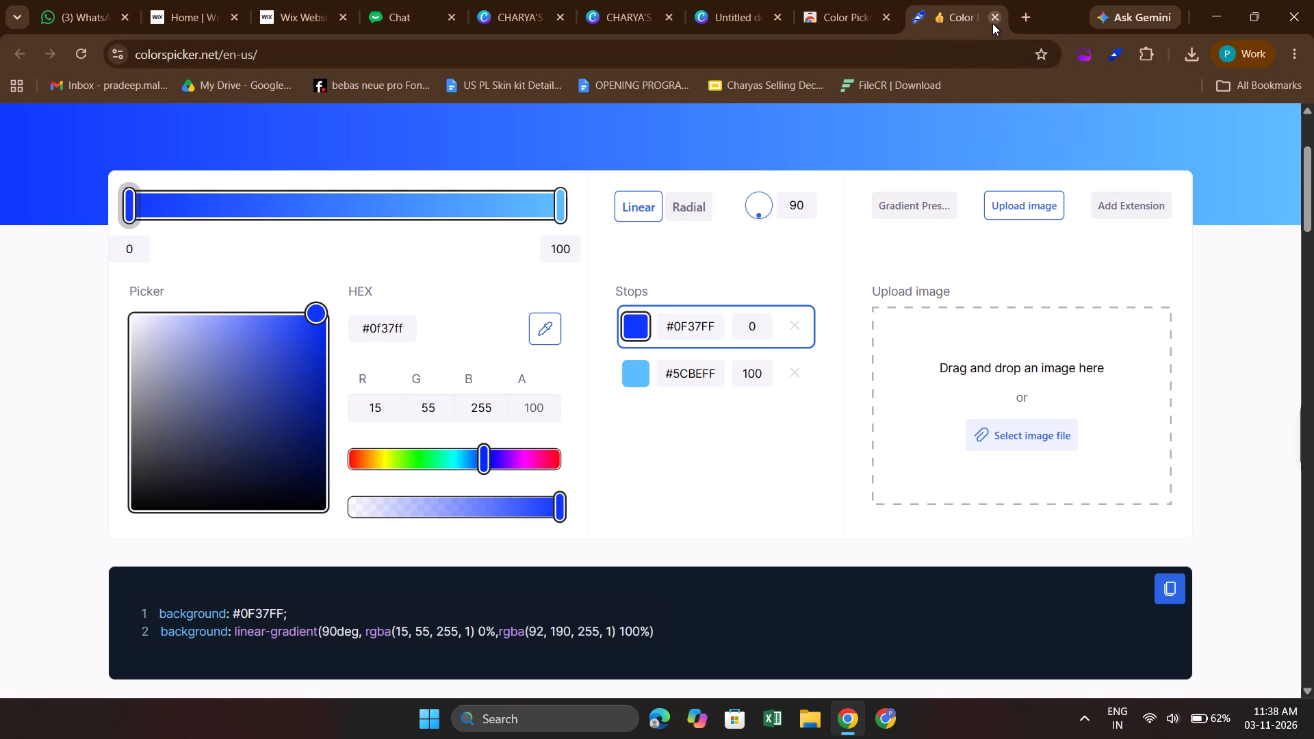
click(992, 23)
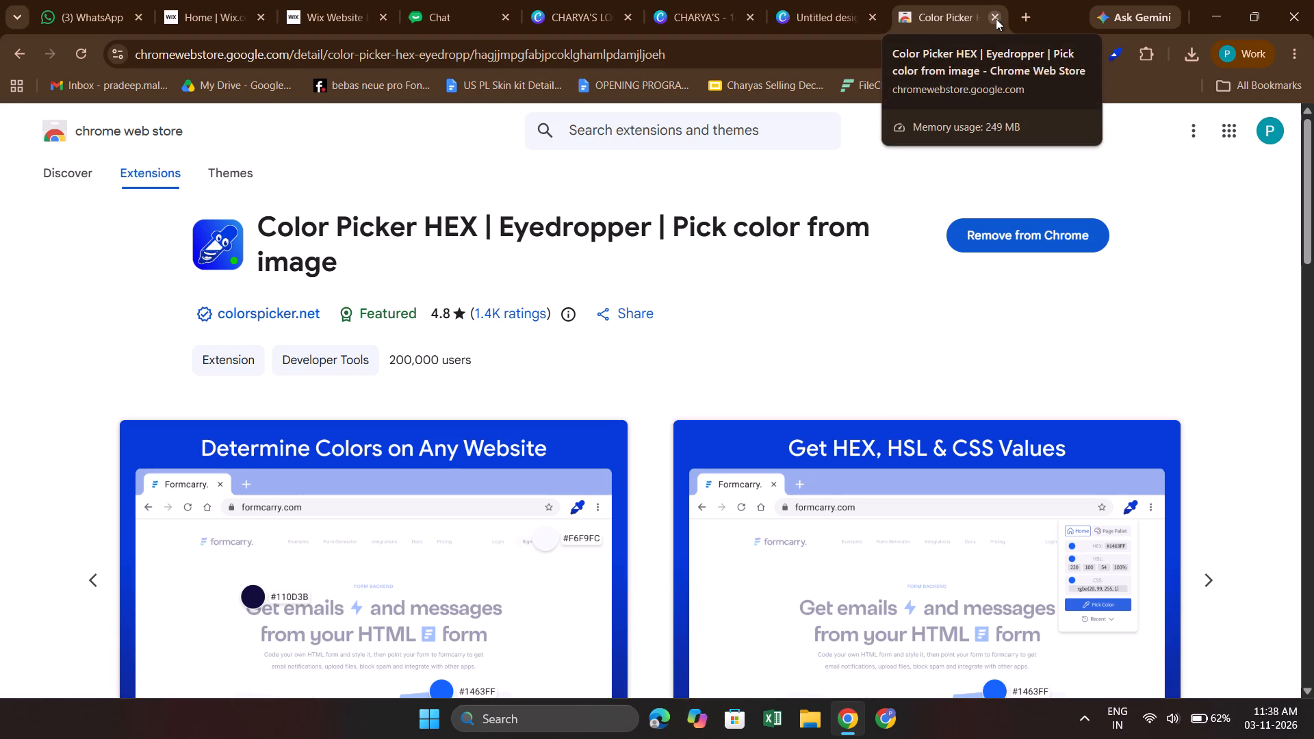
click(996, 18)
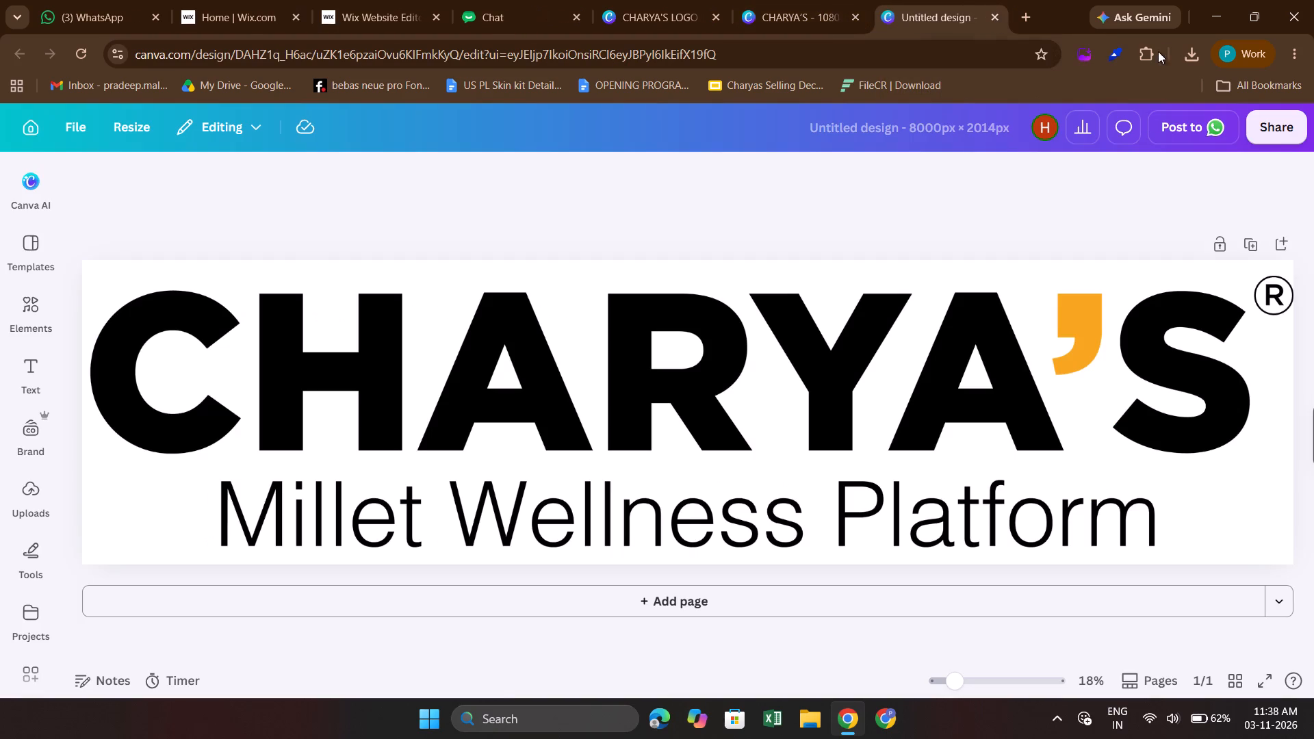
Sample the original logo's orange apostrophe with the Color Picker extension and copy its hex code #f5a61d.
click(1118, 58)
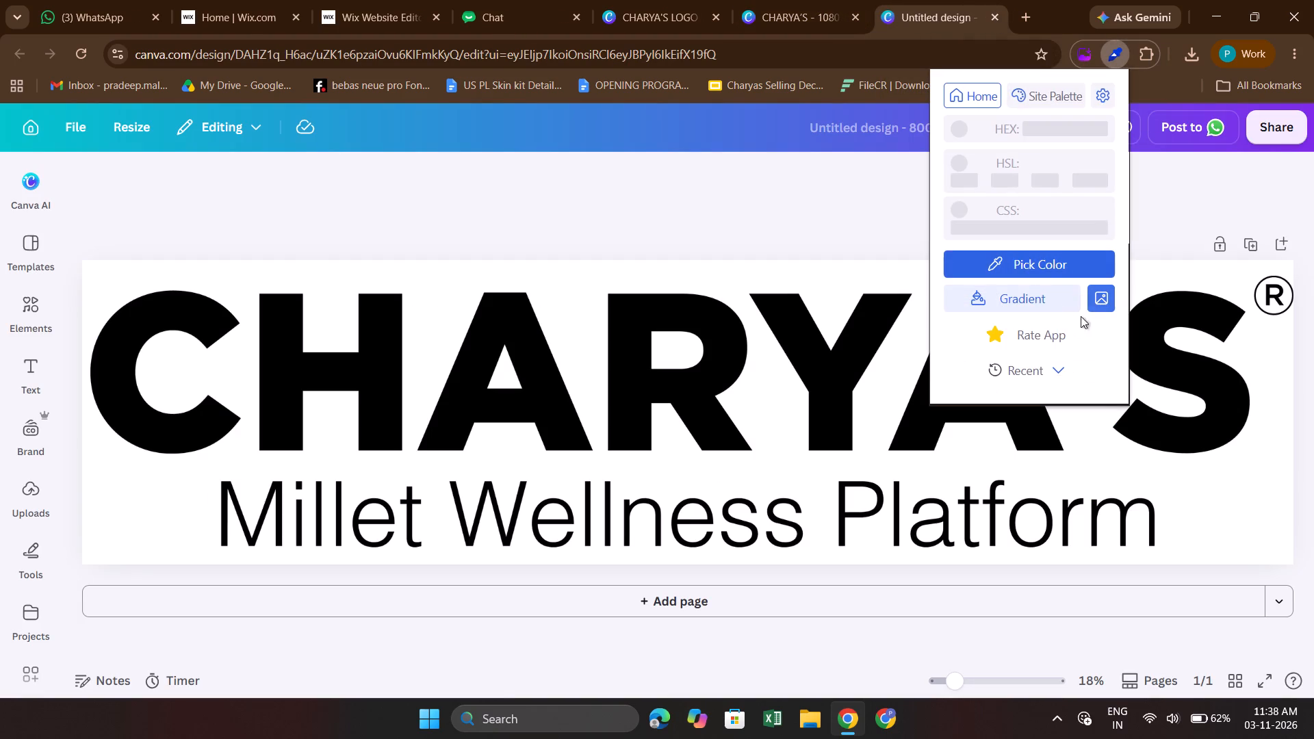
click(1049, 268)
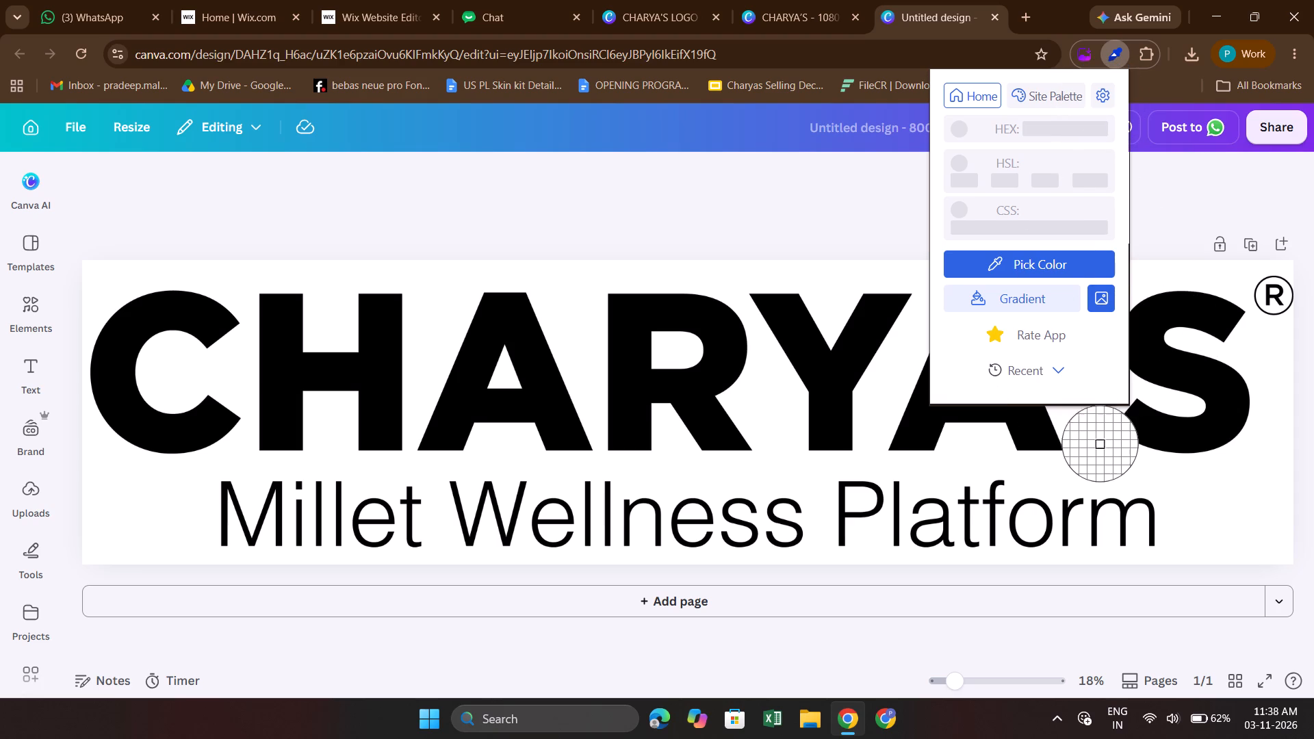
ctrl+scroll(1113, 441, down, 6)
click(1161, 214)
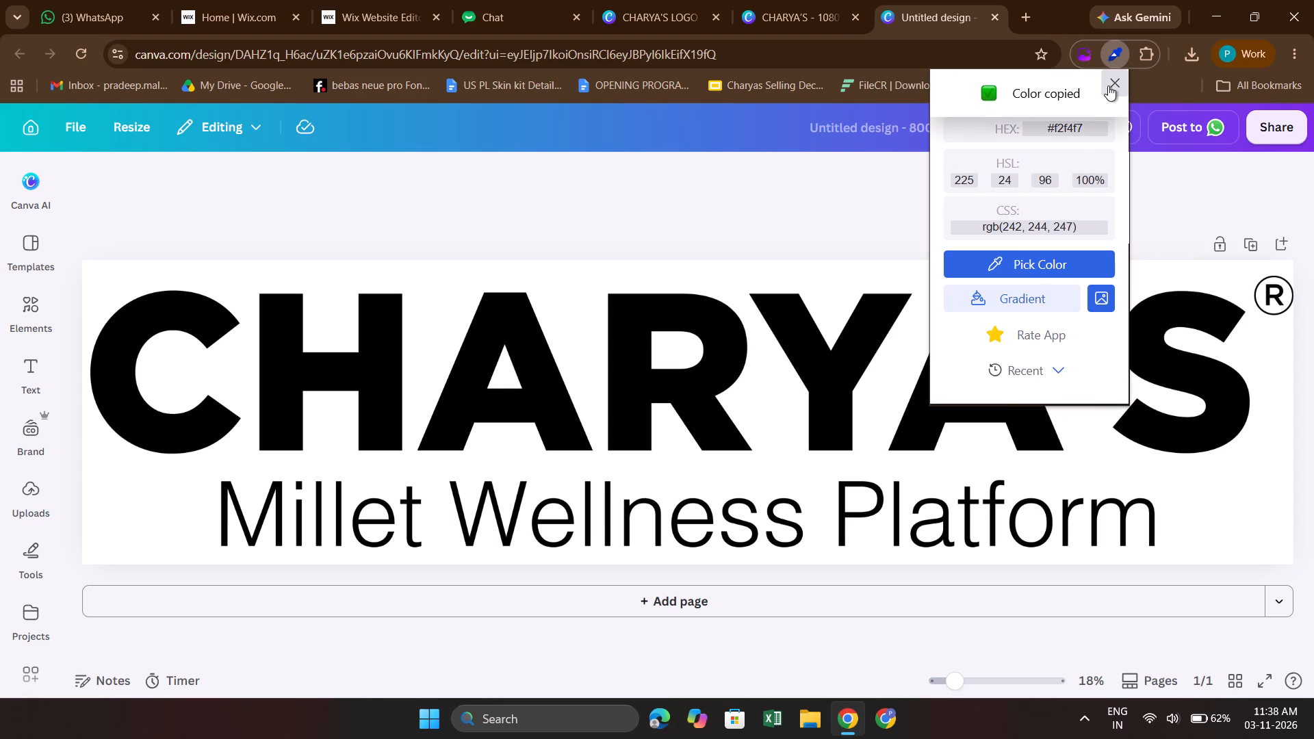
click(1108, 86)
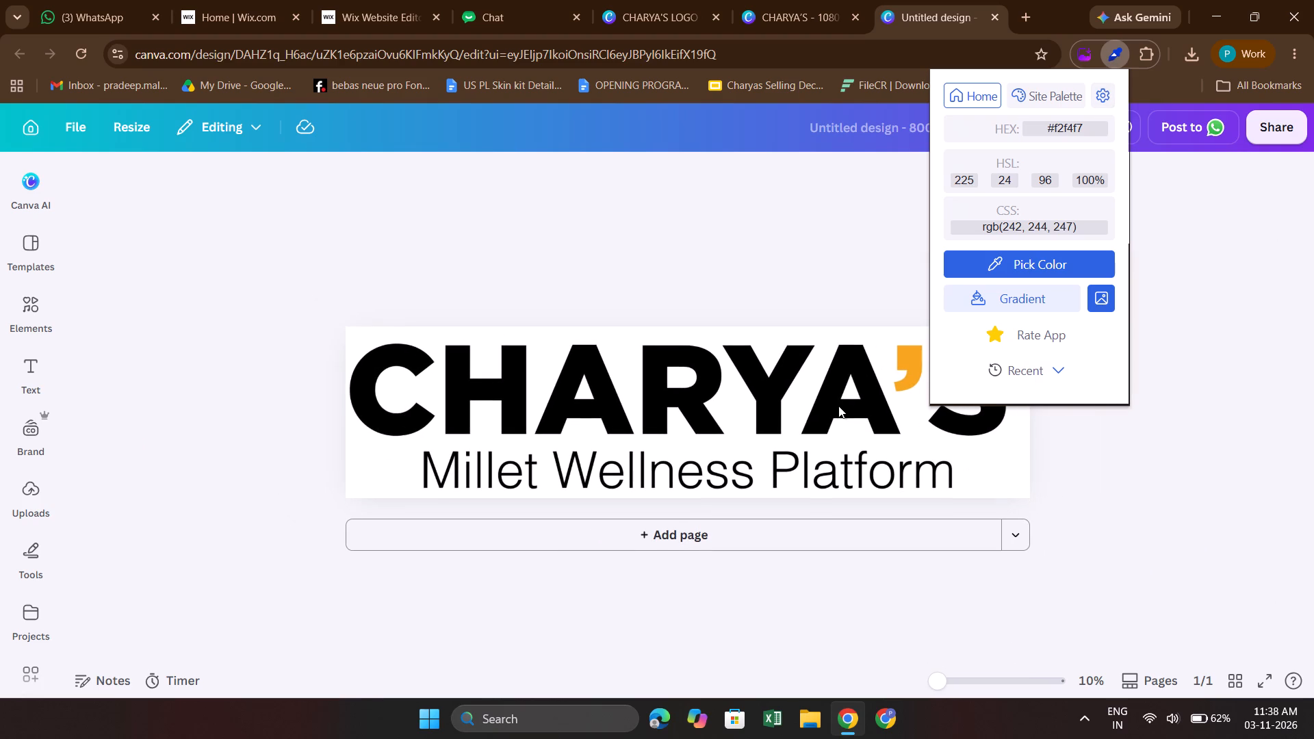
click(1042, 259)
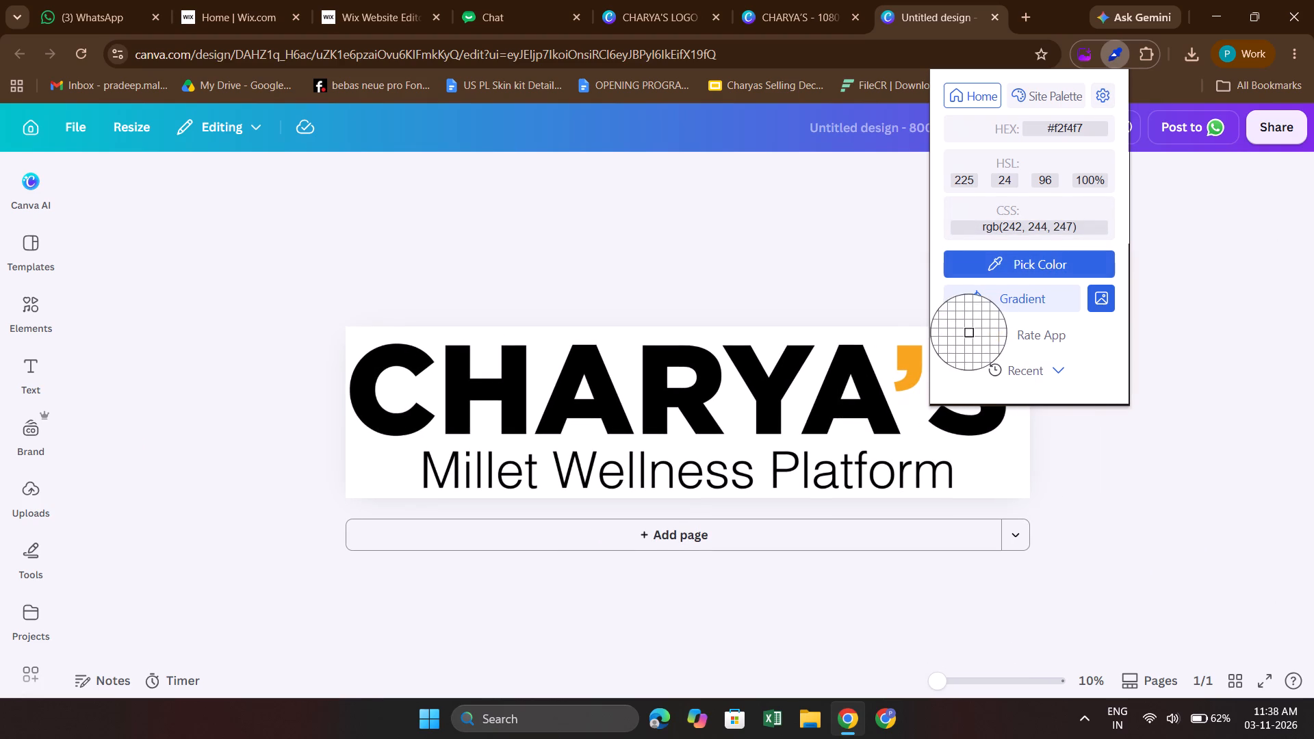
click(913, 357)
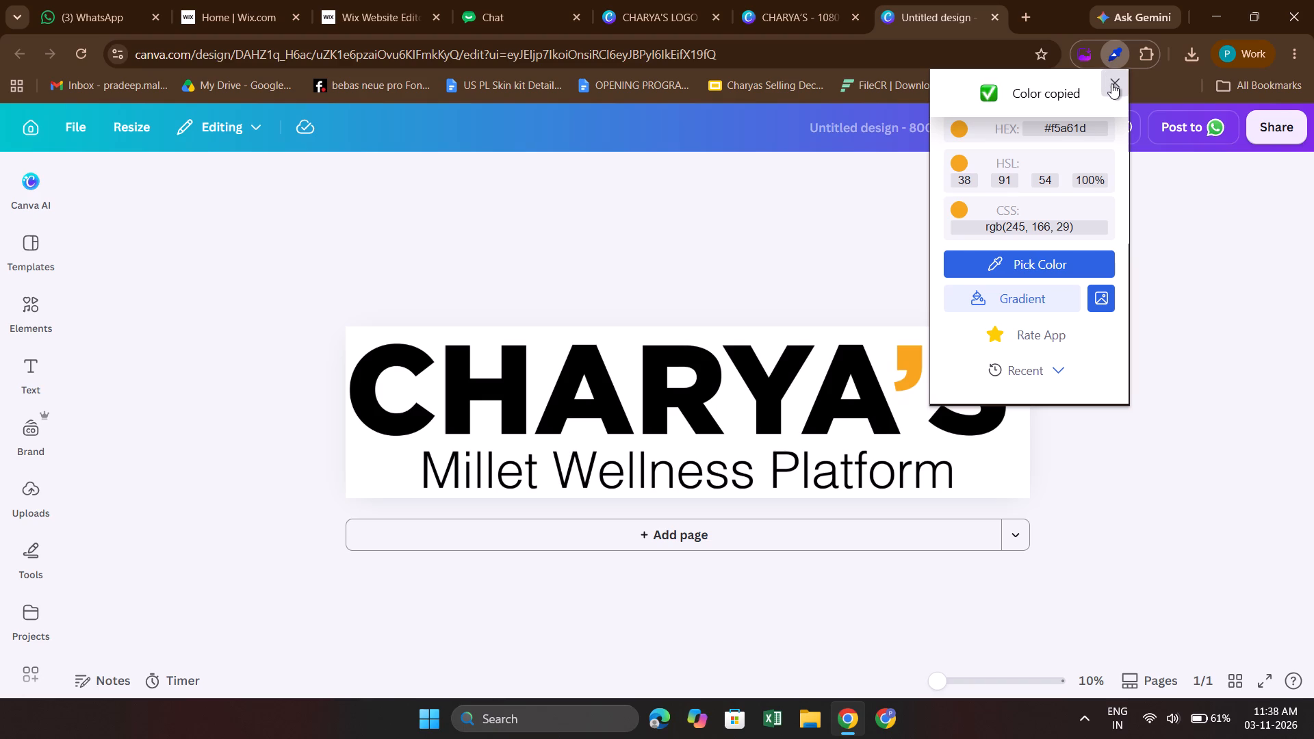
click(1111, 83)
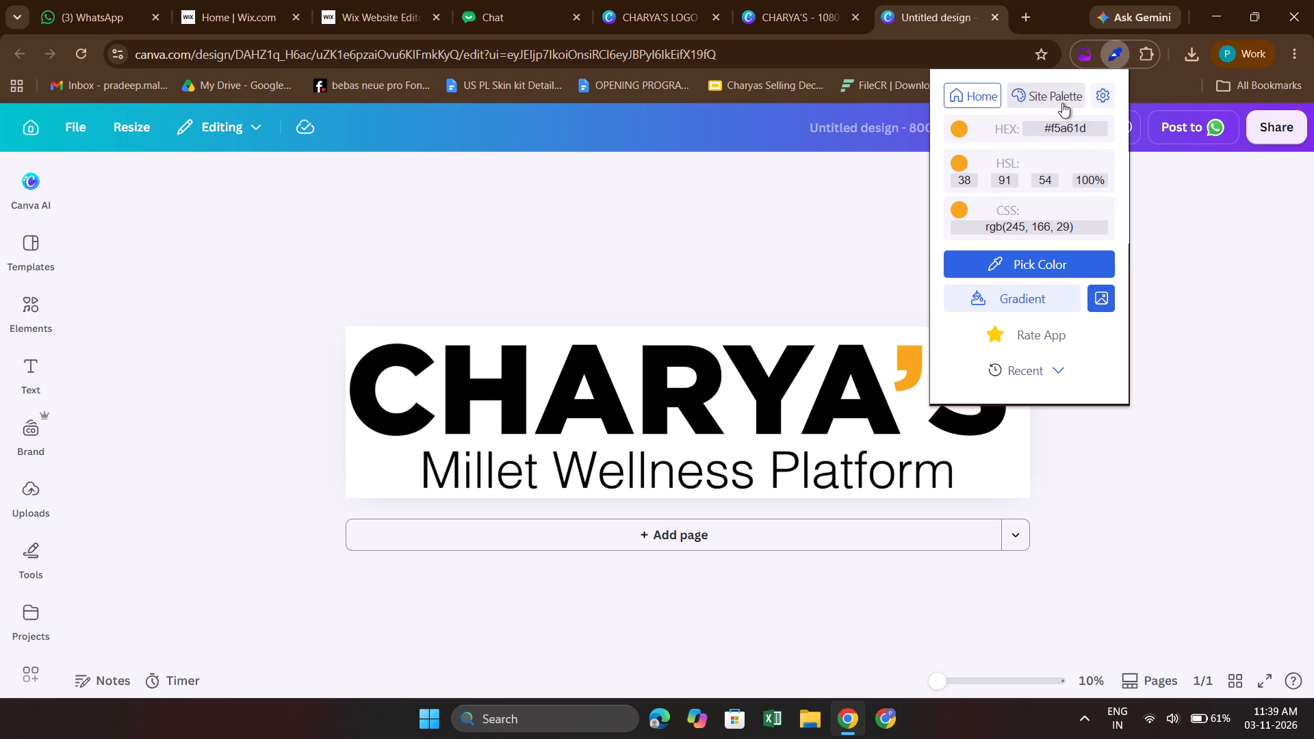
click(1095, 133)
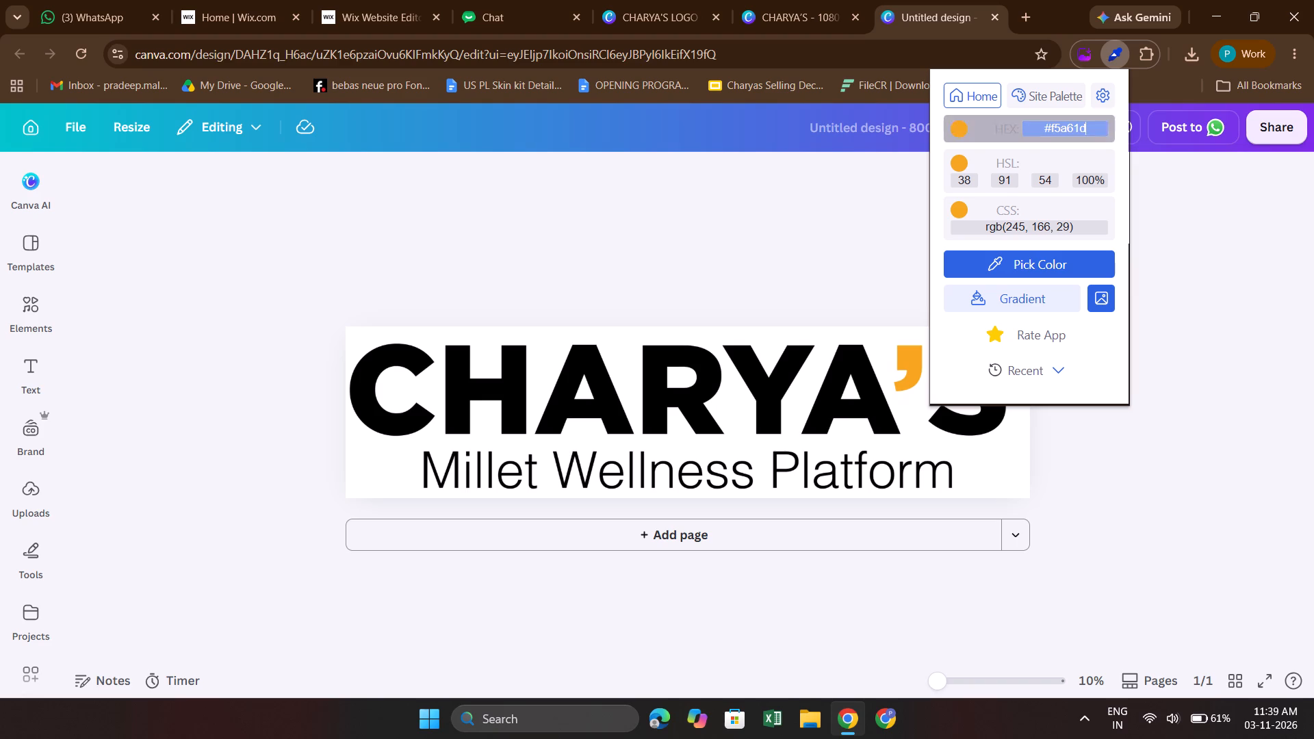
drag(1095, 133, 1033, 140)
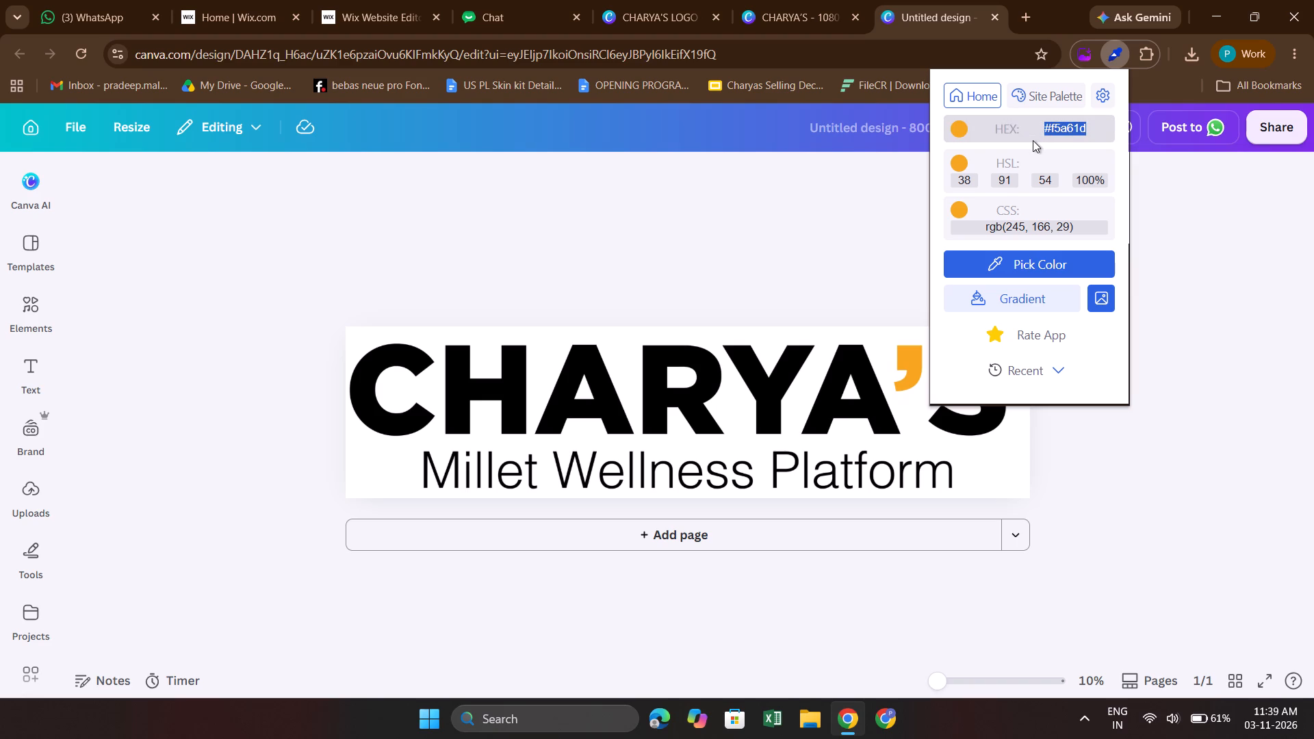
key(ctrl+c)
key(ctrl+c)
key(ctrl+c)
key(ctrl+c)
key(ctrl+c)
click(590, 218)
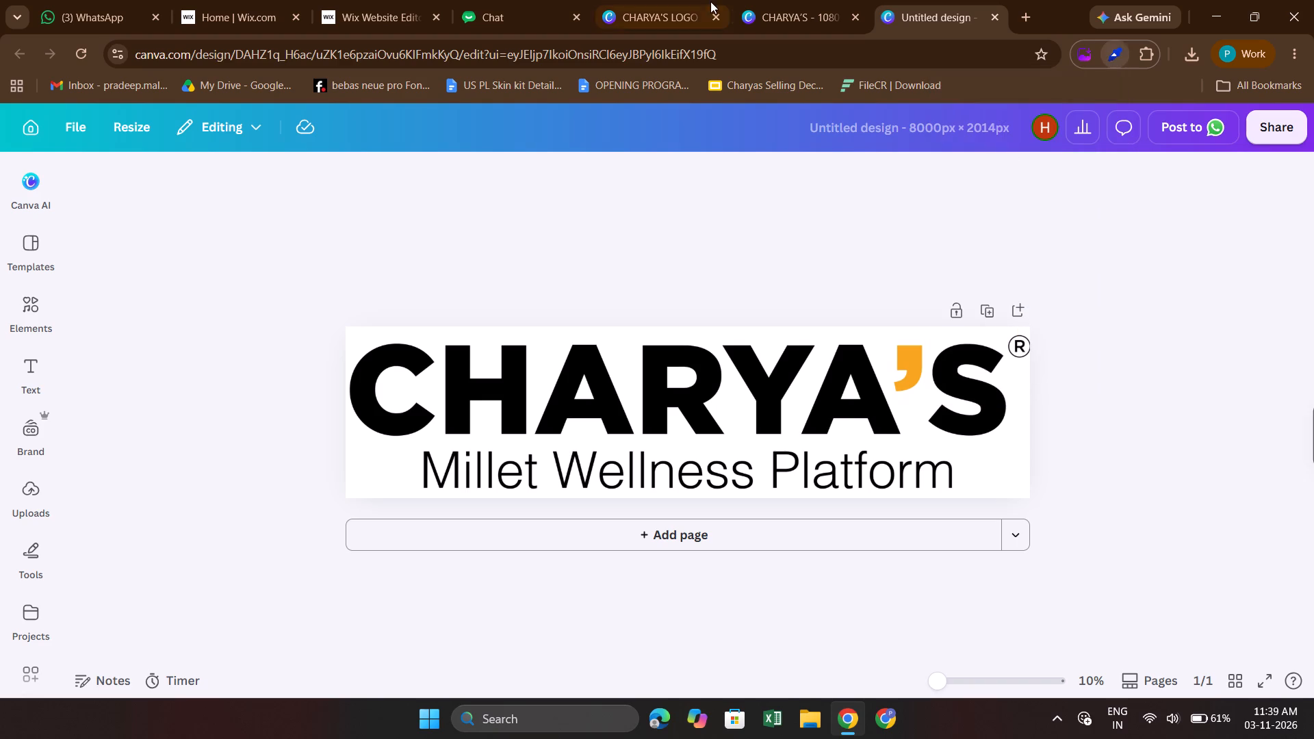
Recolour the apostrophe in the 1080 px wide CHARYA'S design with the copied hex colour #F5A61D.
click(743, 0)
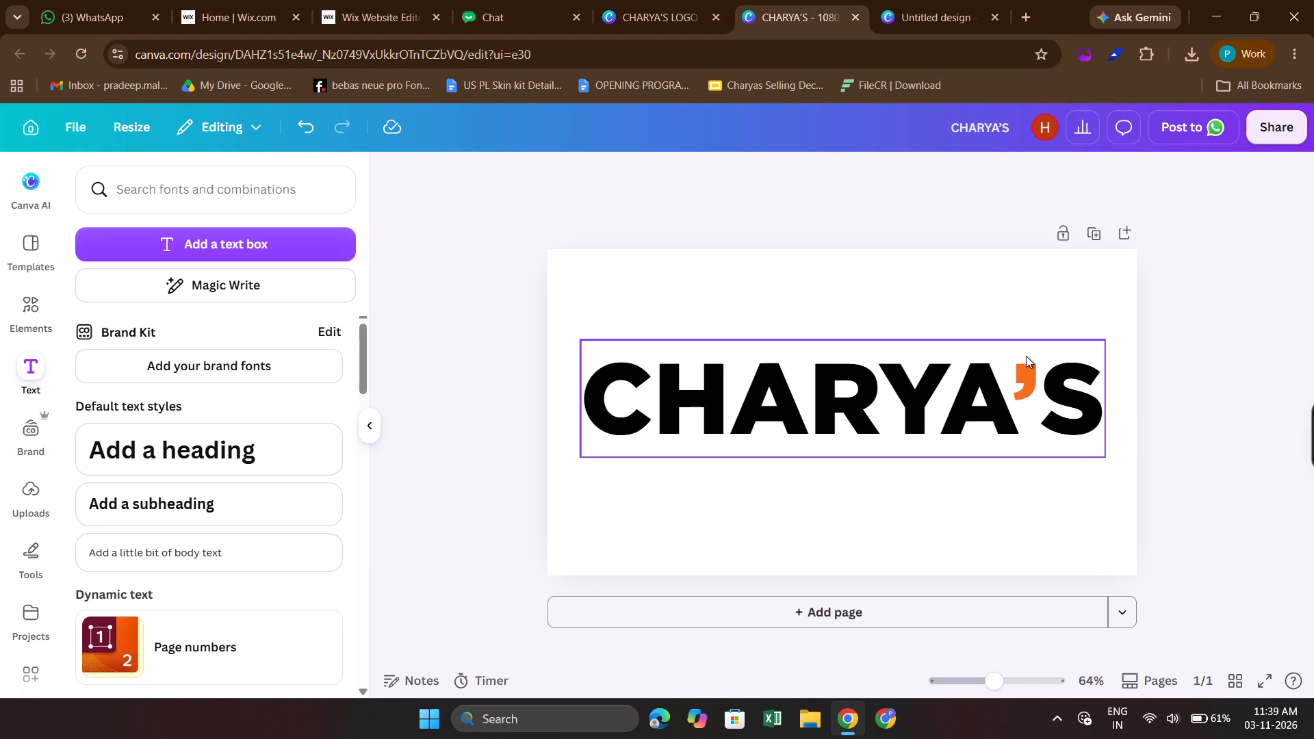
double_click(1038, 393)
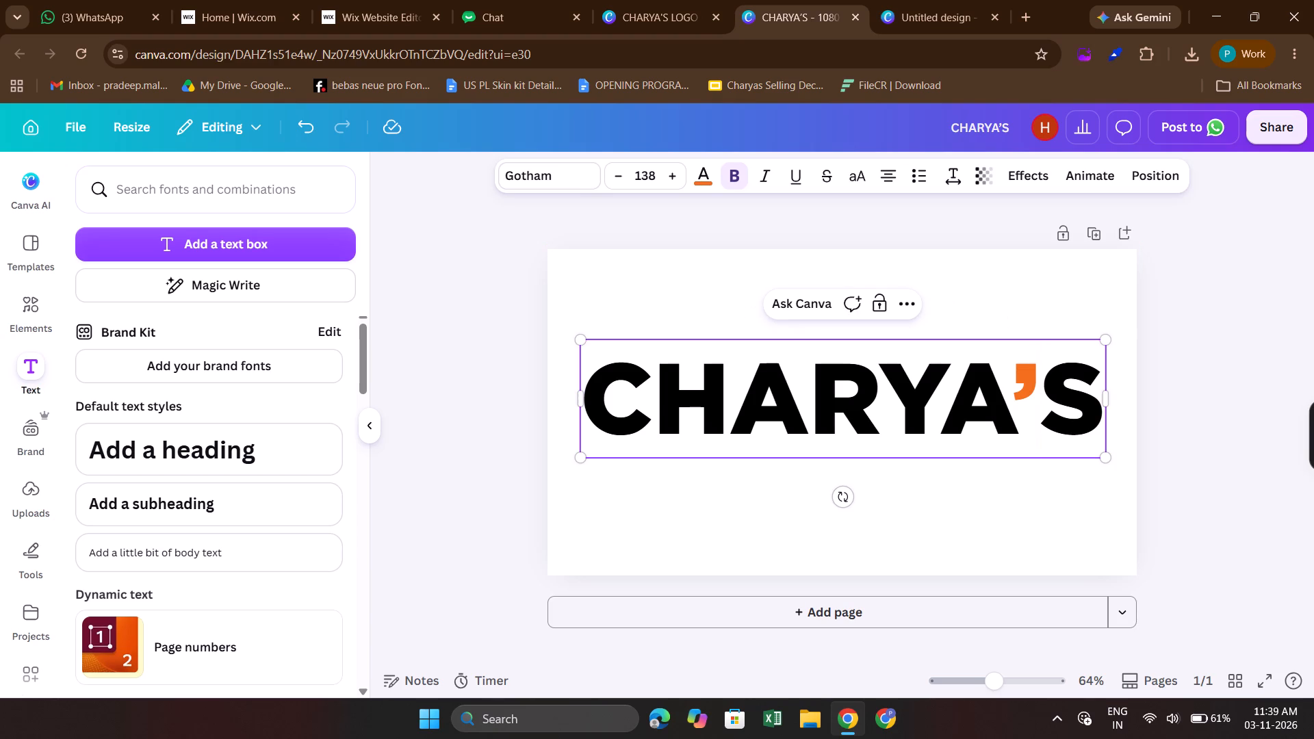
key(shift+Left)
click(699, 182)
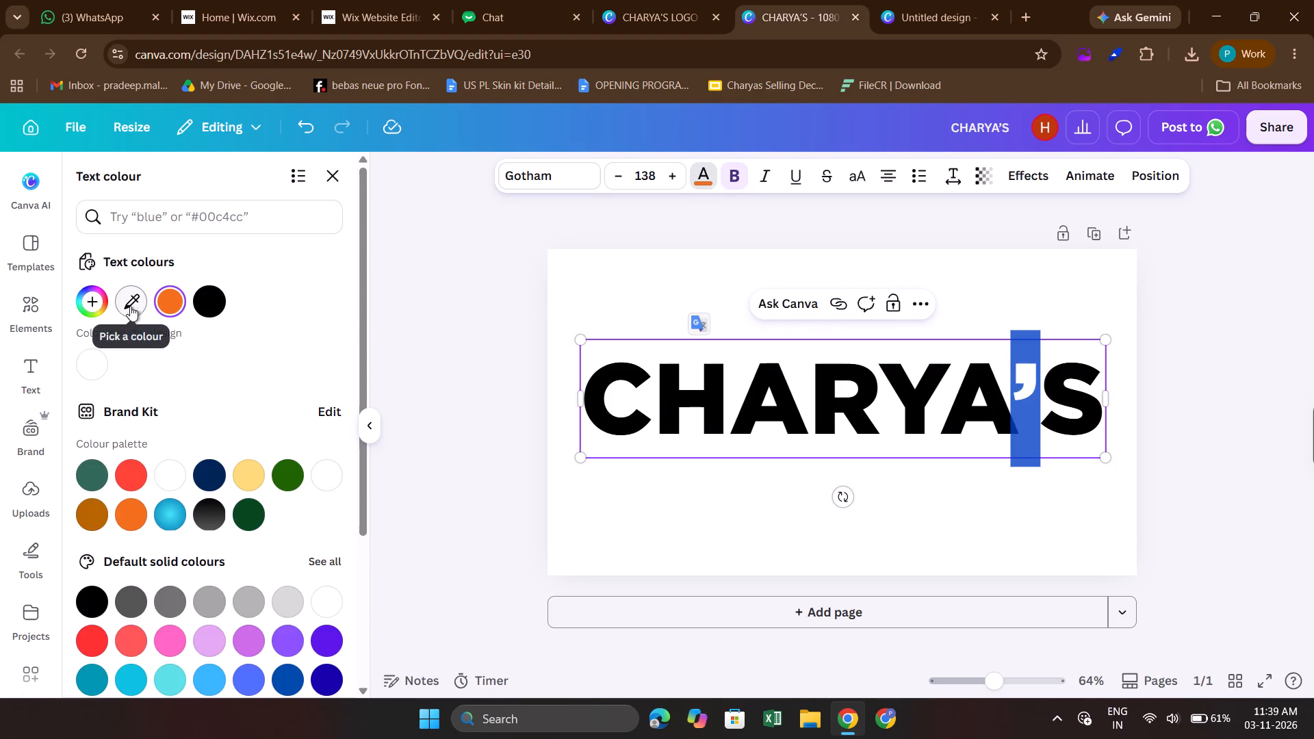
click(89, 303)
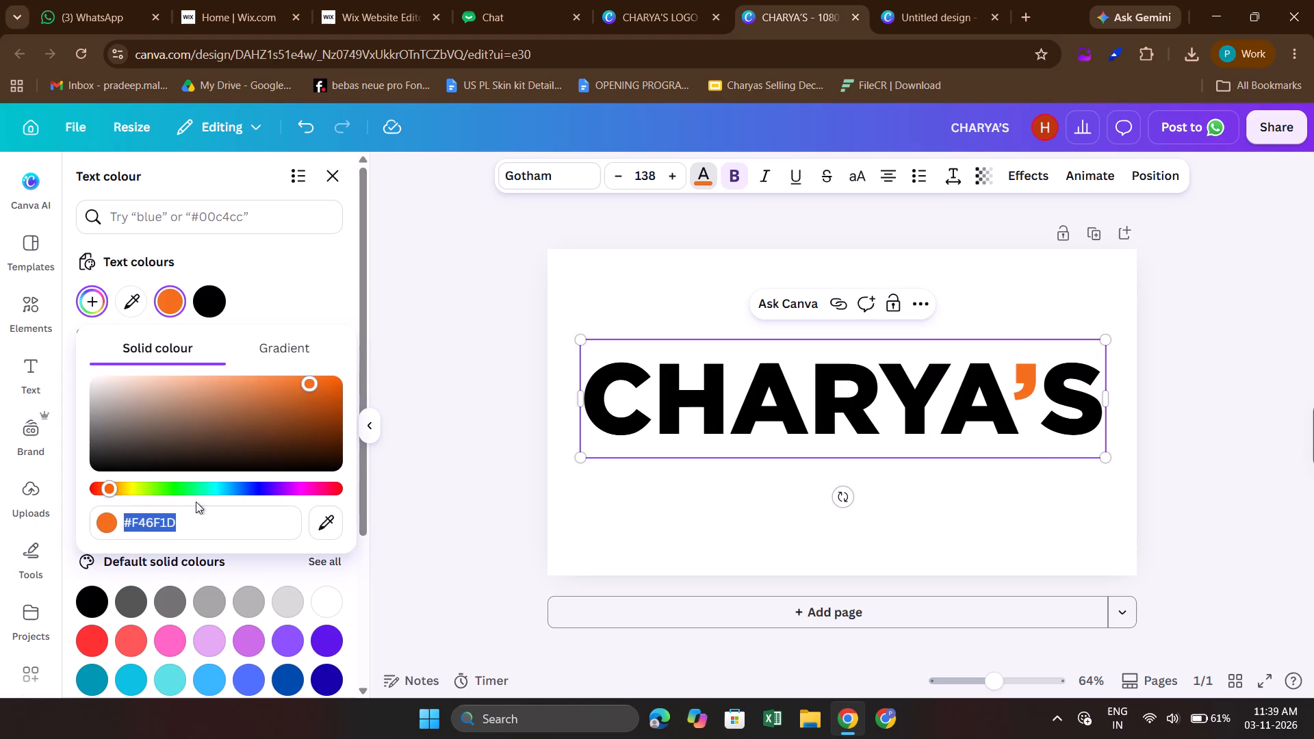
key(ctrl+v)
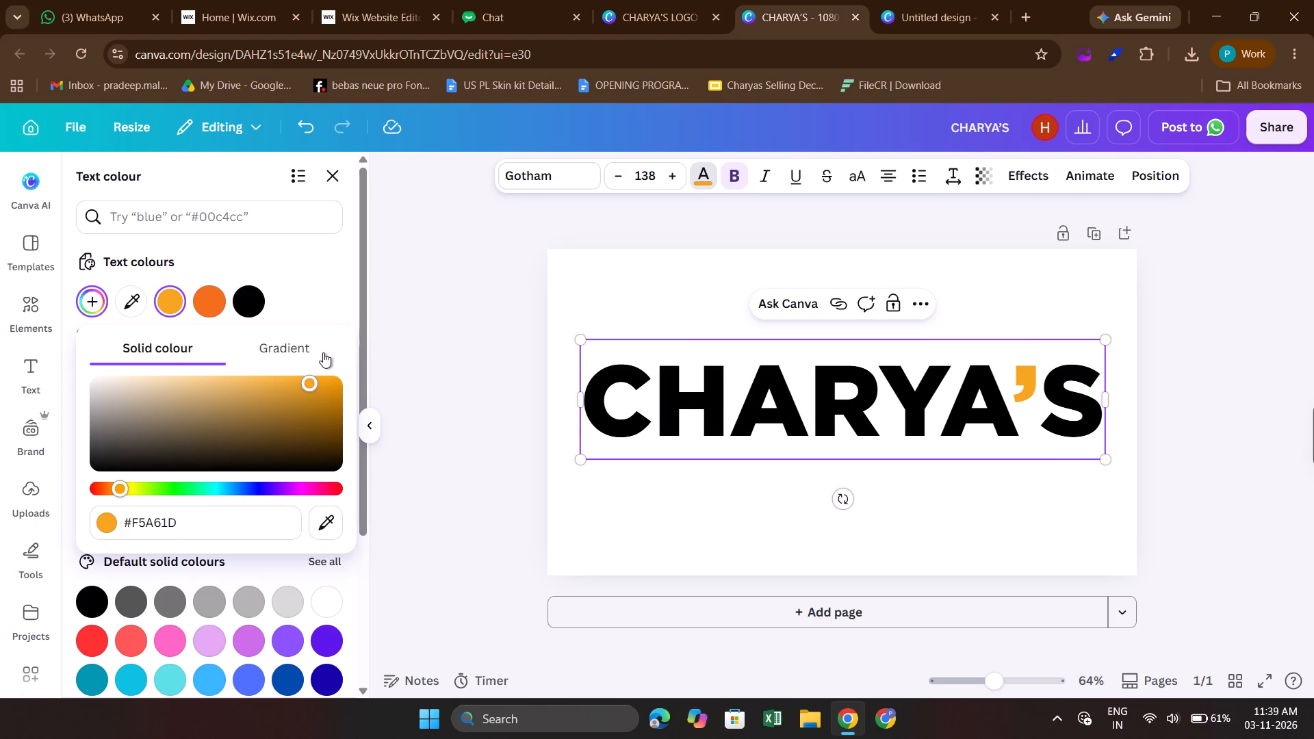
key(Return)
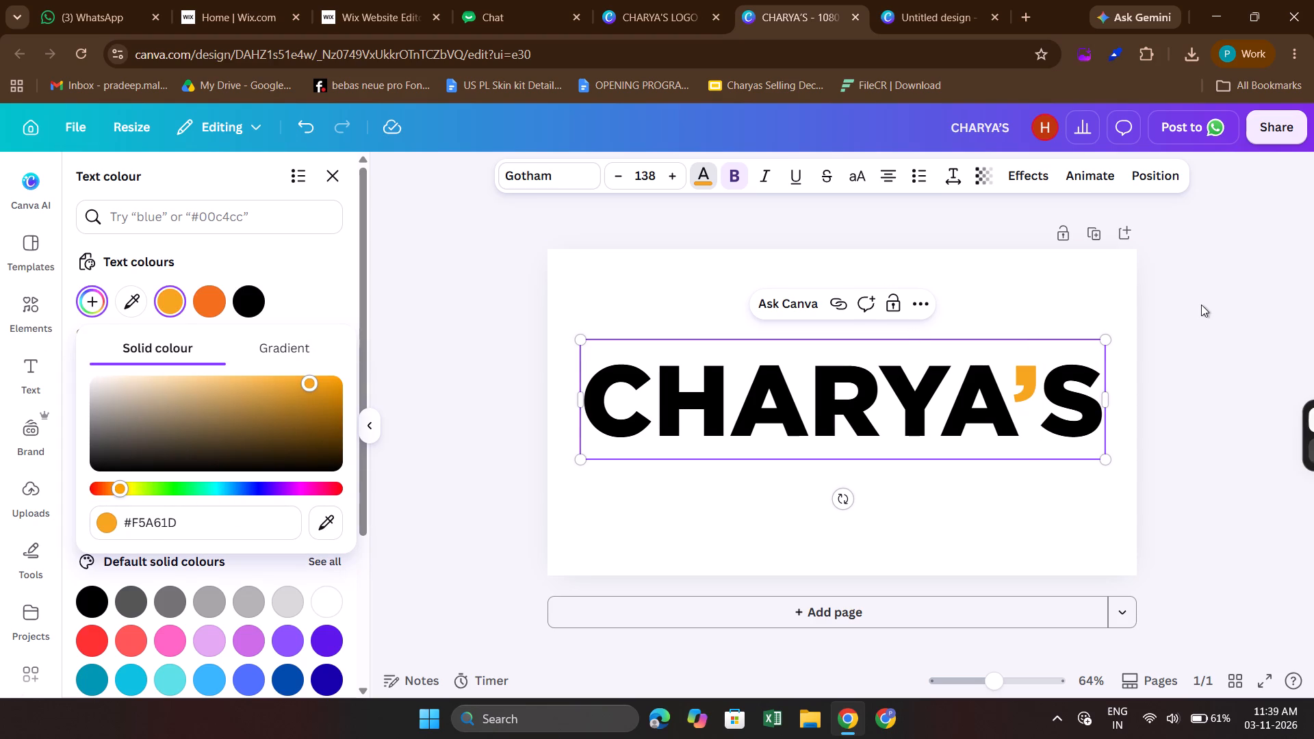
click(1201, 304)
Close the 8000 px wide untitled design containing the original logo.
click(993, 23)
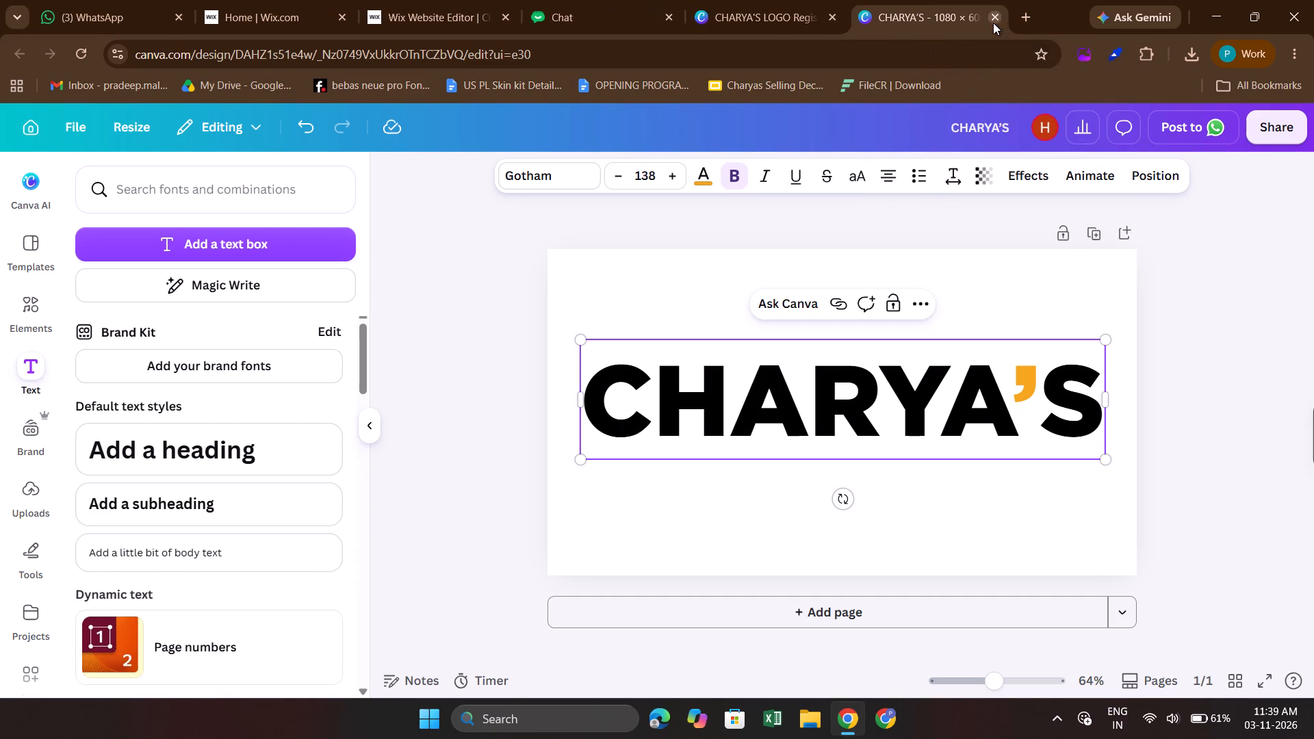
Add a text box reading "Millet Wellness Platform" beneath the CHARYA'S wordmark.
click(498, 339)
click(762, 471)
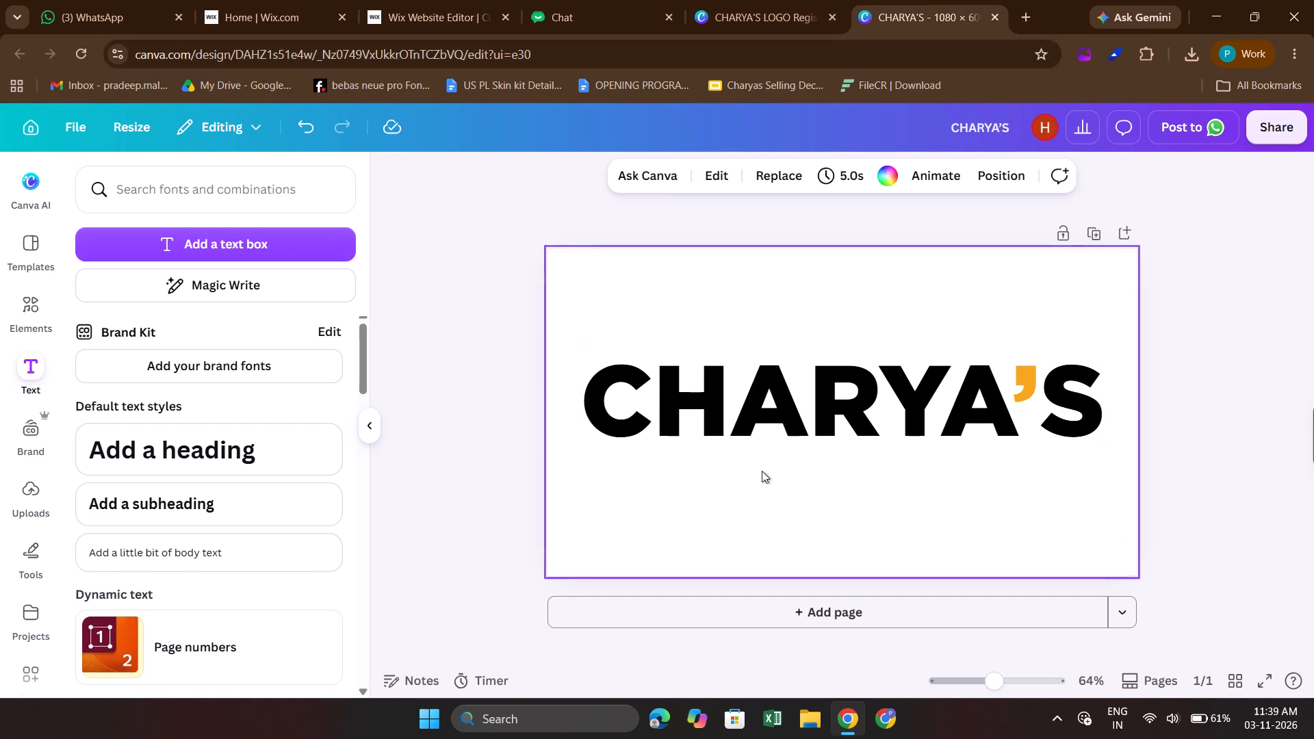
click(790, 417)
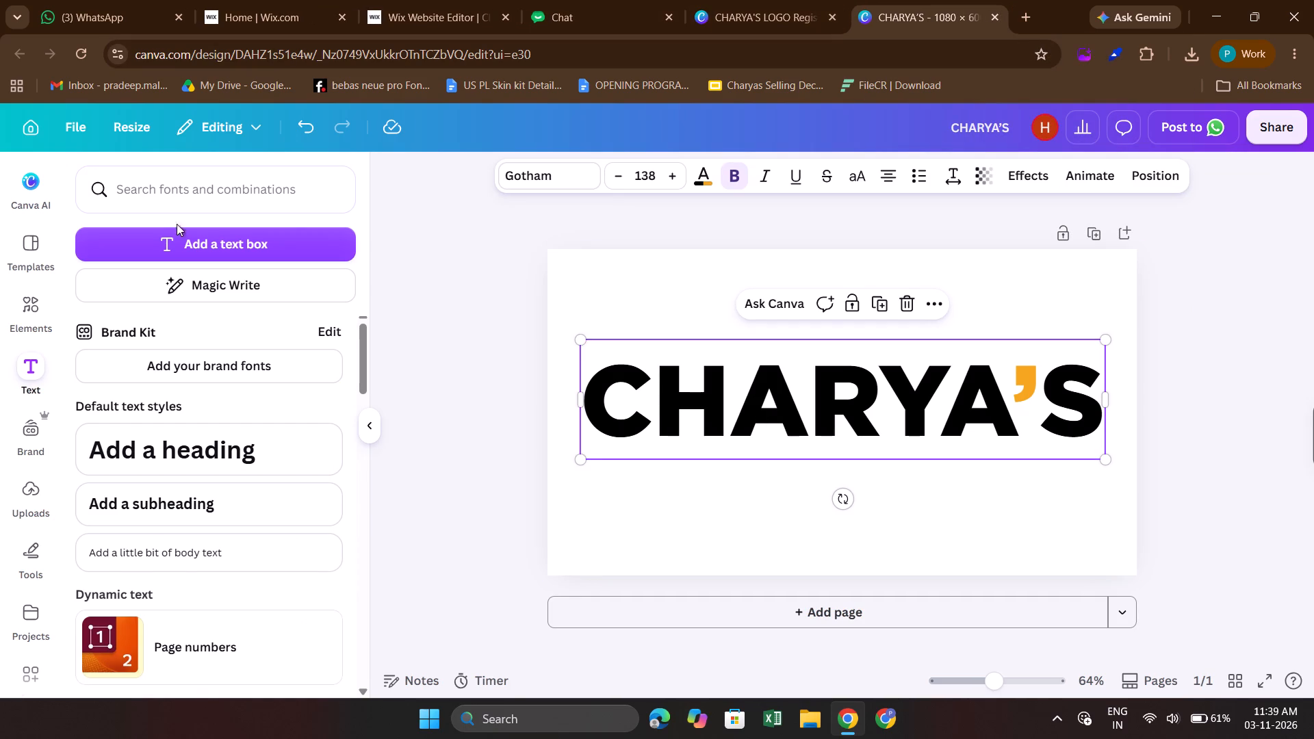
click(182, 231)
text(Millet)
key(space)
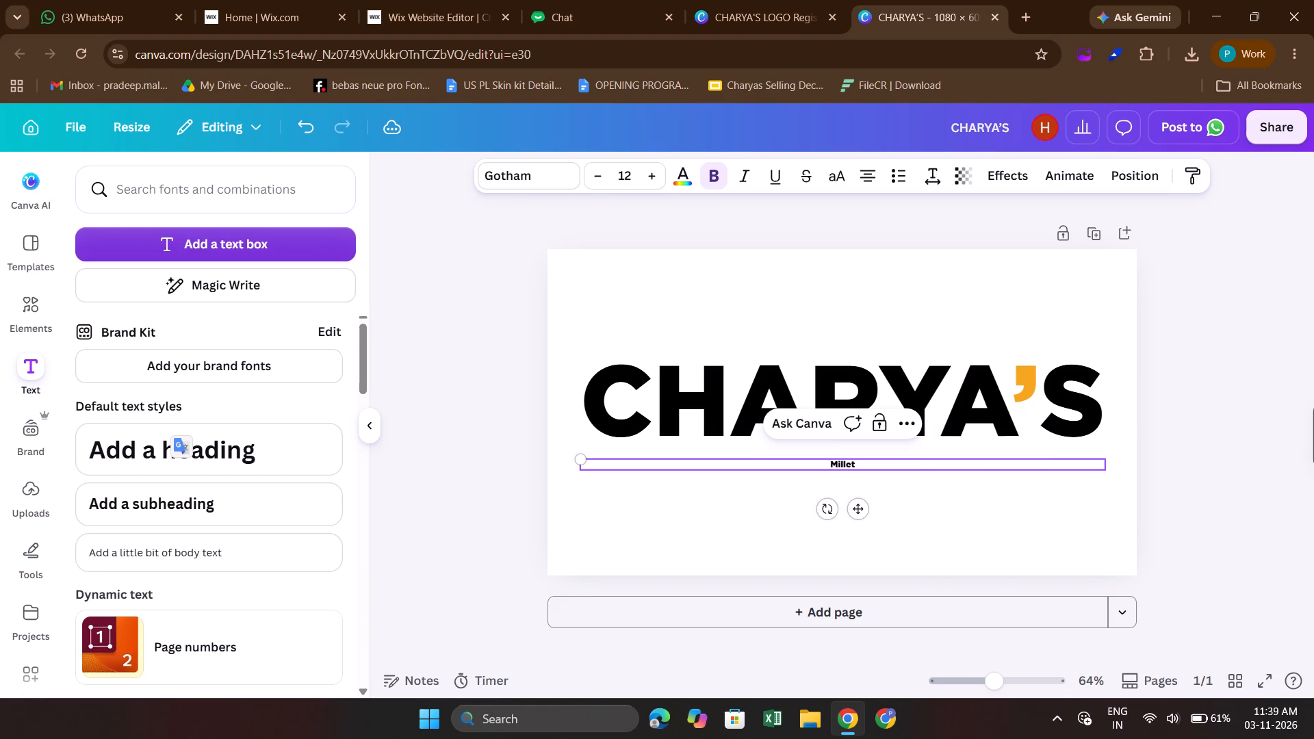
text(Wellness Platform)
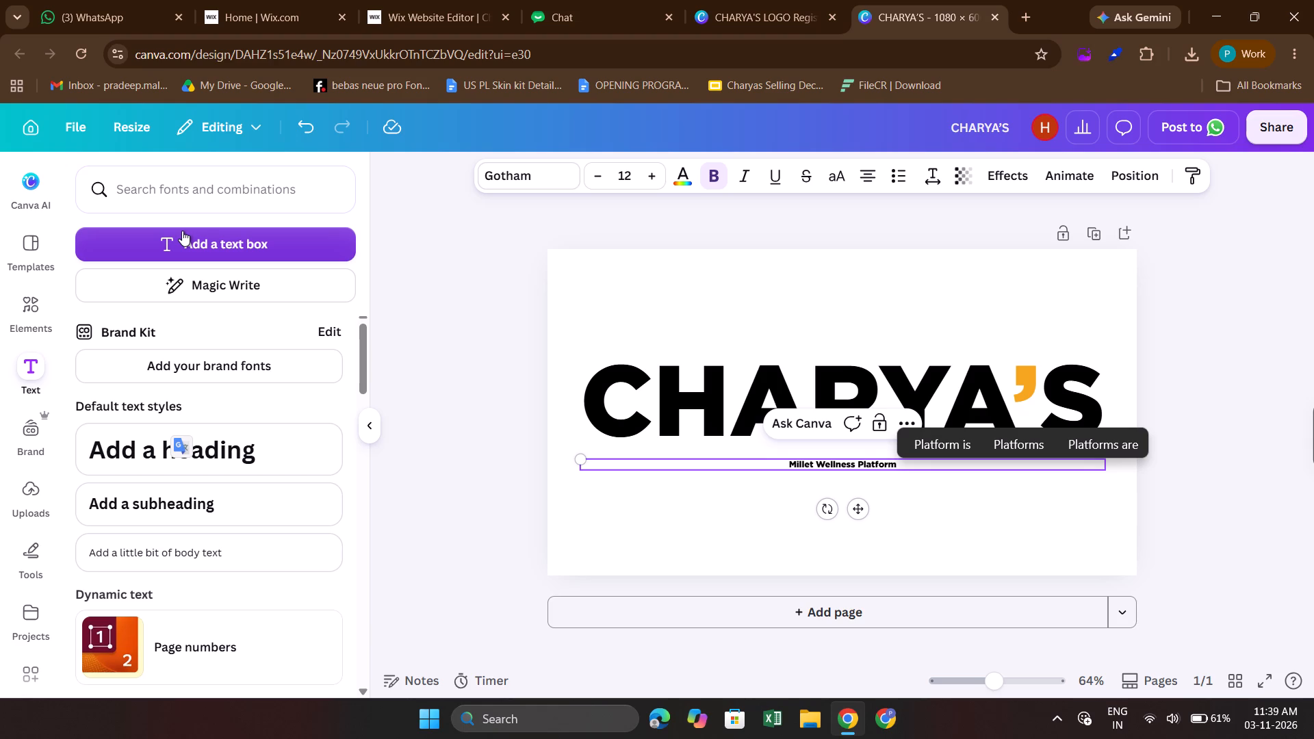
Change the whole "Millet Wellness Platform" tagline to the Poppins font in Medium weight, after trying SemiBold.
key(ctrl+a)
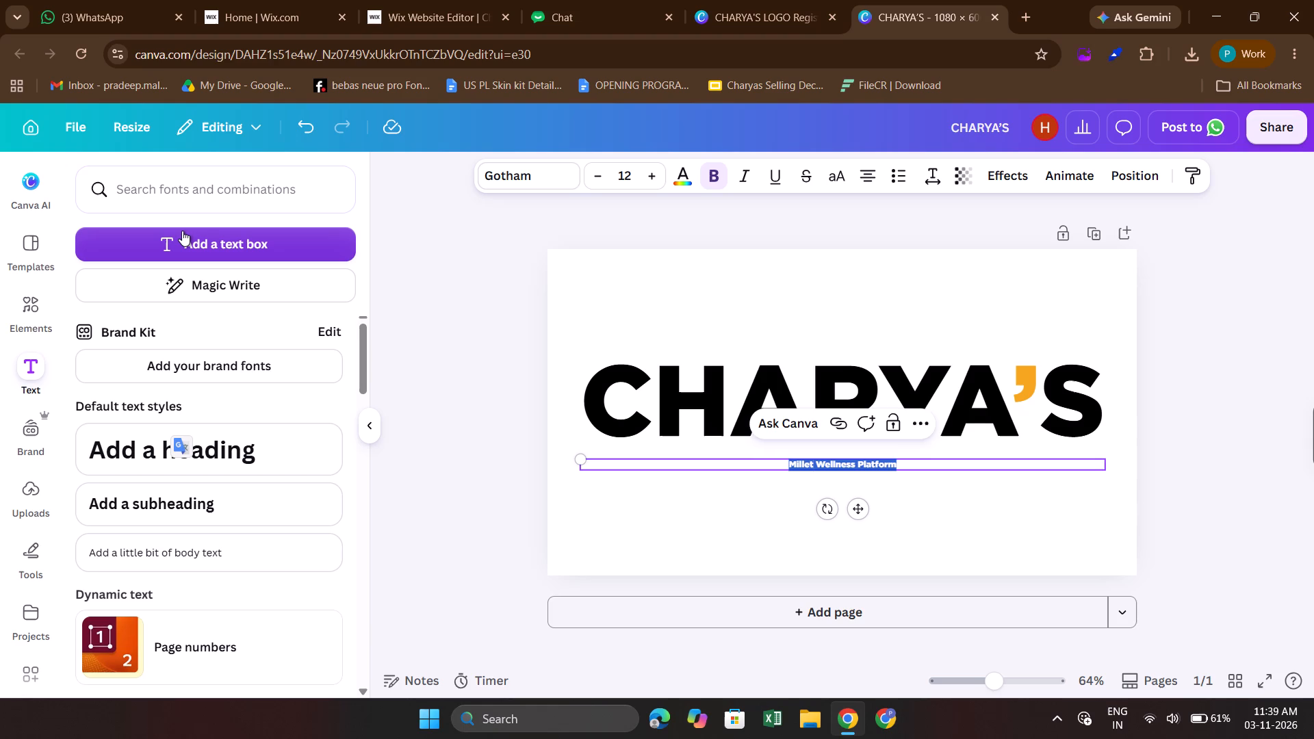
click(561, 183)
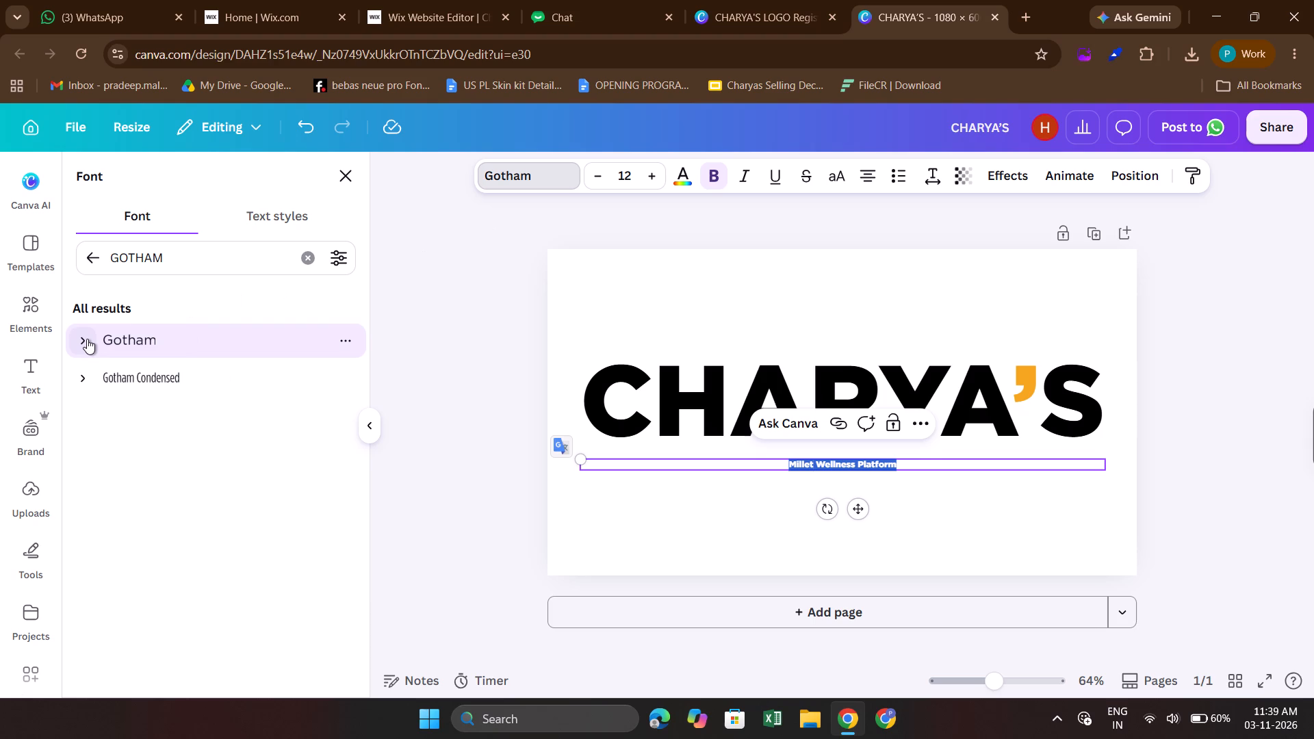
click(304, 260)
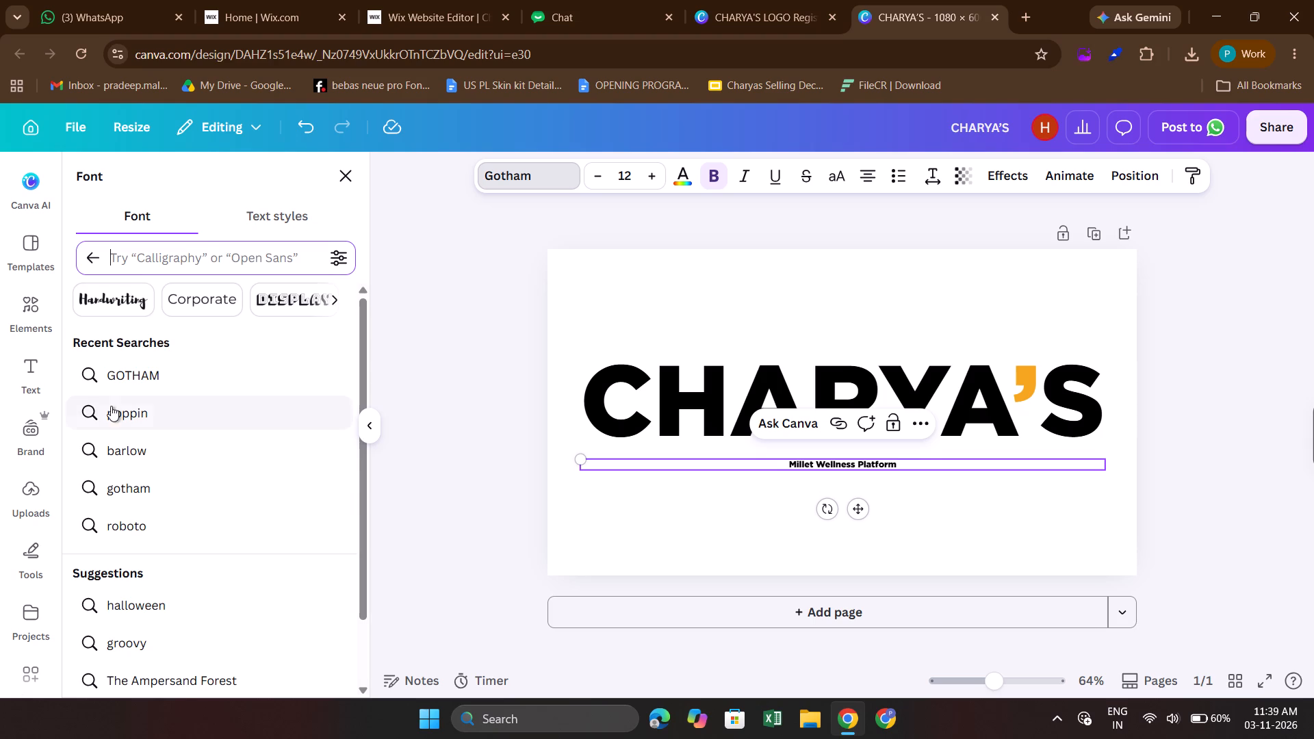
text(po)
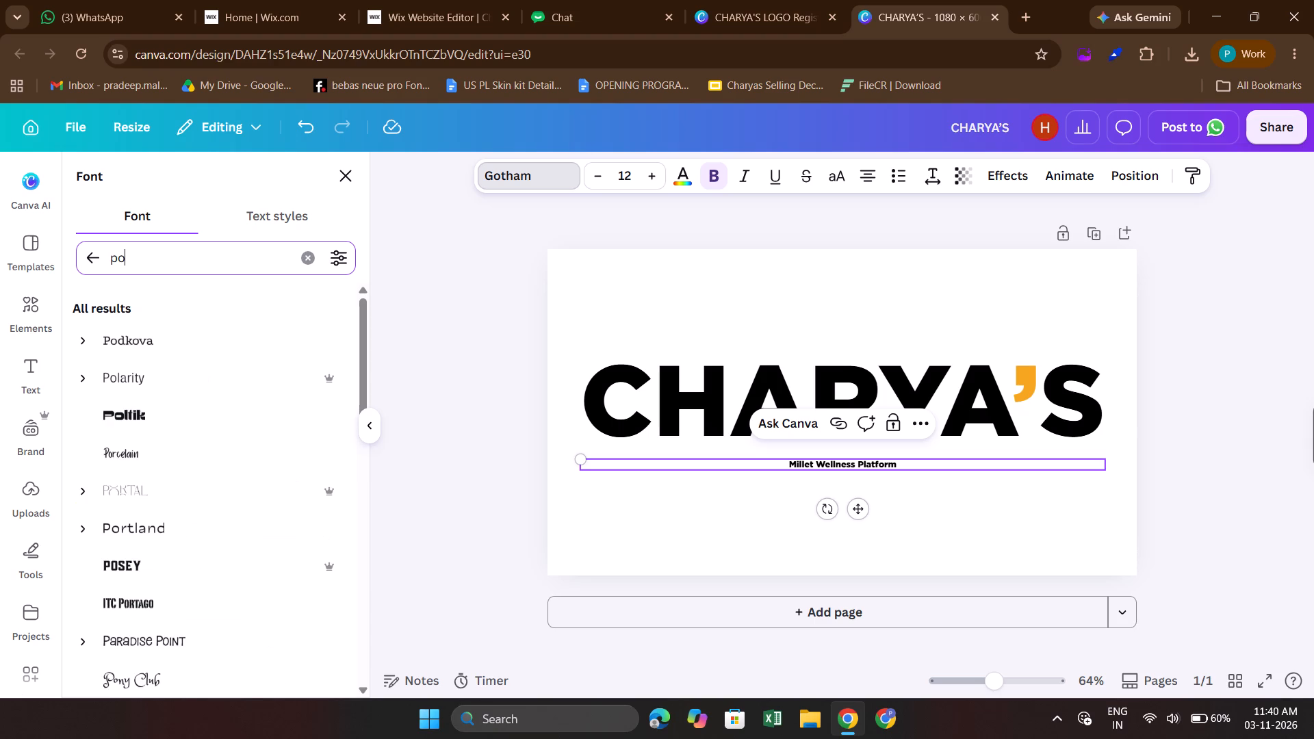
key(BackSpace)
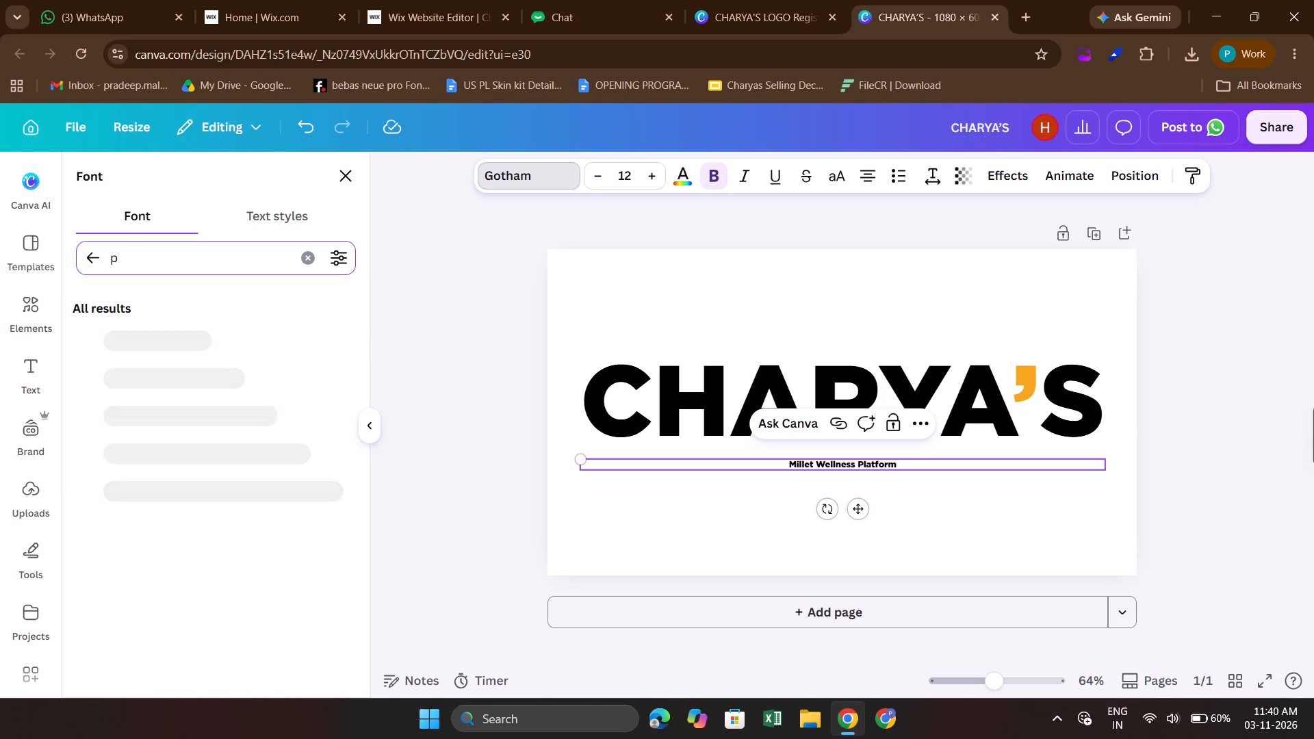
key(BackSpace)
text(poppins)
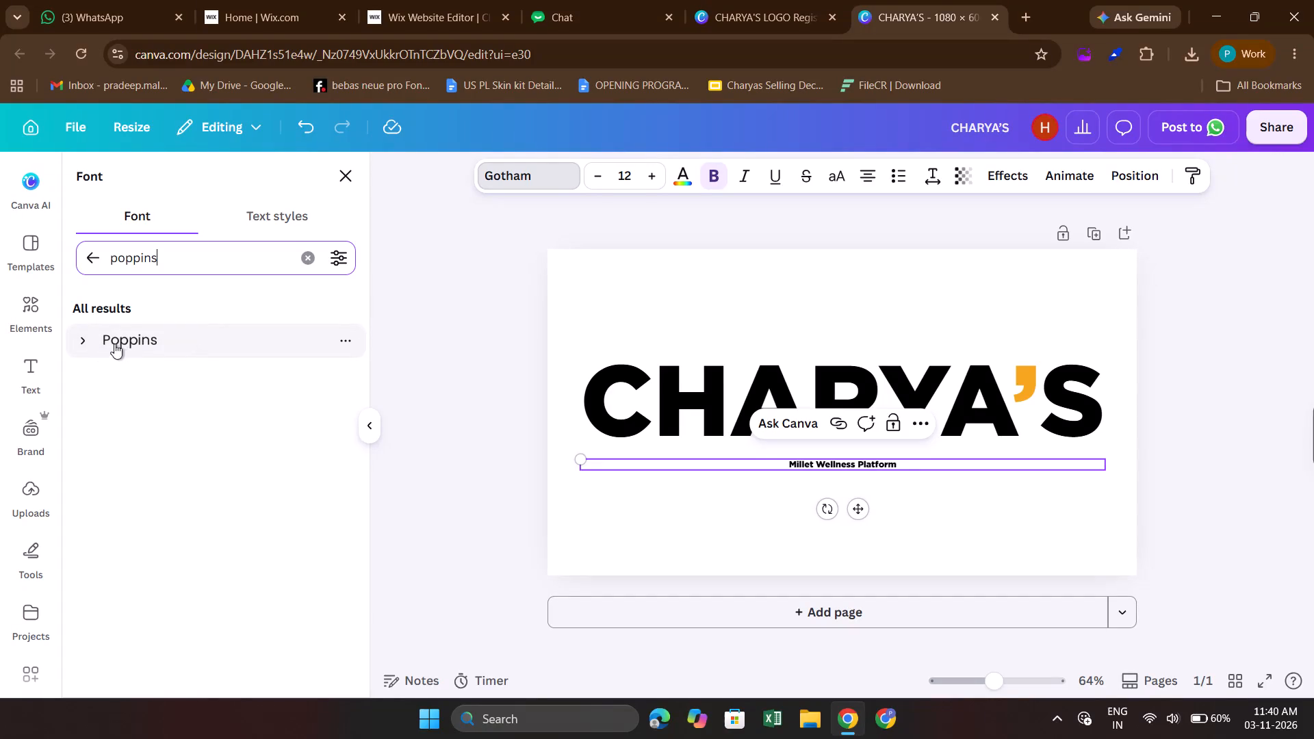
click(92, 343)
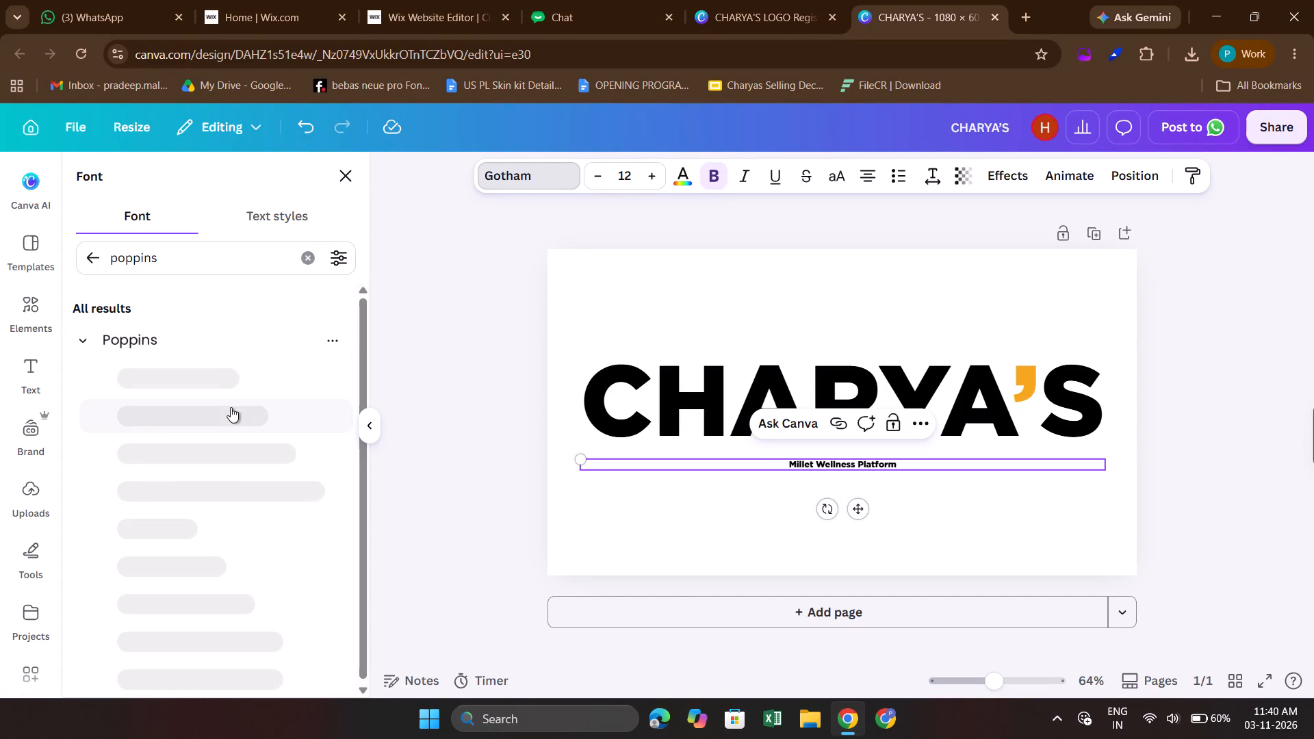
scroll(231, 407, down, 1)
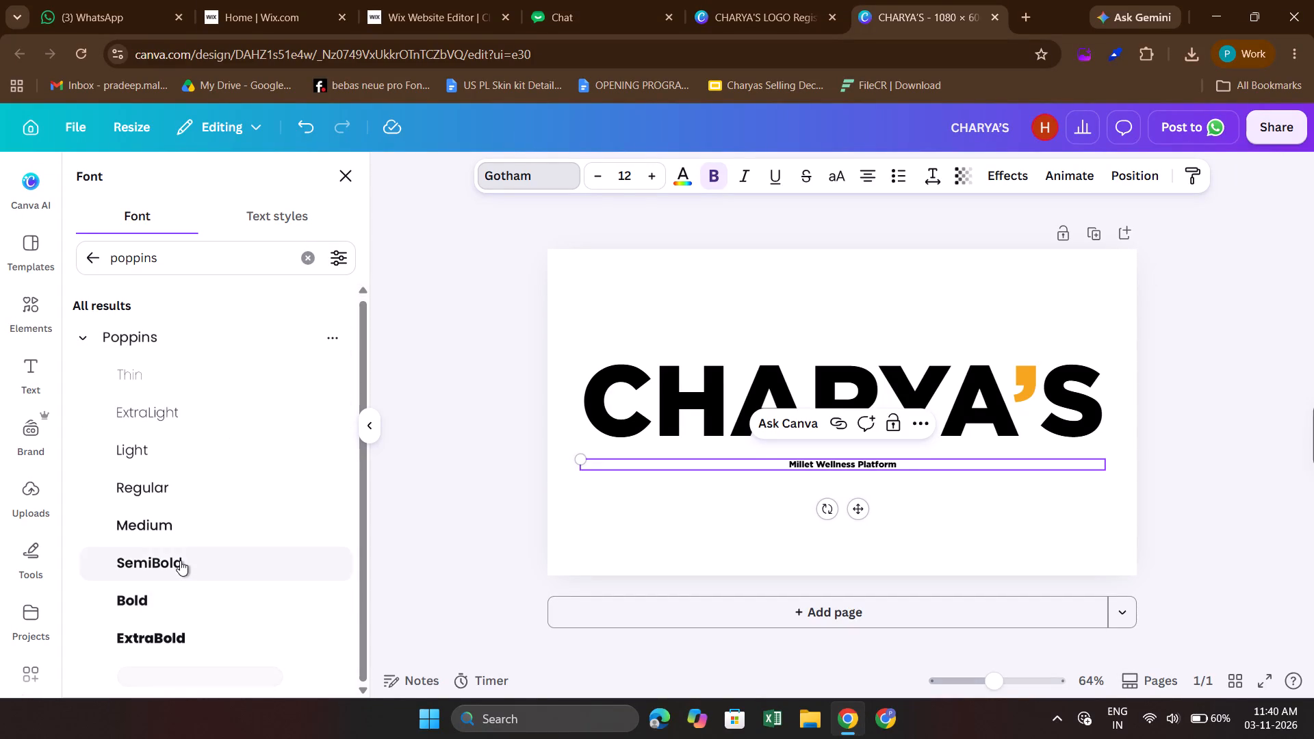
click(180, 560)
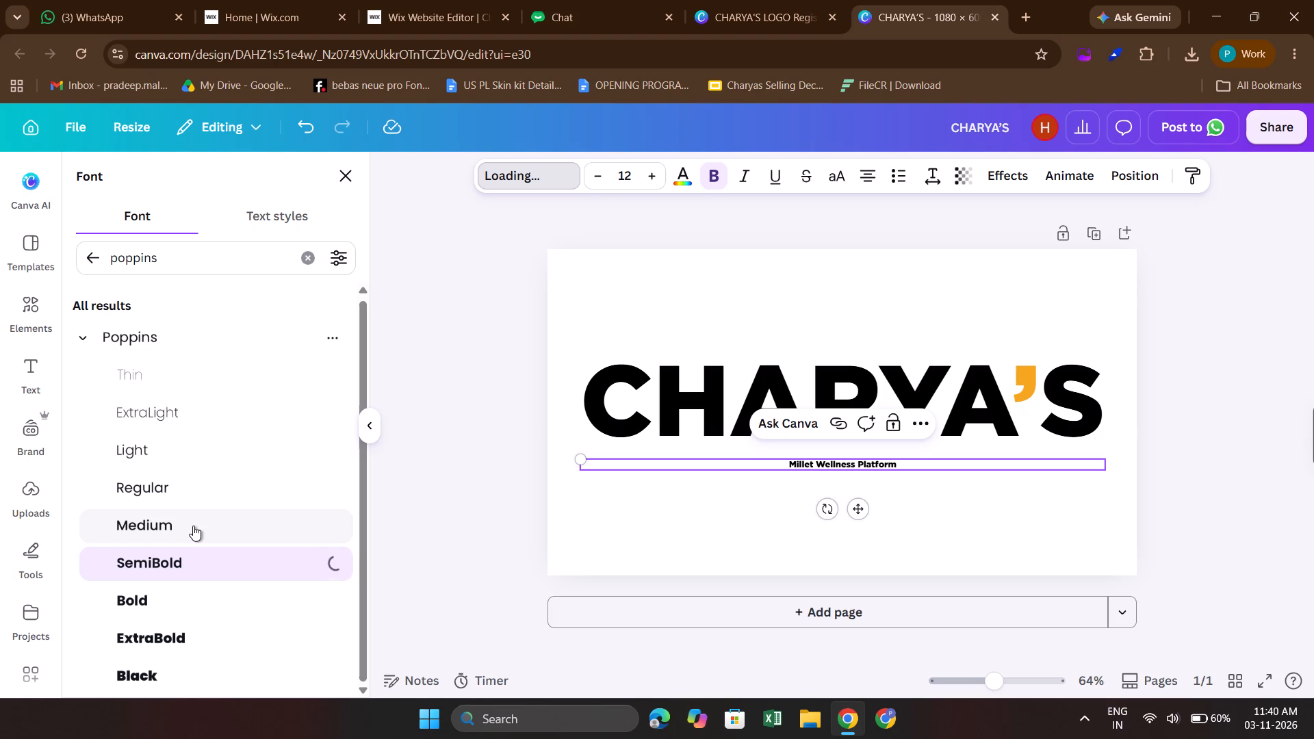
scroll(193, 526, down, 2)
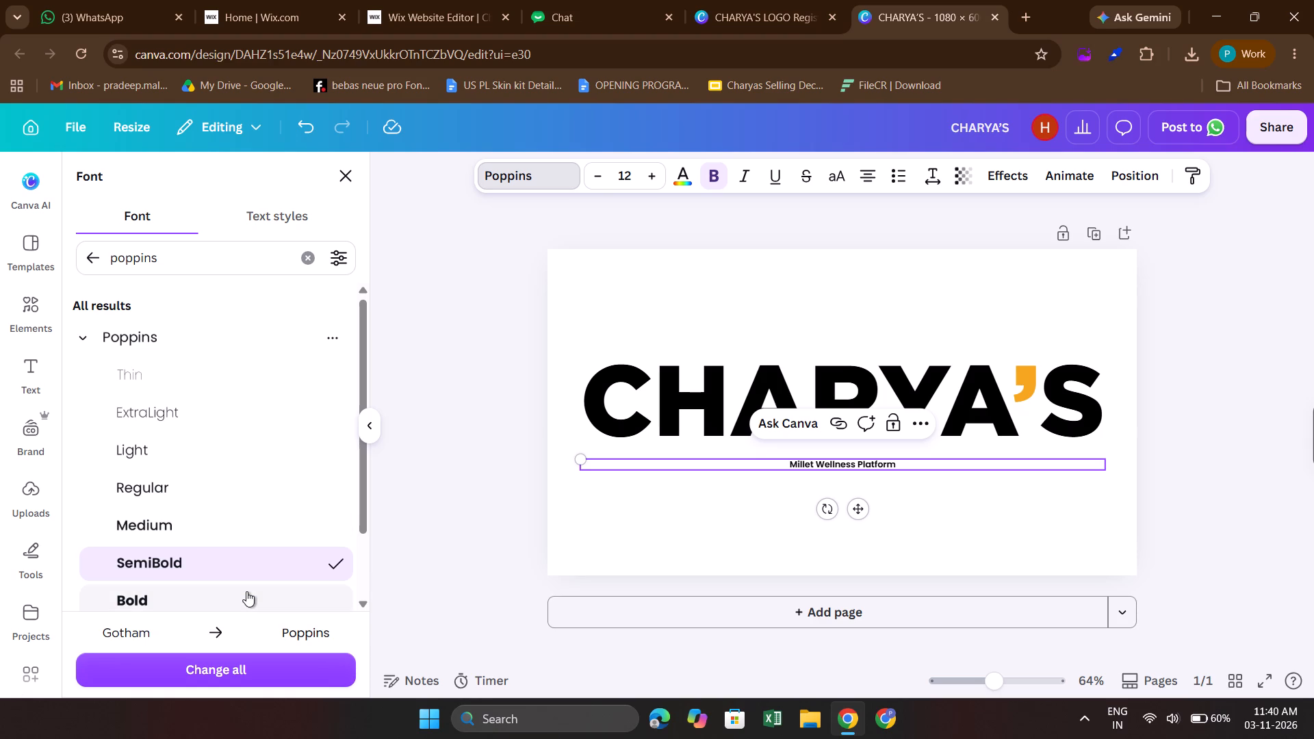
click(170, 535)
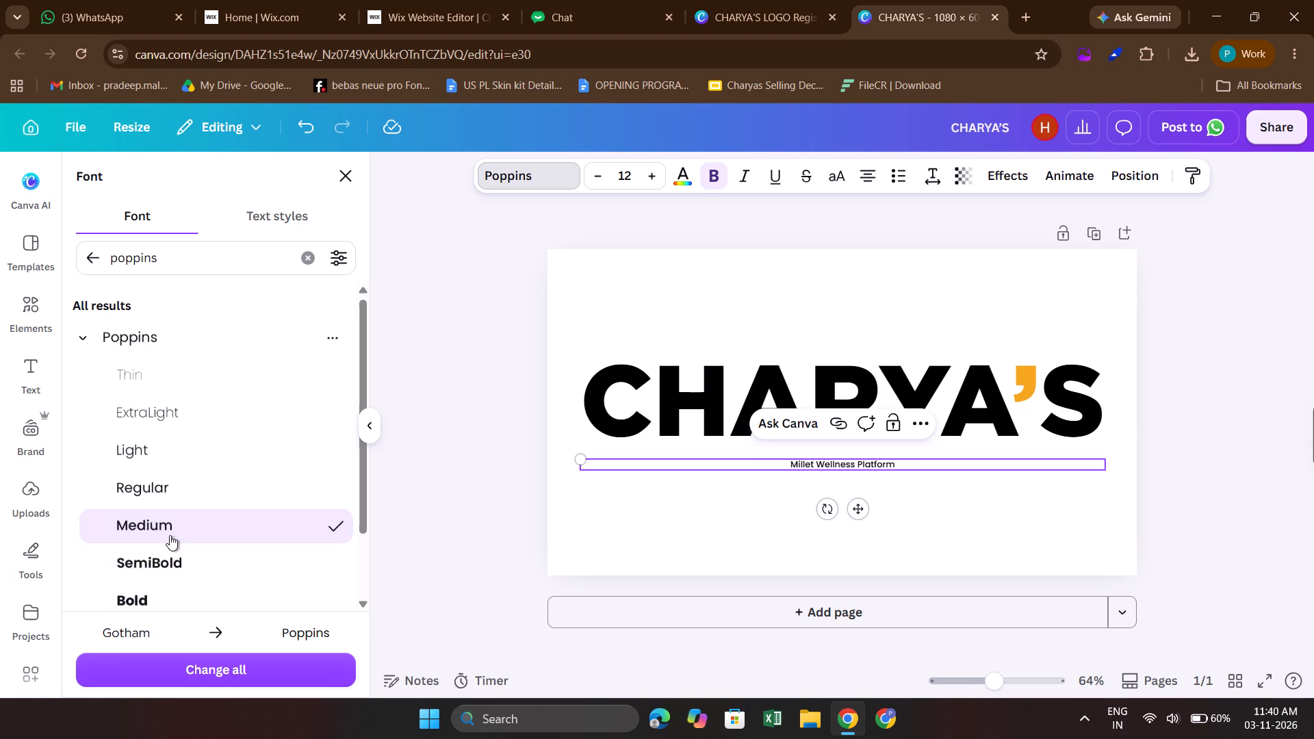
Set the tagline's font size to 30, then reduce it to 25.
click(626, 179)
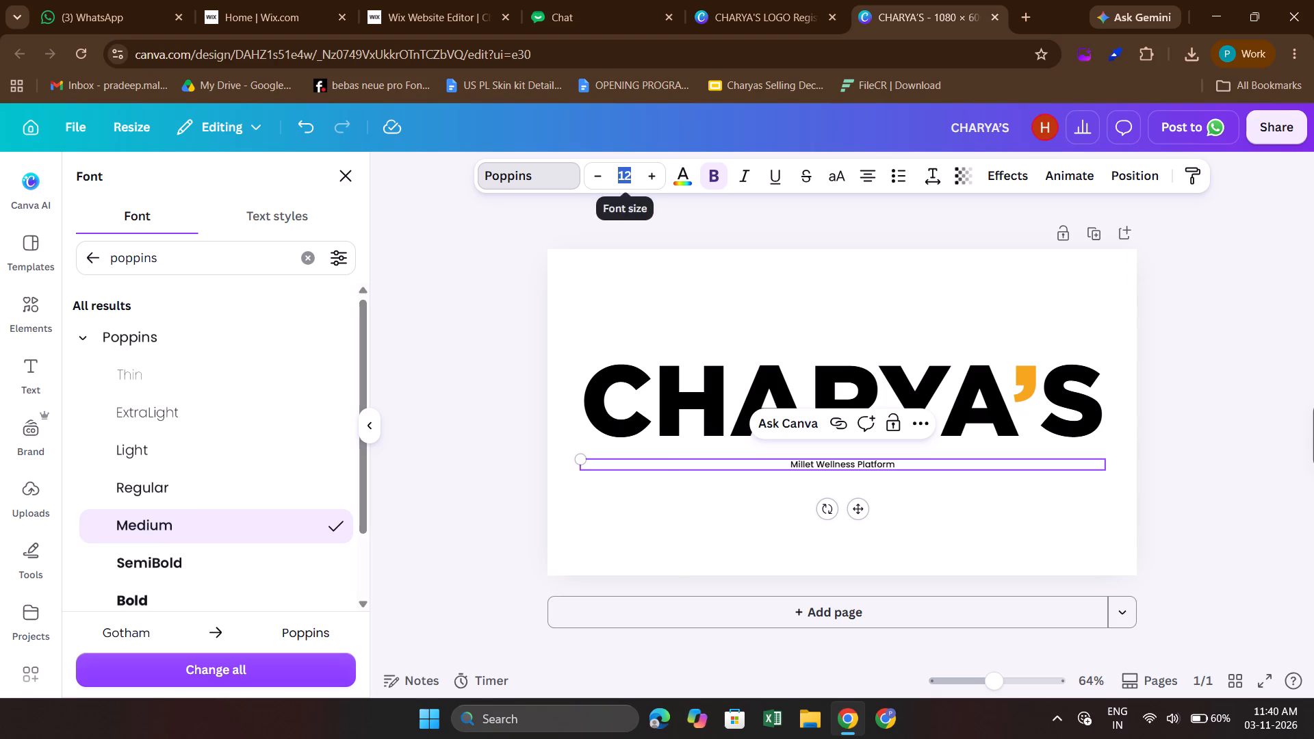
text(30)
key(Return)
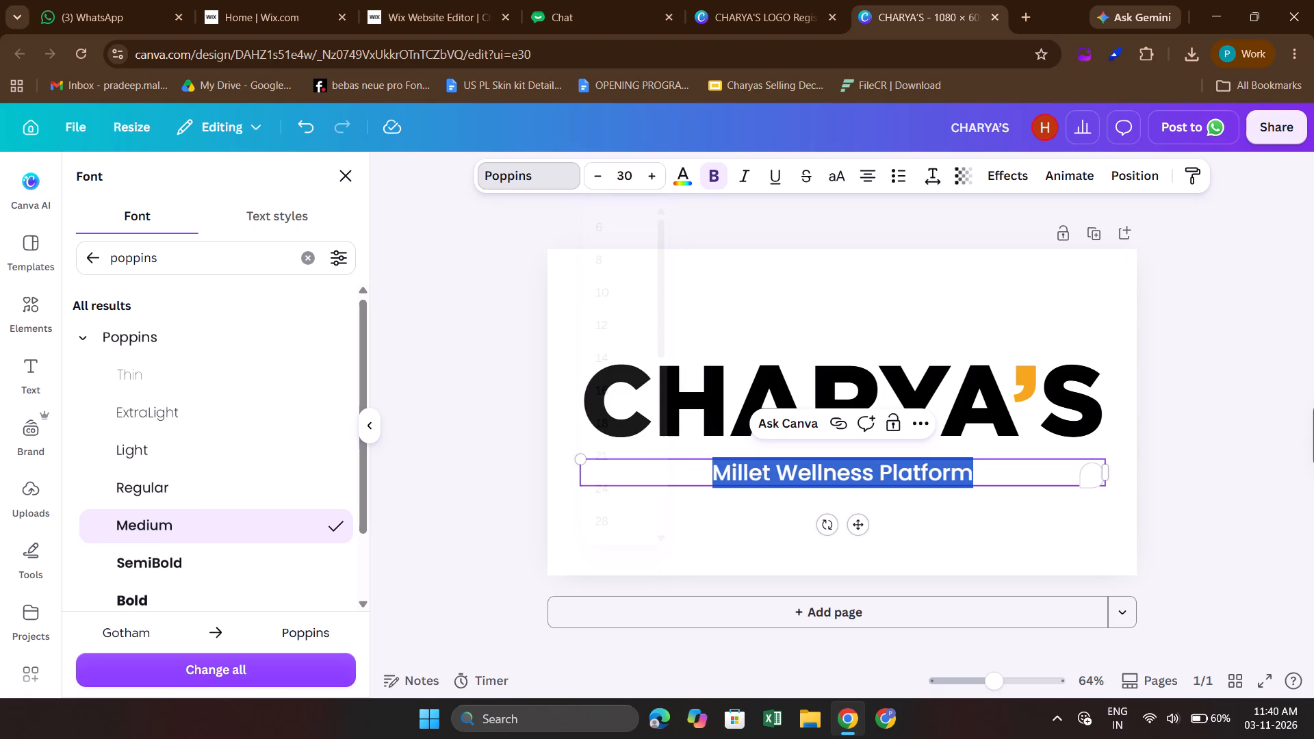
click(628, 179)
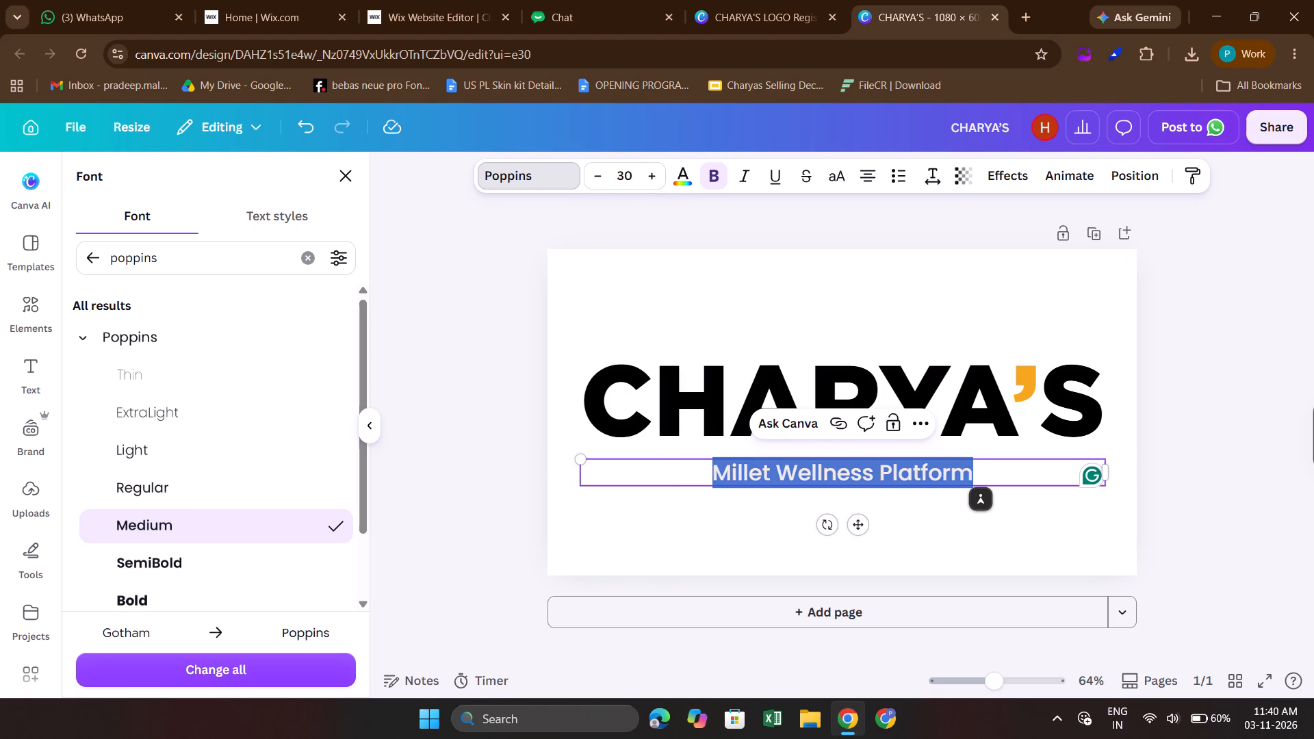
text(25)
key(Return)
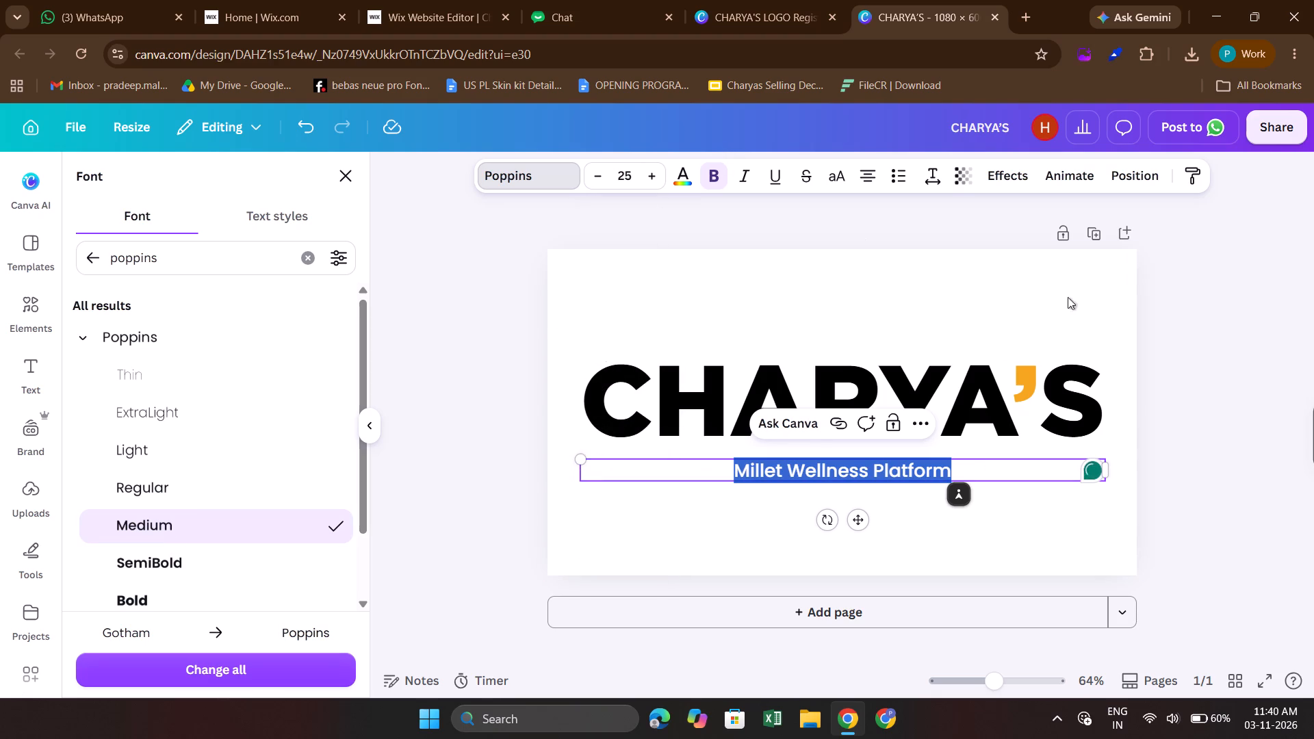
click(1164, 343)
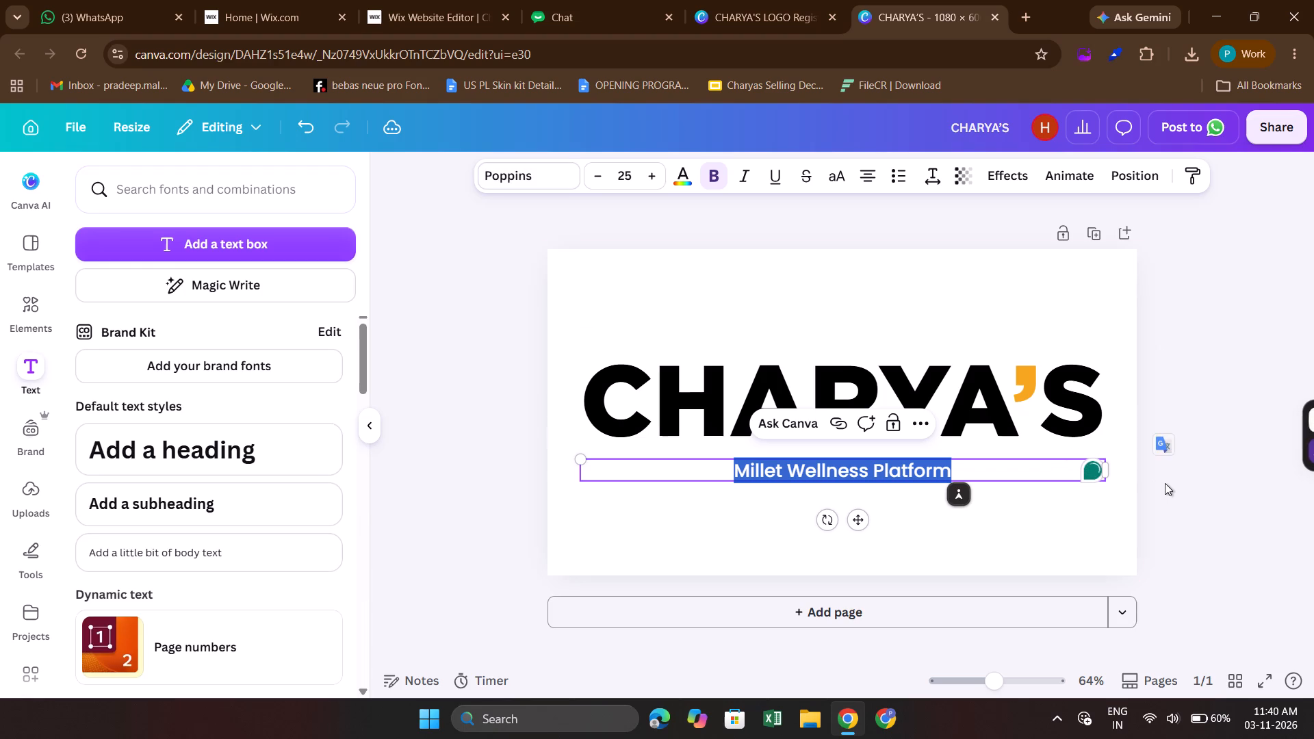
click(1165, 483)
Nudge the tagline upward so it sits closer beneath the CHARYA'S wordmark.
click(893, 478)
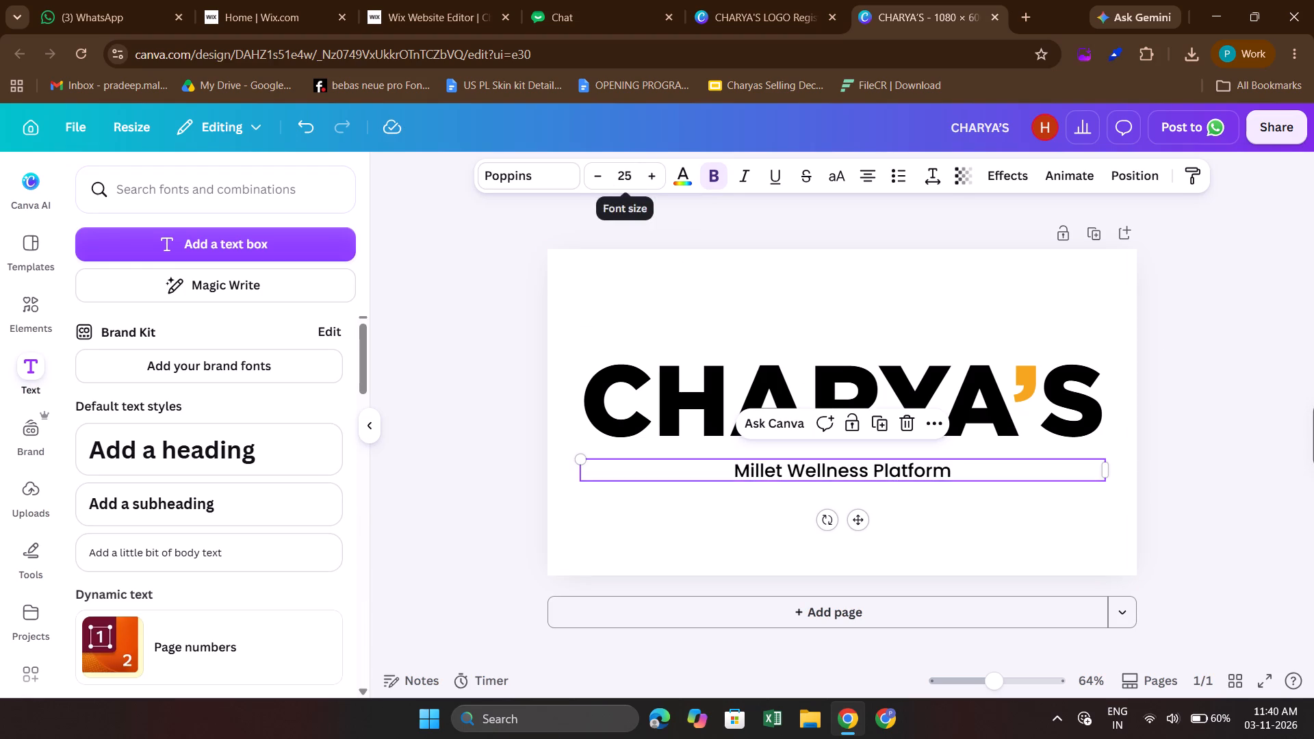
key(shift+Up)
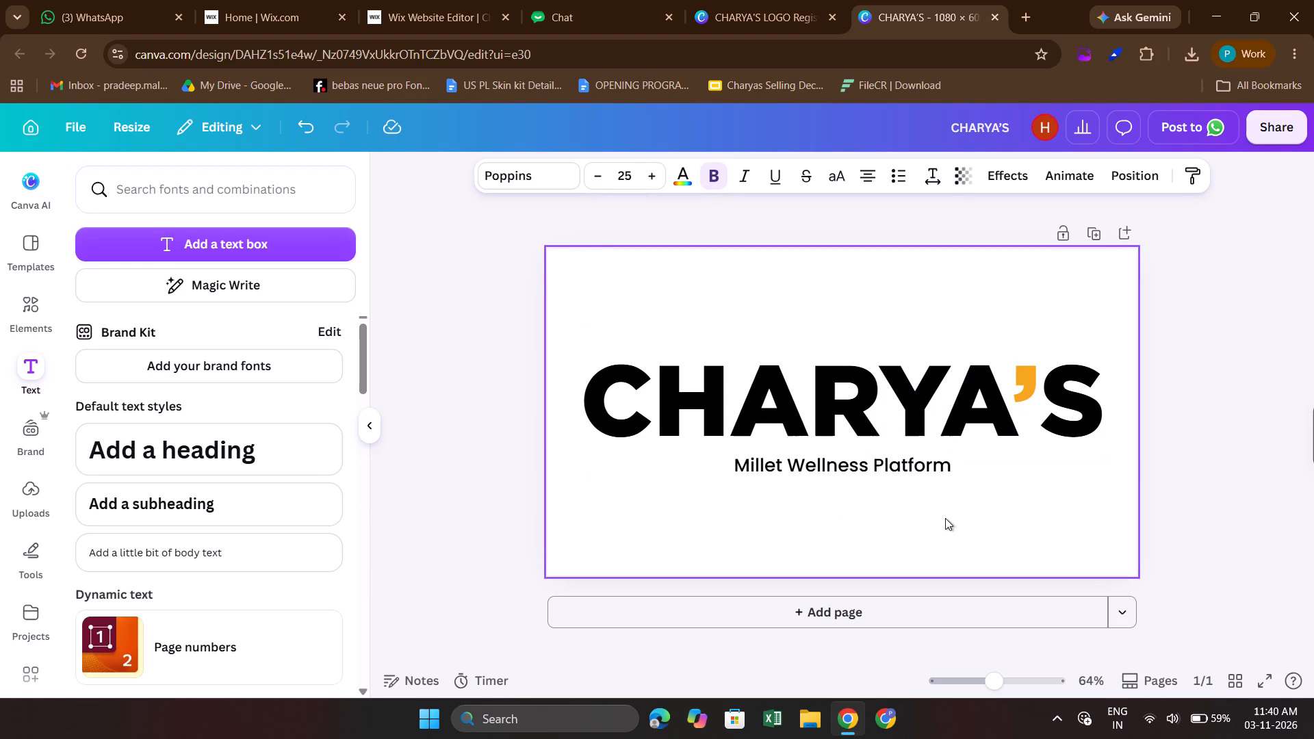
key(shift+Up)
key(shift+Up)
key(shift+Down)
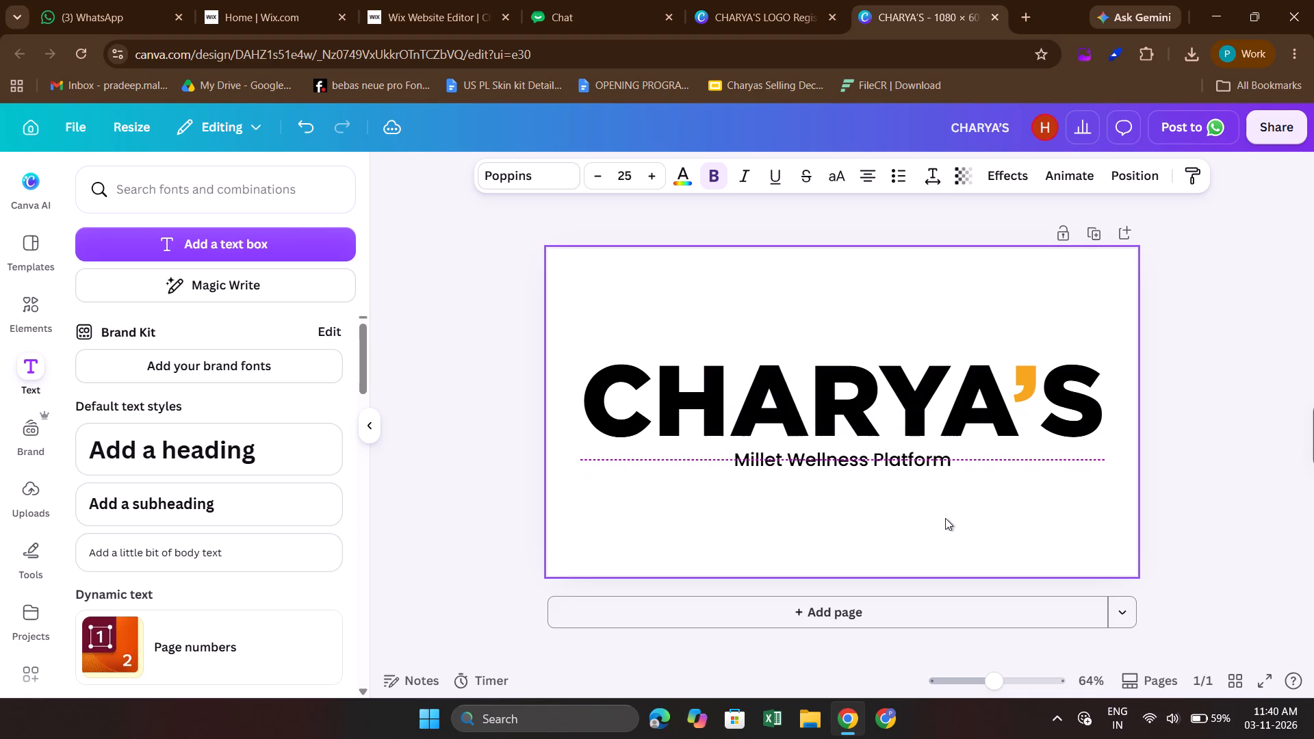
click(1235, 494)
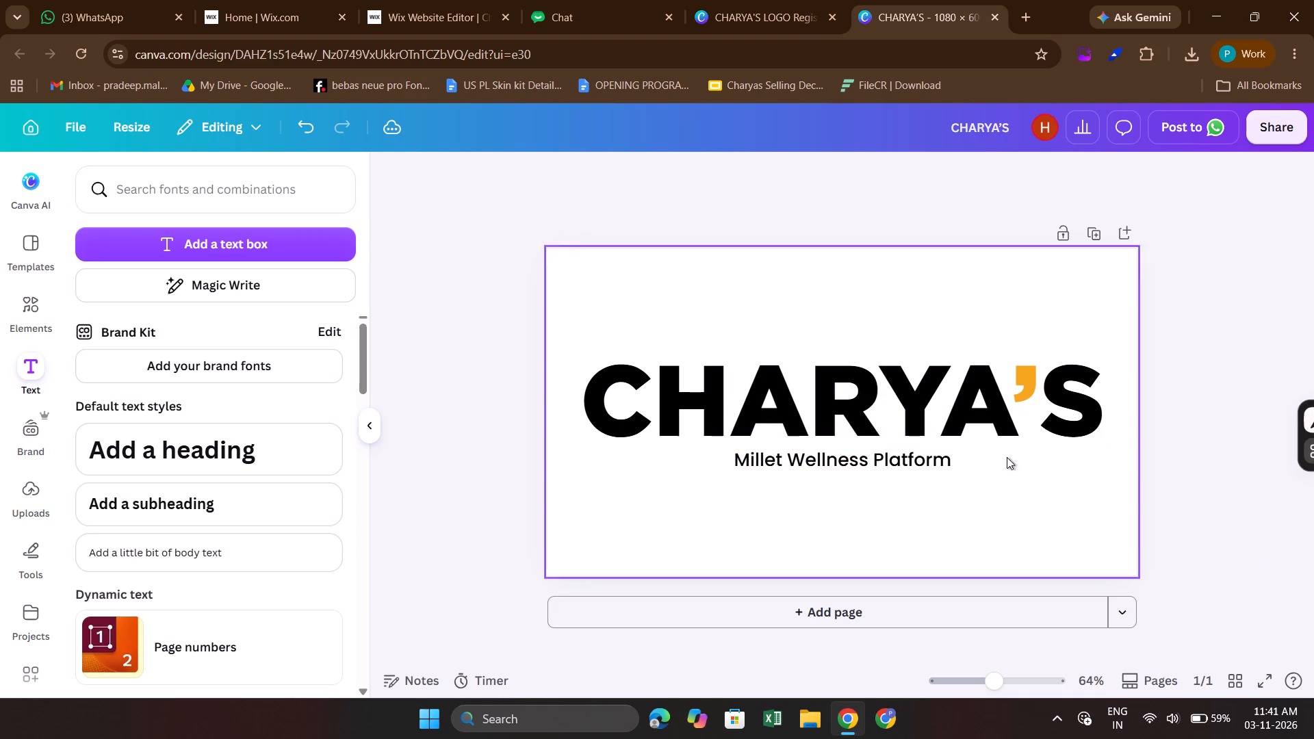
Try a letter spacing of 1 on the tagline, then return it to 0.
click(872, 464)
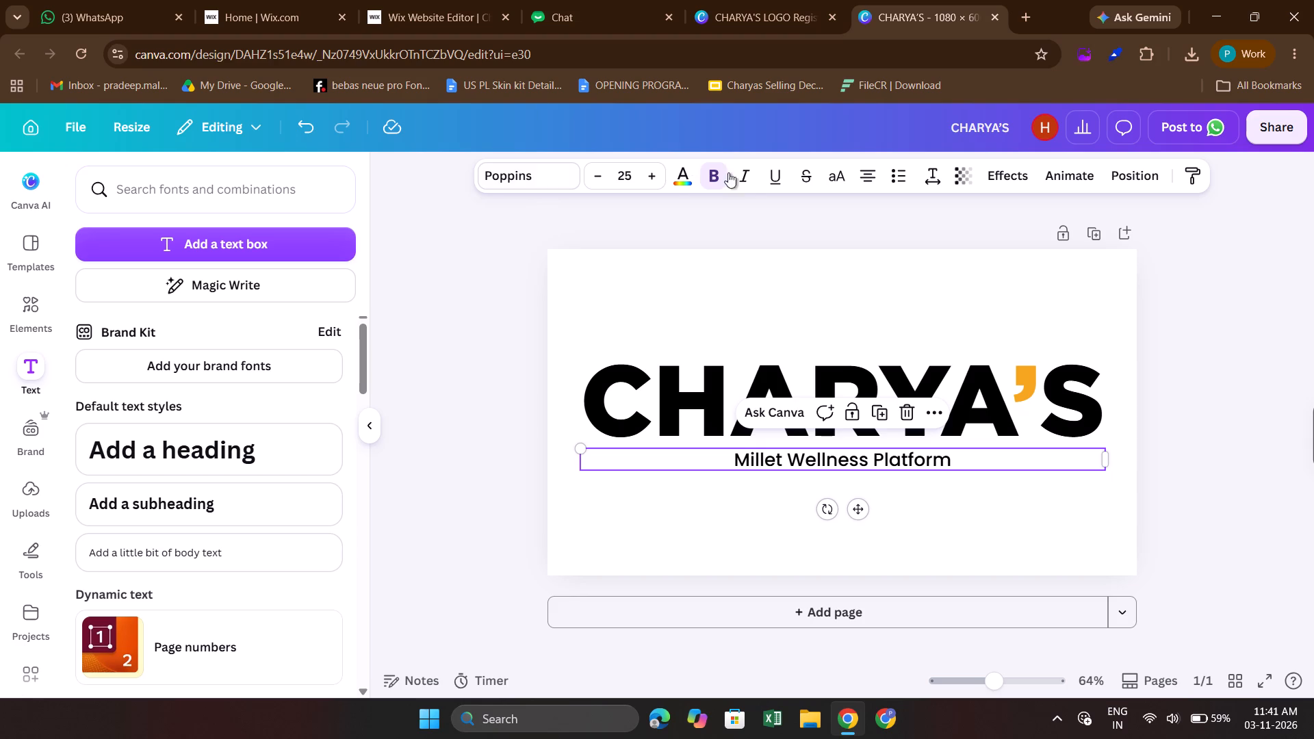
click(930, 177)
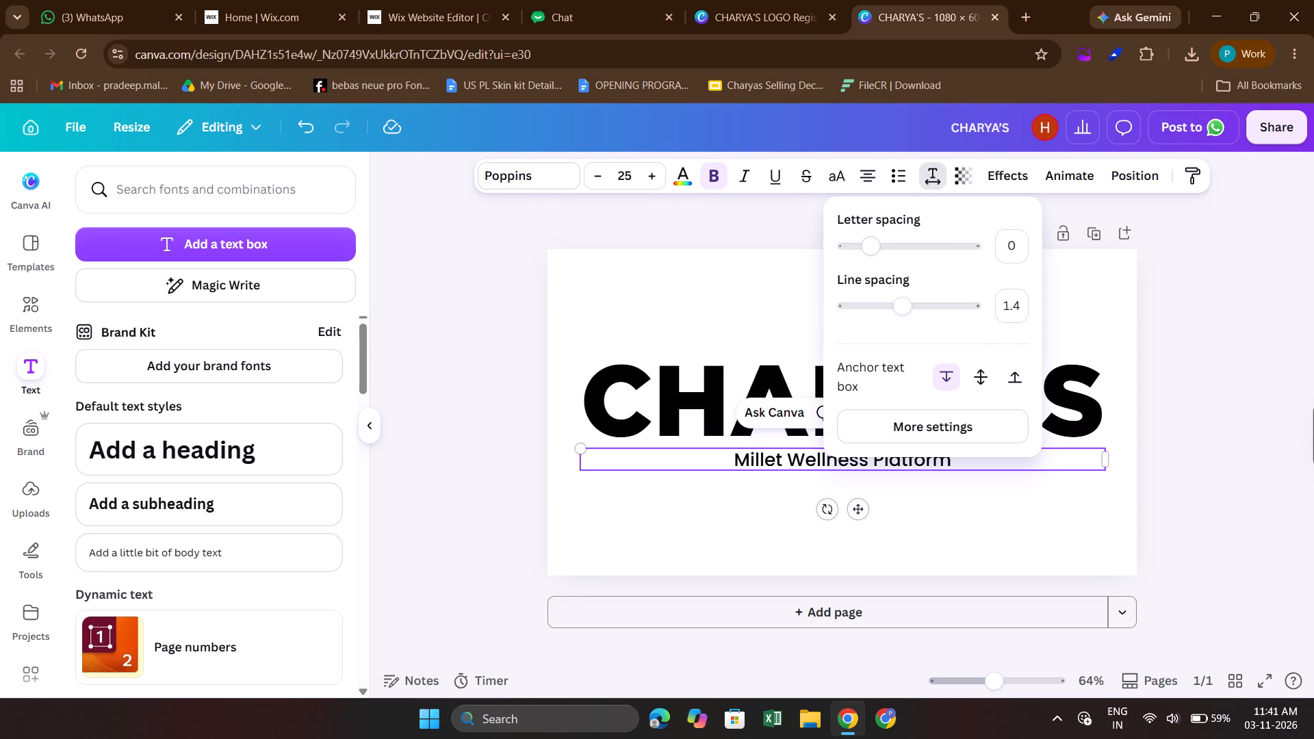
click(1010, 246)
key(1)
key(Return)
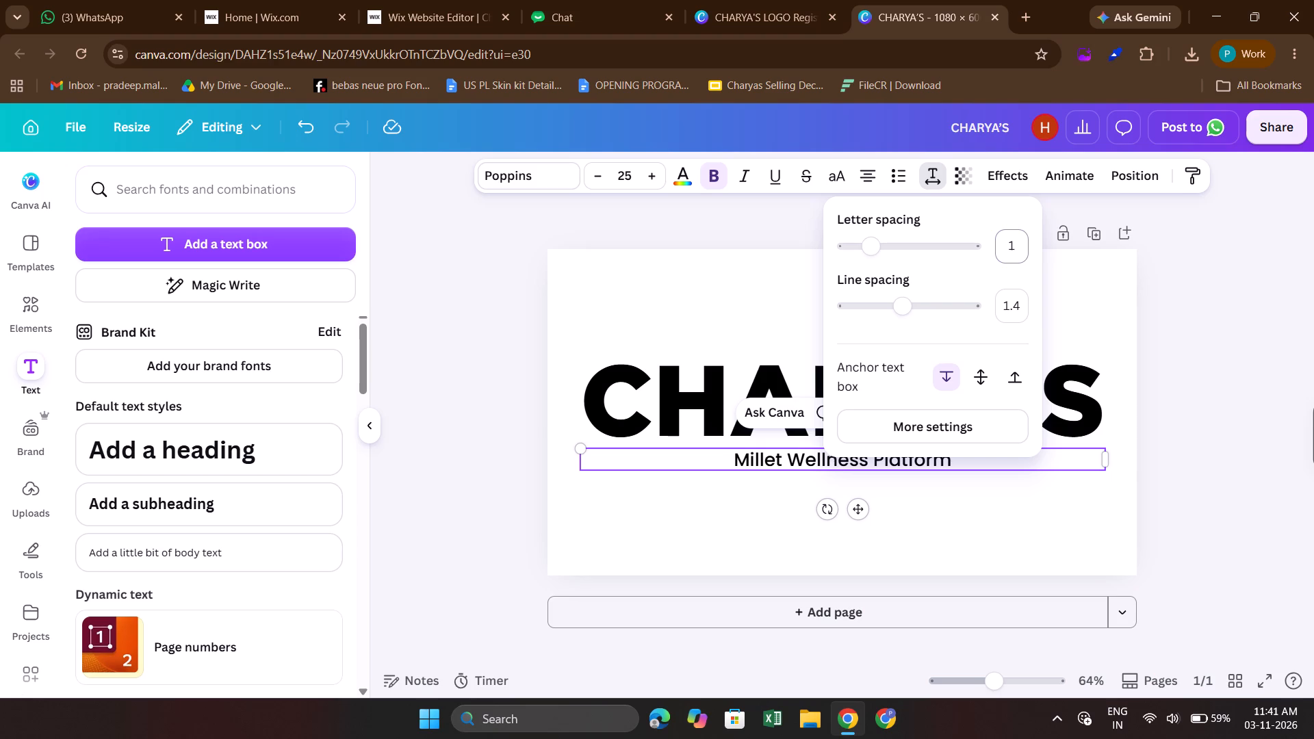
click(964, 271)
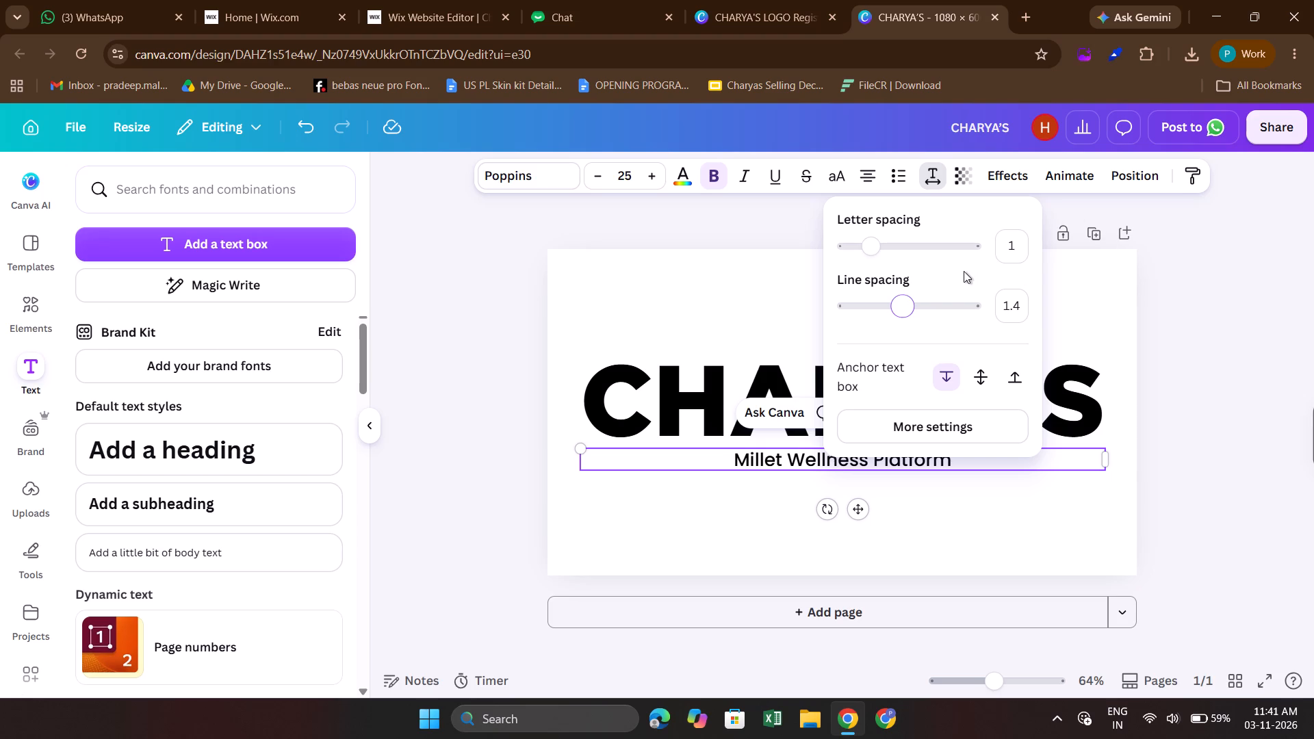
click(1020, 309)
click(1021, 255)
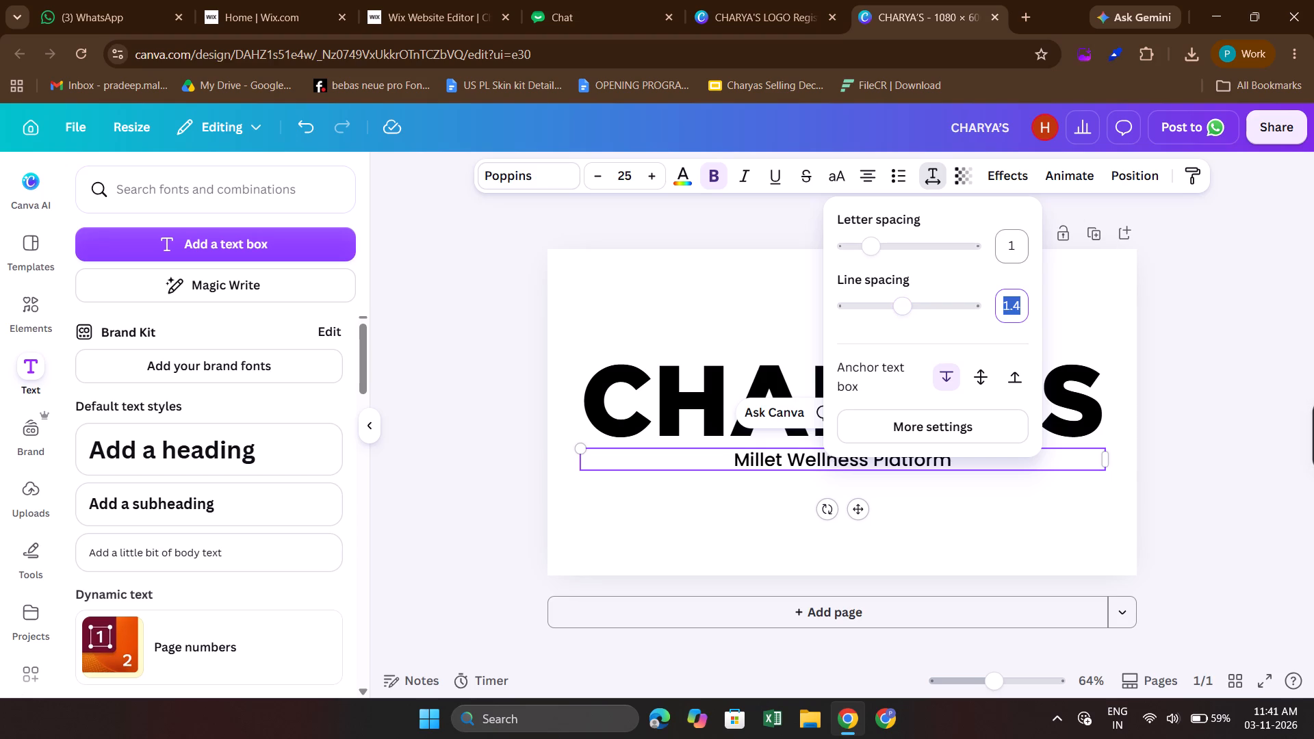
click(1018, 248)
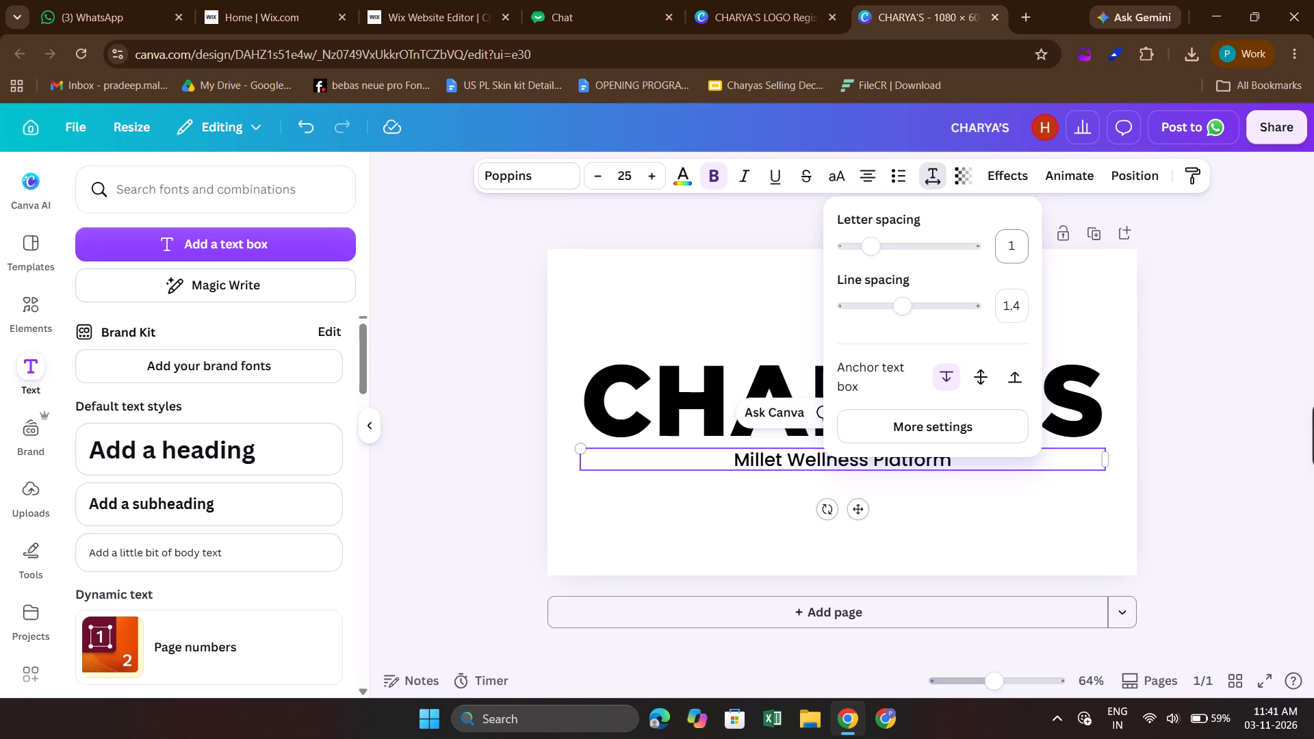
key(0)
Set the tagline's line spacing to 2.
click(1020, 312)
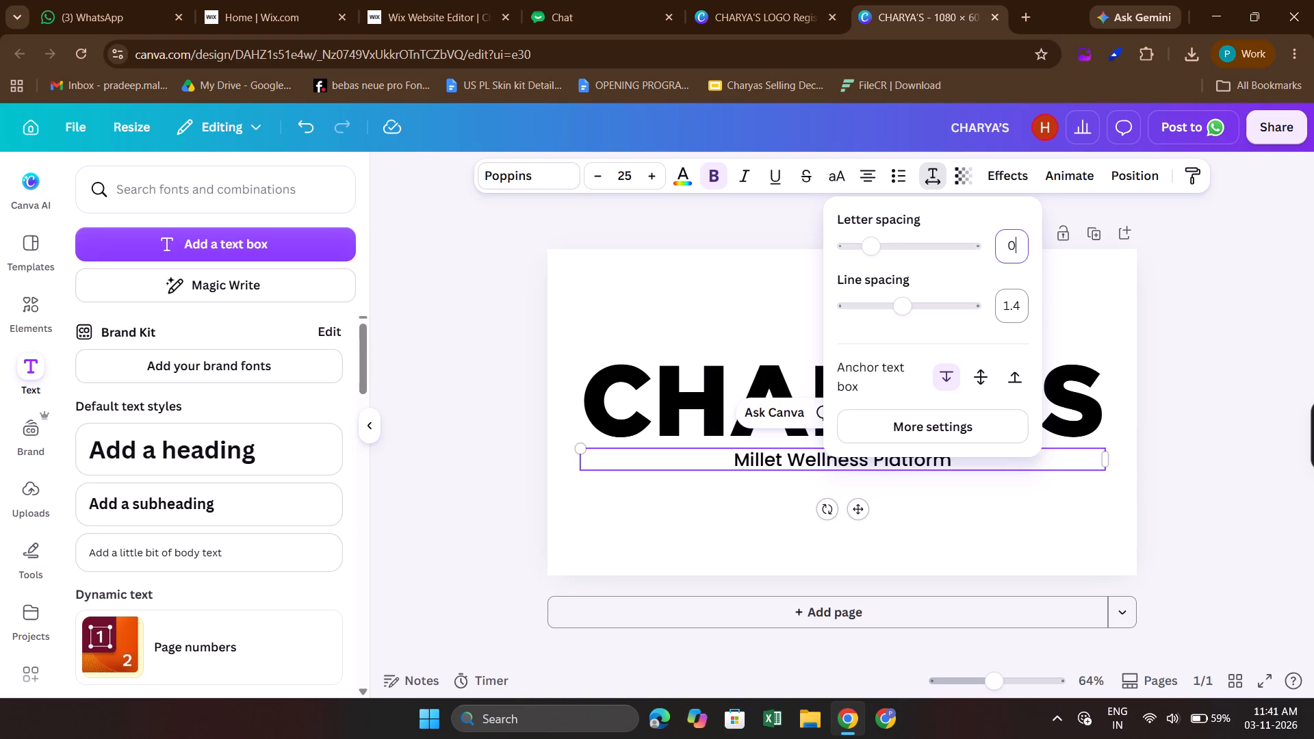
click(1012, 306)
key(2)
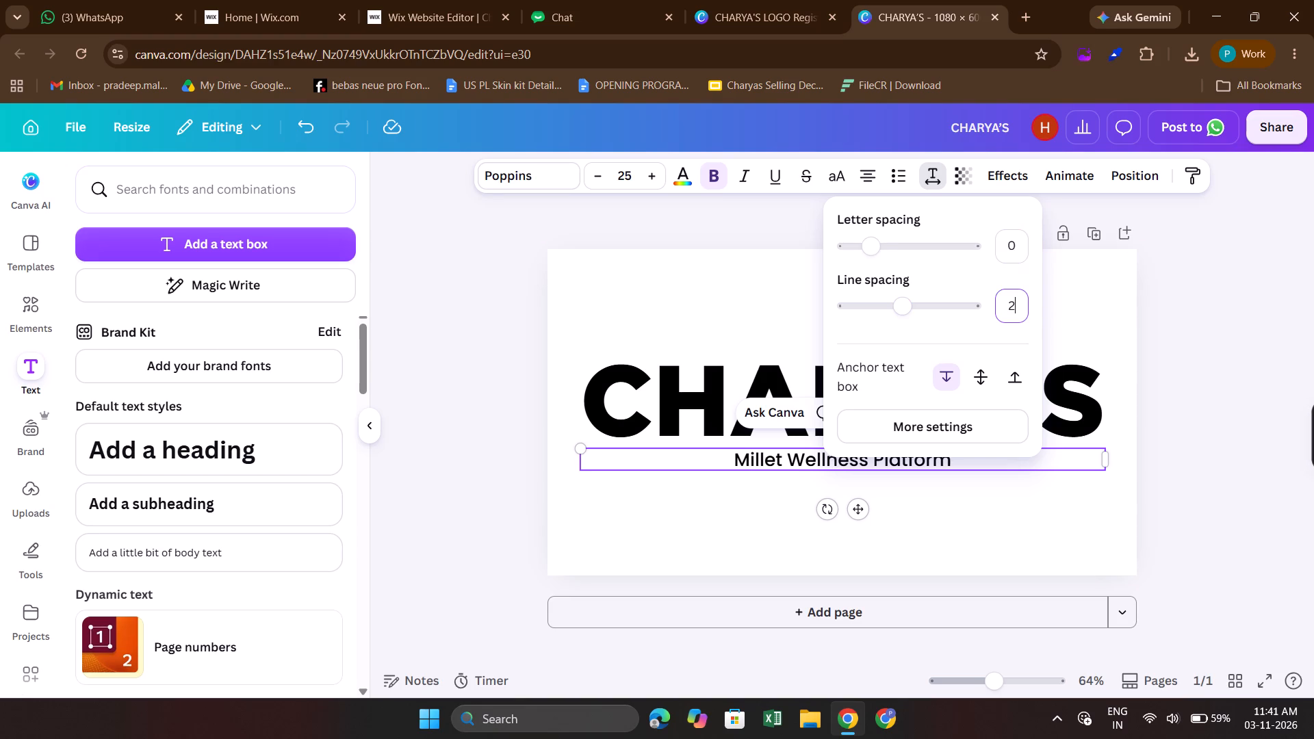
key(Return)
click(1111, 325)
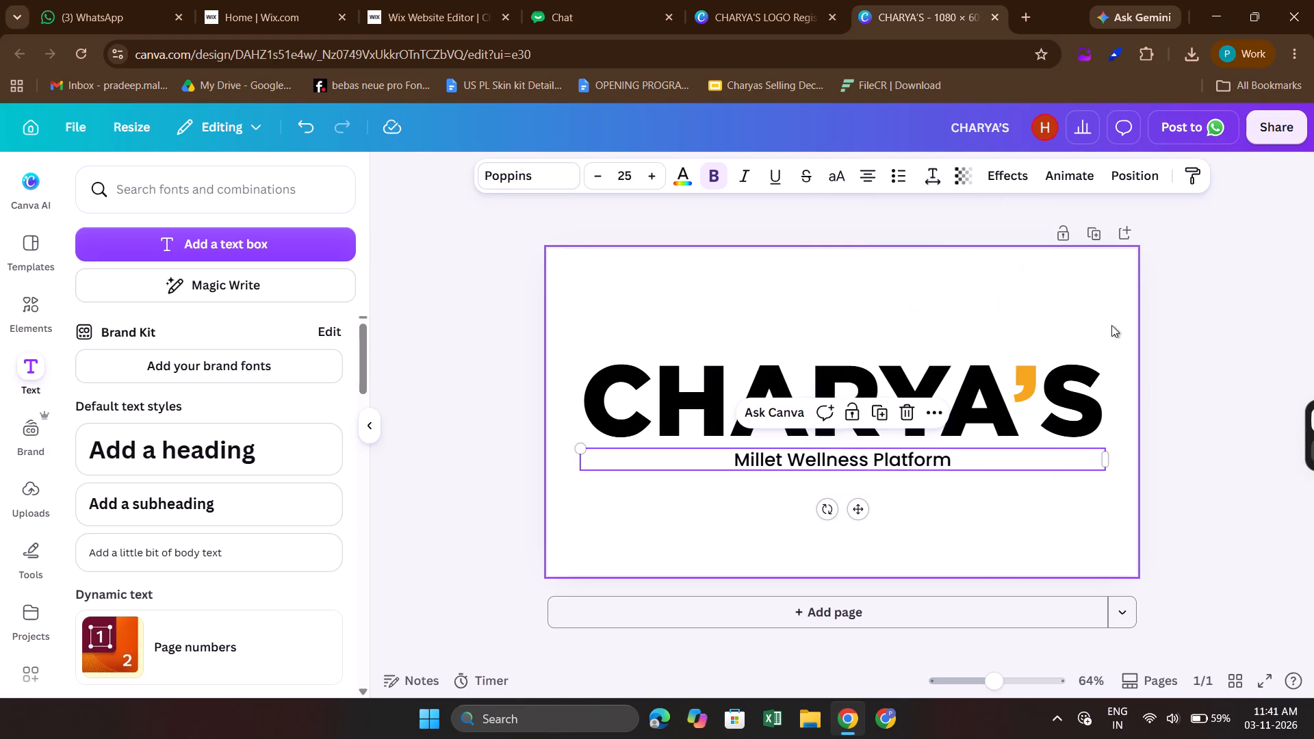
Set the line spacing of the "Millet Wellness Platform" tagline to 1.4.
click(888, 467)
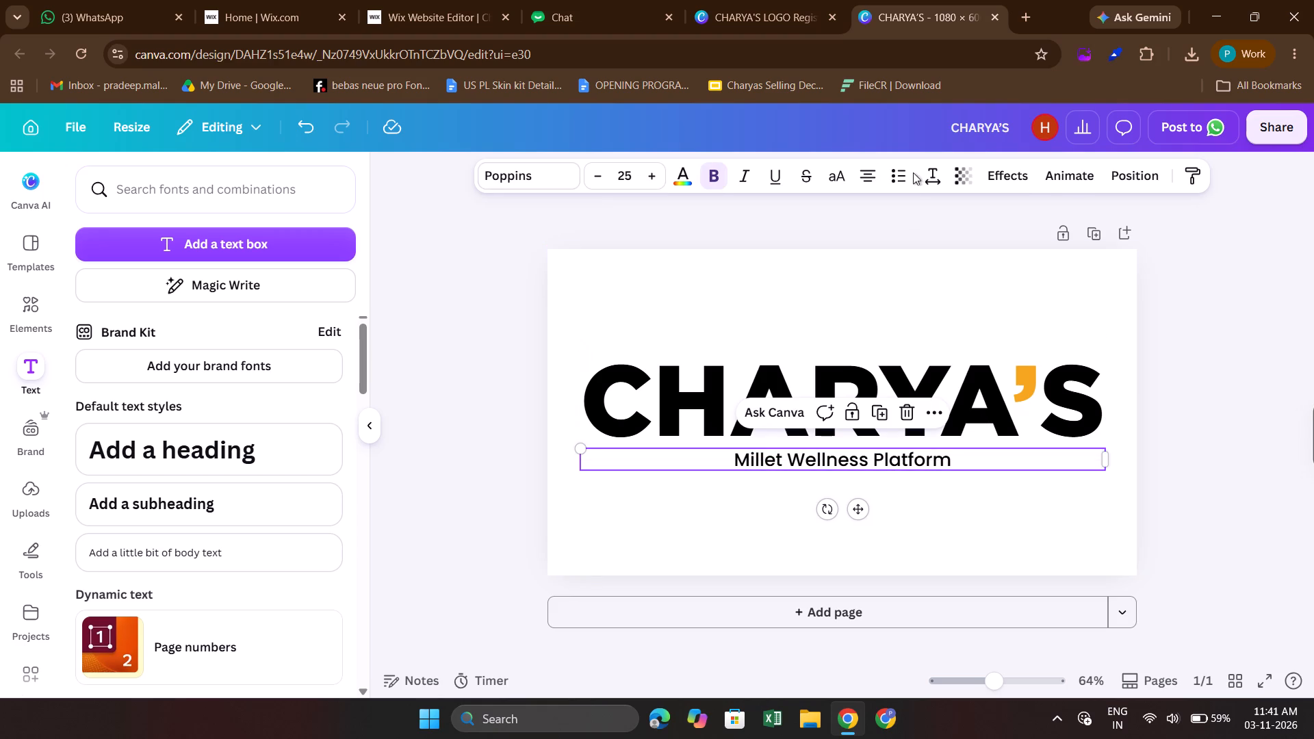
click(933, 172)
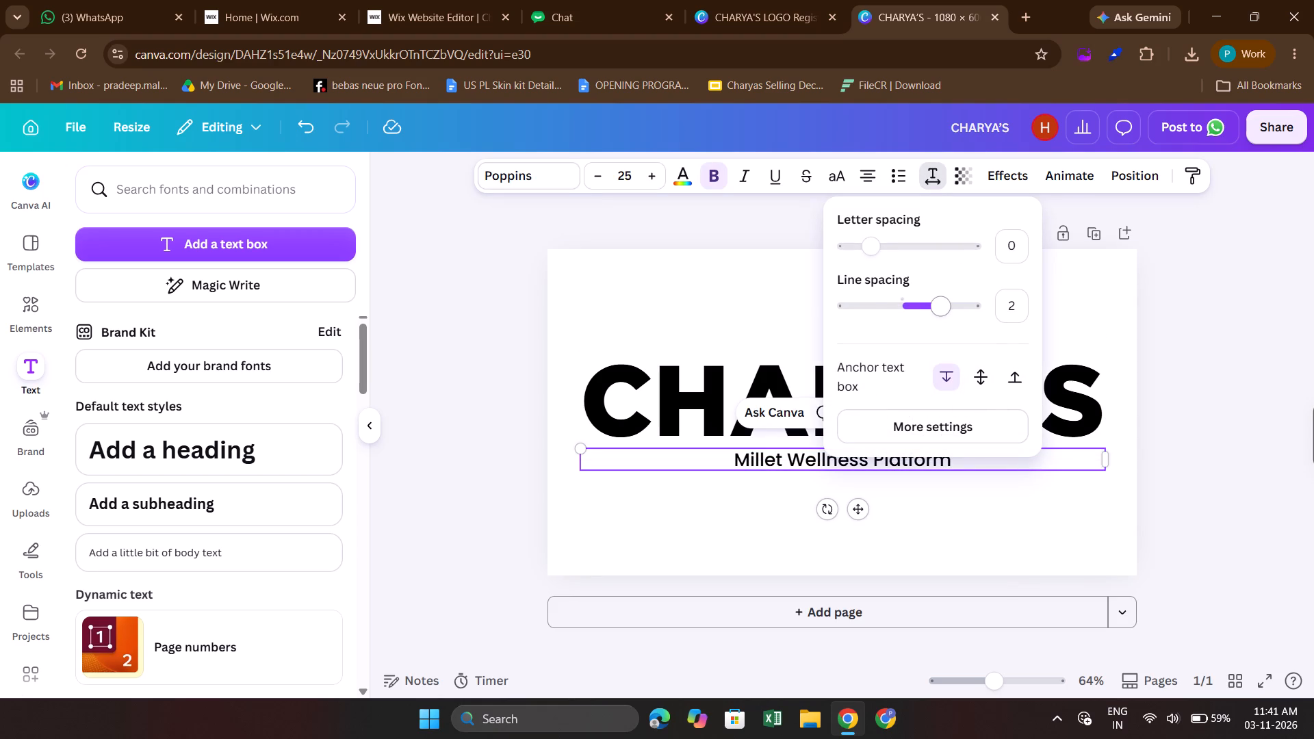
drag(942, 304, 1132, 338)
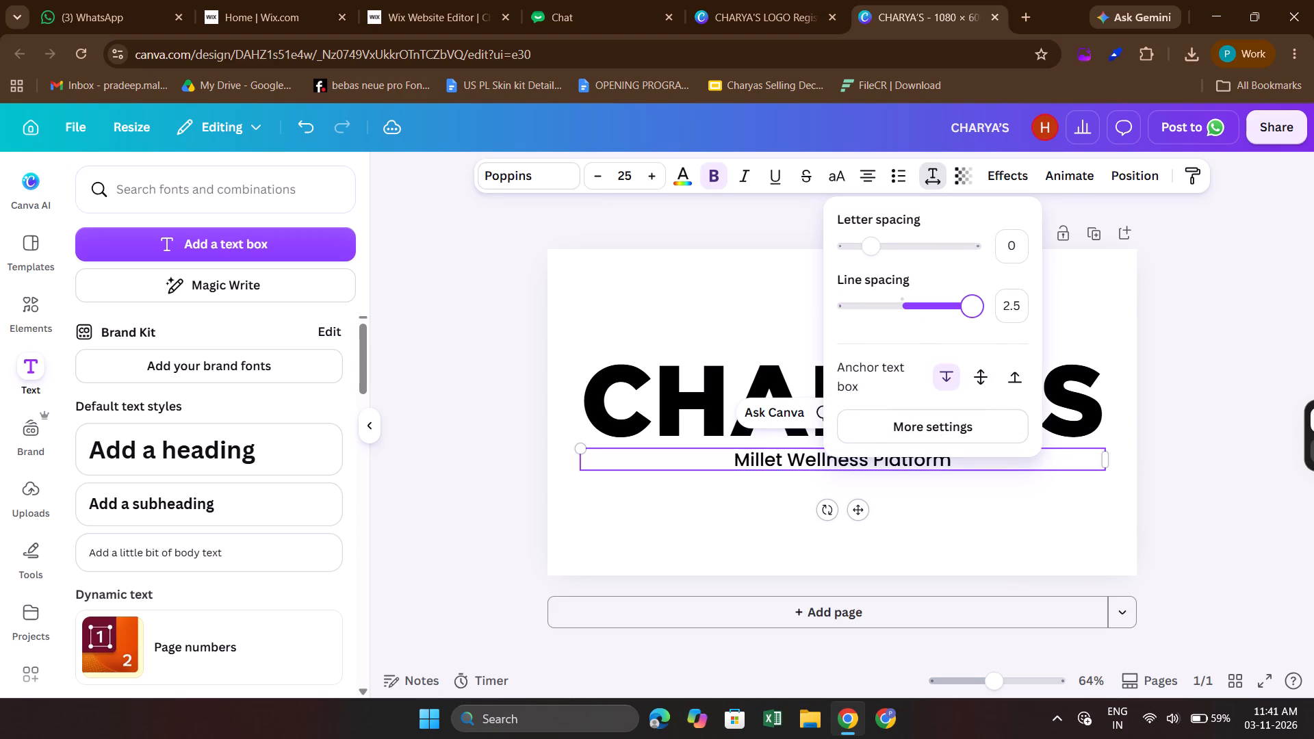
drag(1132, 338, 905, 343)
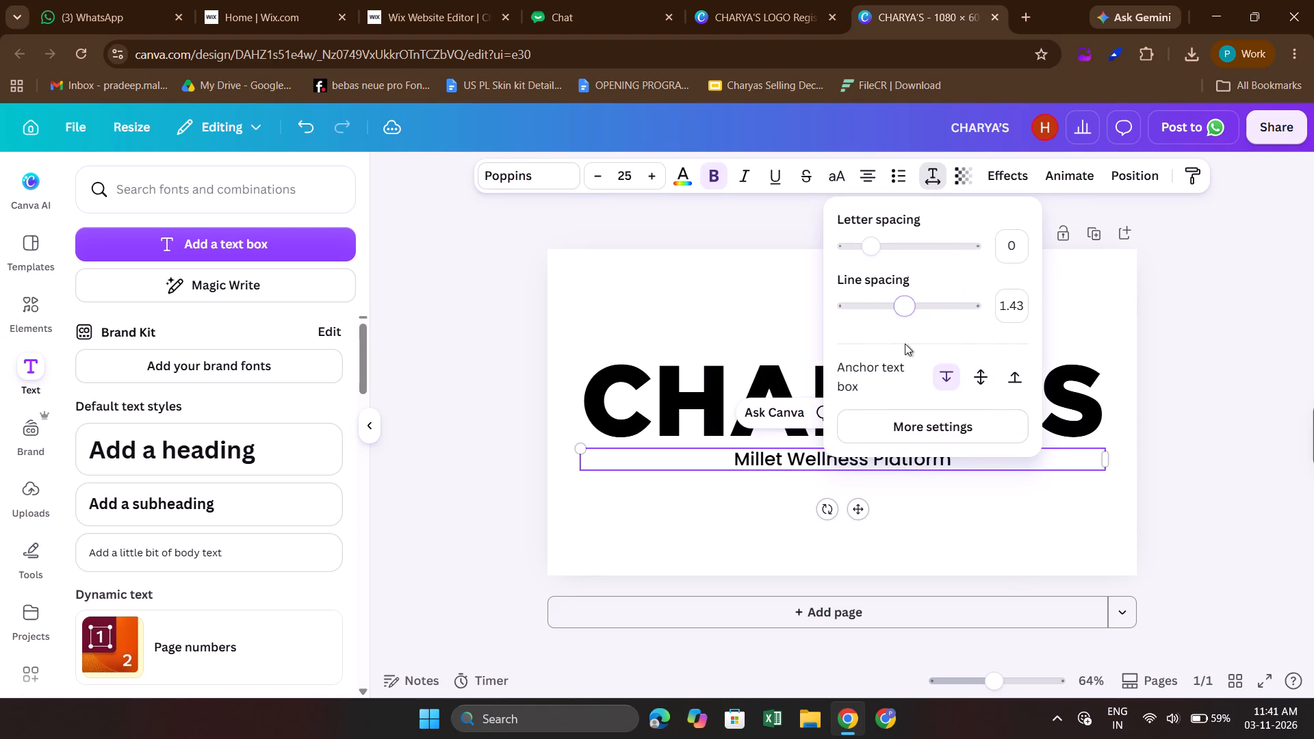
click(1022, 307)
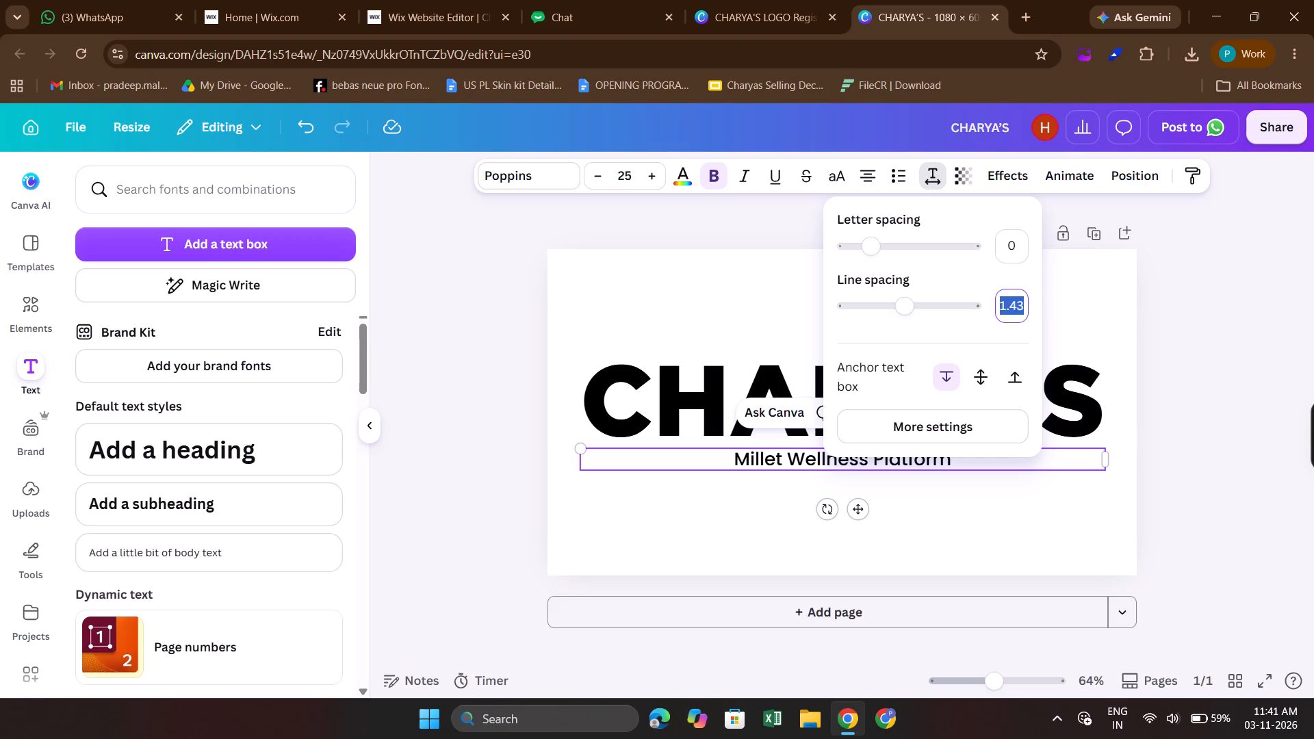
text(1.4)
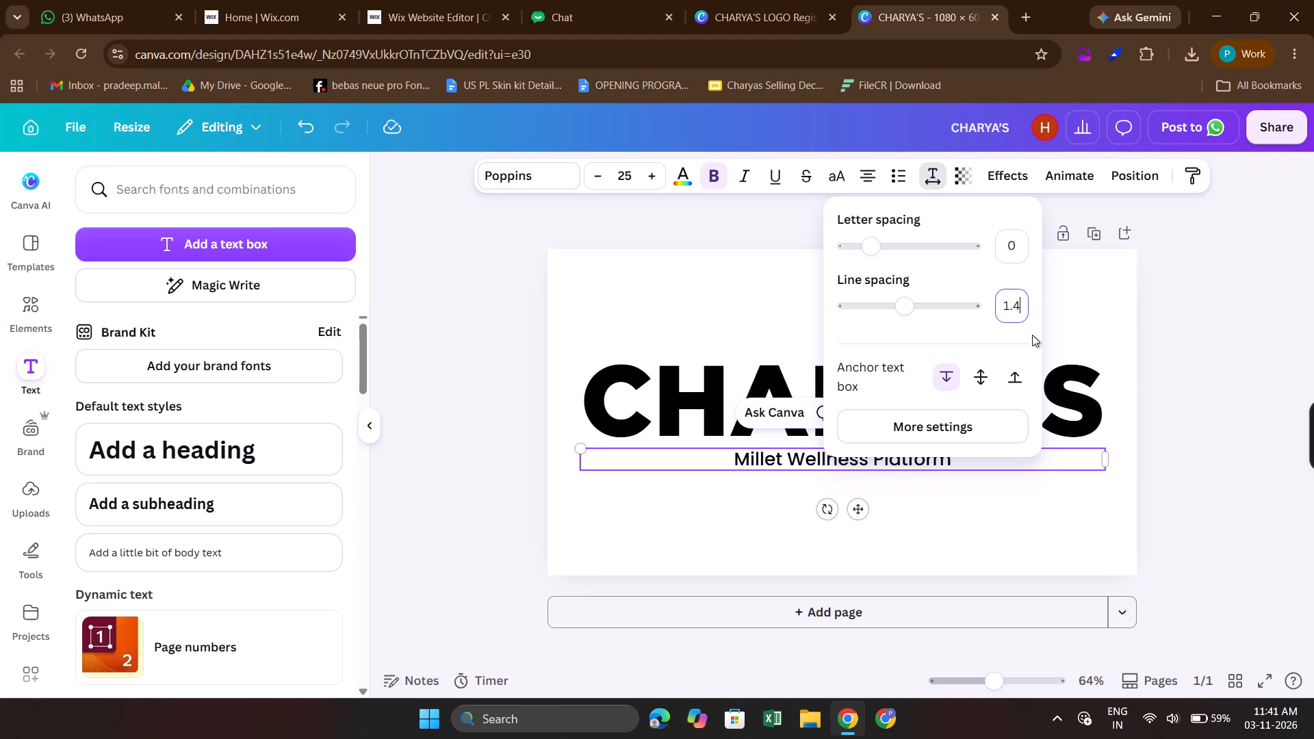
click(980, 327)
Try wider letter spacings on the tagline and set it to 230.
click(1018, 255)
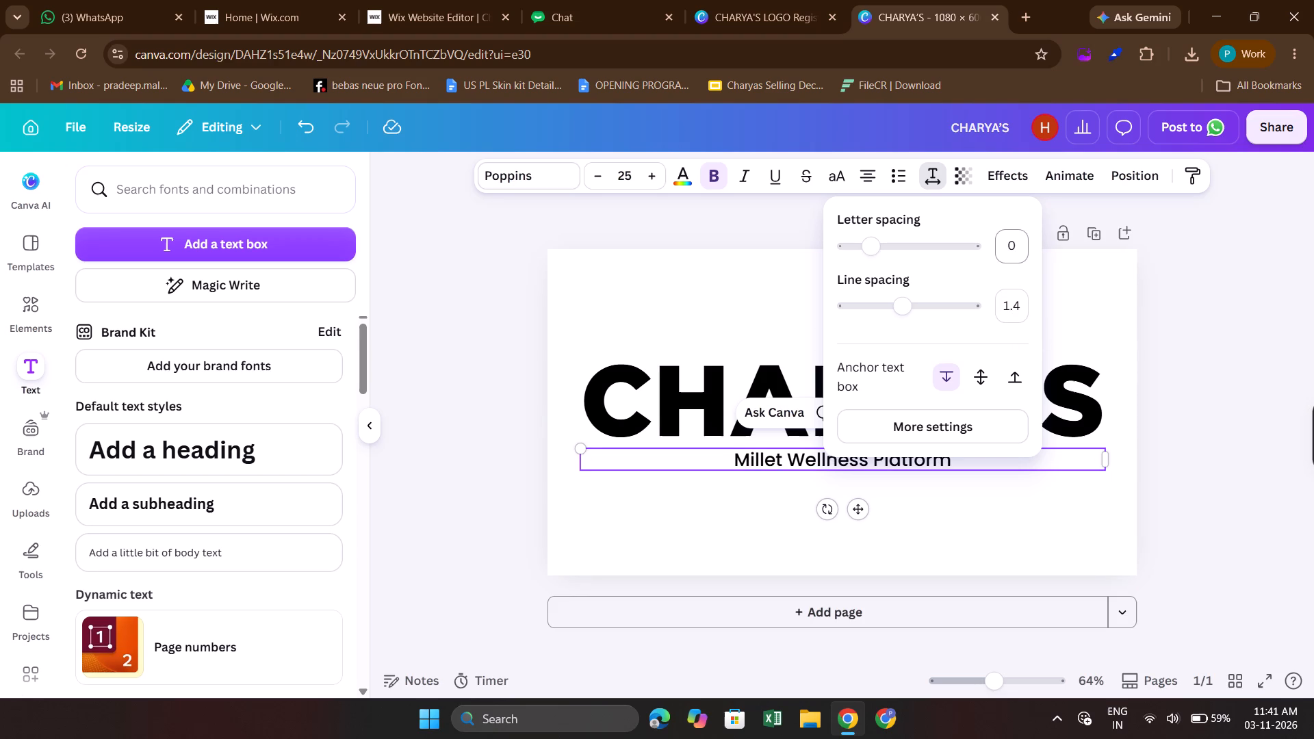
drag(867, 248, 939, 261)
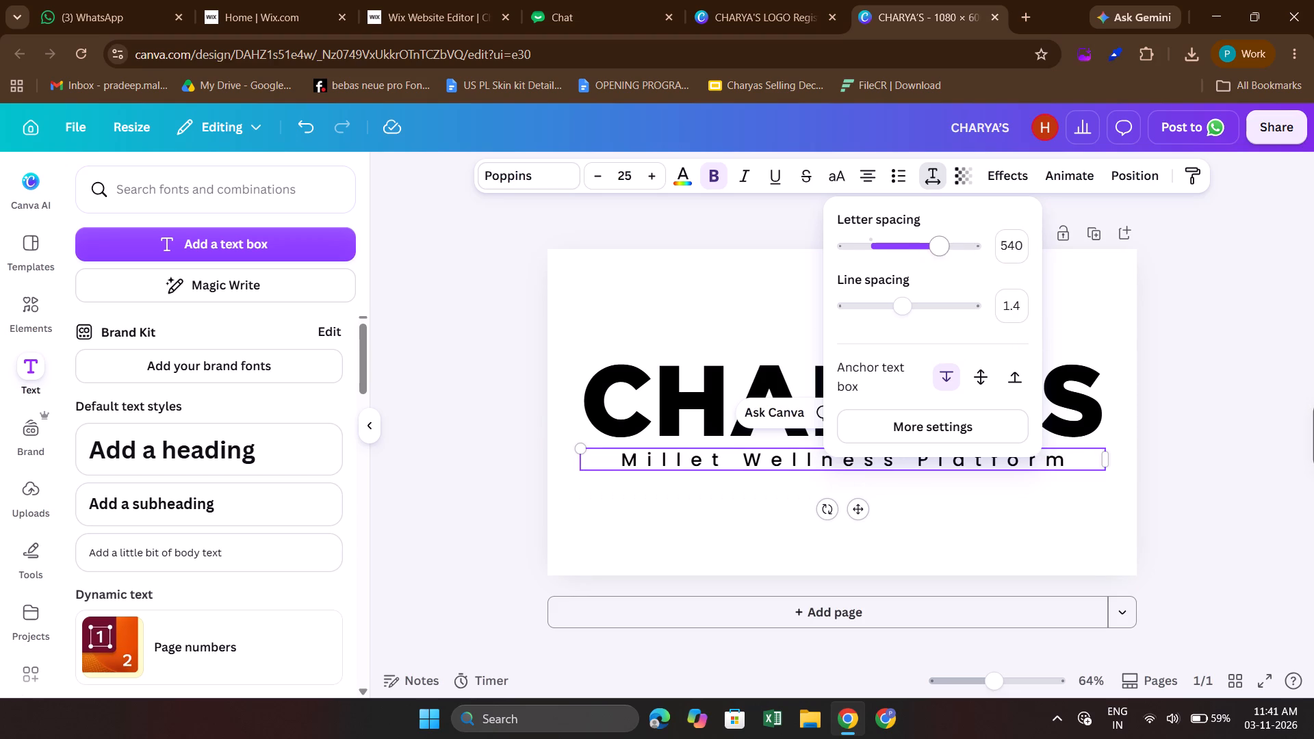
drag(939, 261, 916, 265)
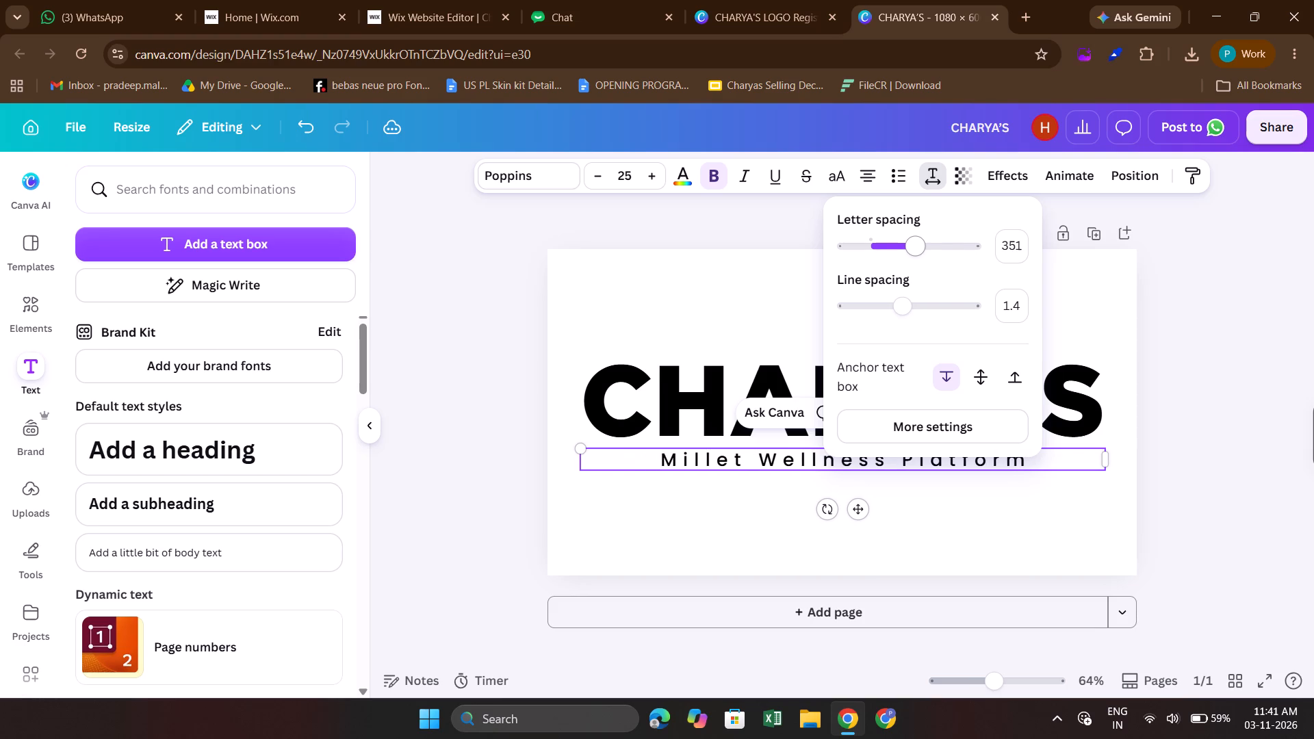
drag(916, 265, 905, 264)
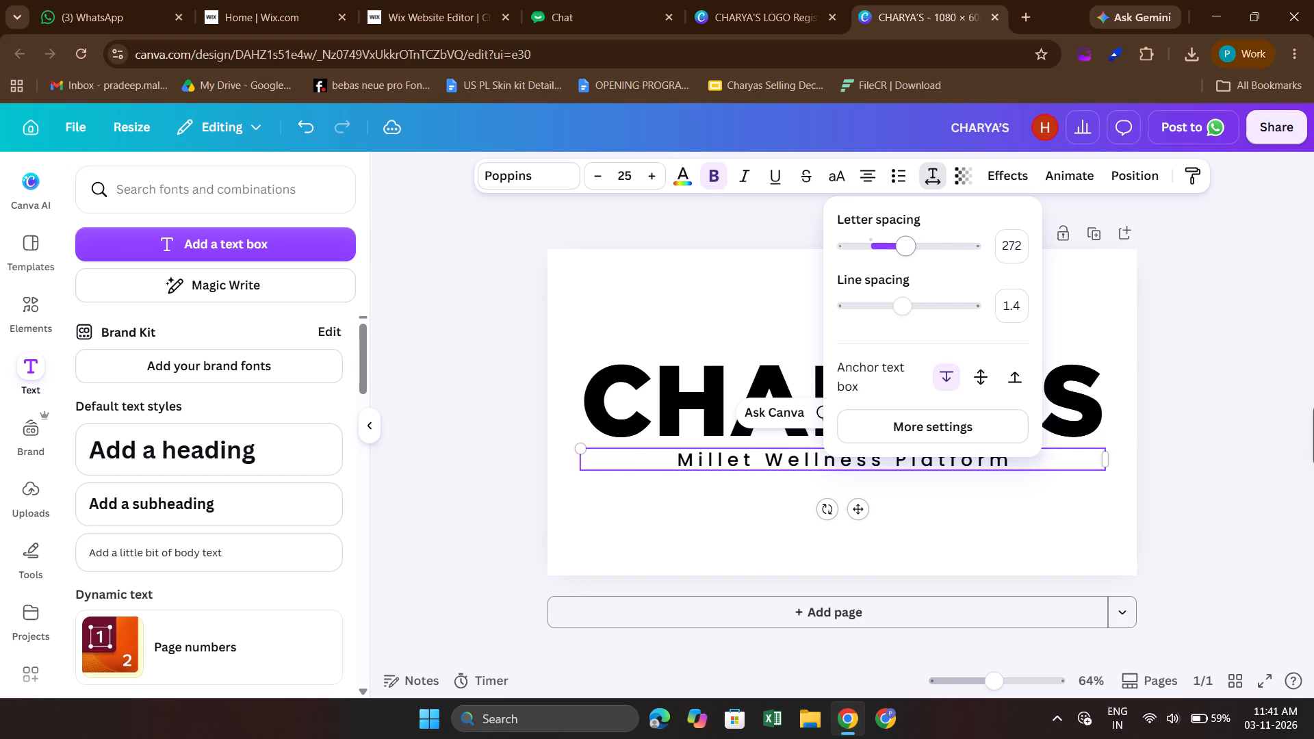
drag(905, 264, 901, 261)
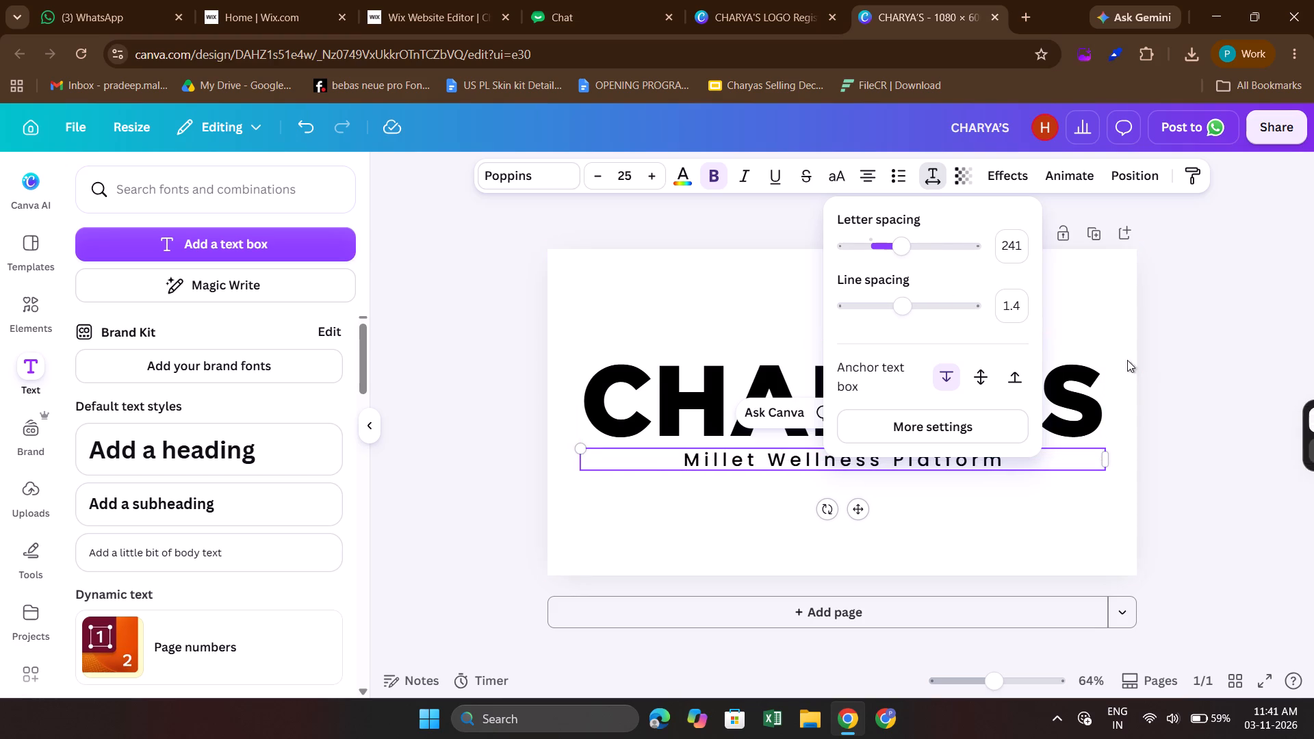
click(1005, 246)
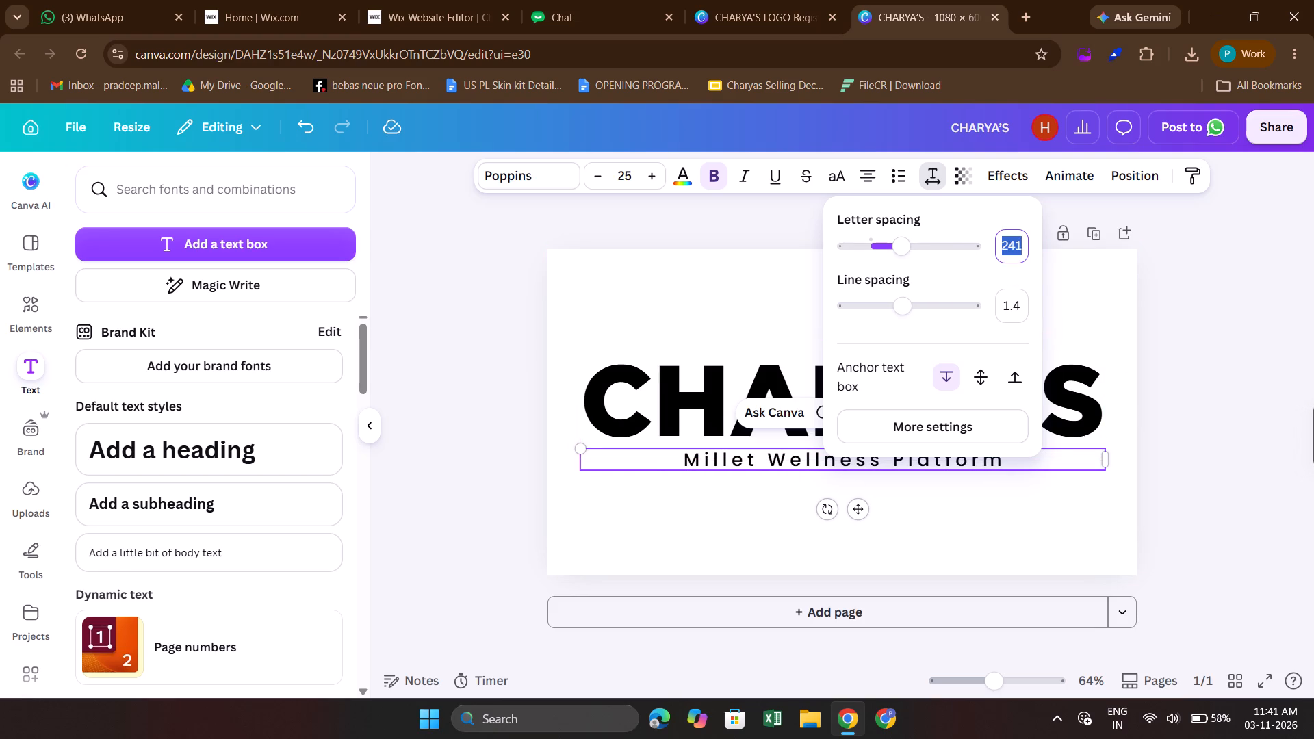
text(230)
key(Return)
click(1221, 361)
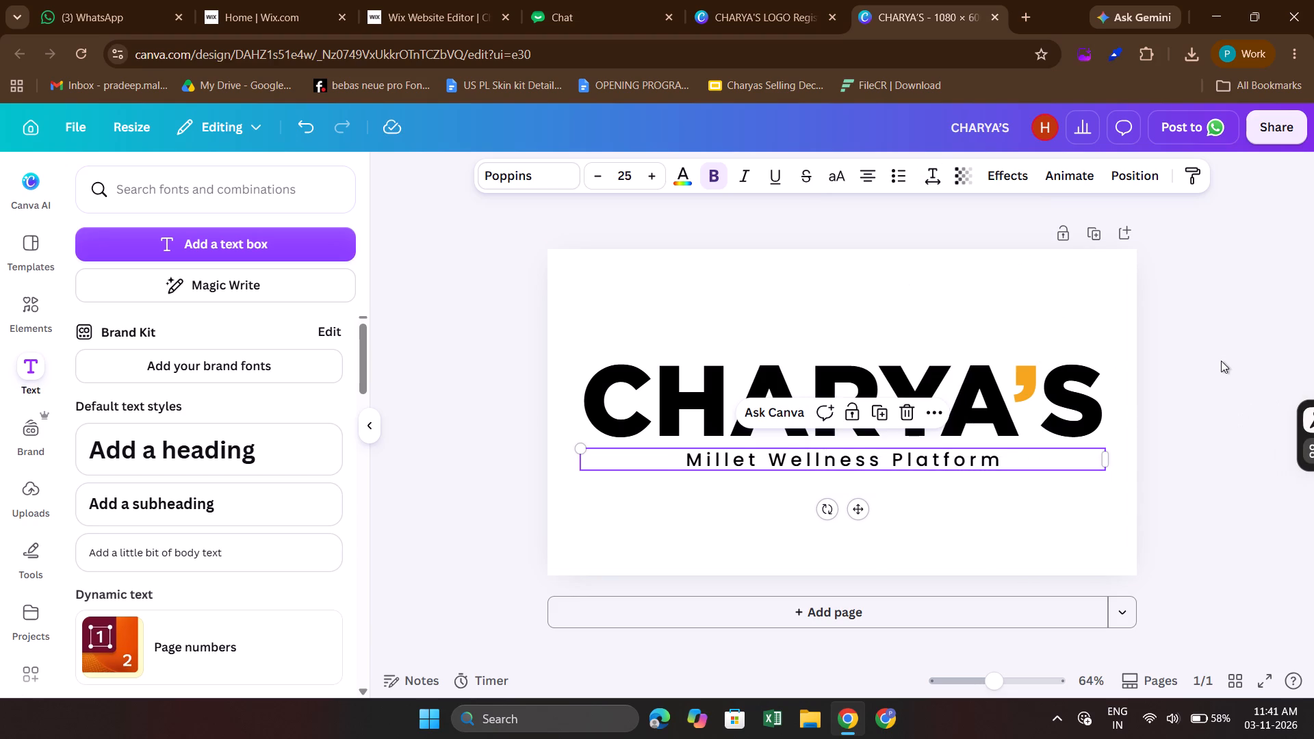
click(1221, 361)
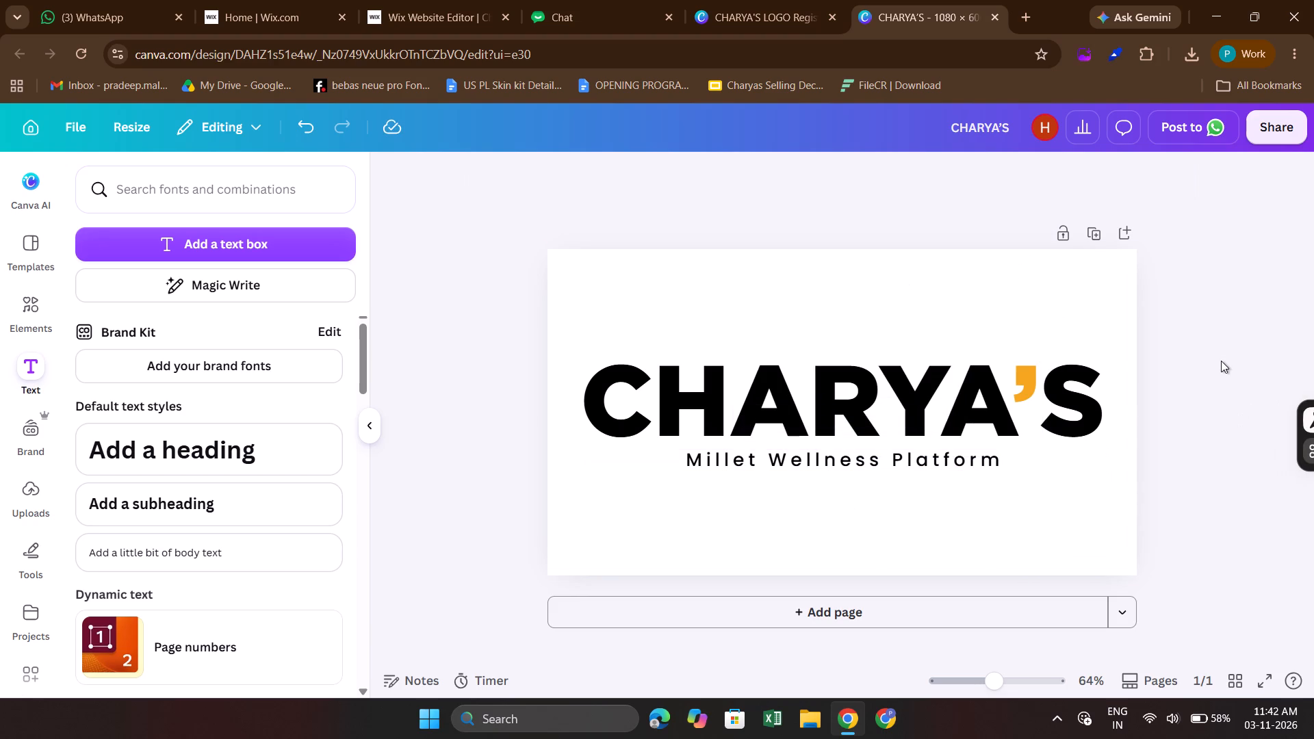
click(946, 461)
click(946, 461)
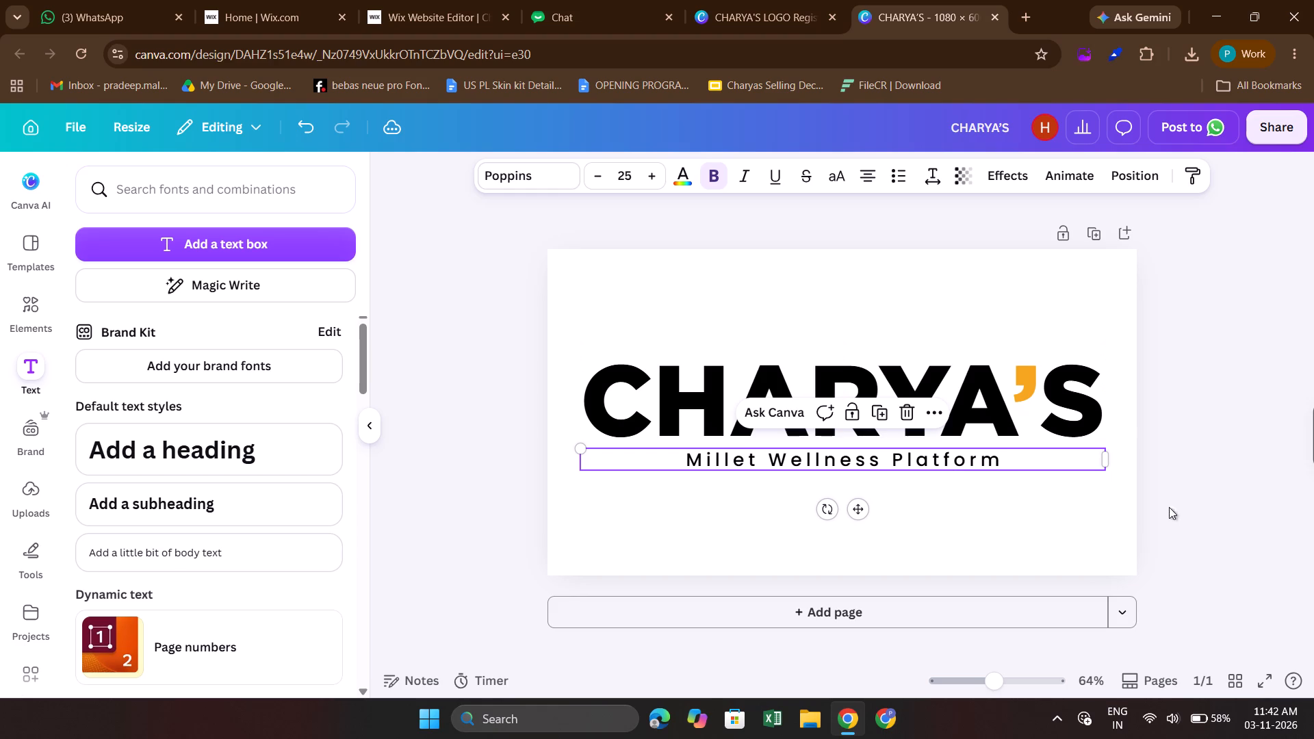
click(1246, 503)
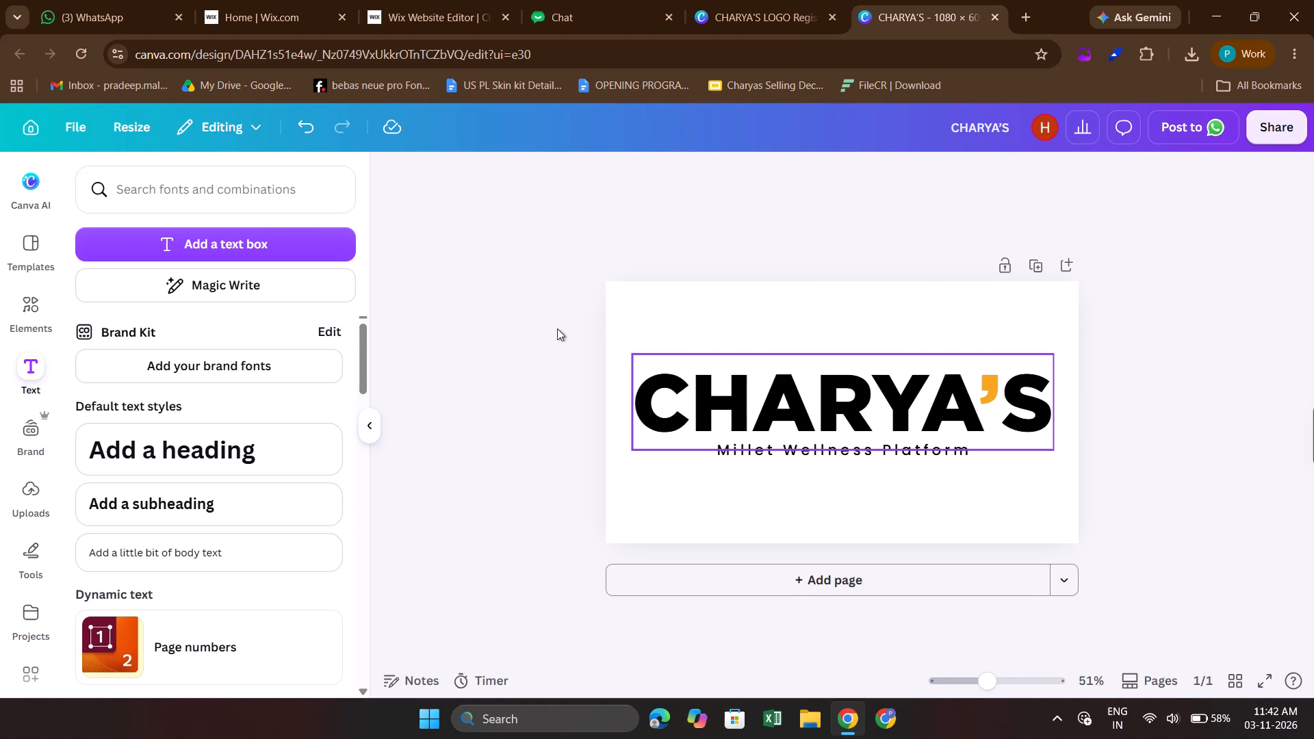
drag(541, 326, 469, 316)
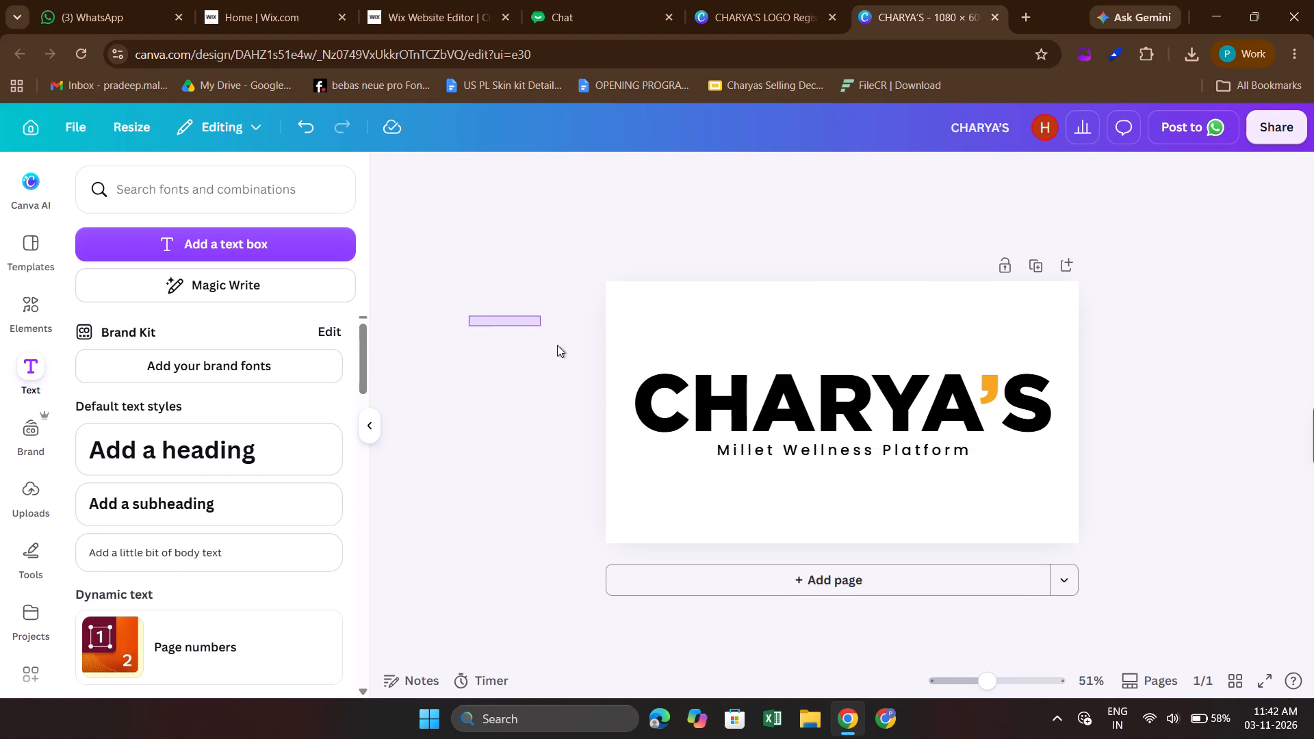
Set the tagline's letter spacing to 220.
click(775, 446)
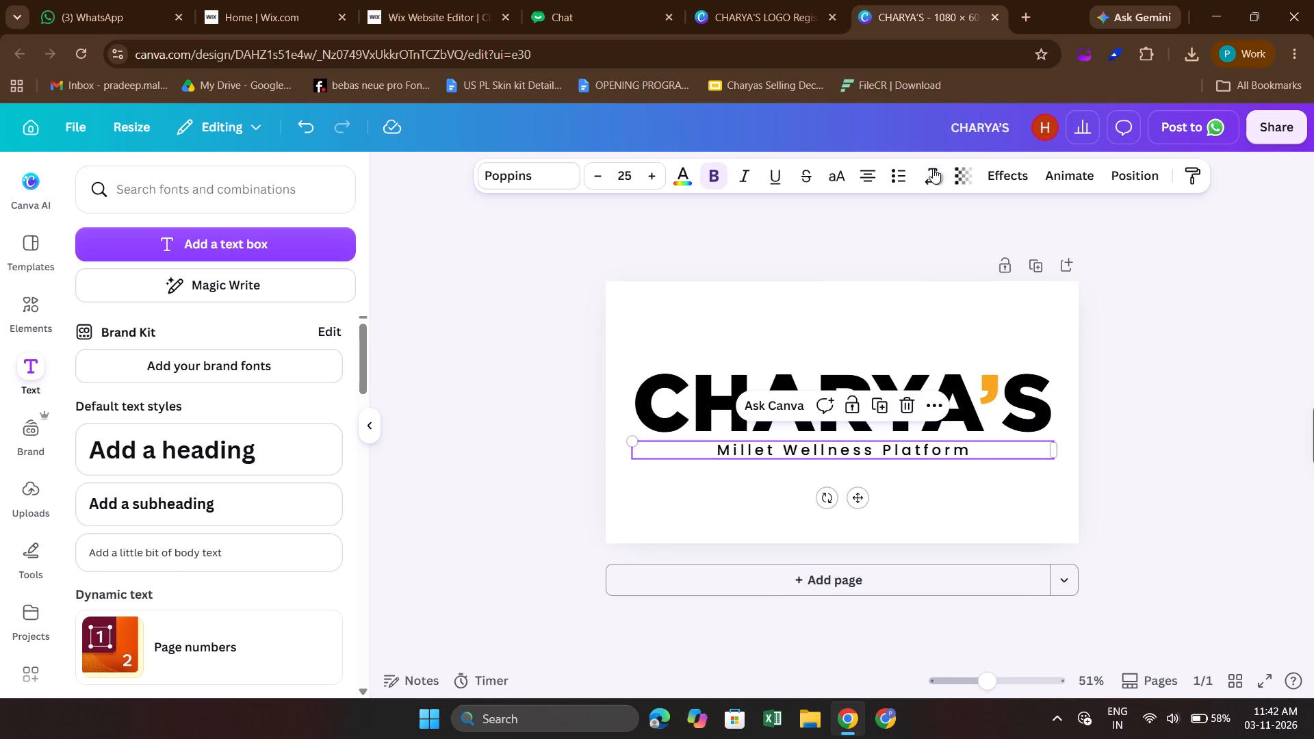
click(933, 168)
click(1012, 252)
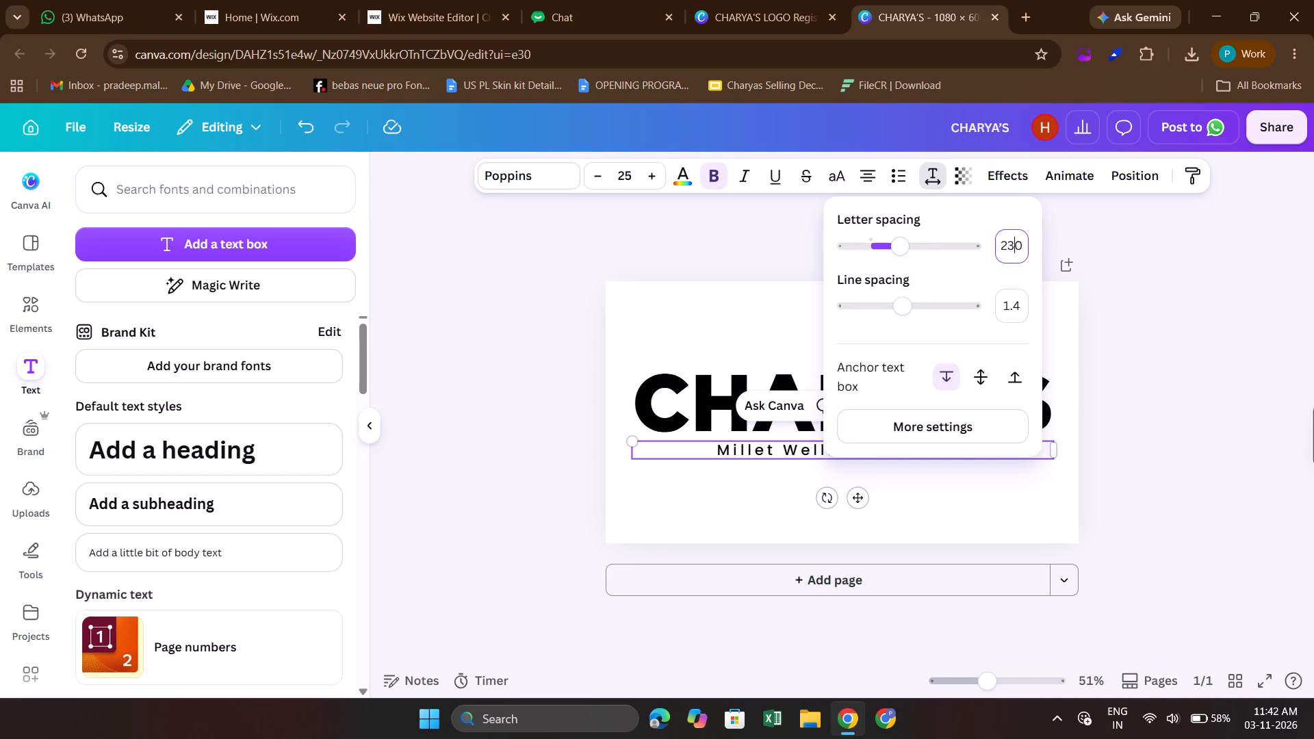
text(220)
key(Return)
click(749, 241)
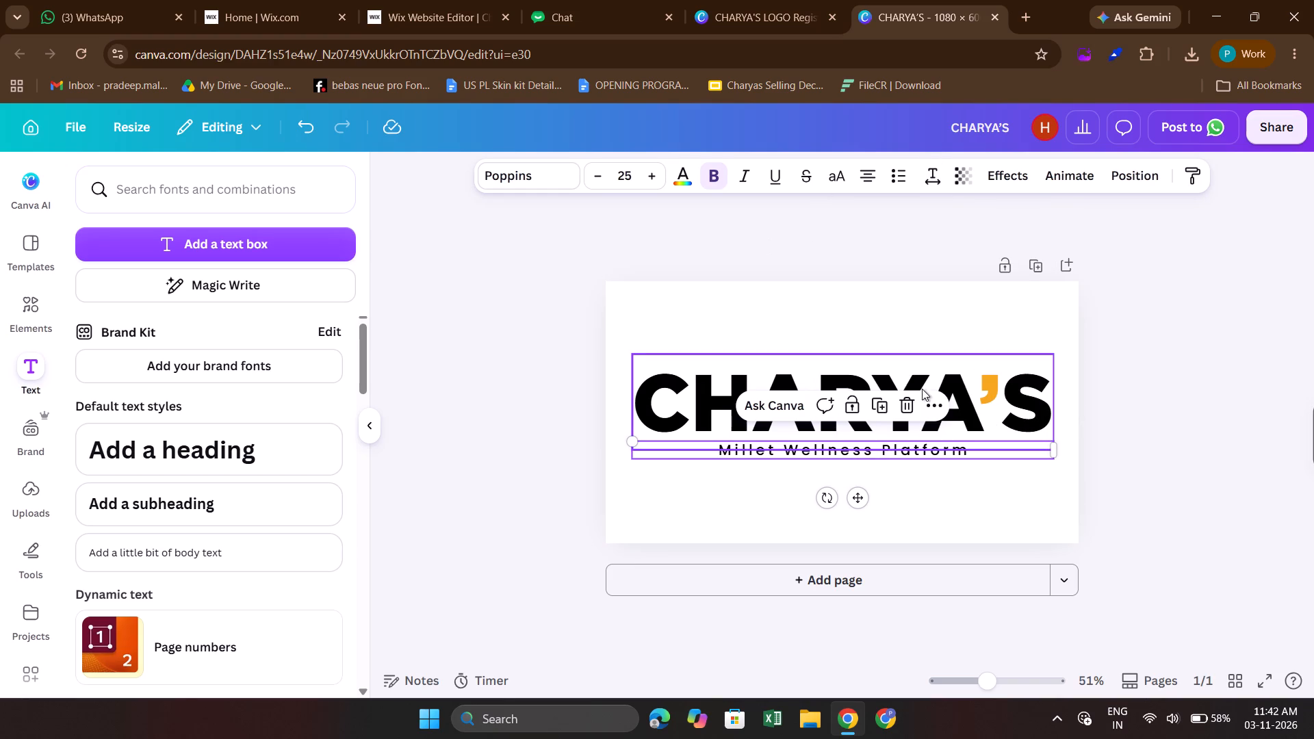
Centre the CHARYA'S wordmark horizontally on the page and centre-align the tagline with it.
click(1129, 184)
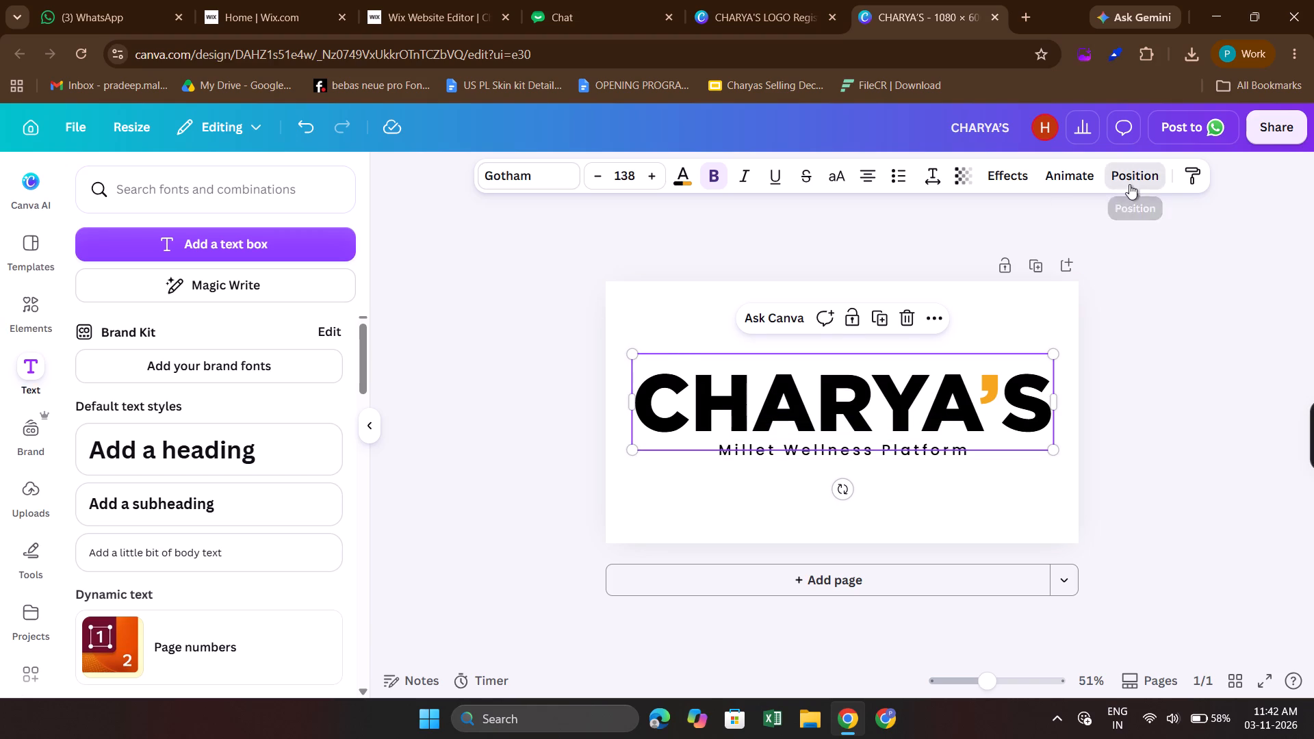
click(273, 424)
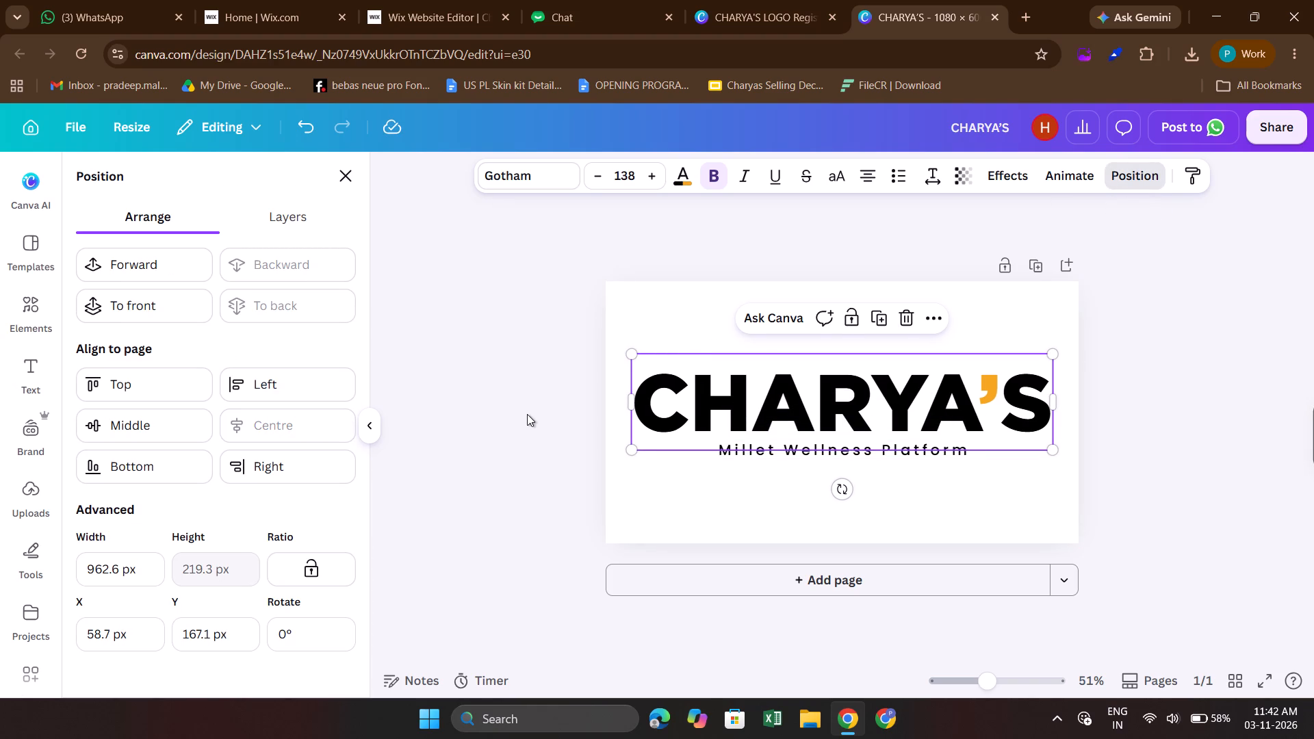
shift+click(771, 453)
click(310, 426)
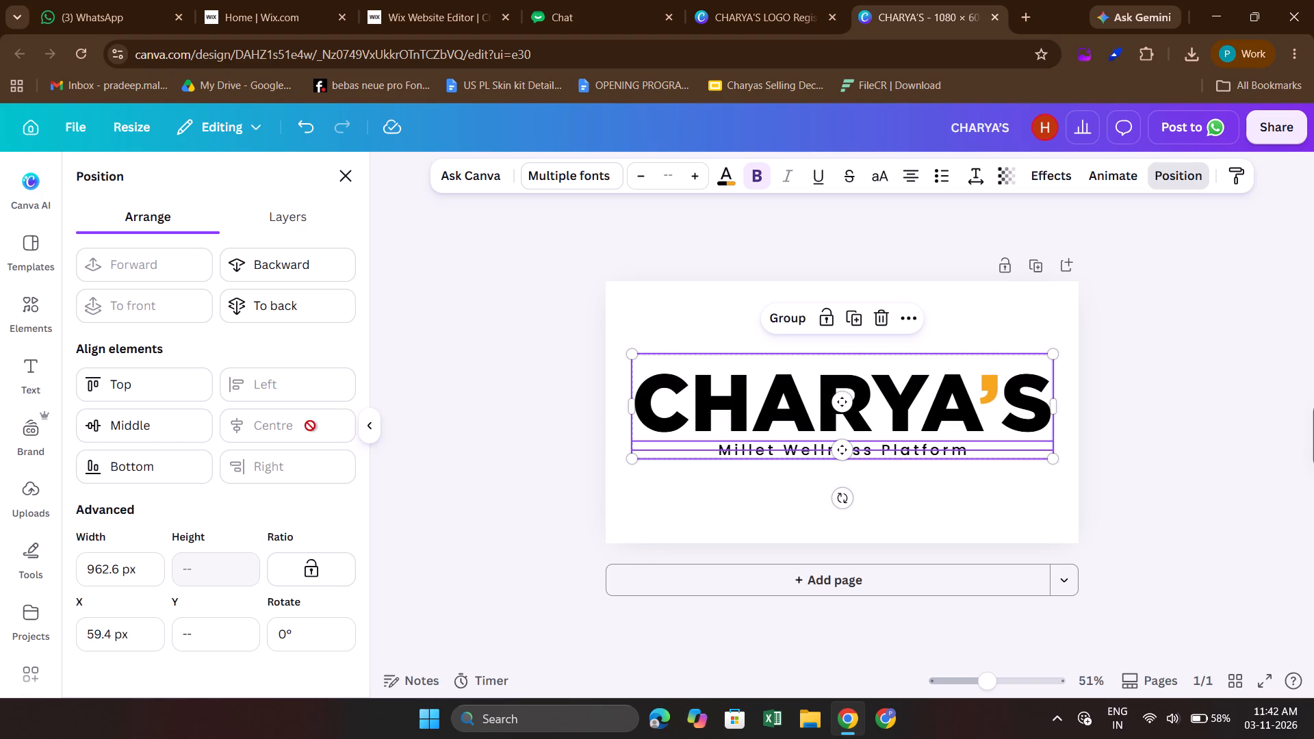
Group the wordmark and tagline, and align the group to the vertical middle and horizontal centre of the page.
click(795, 324)
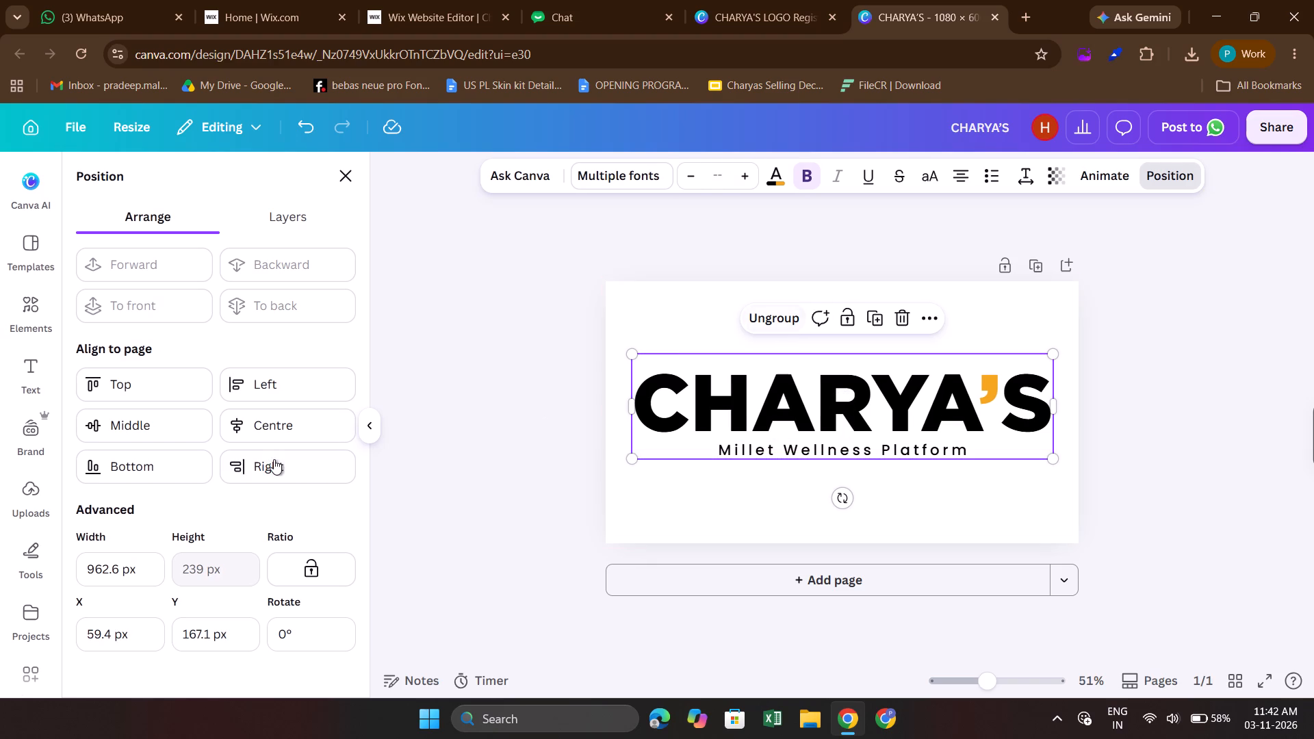
click(168, 418)
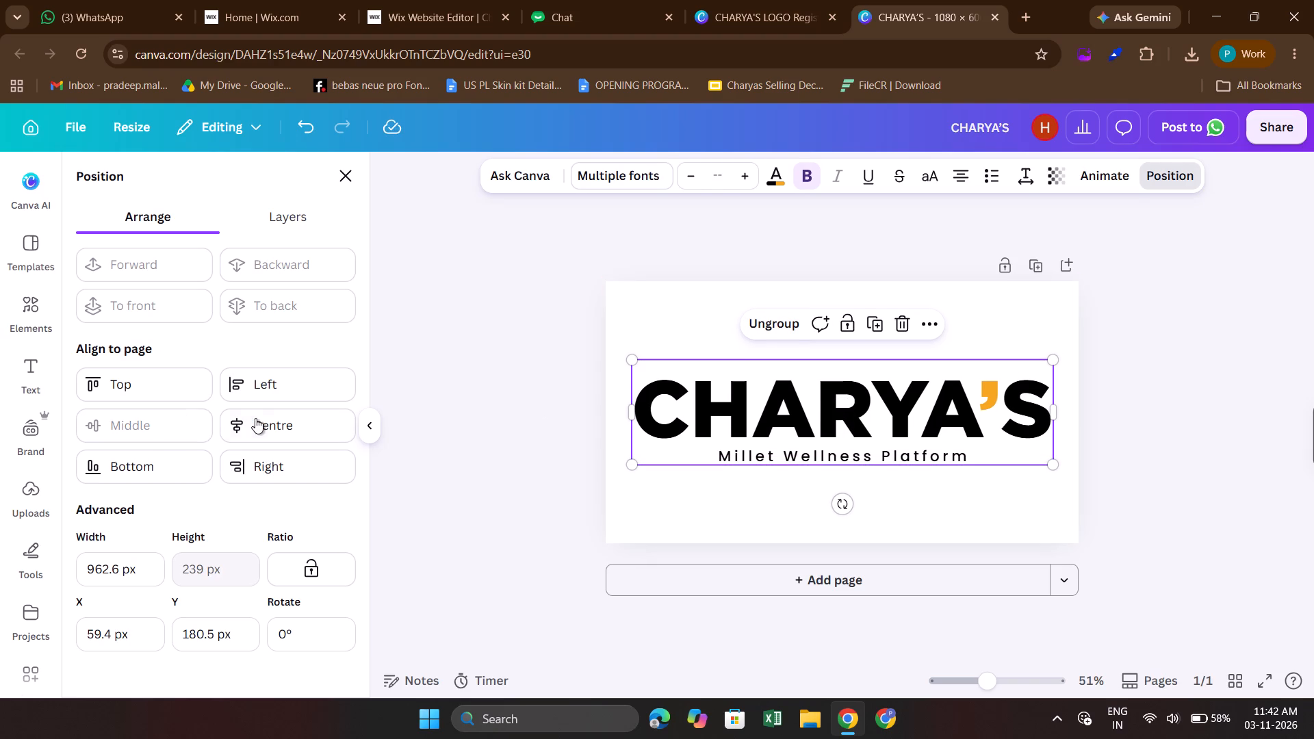
click(262, 420)
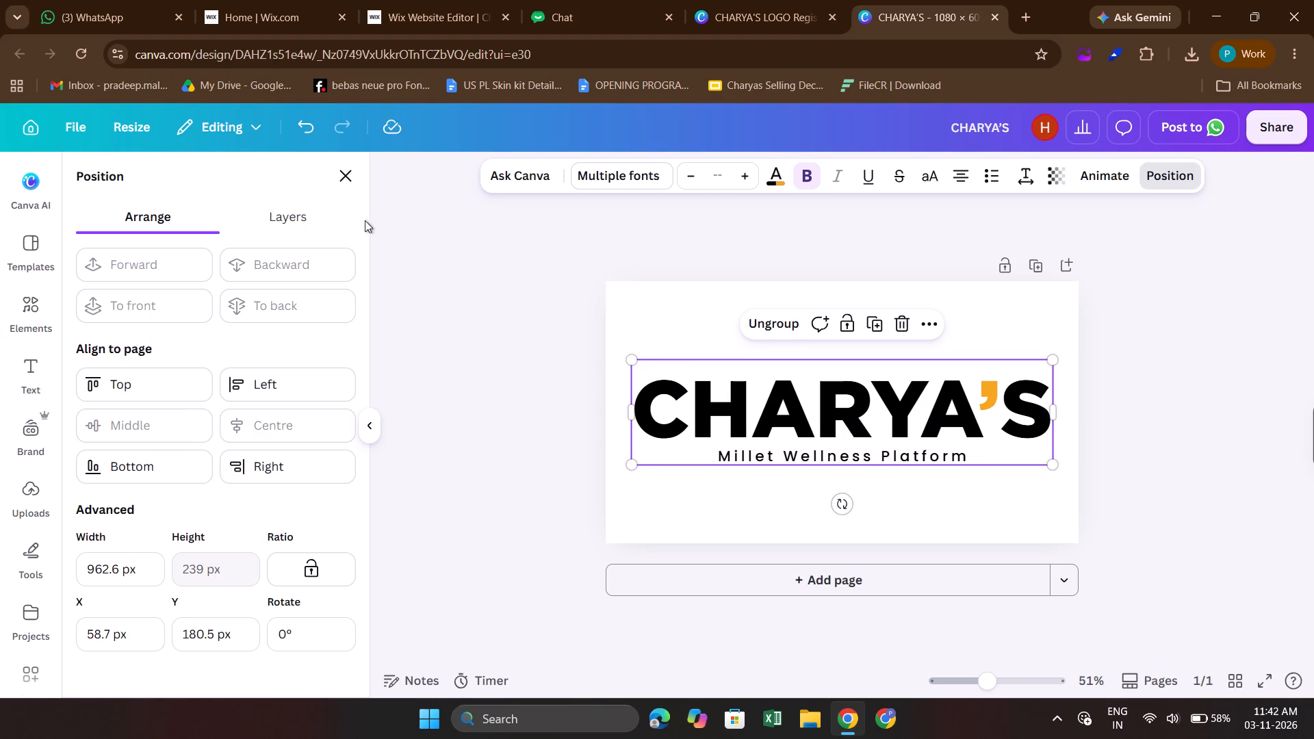
click(348, 181)
click(451, 404)
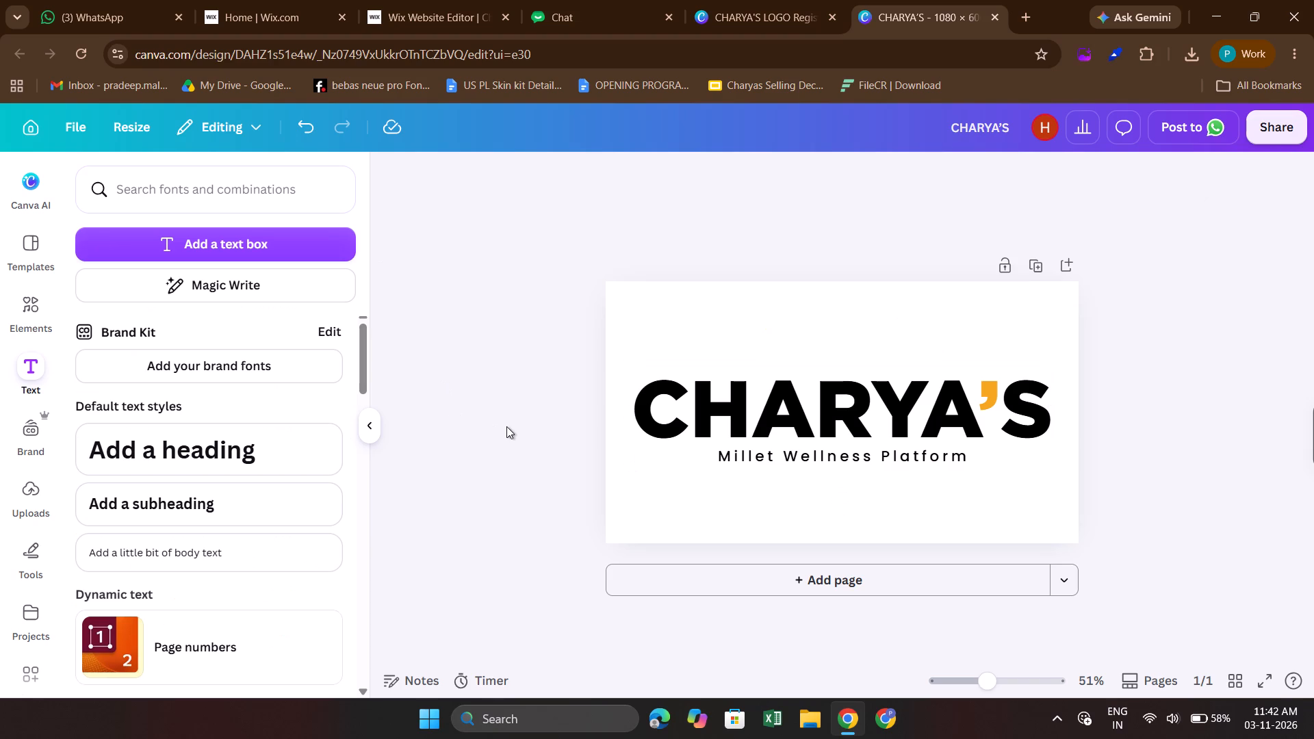
click(506, 426)
click(506, 426)
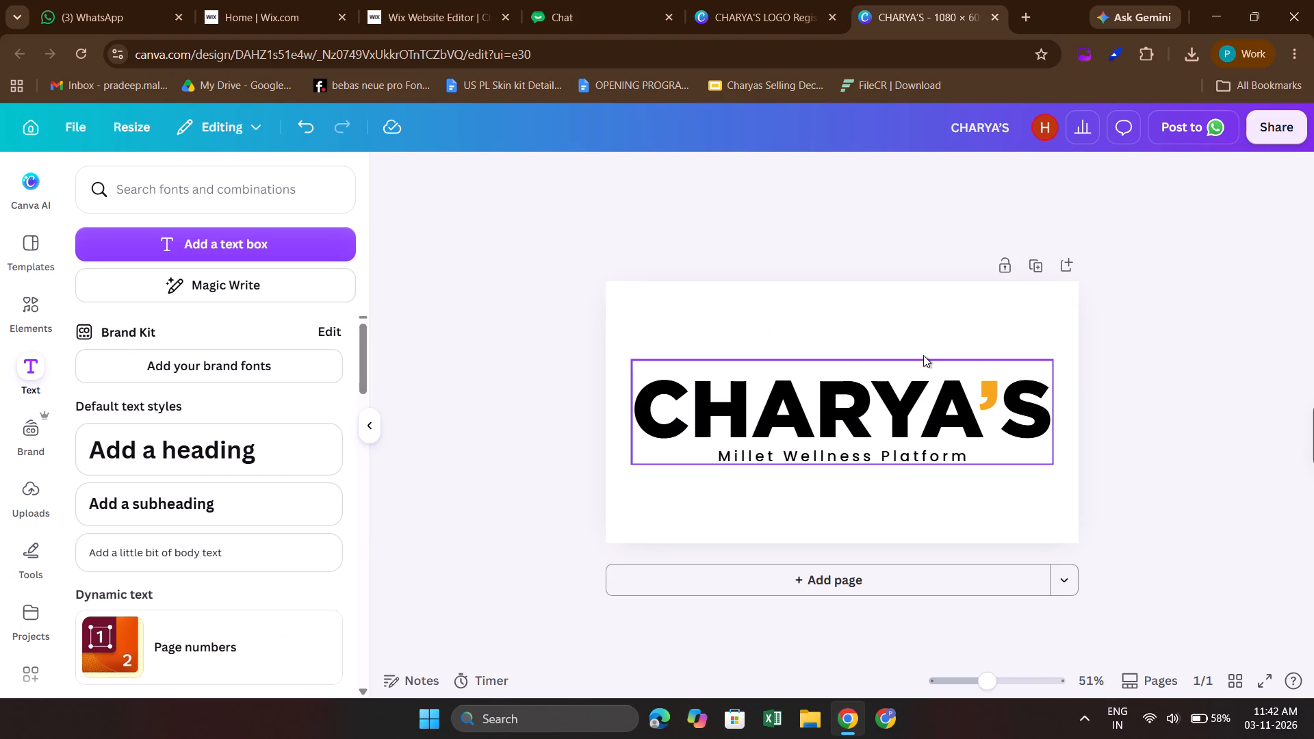
click(1198, 403)
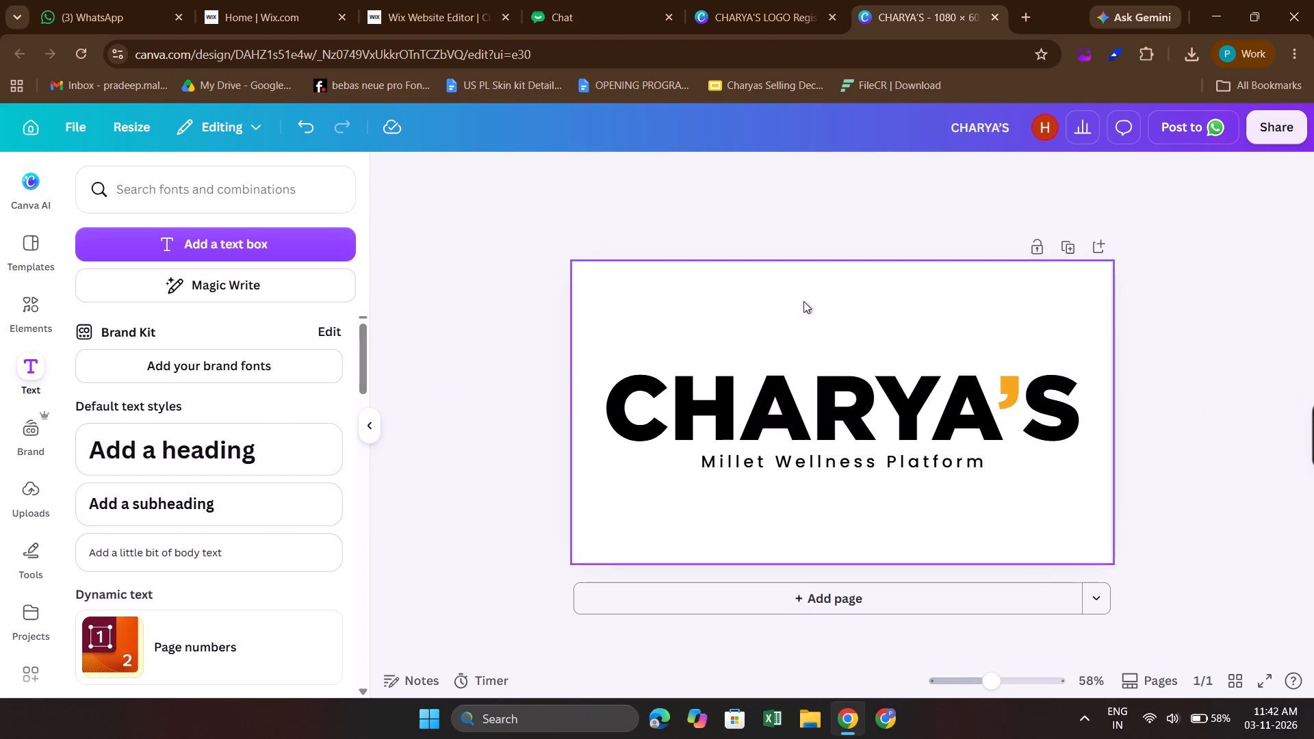
Search the elements for "R" among graphics and add the thin-outlined circled R symbol to the page.
click(30, 314)
click(180, 194)
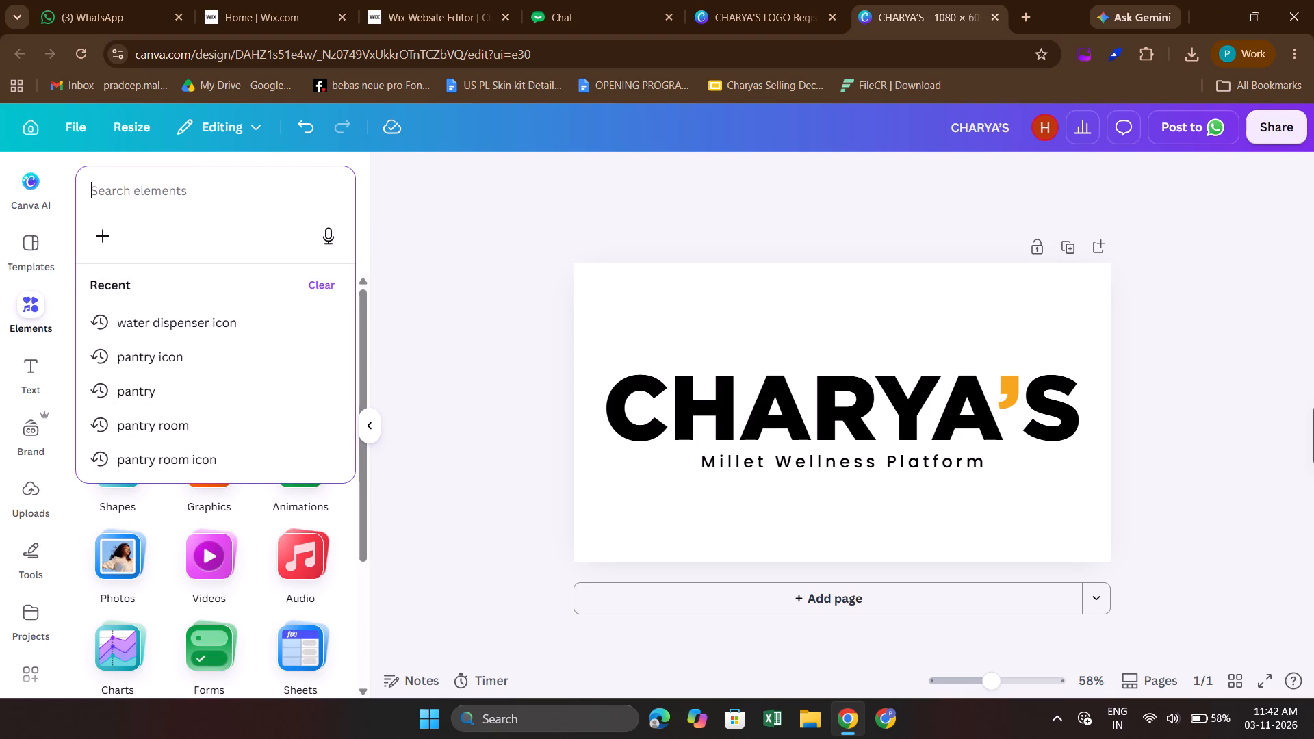
key(r)
key(Return)
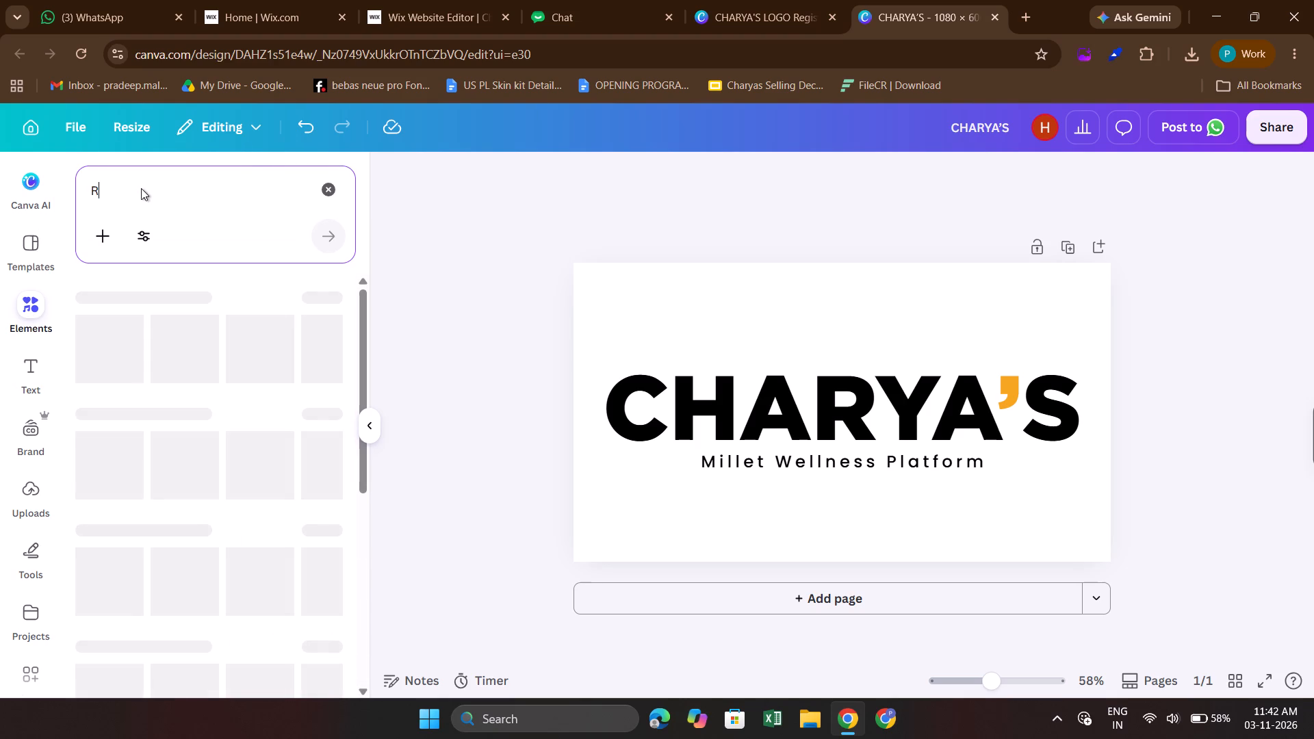
click(147, 285)
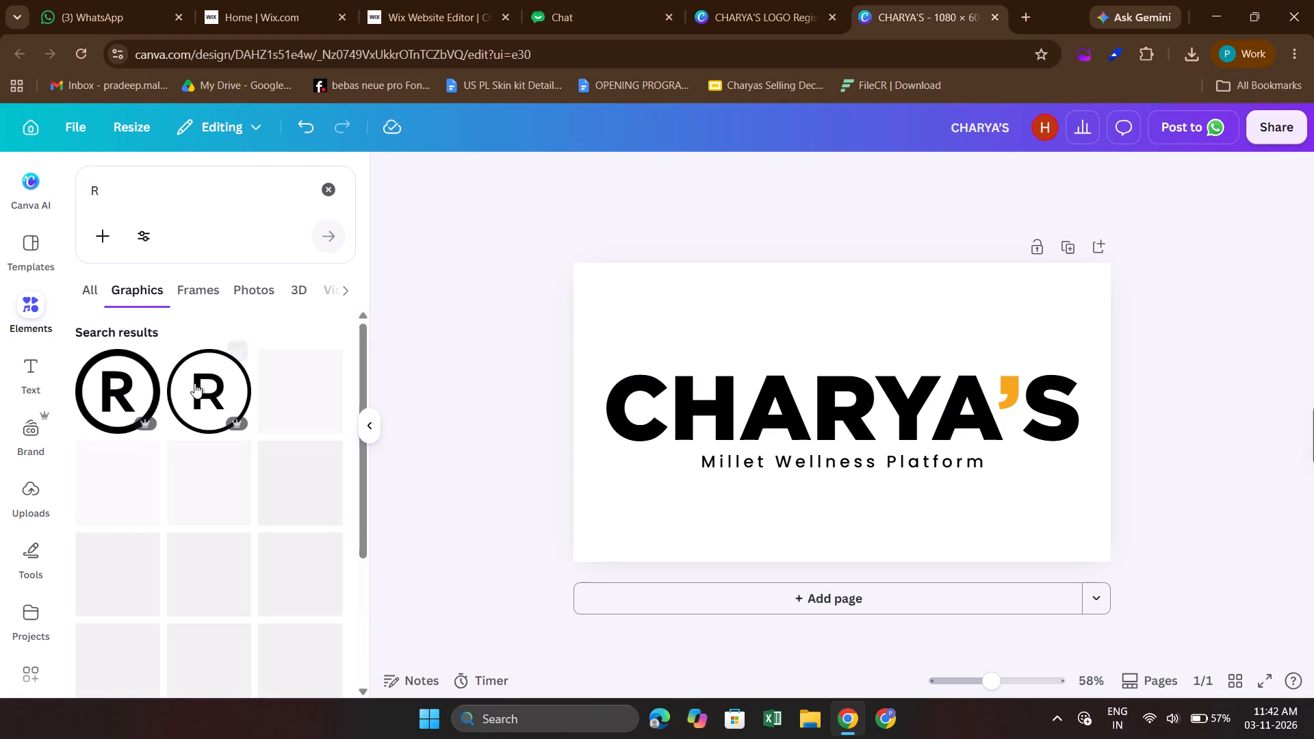
scroll(183, 474, right, 1)
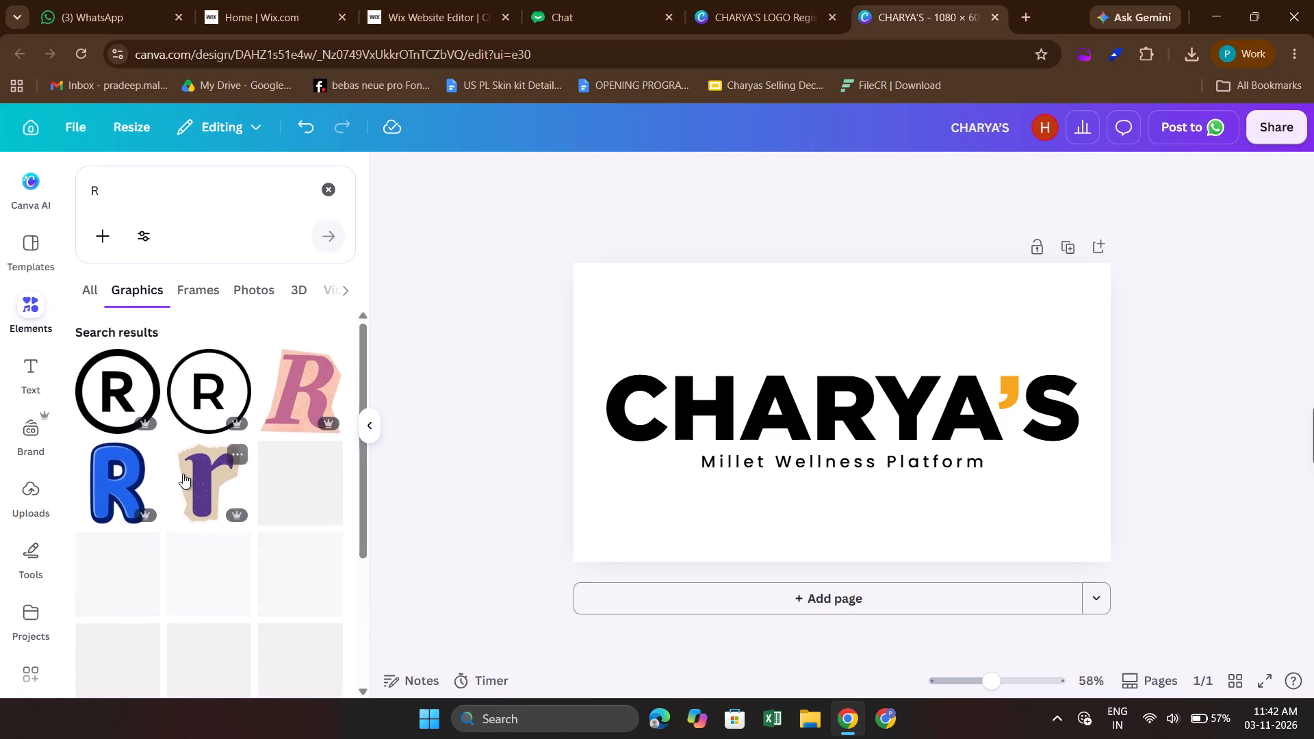
click(199, 406)
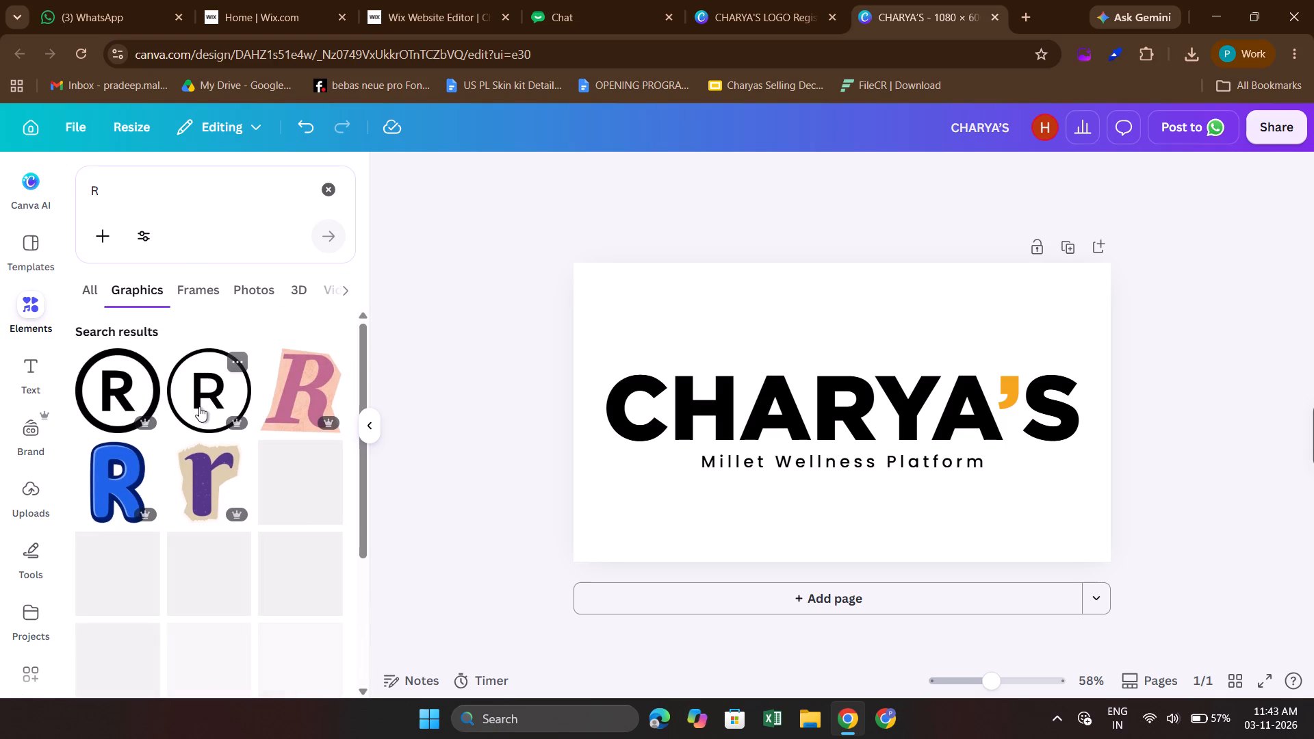
Shrink the circled R symbol and place it just above the upper-right end of the wordmark's final S.
drag(875, 394, 1057, 288)
drag(1040, 327, 1004, 370)
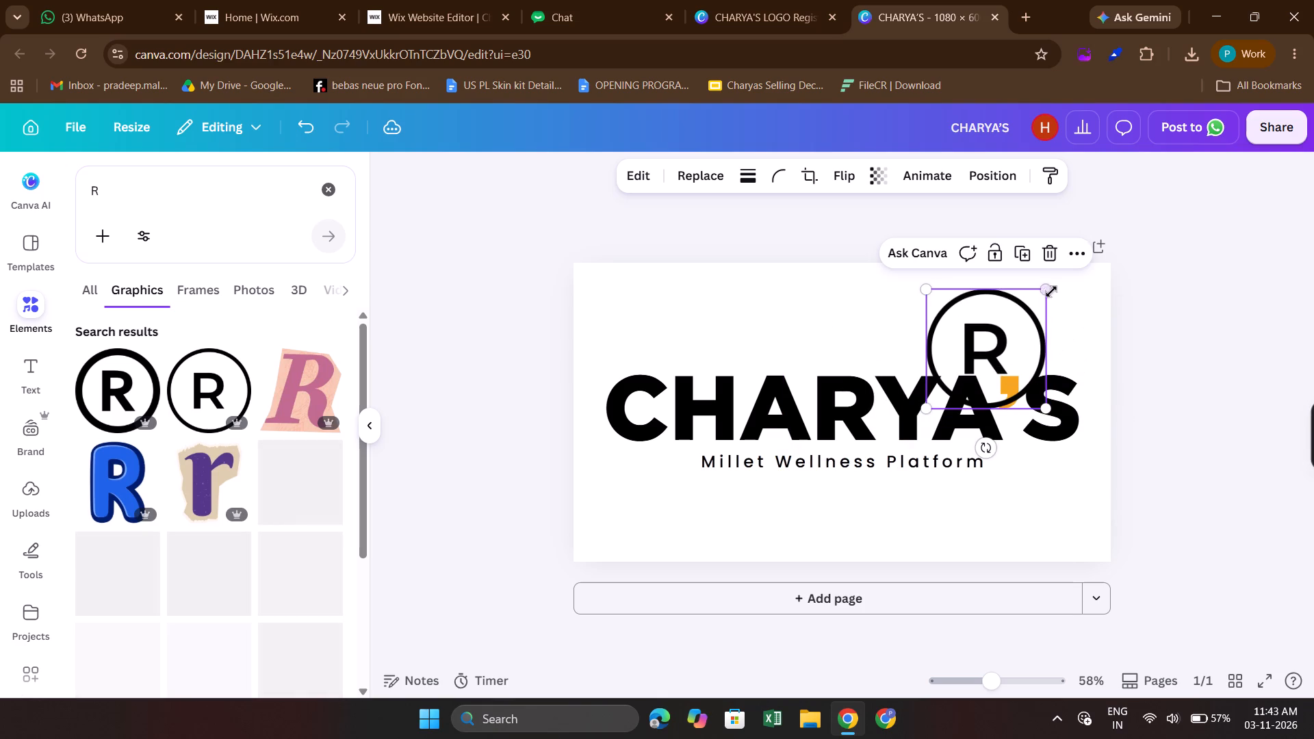
drag(1047, 294, 956, 365)
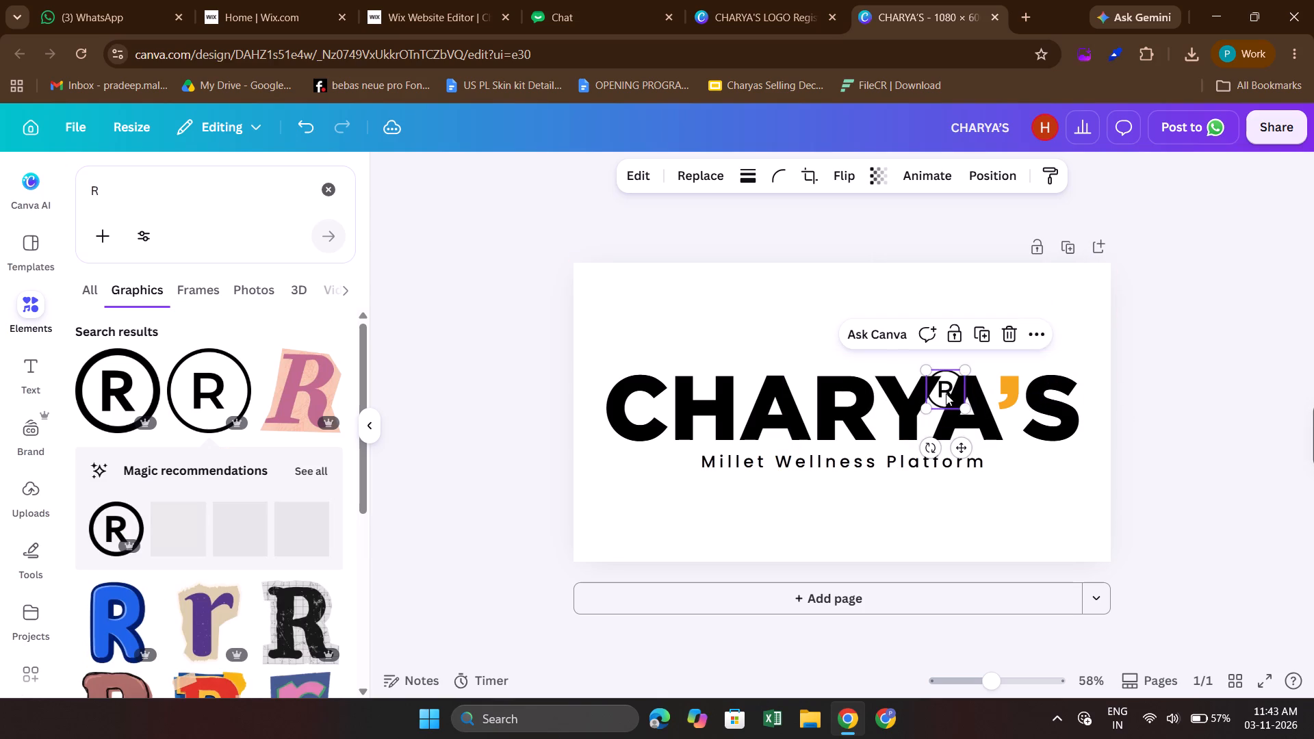
drag(943, 398, 1079, 372)
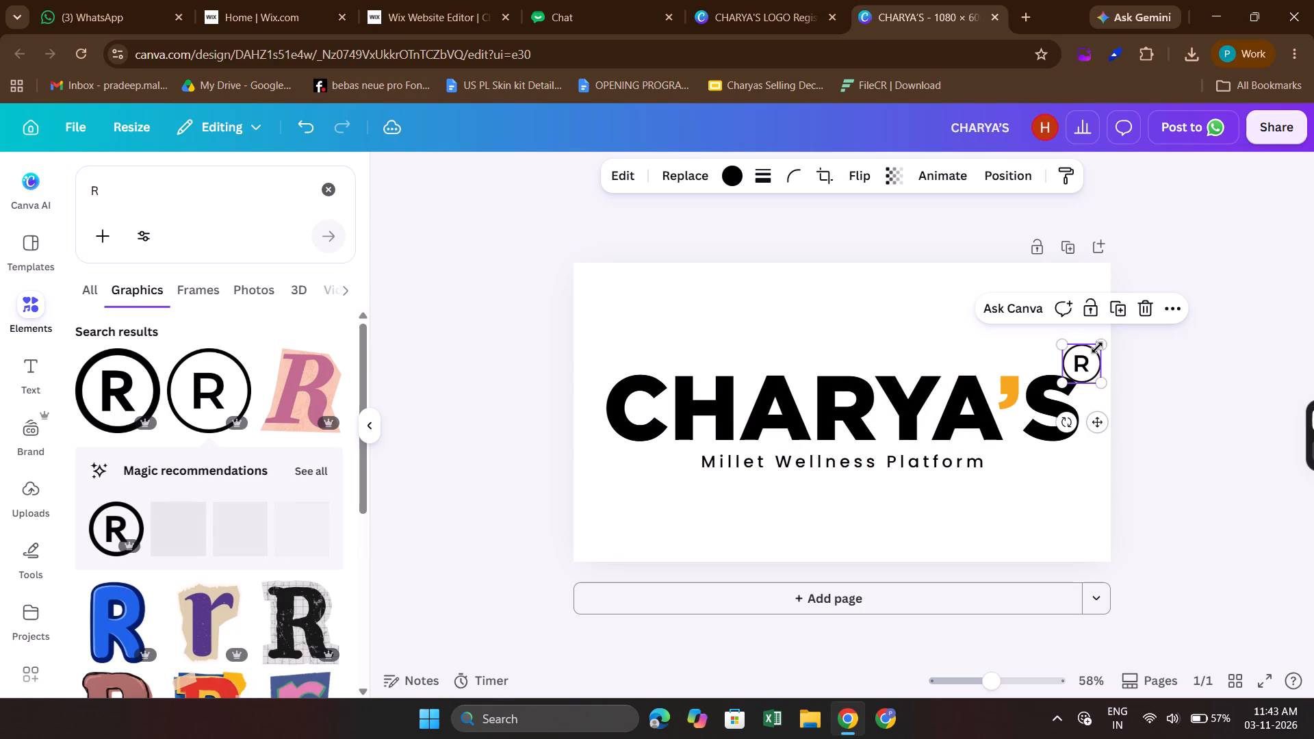
drag(1098, 342, 1088, 353)
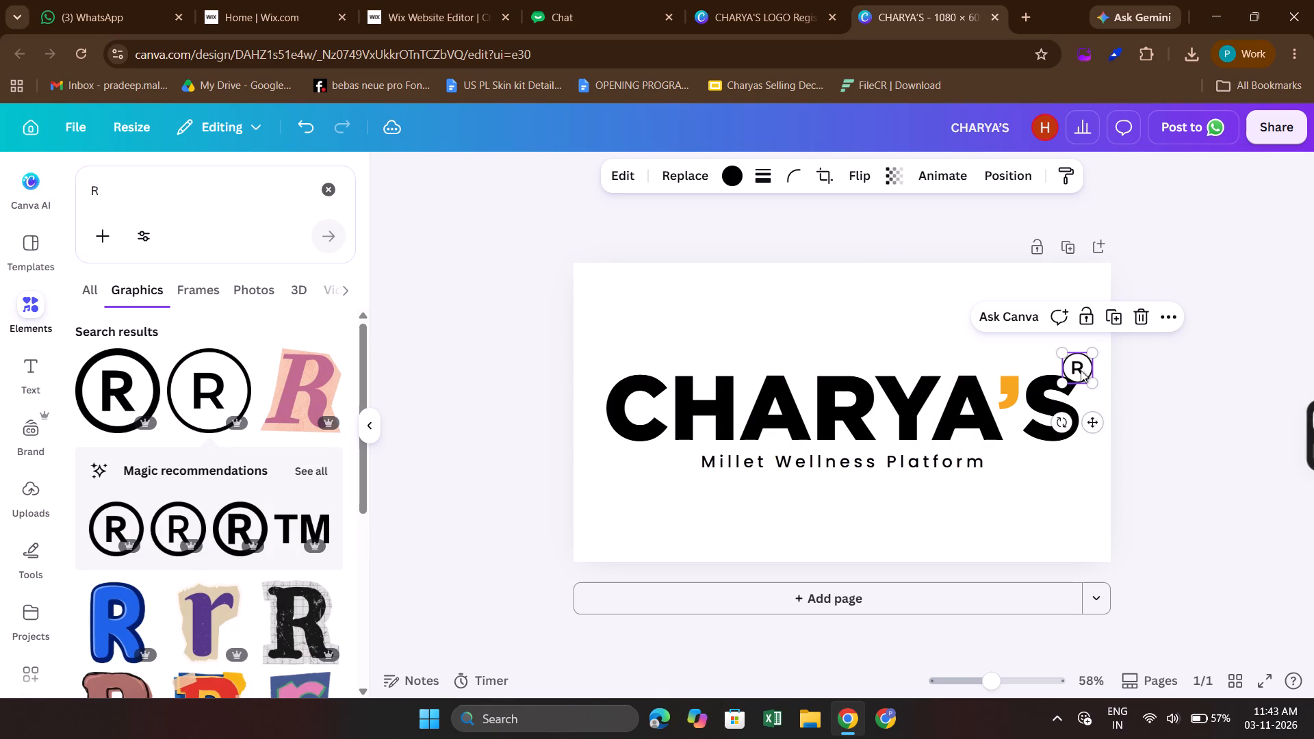
drag(1081, 370, 1085, 361)
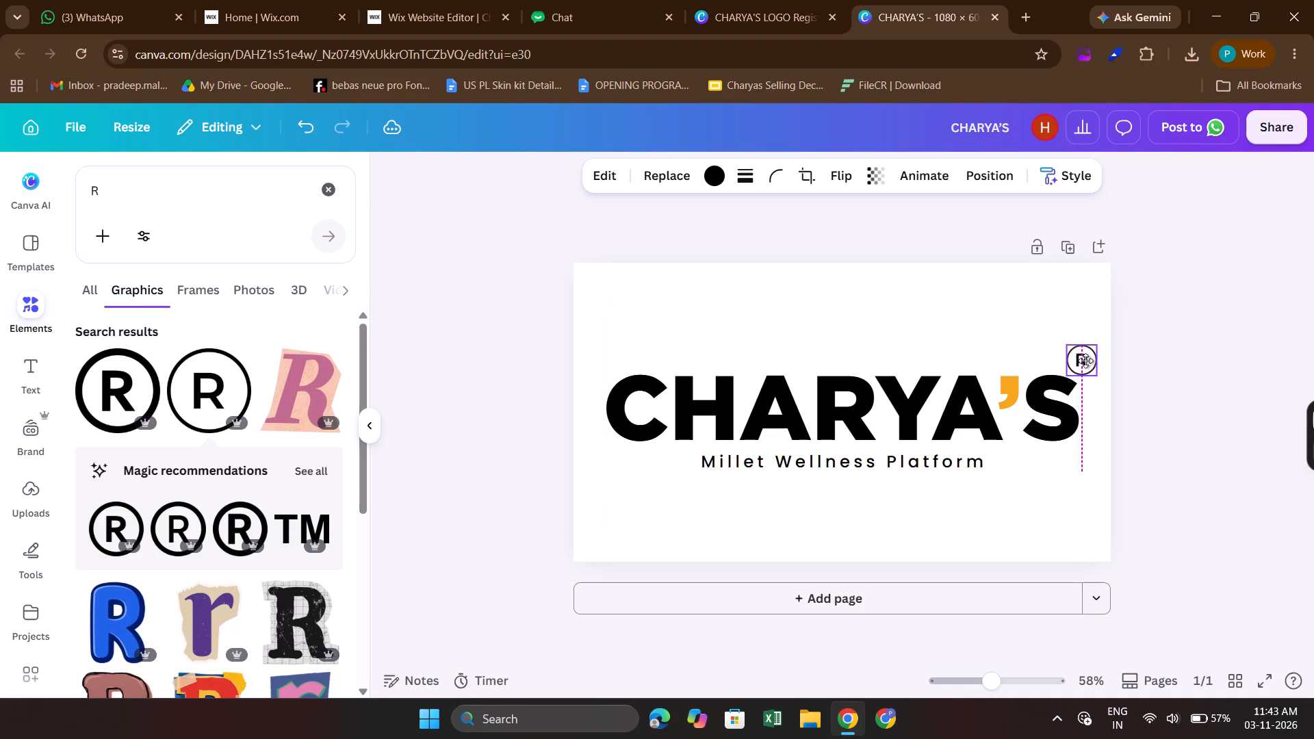
drag(1085, 361, 1086, 363)
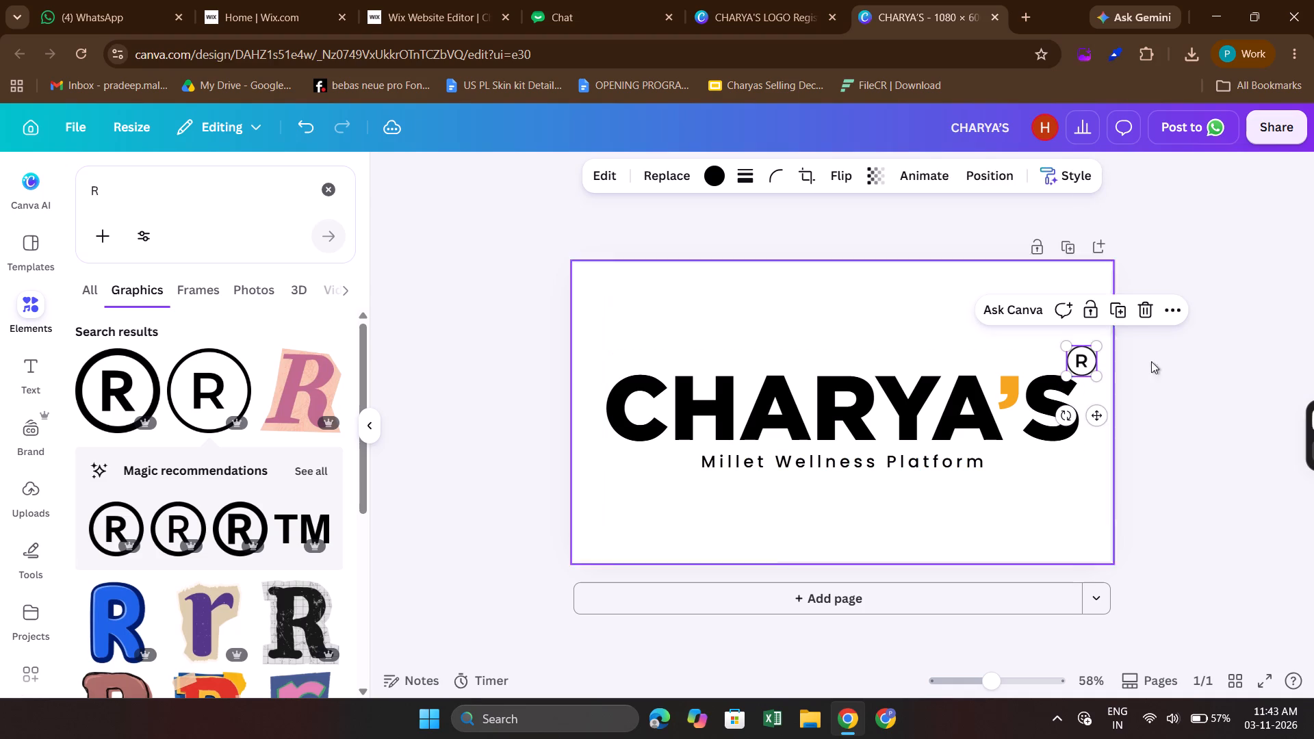
click(1176, 354)
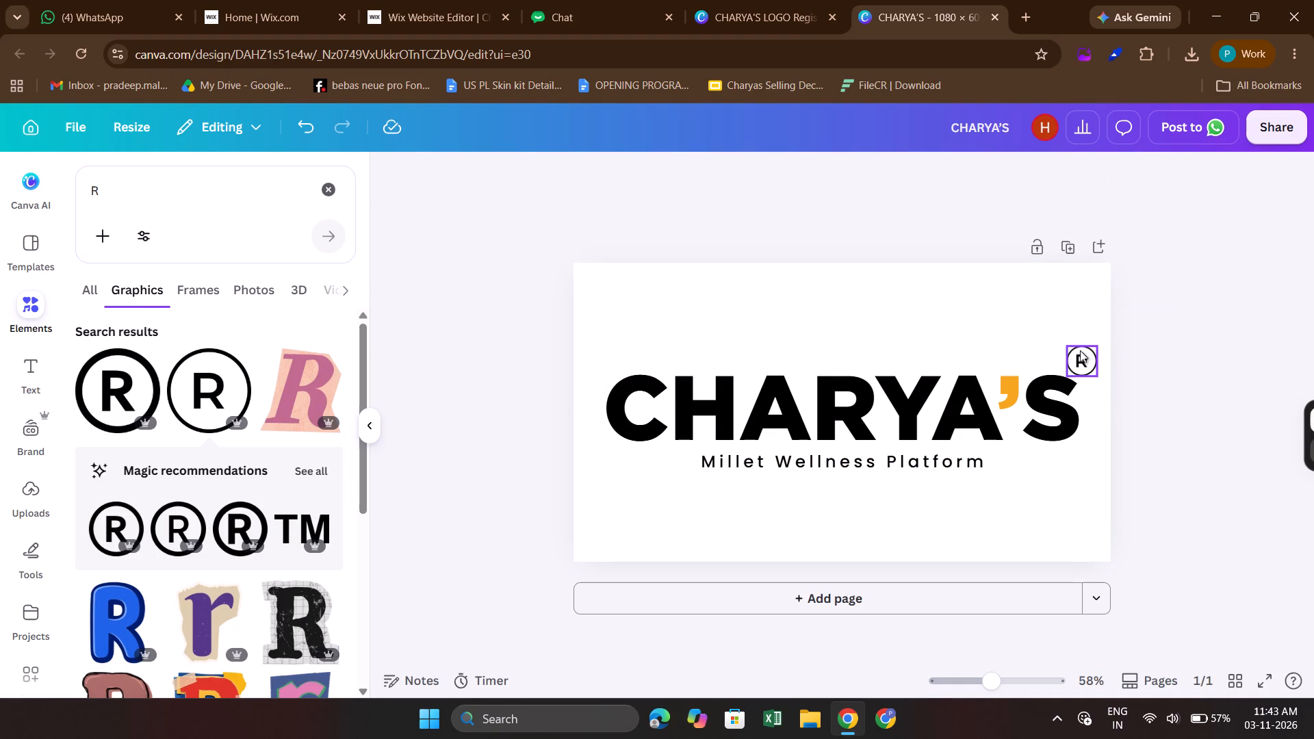
Nudge the circled R symbol slightly right and down beside the top of the final S.
click(1079, 356)
click(1079, 356)
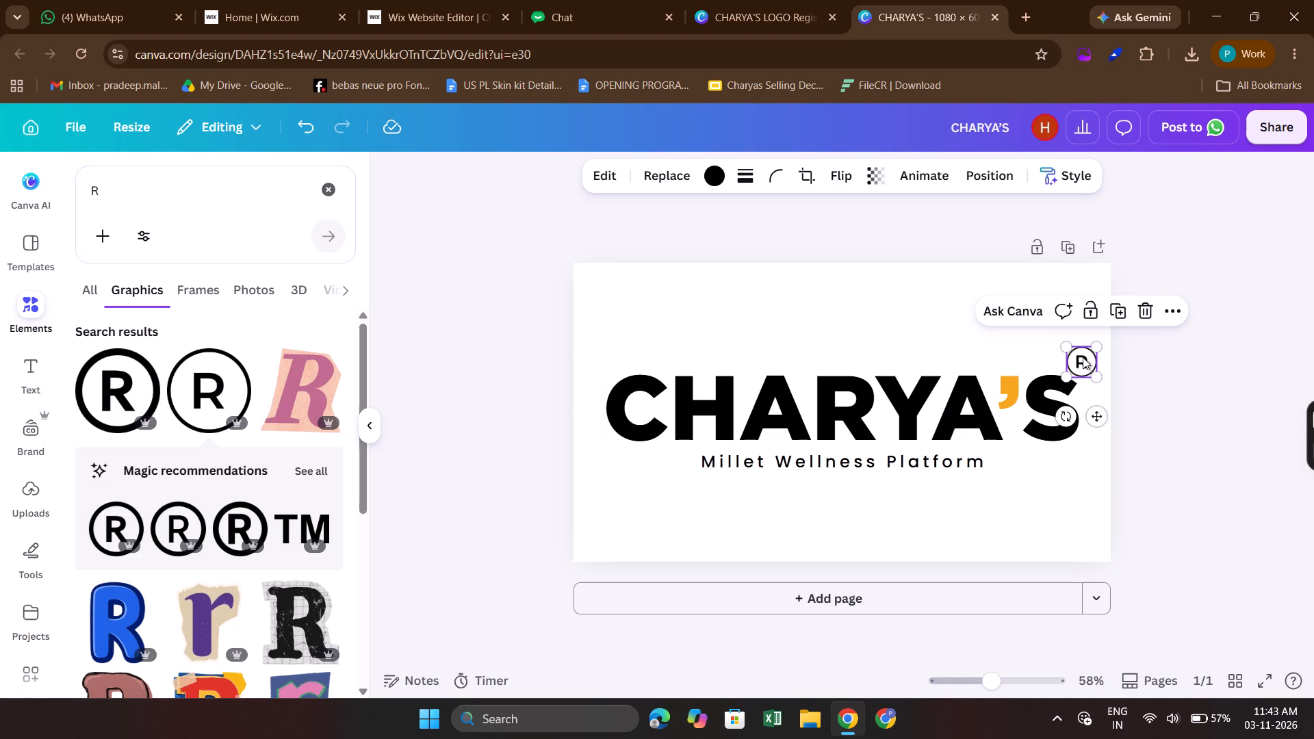
key(Right)
key(Right)
key(Right)
key(Right)
key(Right)
key(Right)
key(Right)
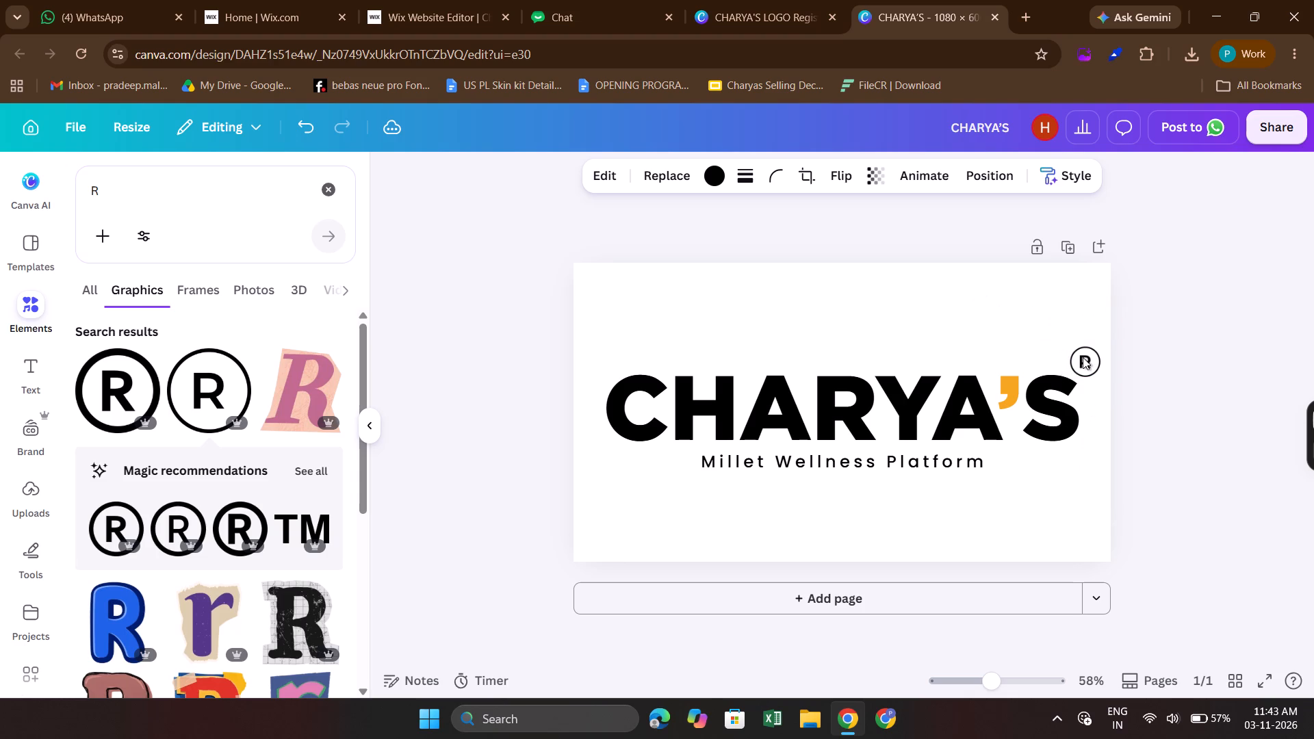
key(Down)
key(Down)
key(Down)
key(Down)
key(Down)
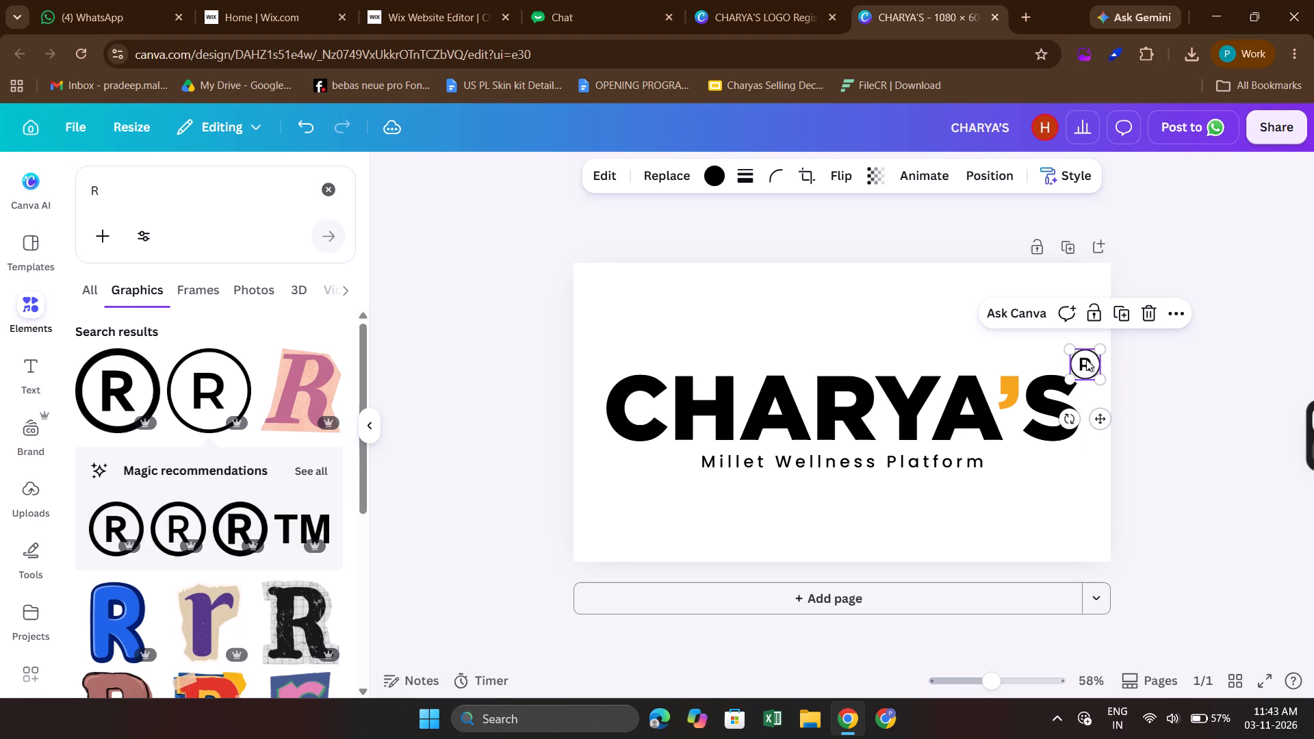
click(1184, 385)
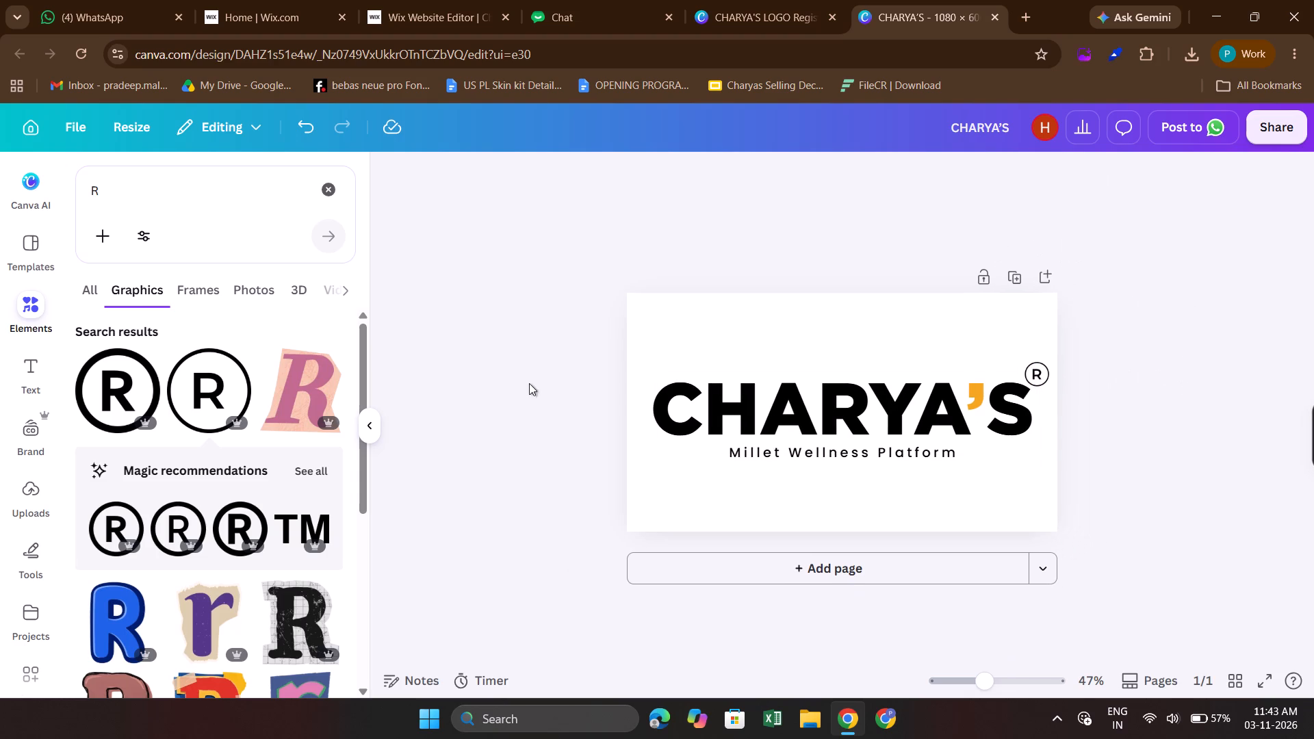
Scale the wordmark, tagline and R symbol down together to about 960 wide by 236 high.
drag(547, 339, 1111, 461)
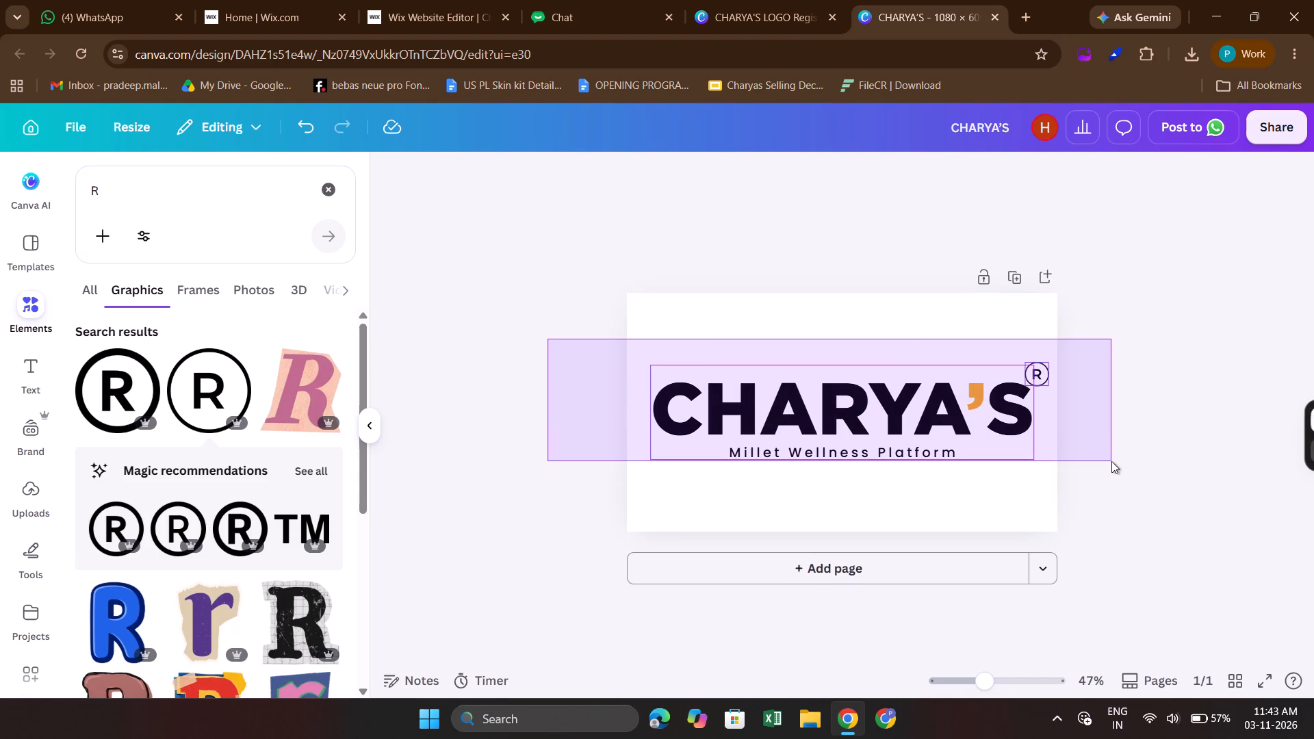
drag(1048, 361, 1036, 362)
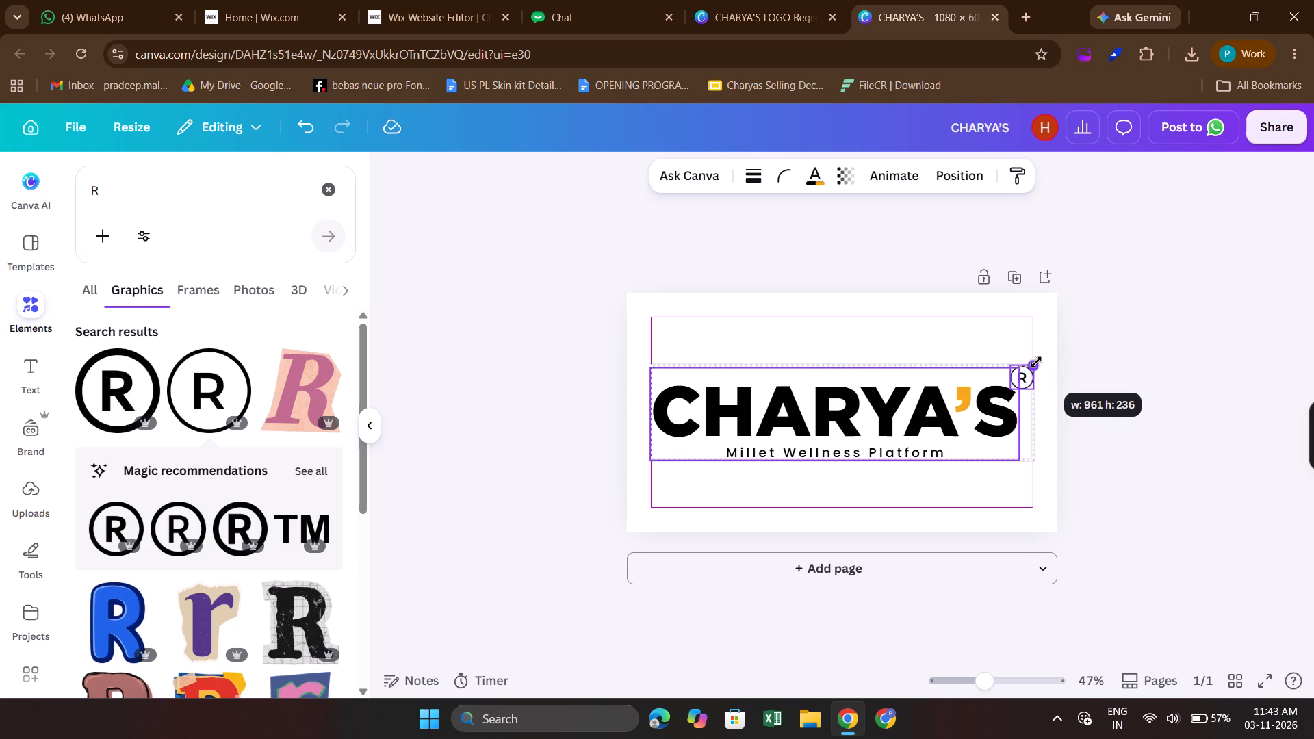
drag(1036, 362, 1033, 362)
click(1125, 380)
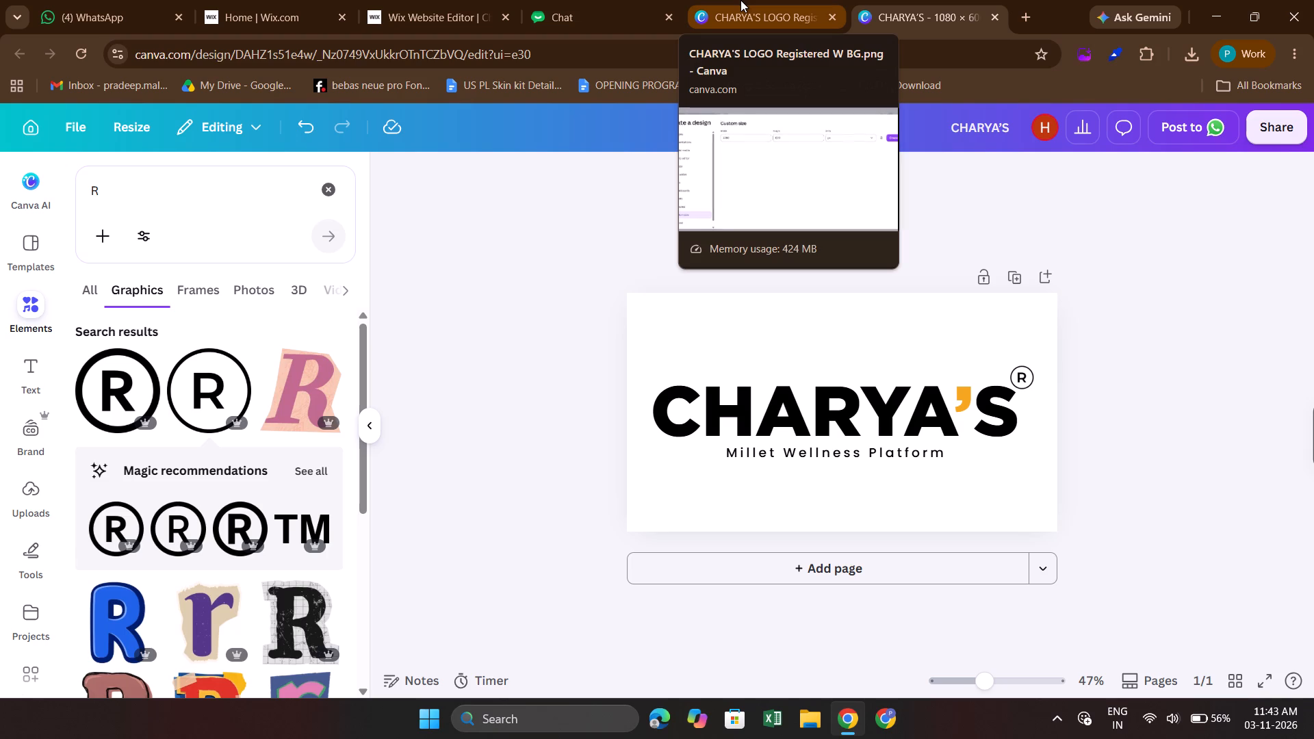
Switch to the Wix editor and examine the CHARYA'S logo in the home page footer for reference.
click(465, 0)
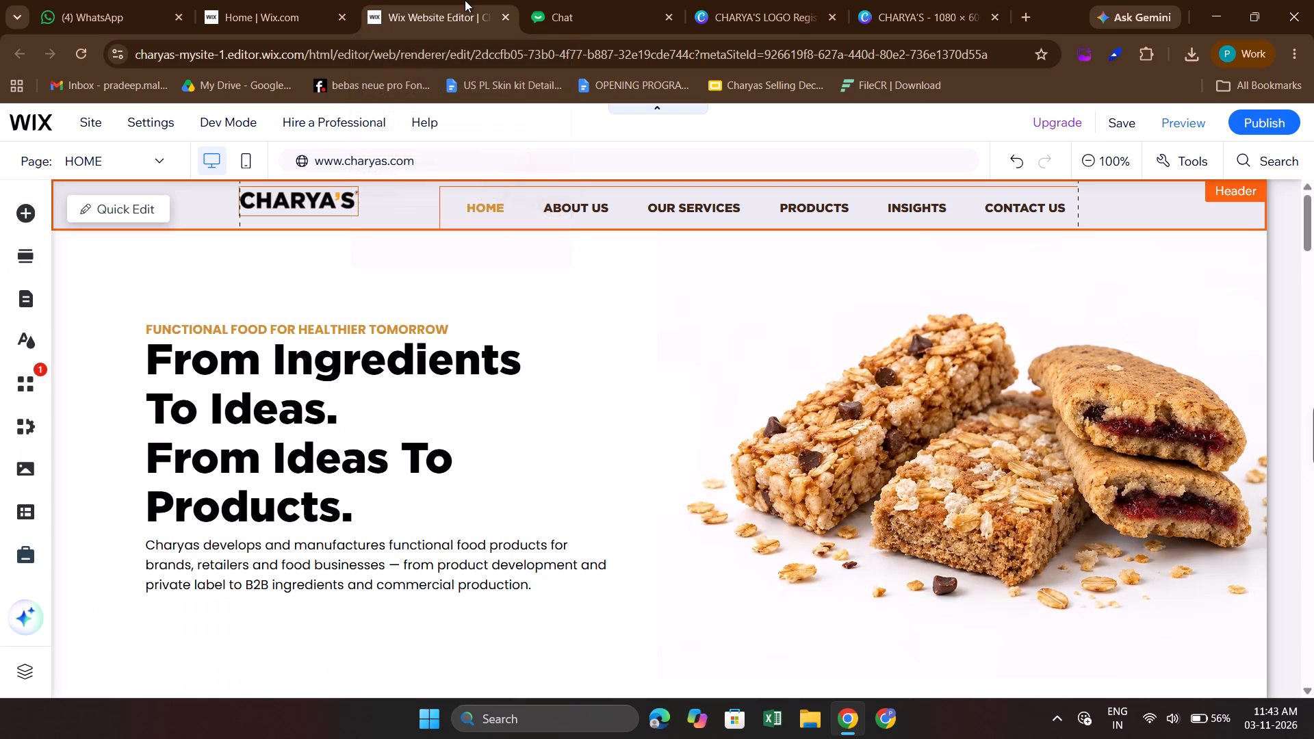
scroll(426, 353, down, 17)
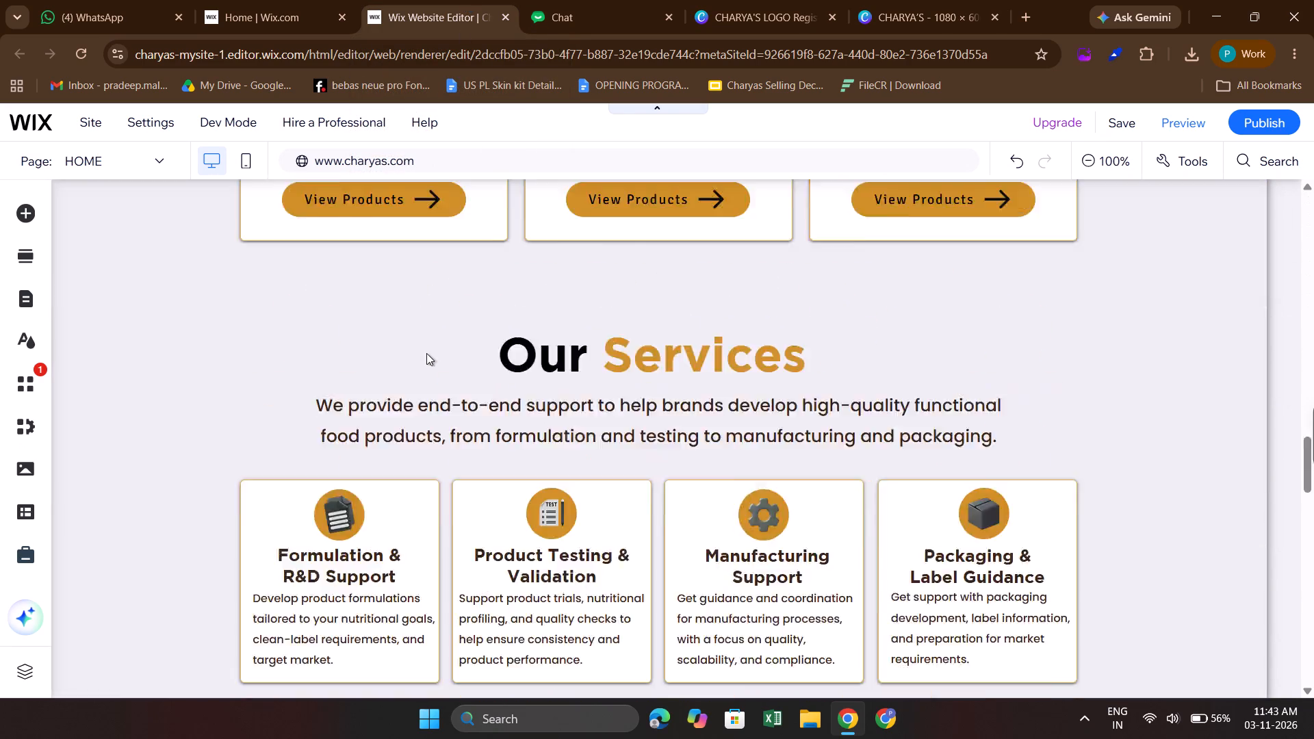
scroll(426, 353, down, 9)
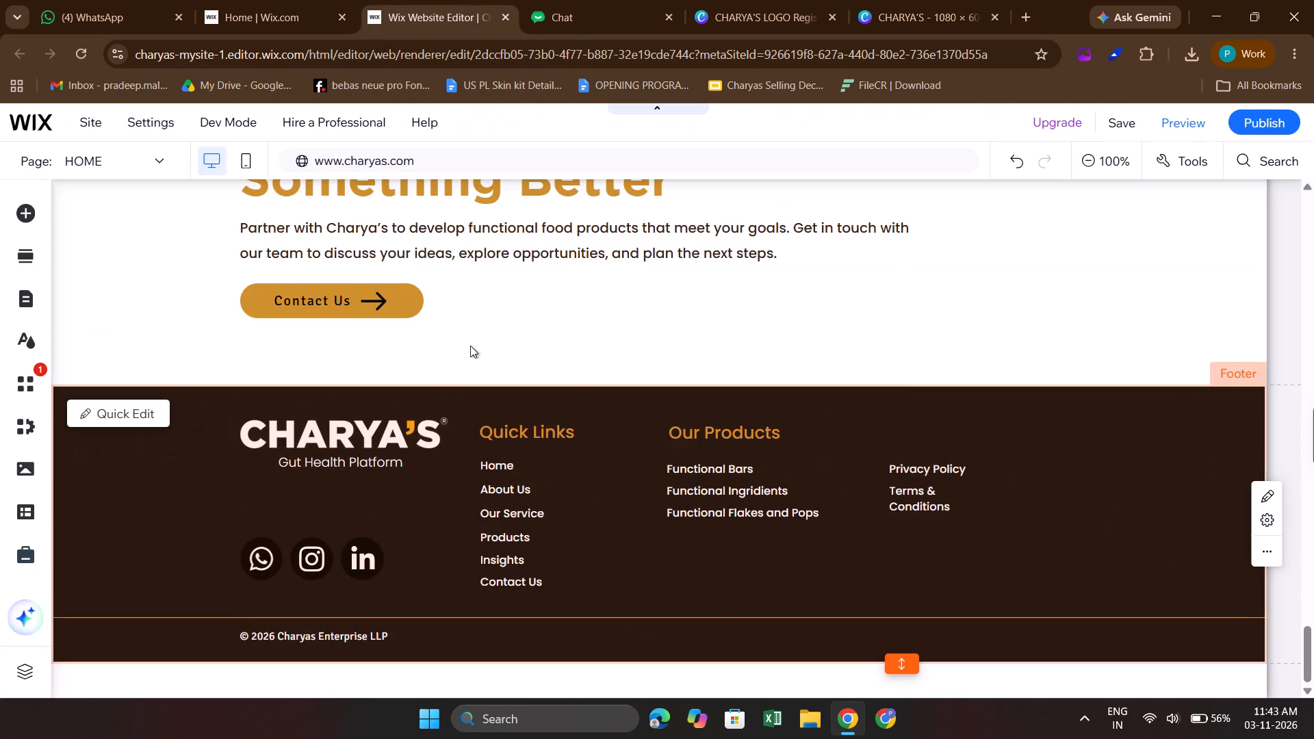
Return to the Canva logo design and nudge the R symbol slightly further right and down from the final S.
click(972, 0)
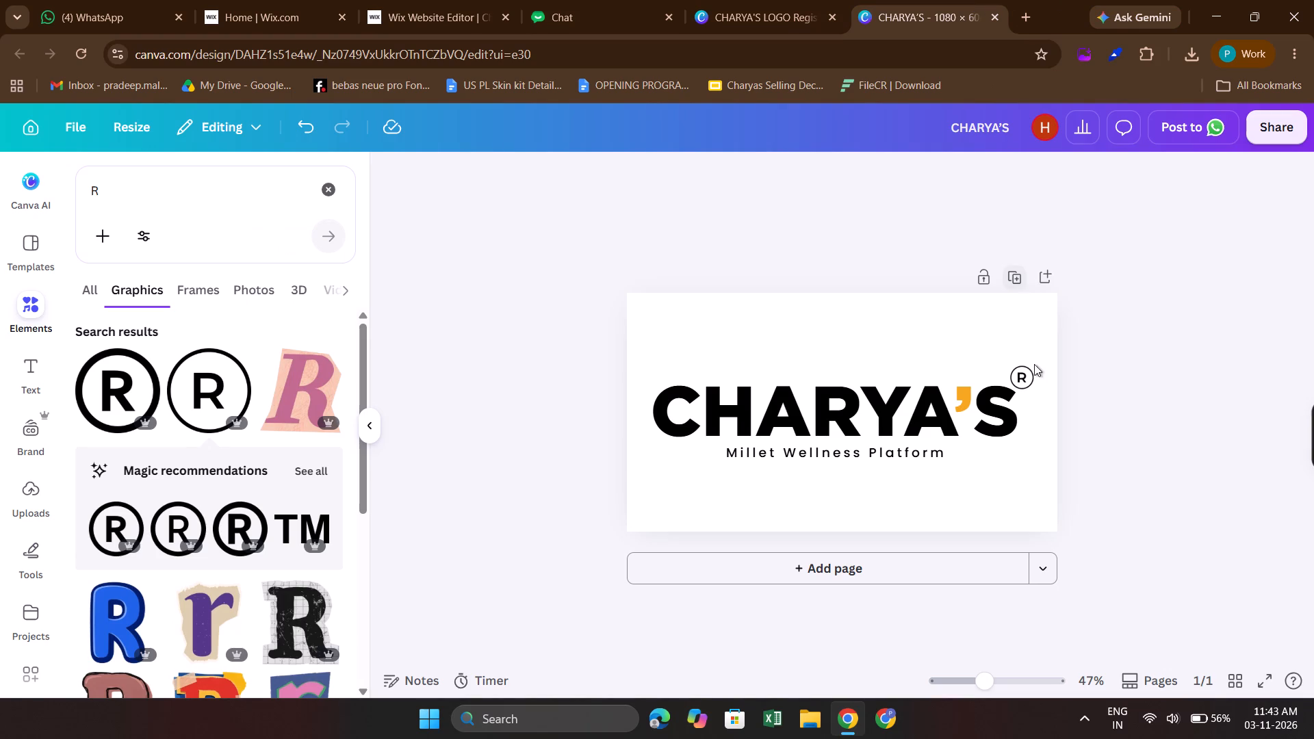
click(1029, 373)
key(Right)
key(Right)
key(Right)
key(Right)
key(Right)
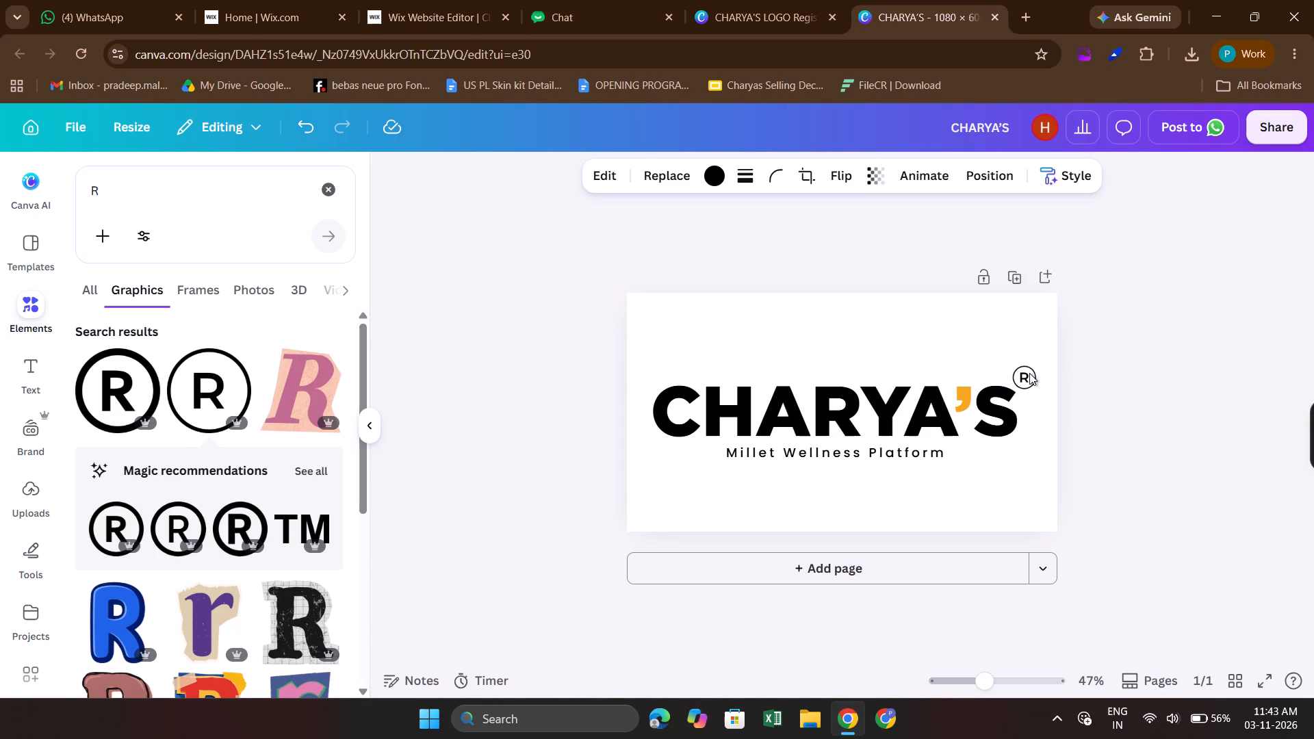
key(Right)
key(Down)
key(Down)
key(Down)
key(Right)
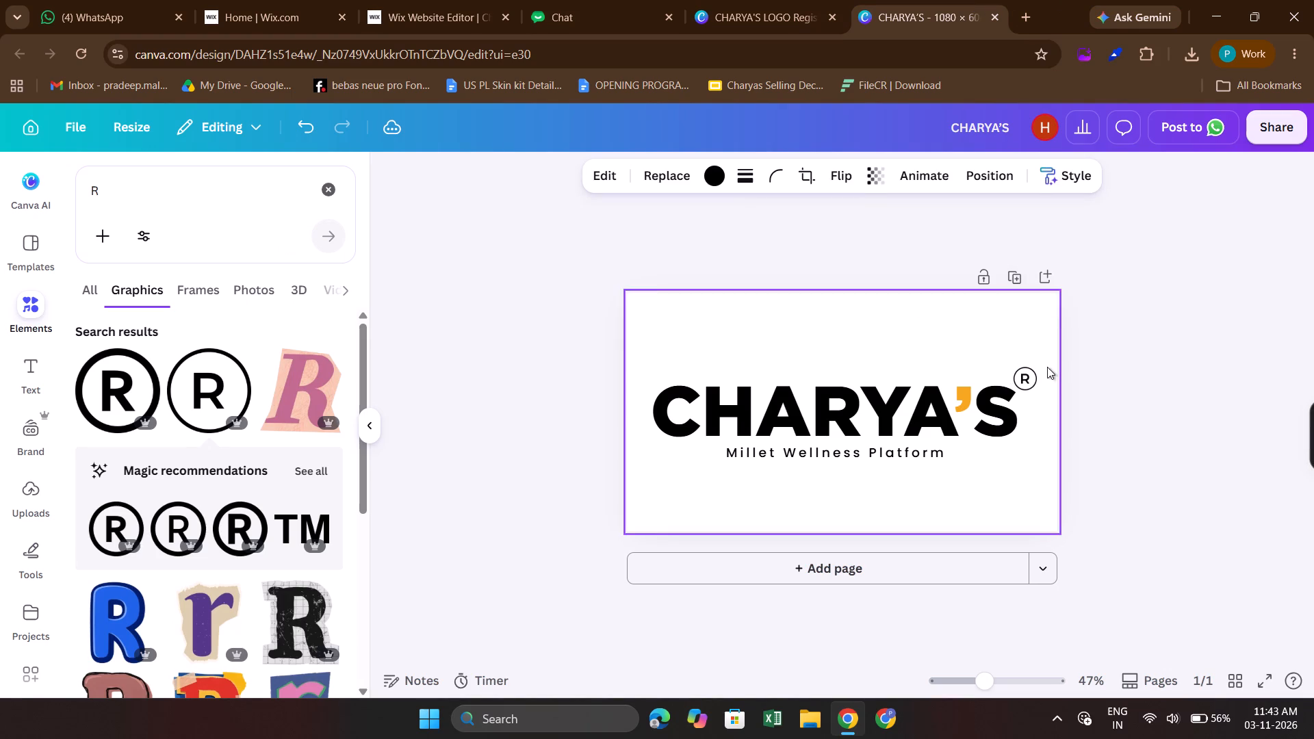
Shrink the R symbol beside the final S to about 32 × 32.
drag(1037, 369, 1035, 371)
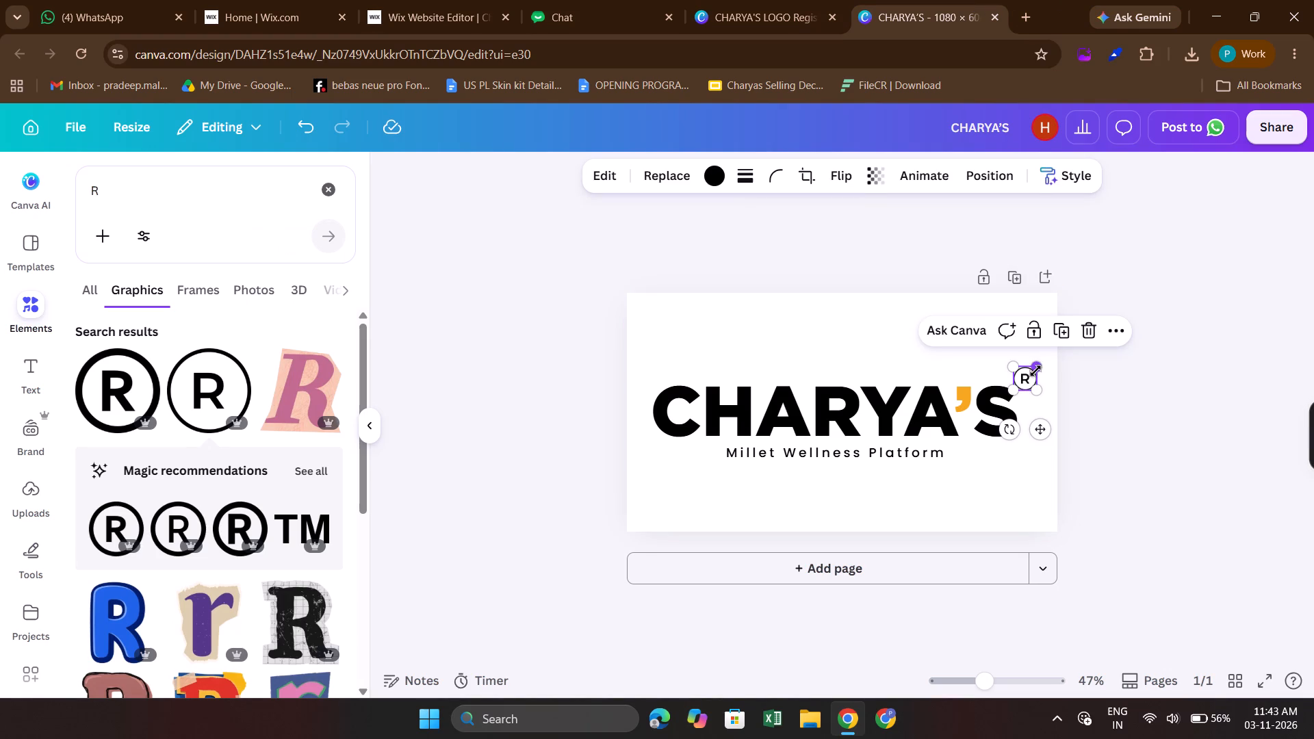
drag(1035, 371, 1033, 376)
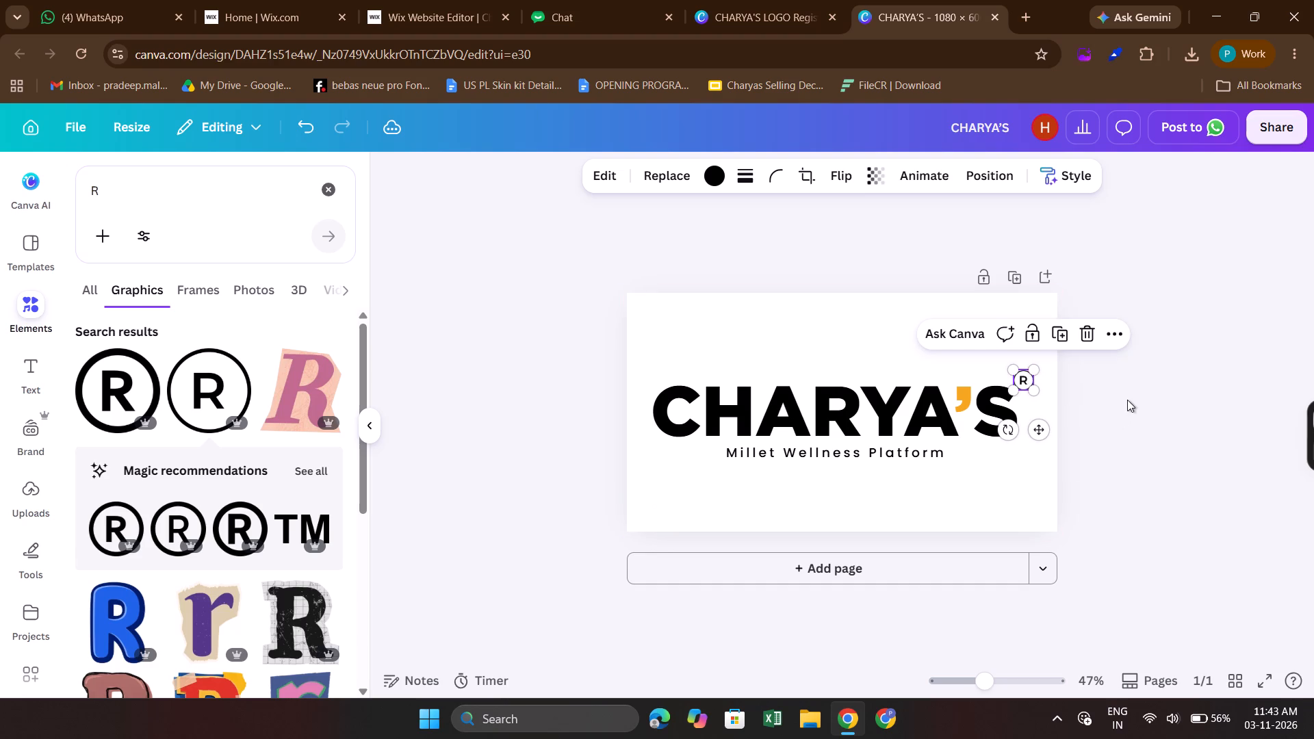
click(1127, 400)
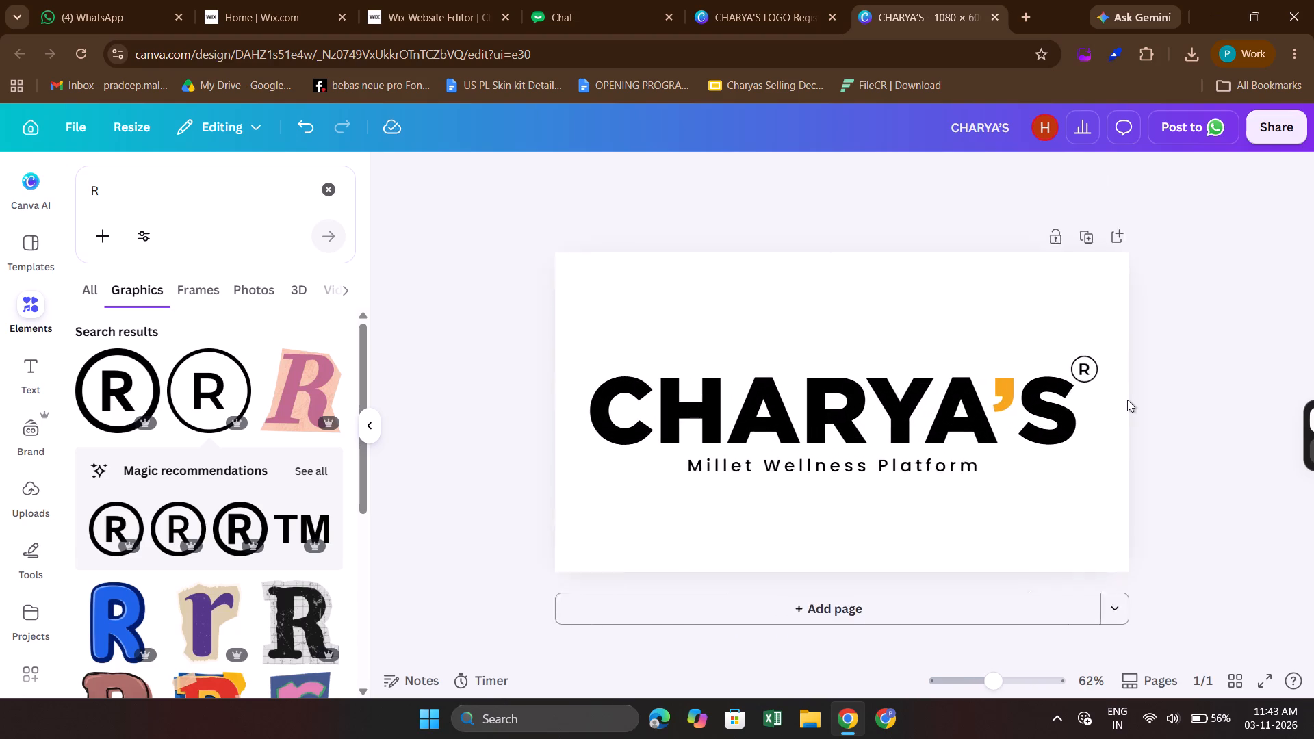
click(1118, 374)
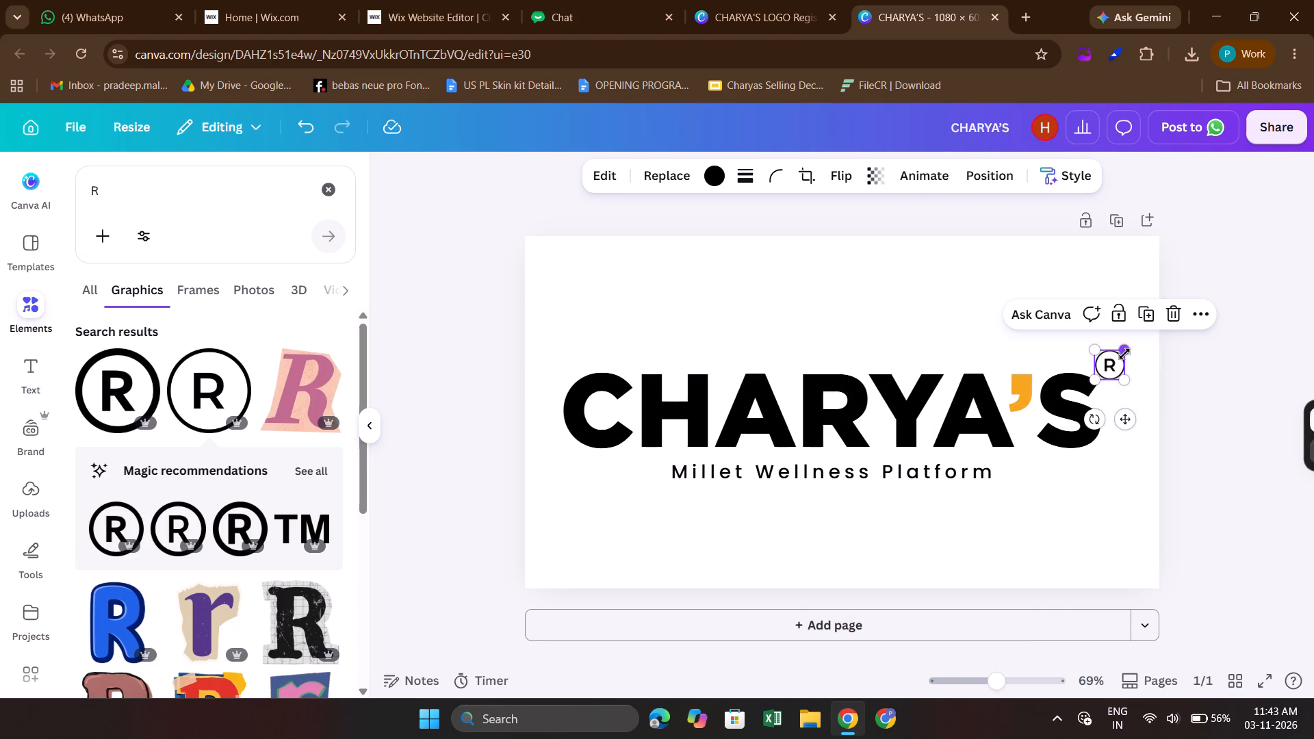
drag(1124, 354, 1116, 367)
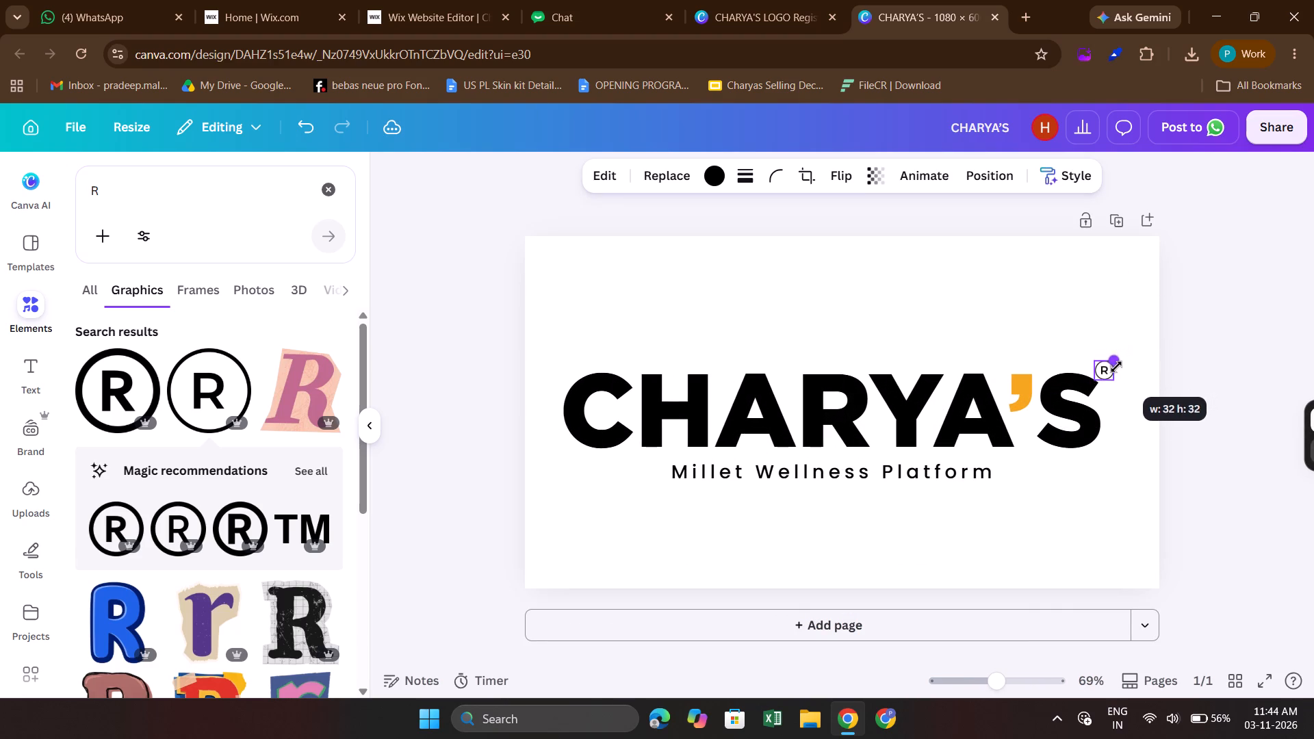
drag(1116, 367, 1114, 368)
click(1216, 341)
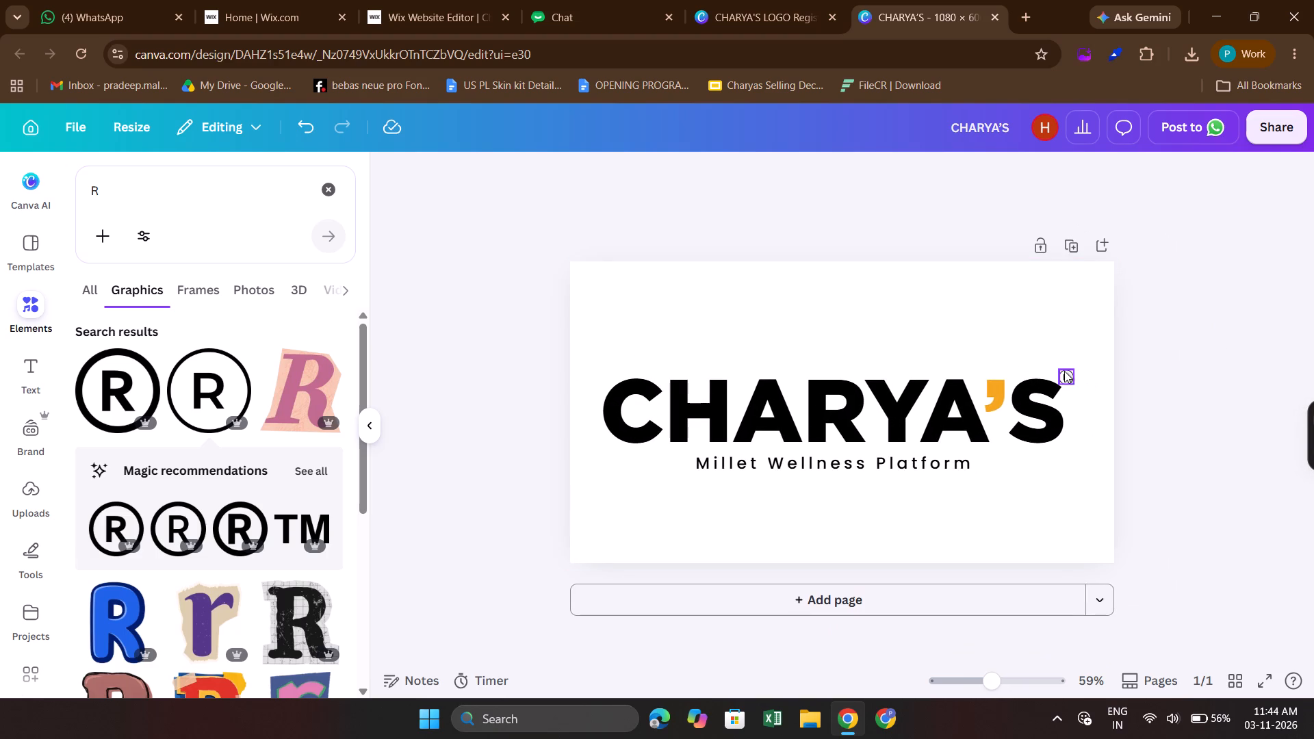
Nudge the small R symbol slightly up and right, clear of the top of the final S.
click(1064, 371)
key(Up)
key(Up)
key(Right)
key(Right)
key(Up)
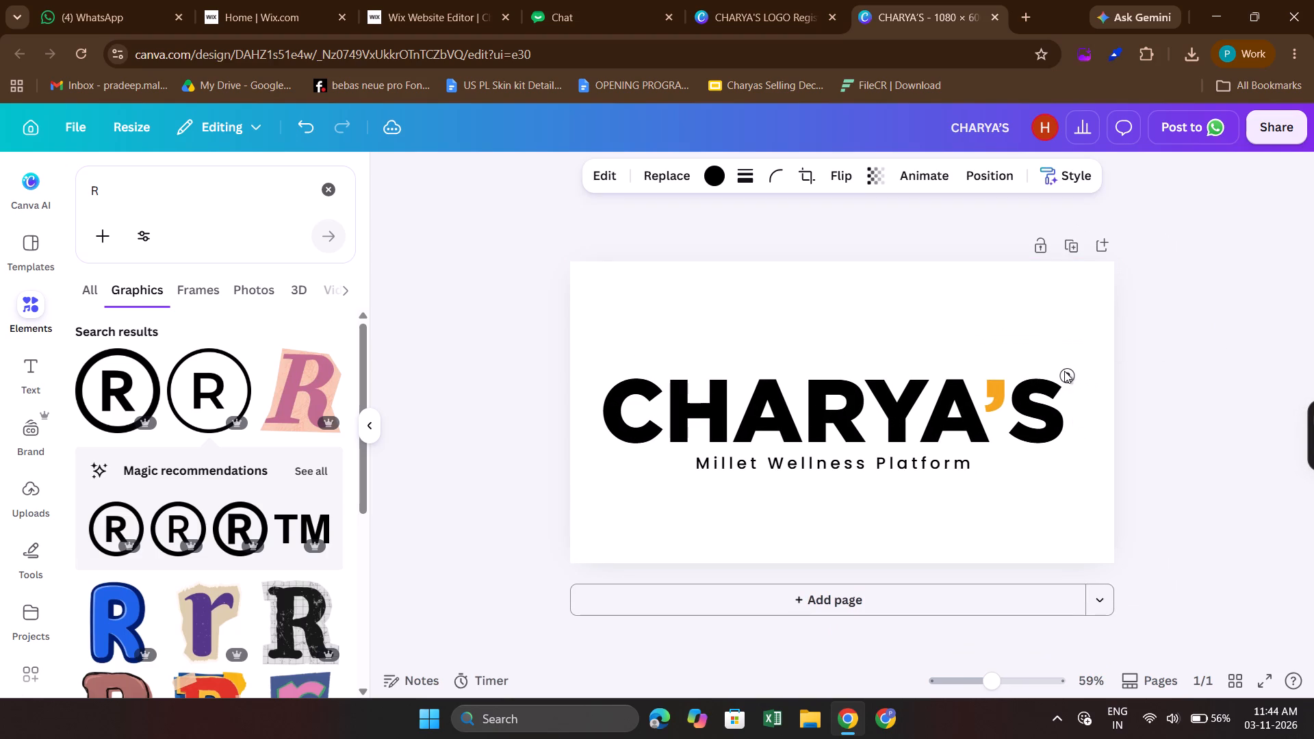
key(Up)
click(1191, 366)
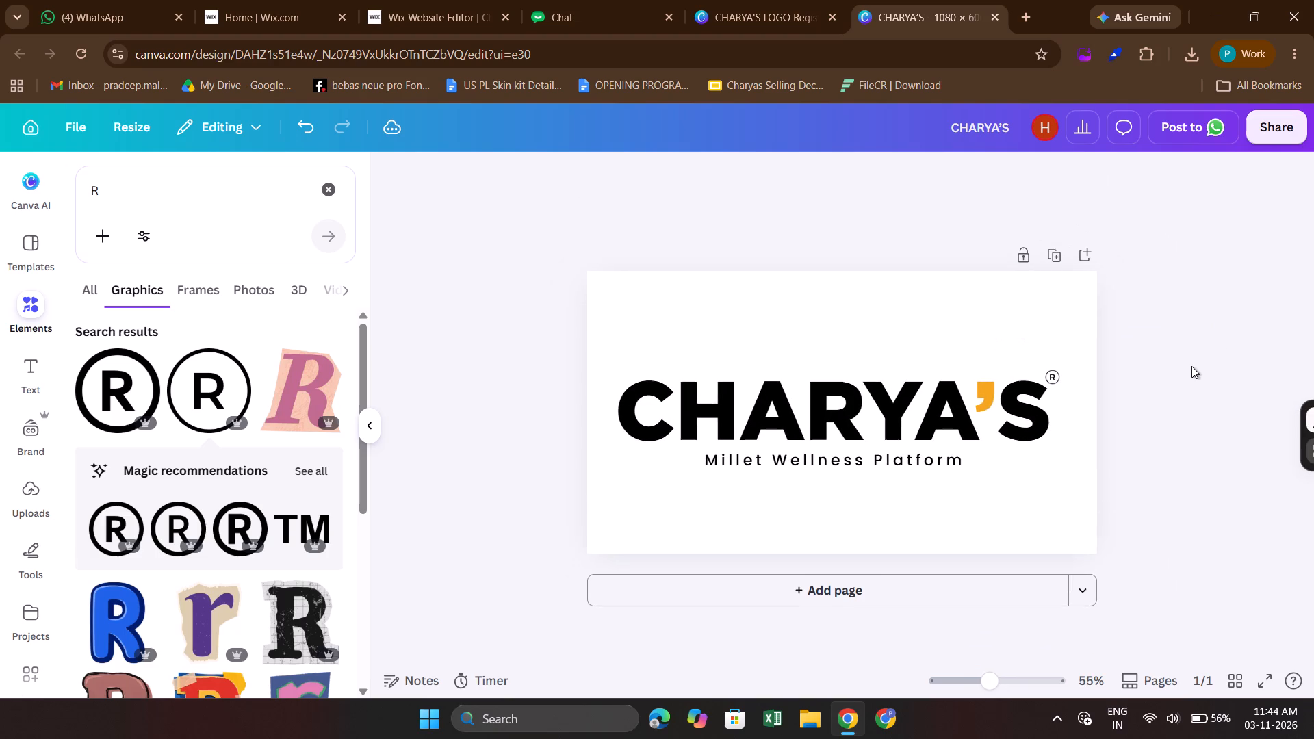
Enlarge the R symbol beside the final S to about 36 × 36.
click(1075, 372)
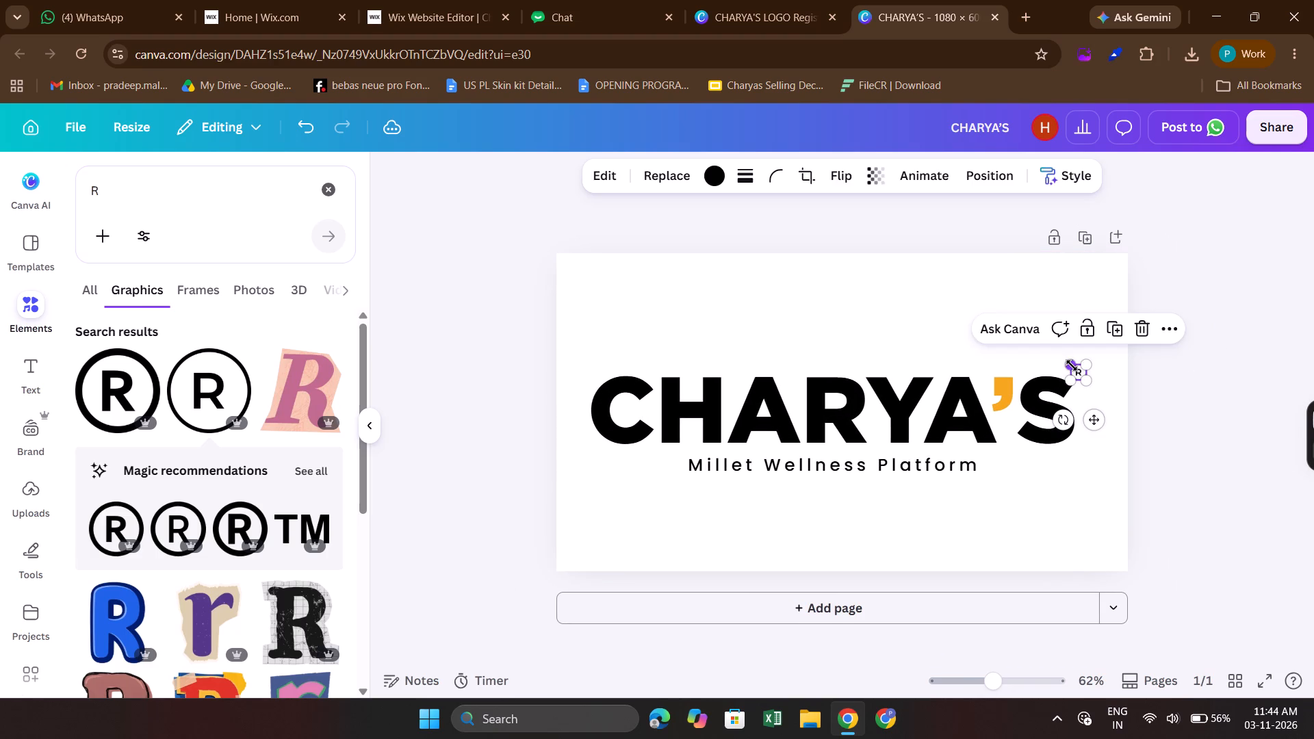
click(1072, 365)
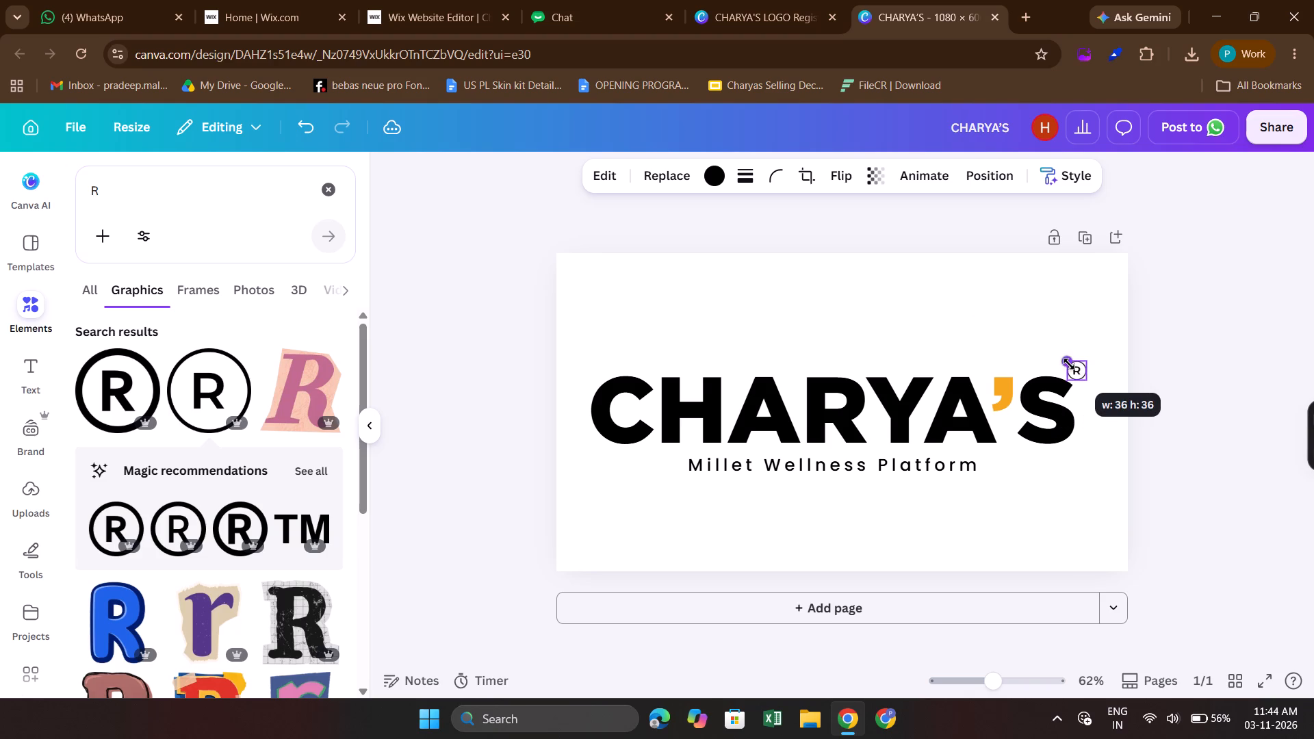
click(1224, 435)
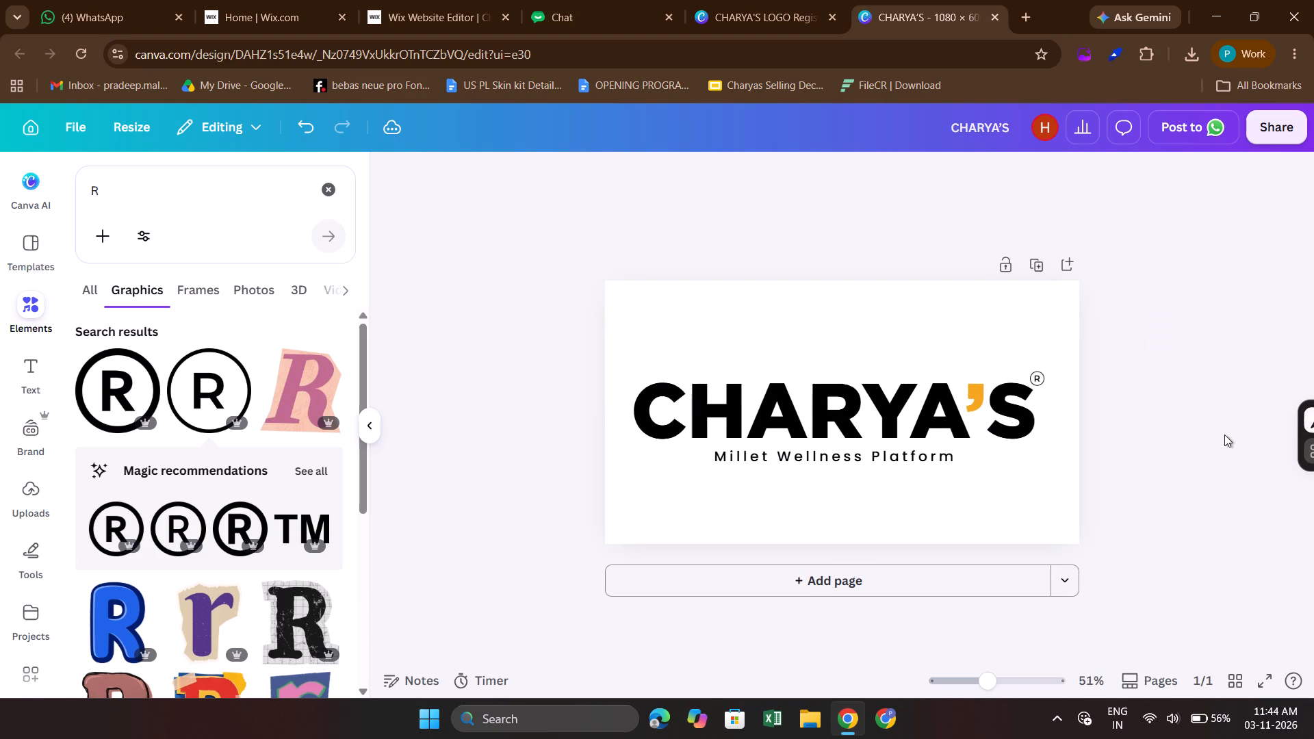
Group the CHARYA'S wordmark, the tagline and the R symbol into one object.
drag(554, 367, 690, 378)
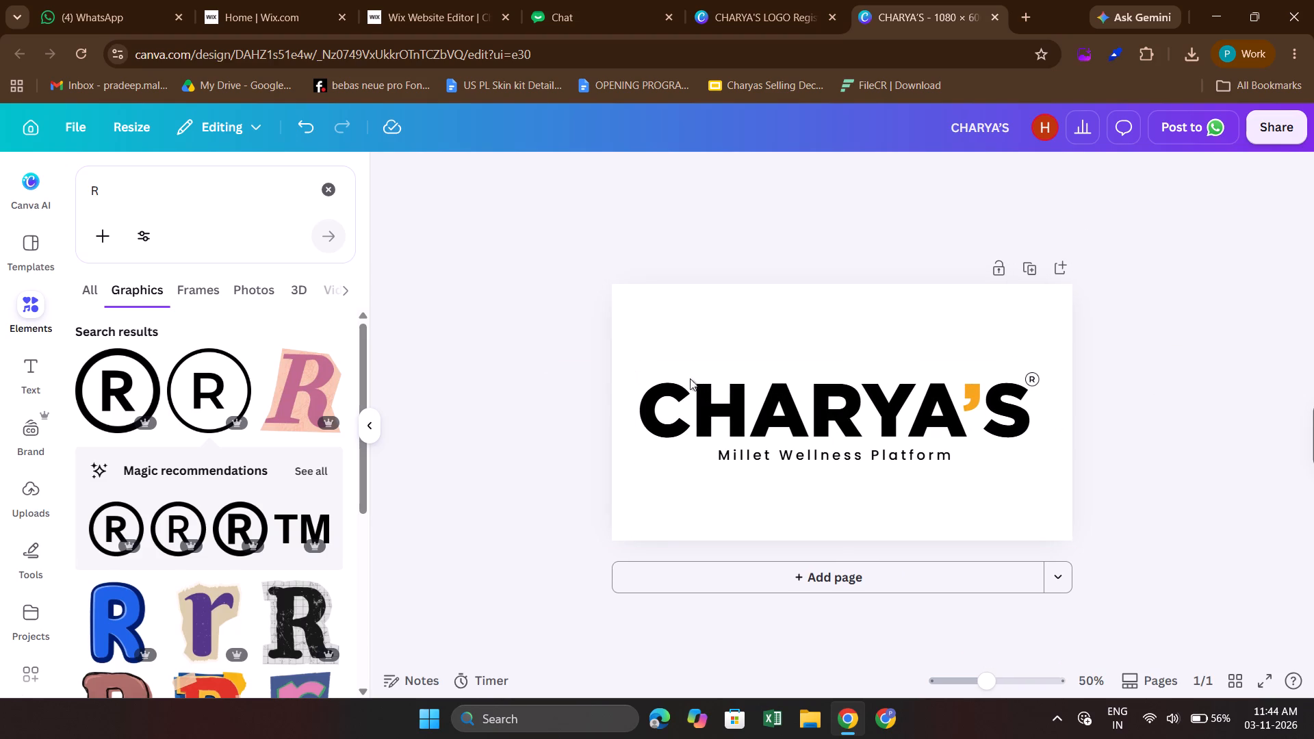
drag(690, 378, 1132, 471)
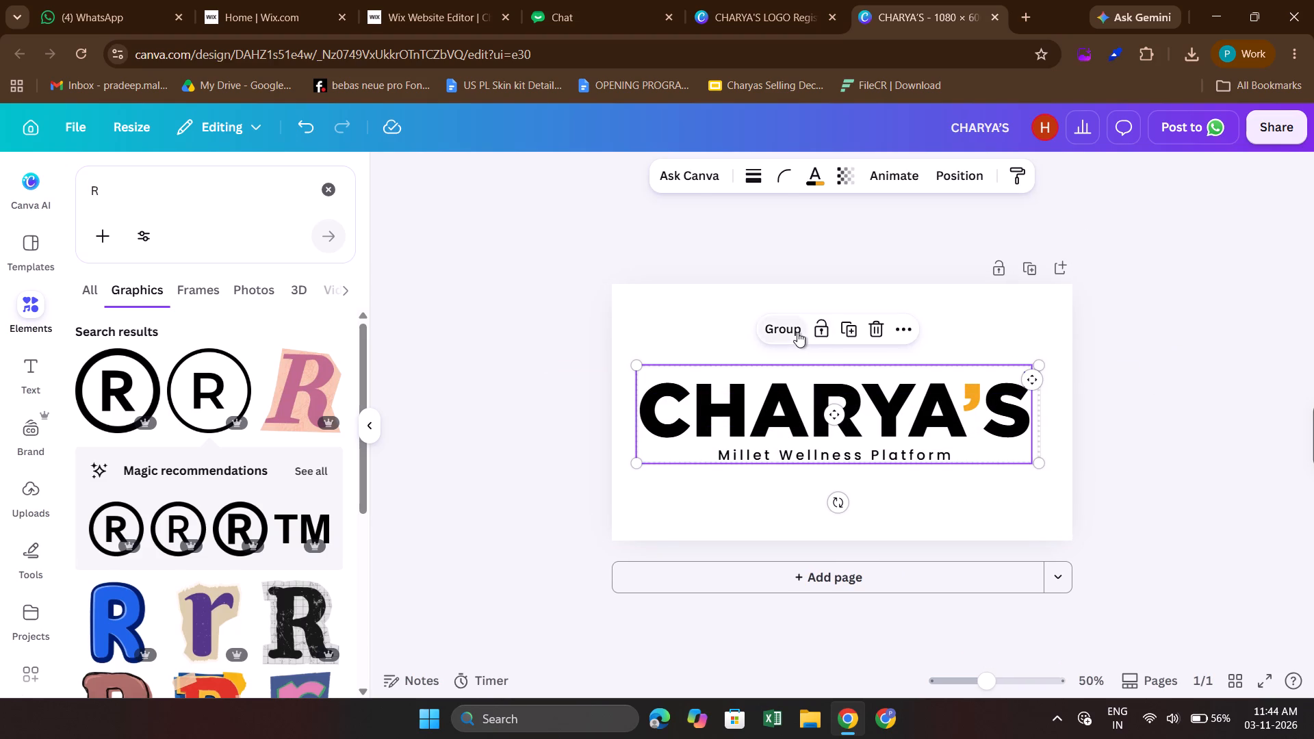
click(797, 332)
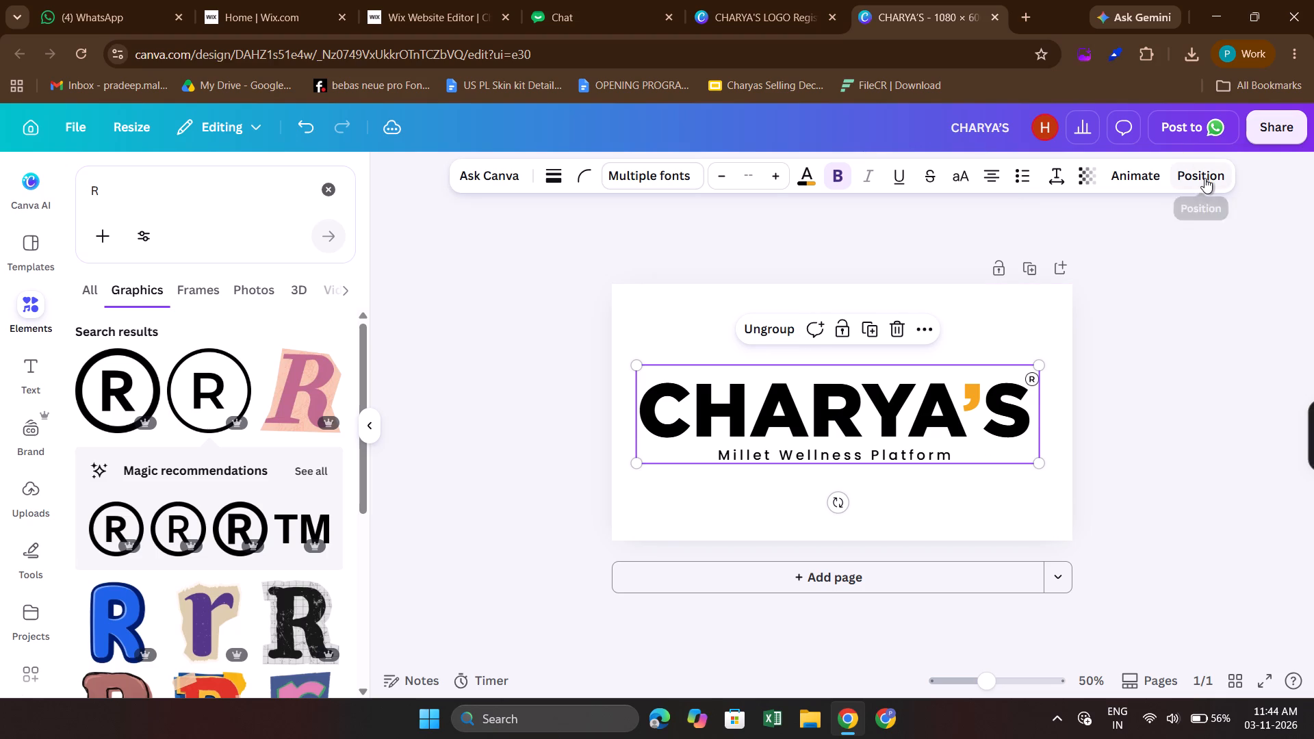
Align the grouped logo to the centre and middle of the page.
click(1204, 178)
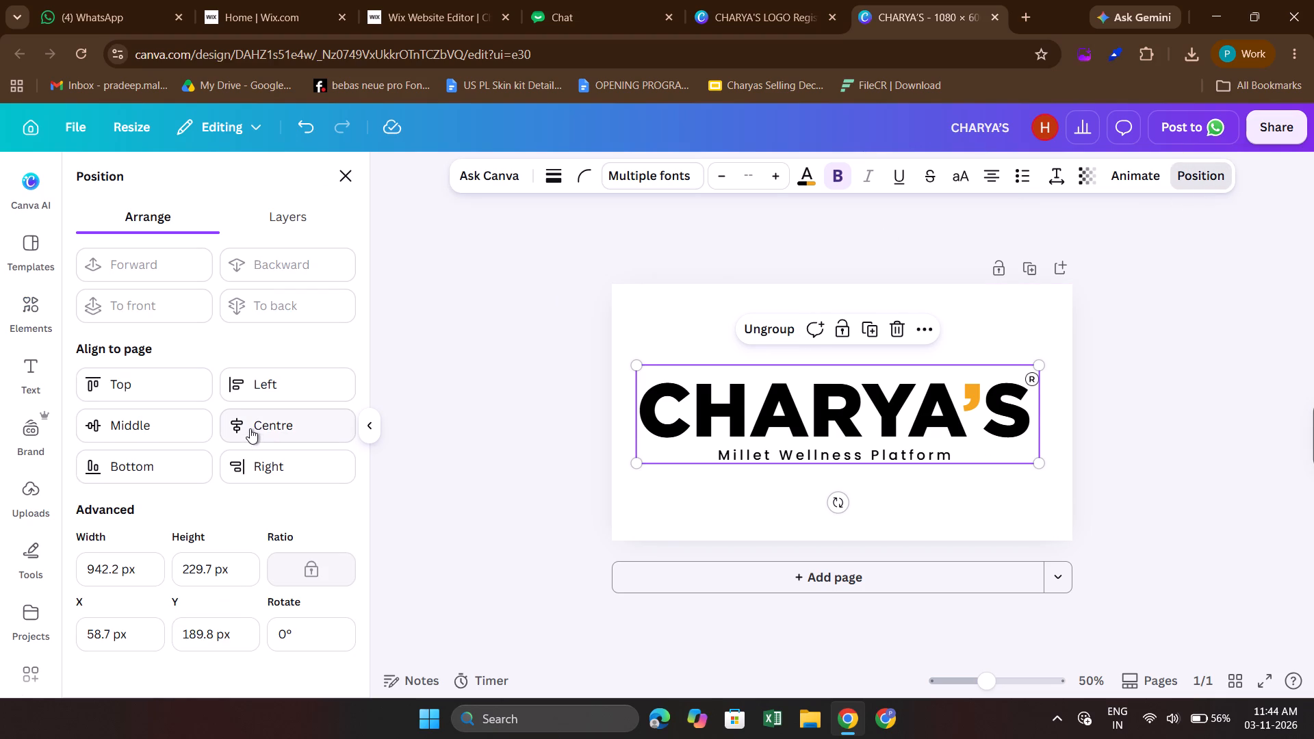
click(250, 428)
click(161, 422)
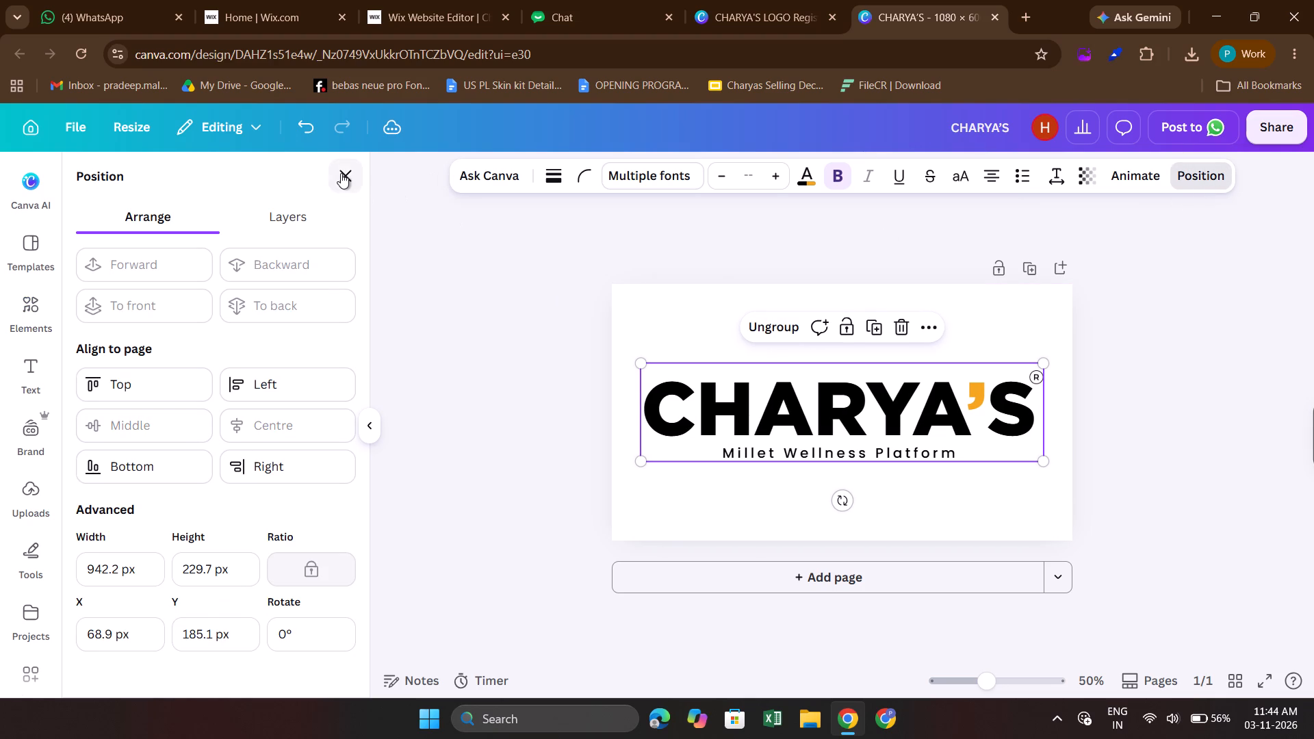
click(341, 173)
click(409, 300)
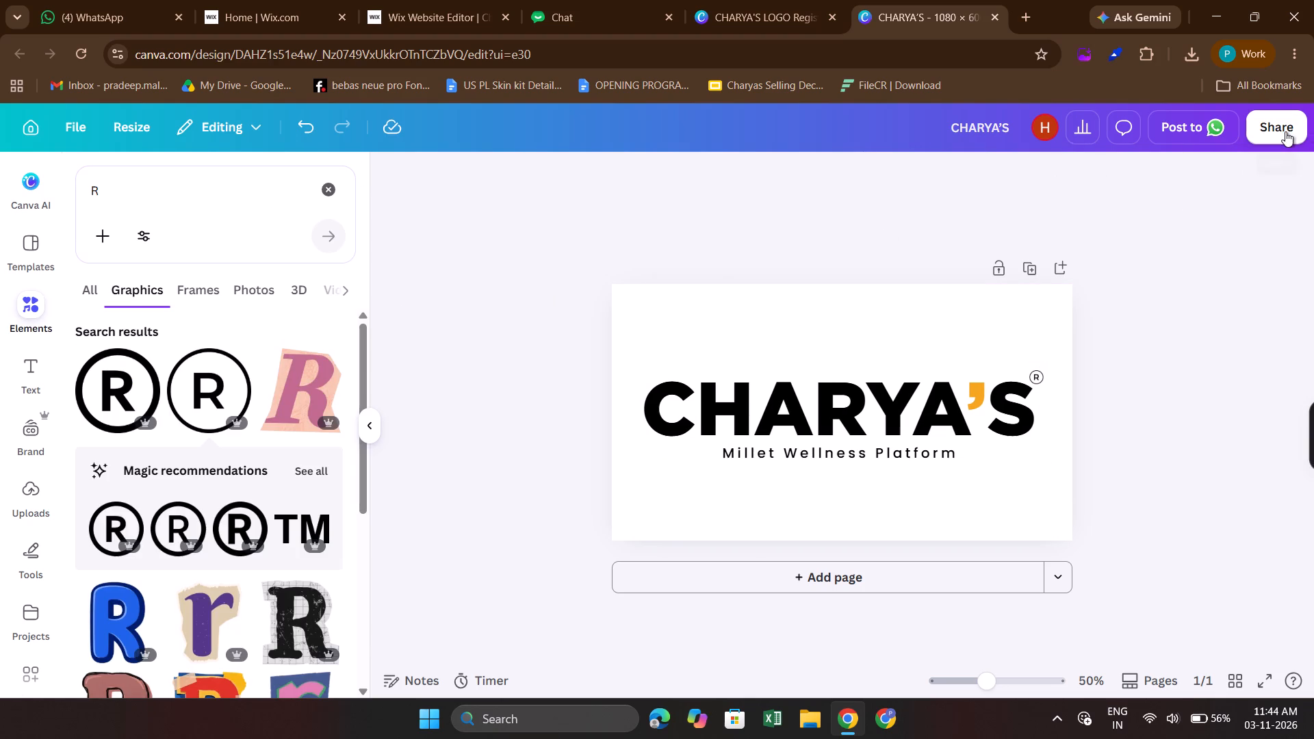
Download the logo as a high-quality PNG with transparent background at 3.125 size, 3,375 × 1,875 px.
click(1285, 131)
click(1002, 492)
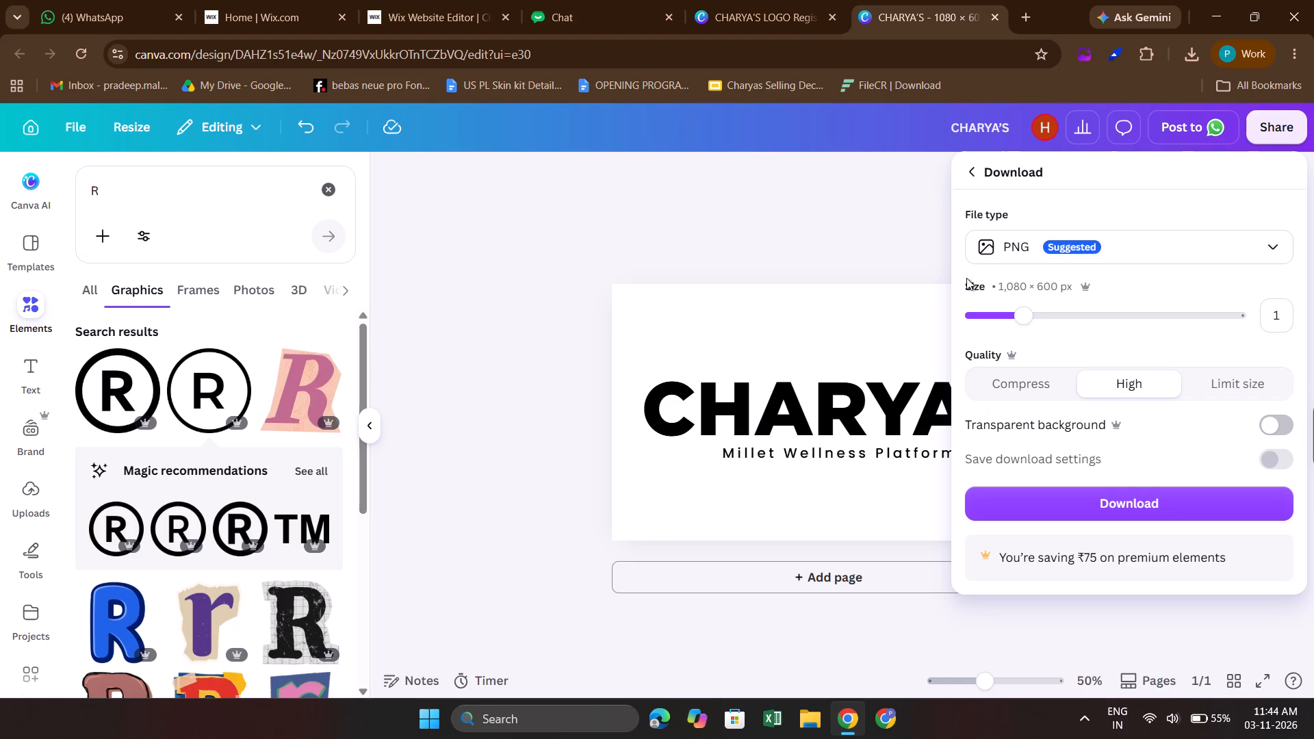
click(1137, 257)
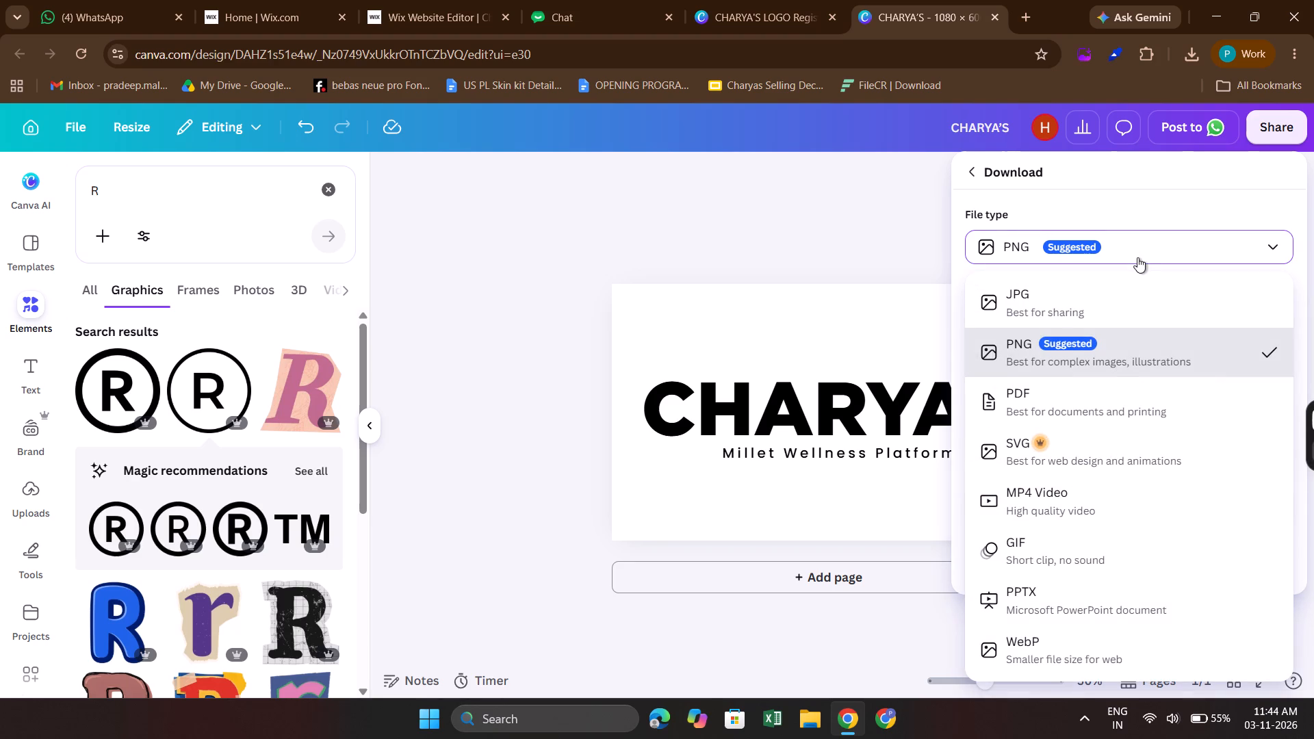
click(1141, 250)
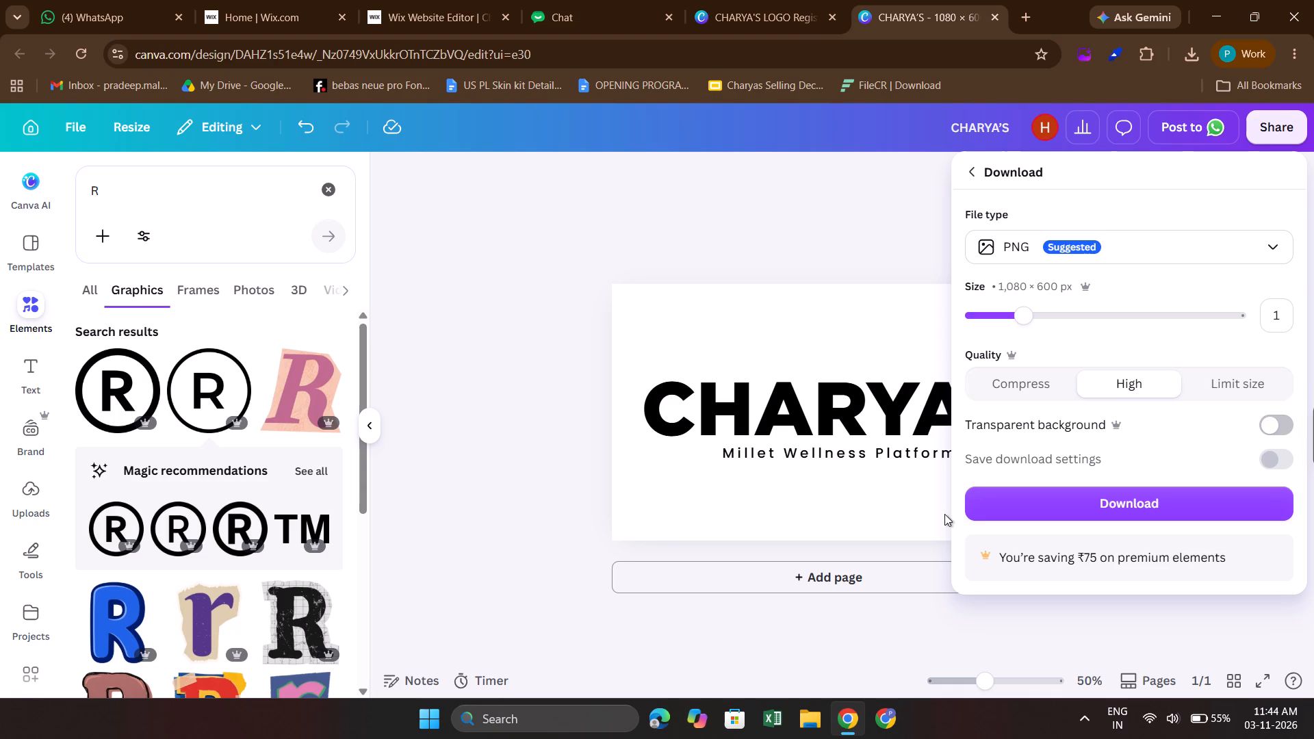
click(1263, 419)
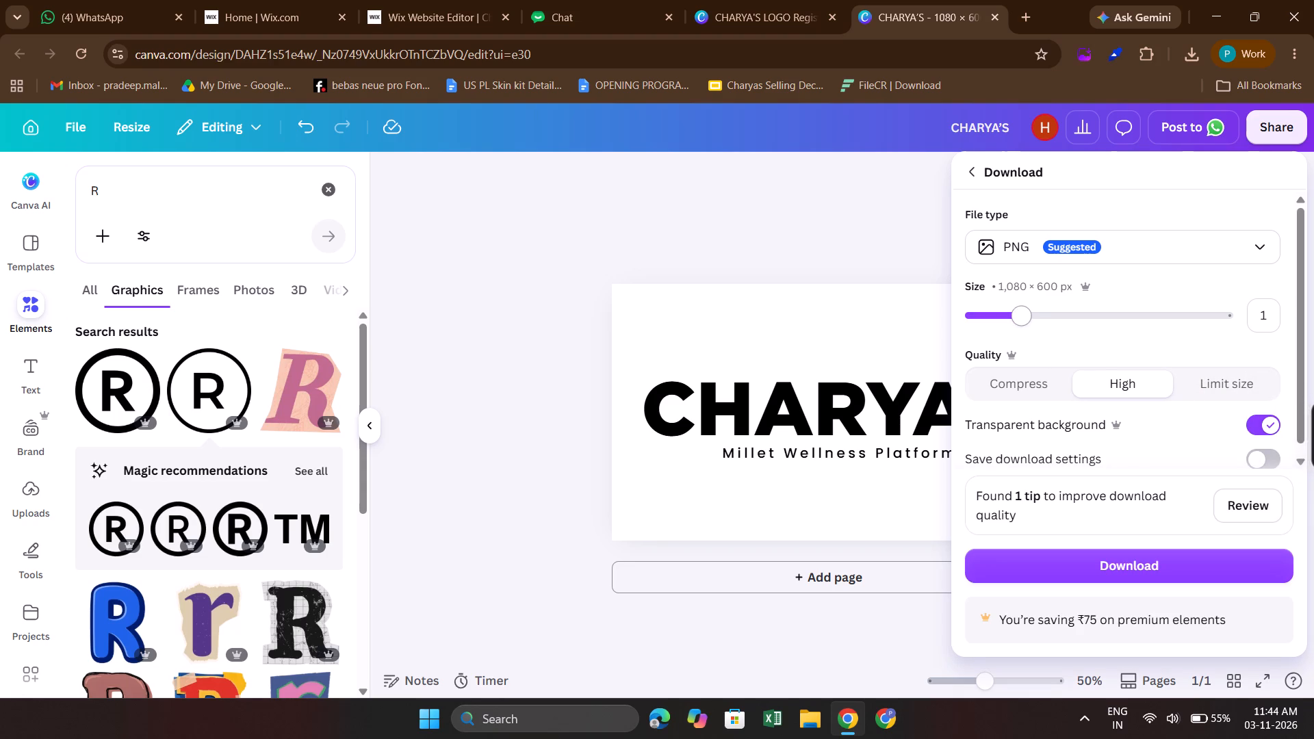
drag(1007, 322, 1305, 330)
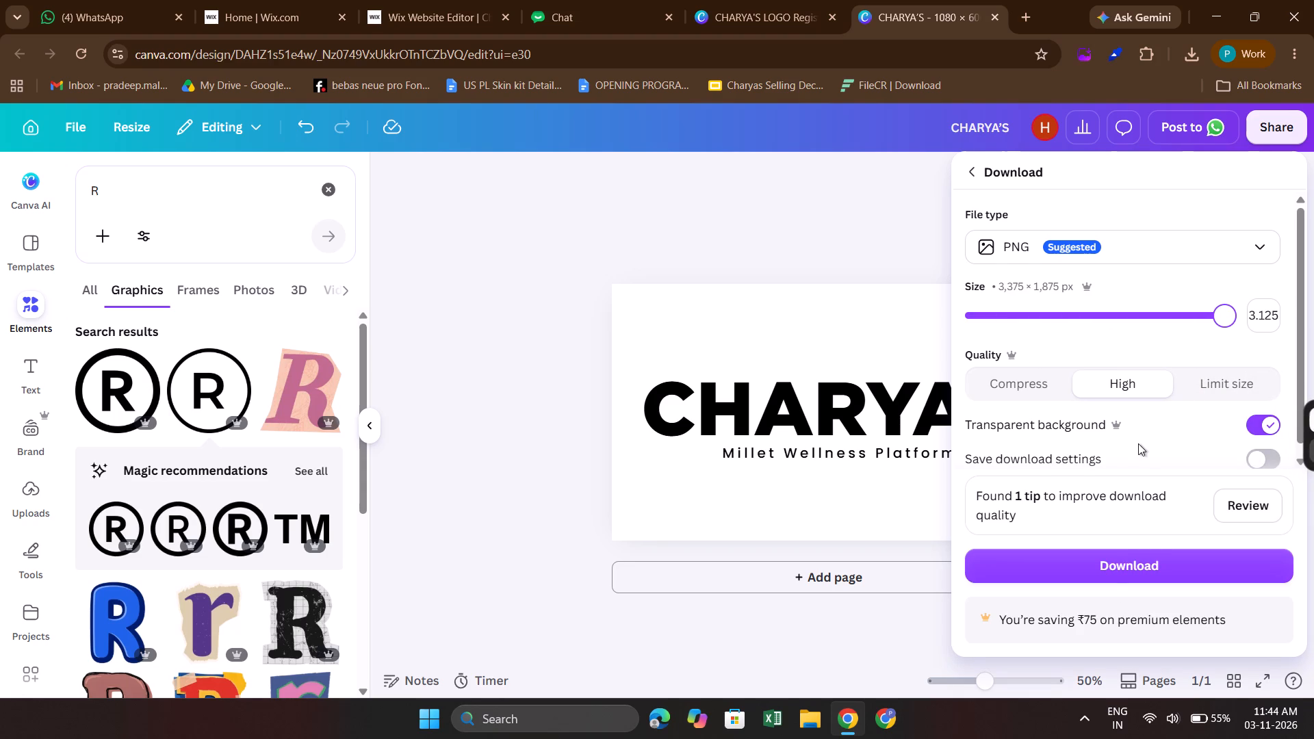
scroll(1138, 443, down, 2)
click(1105, 575)
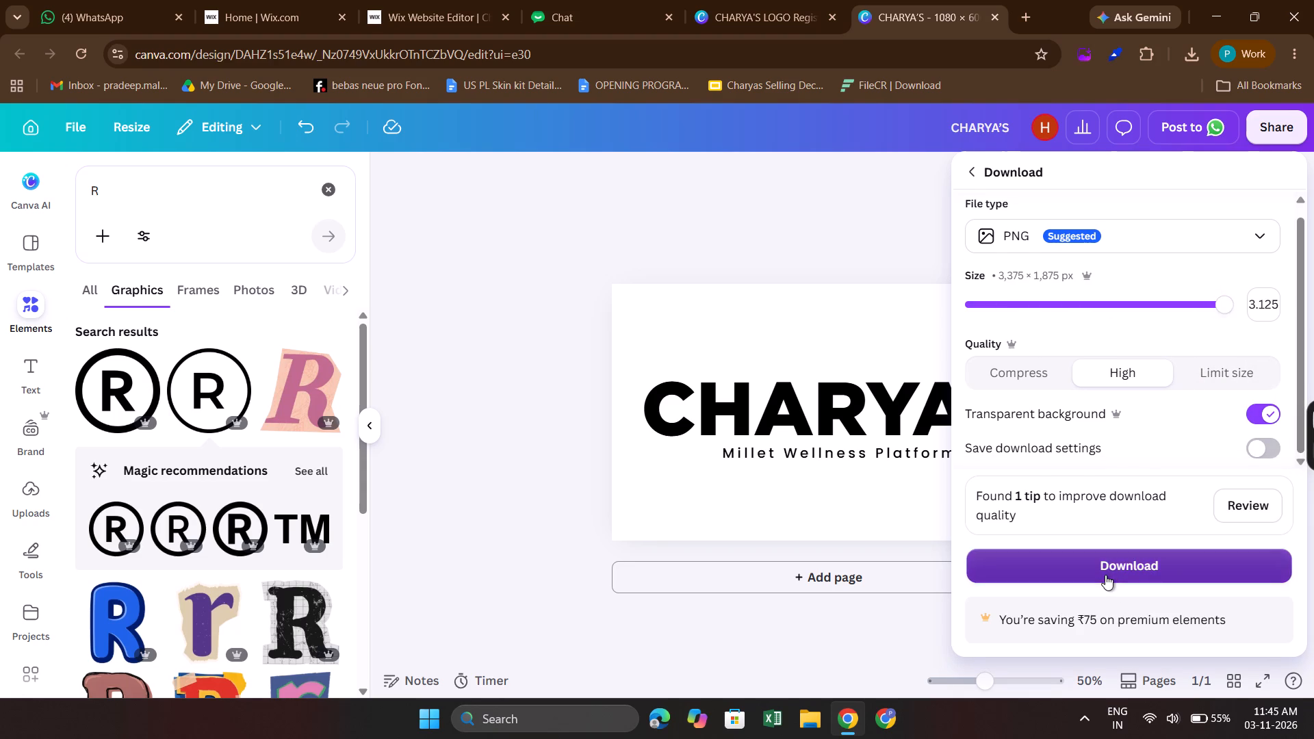
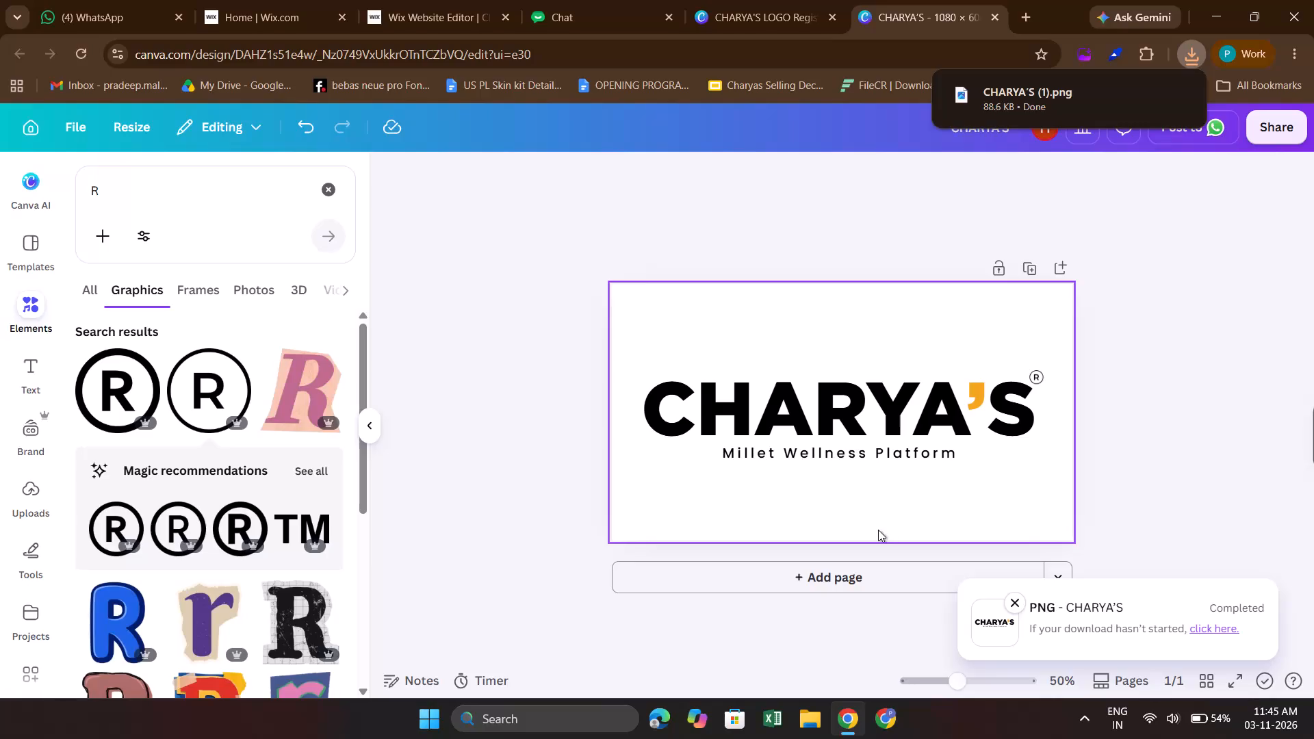
Ungroup the CHARYA'S logo into its separate wordmark, tagline and R symbol.
click(863, 424)
click(770, 322)
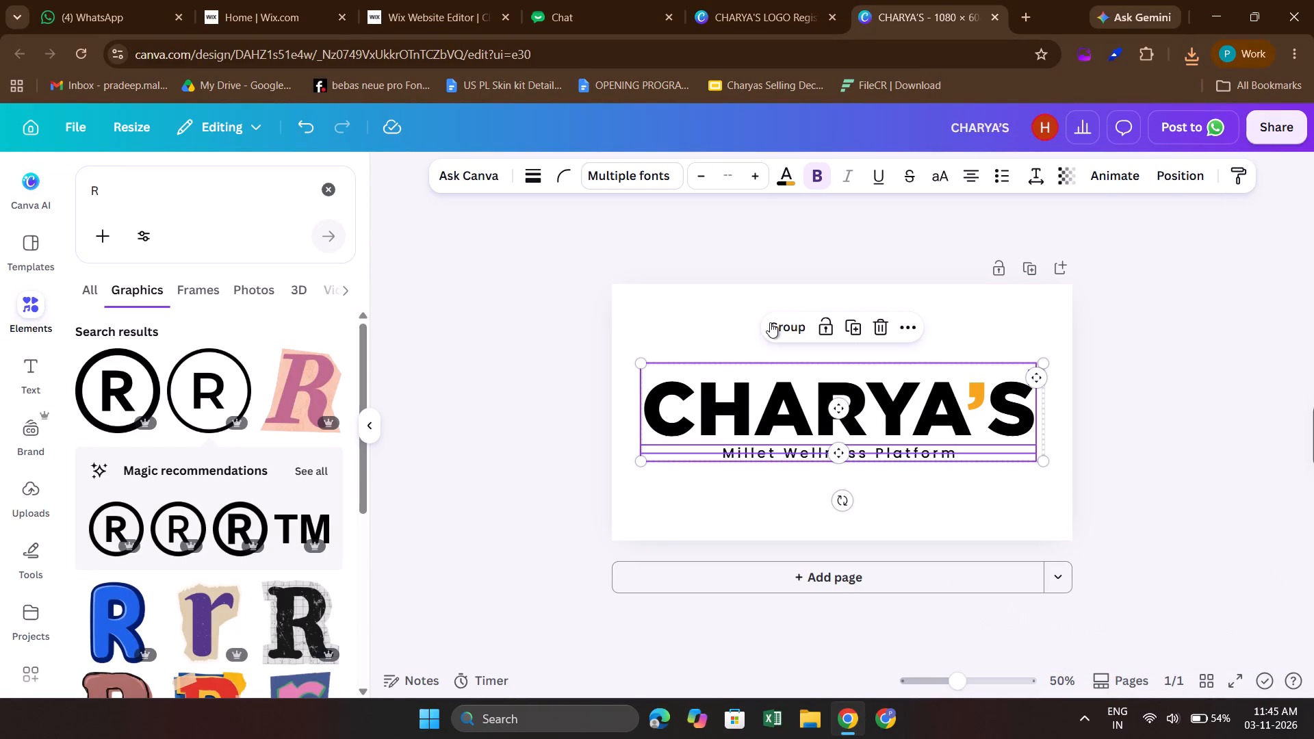
click(1176, 413)
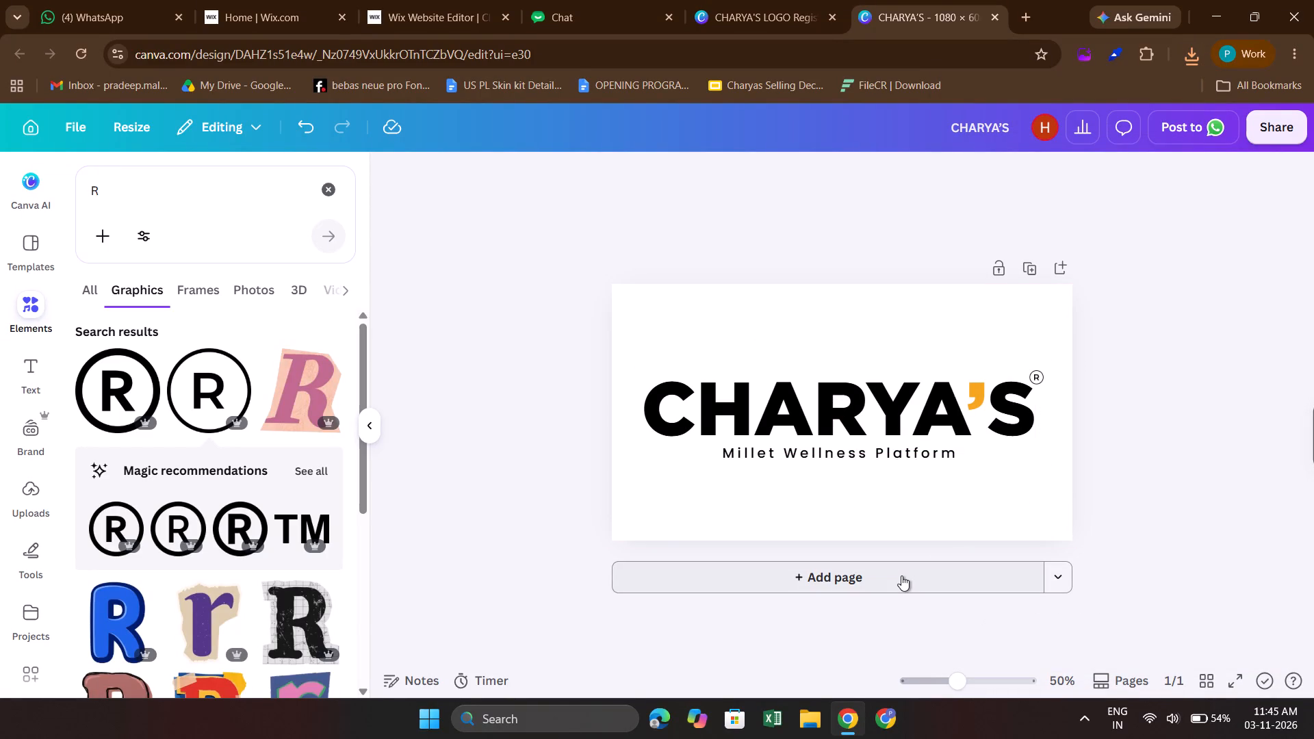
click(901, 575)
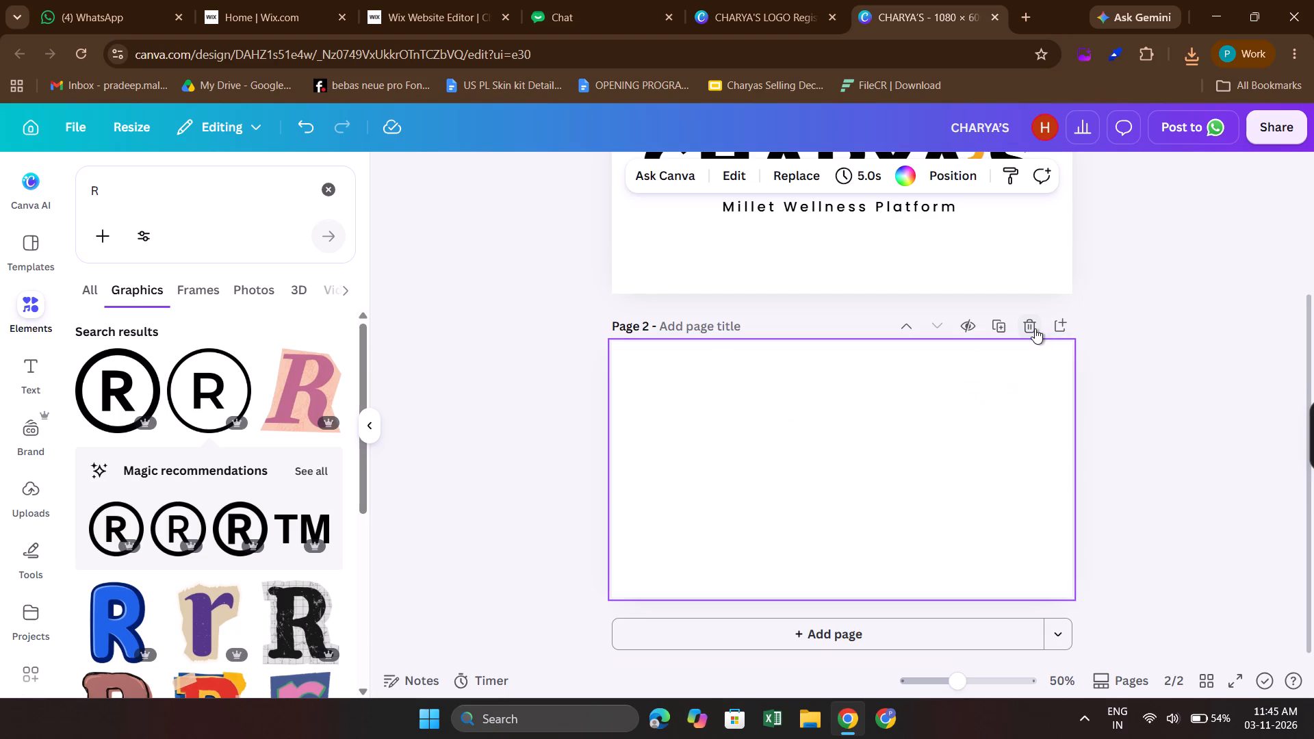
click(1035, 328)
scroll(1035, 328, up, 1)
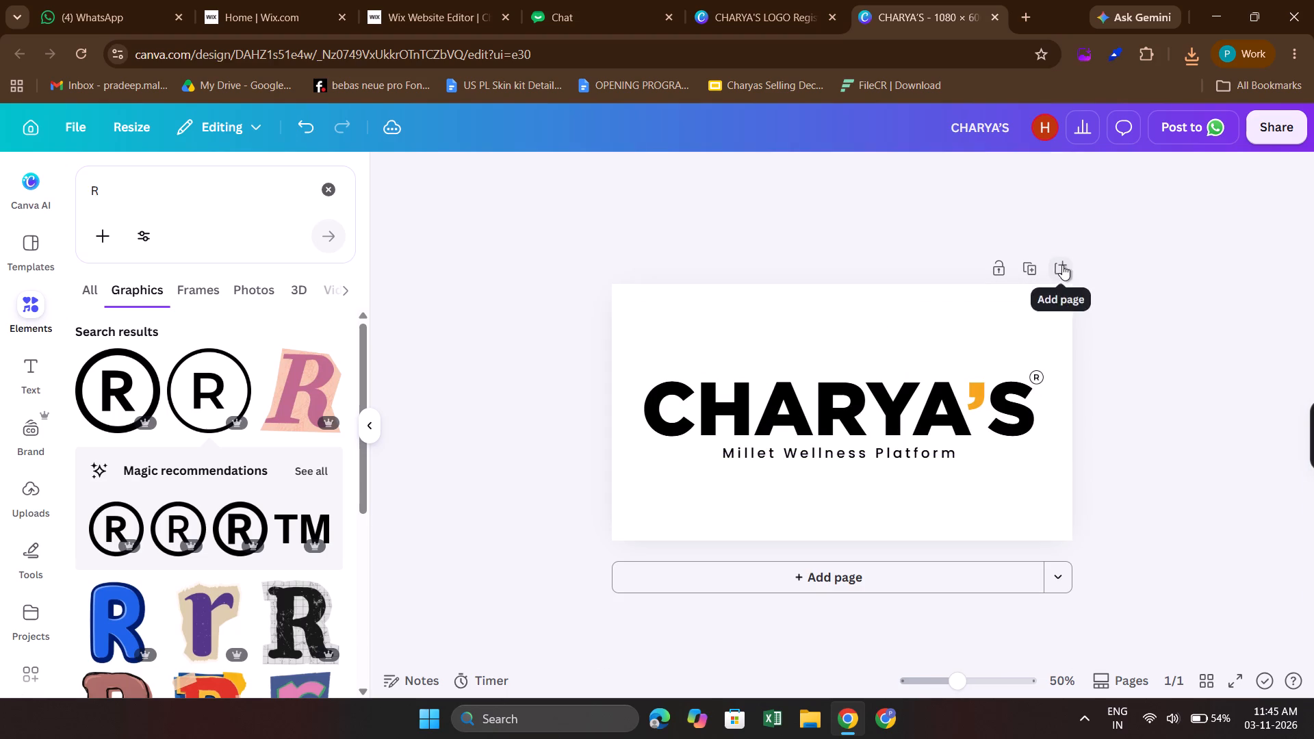
Duplicate the logo page to create a second copy of the design.
click(1033, 266)
Recolour the letters CHARYA in the page 2 wordmark white, #ffffff, excluding the orange apostrophe.
scroll(740, 507, down, 1)
click(756, 462)
double_click(959, 454)
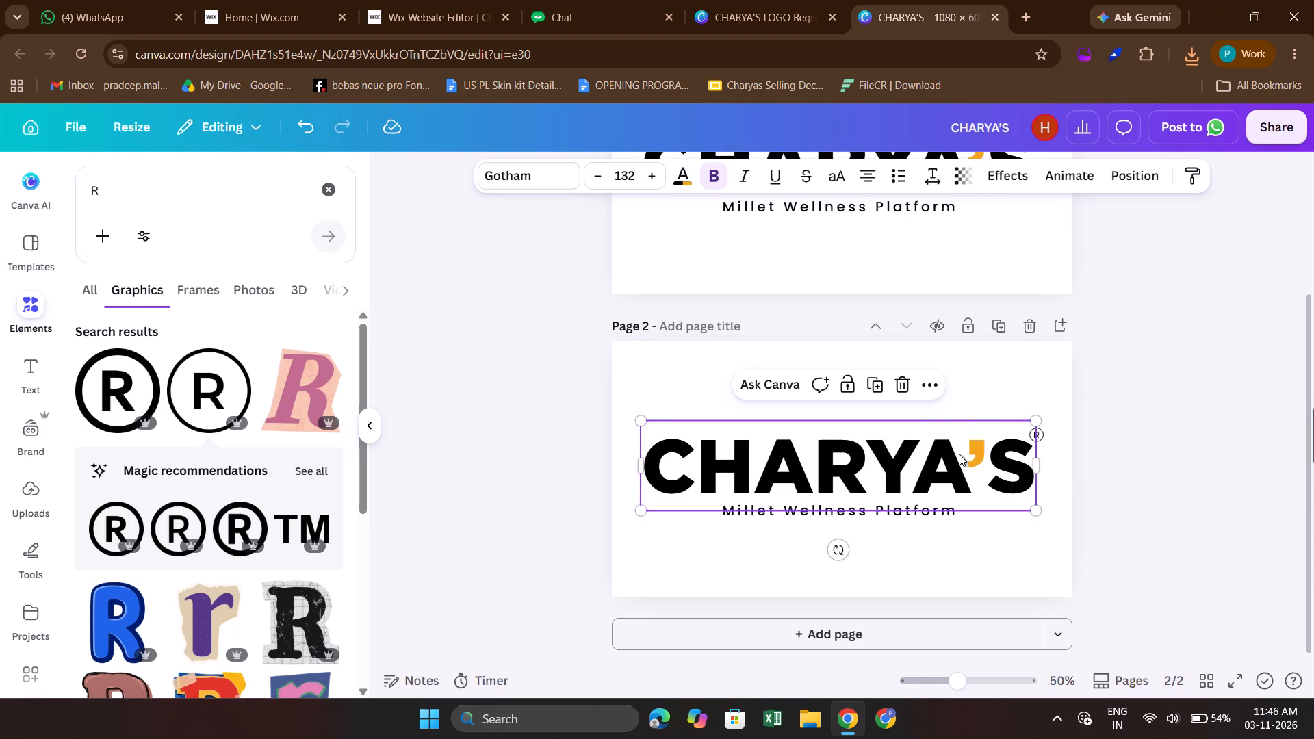
click(959, 454)
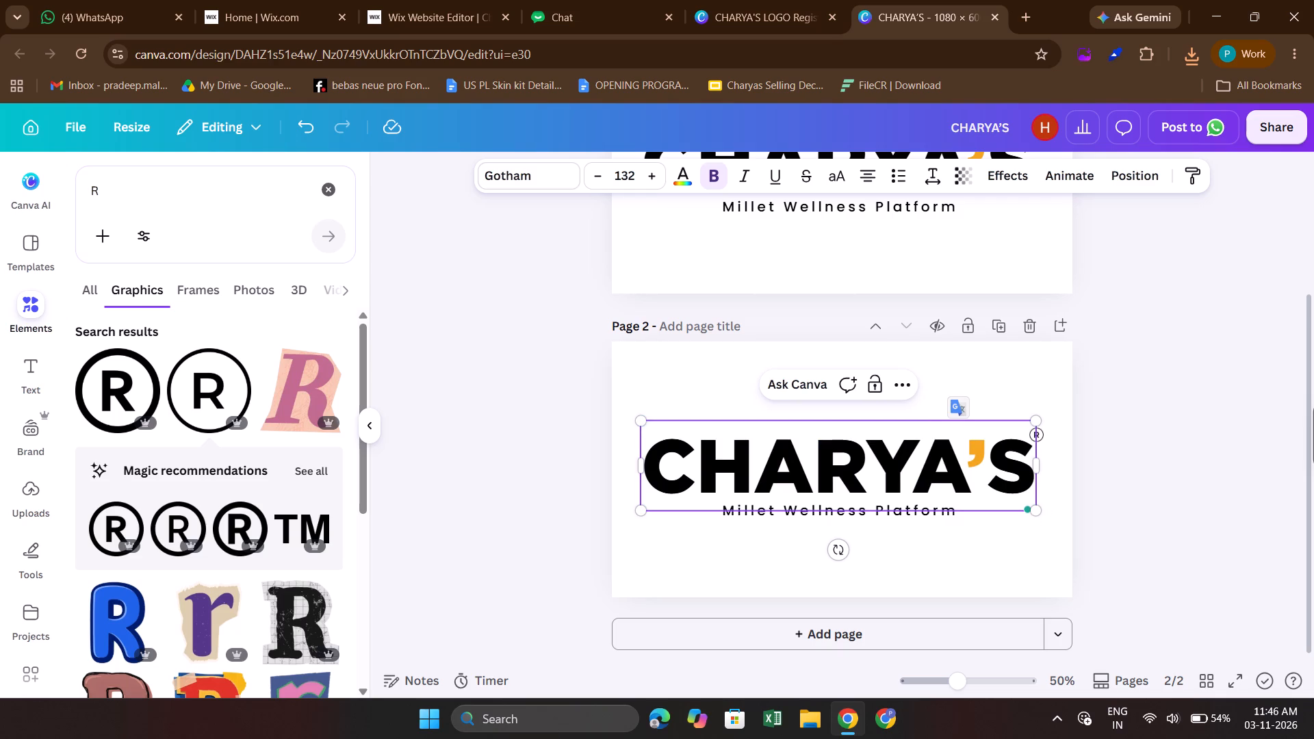
key(shift+Left)
key(shift+Left)
key(shift+Left)
key(shift+Left)
key(shift+Left)
key(shift+Left)
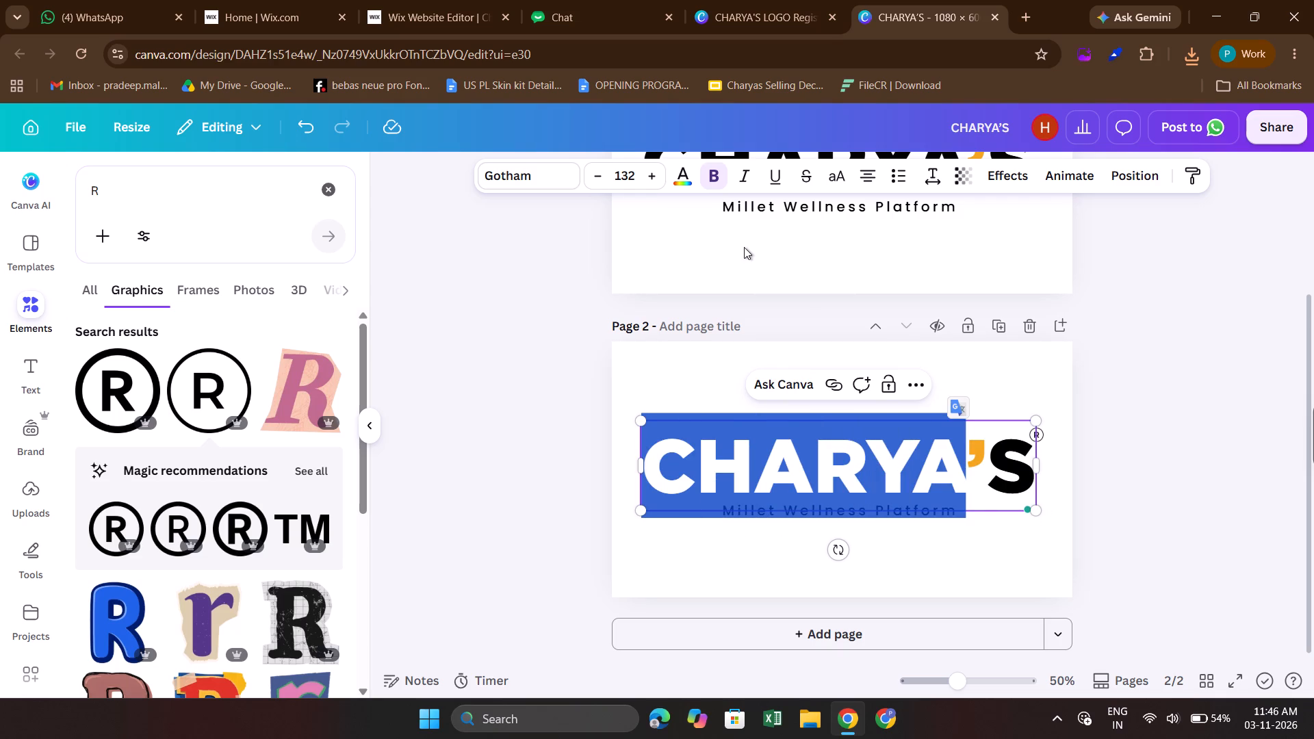
click(685, 182)
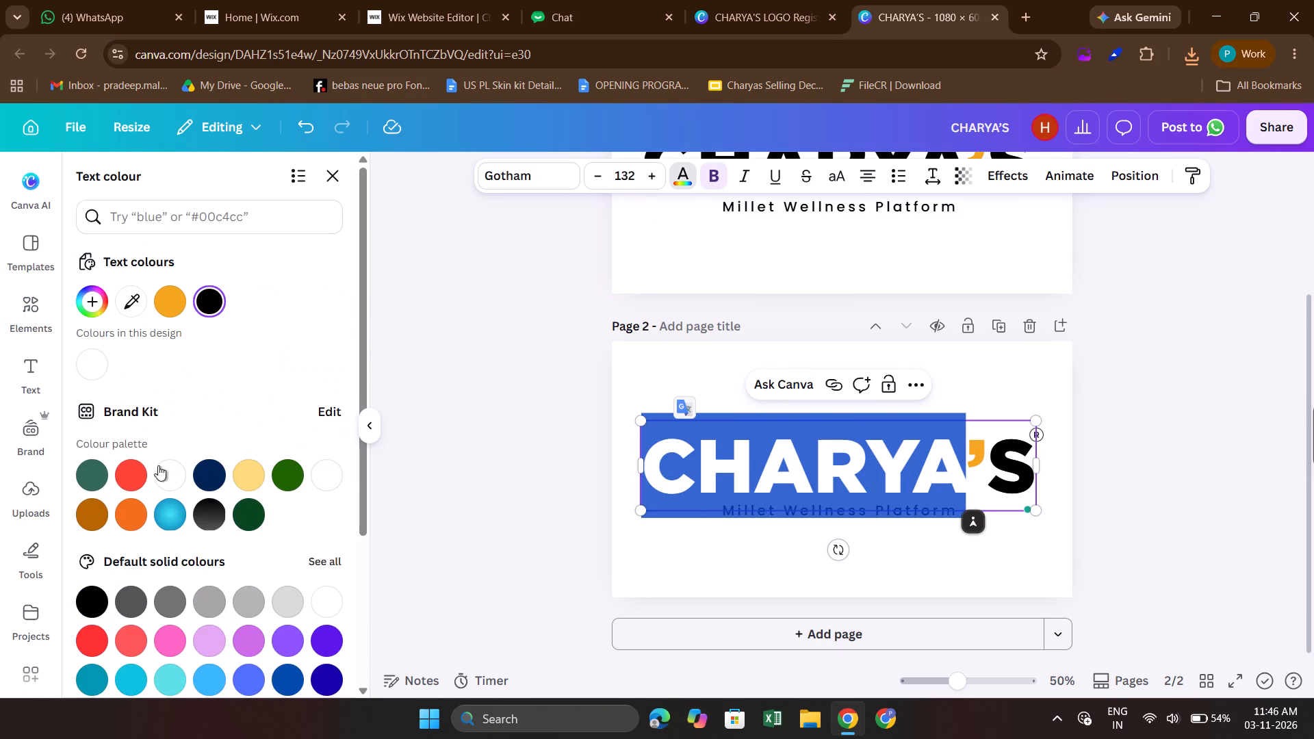
click(166, 481)
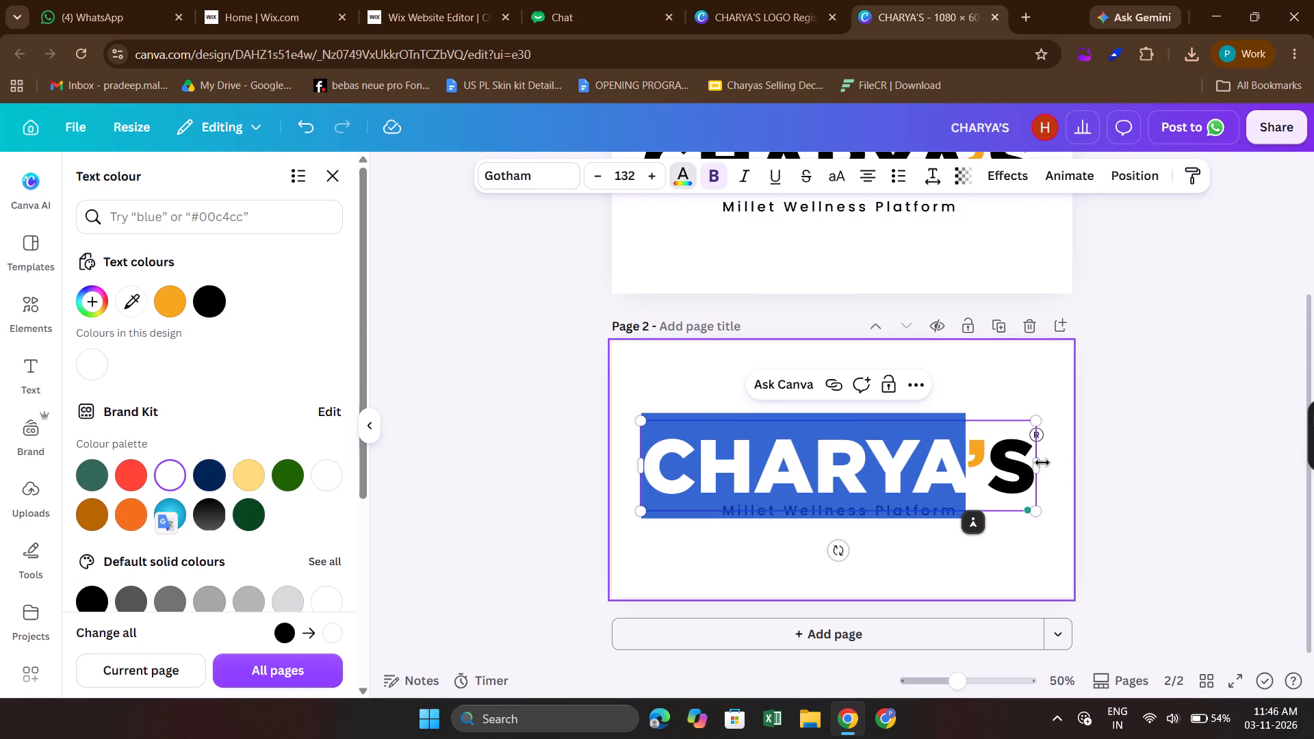
Recolour the final S of the page 2 wordmark white, #ffffff.
click(1023, 467)
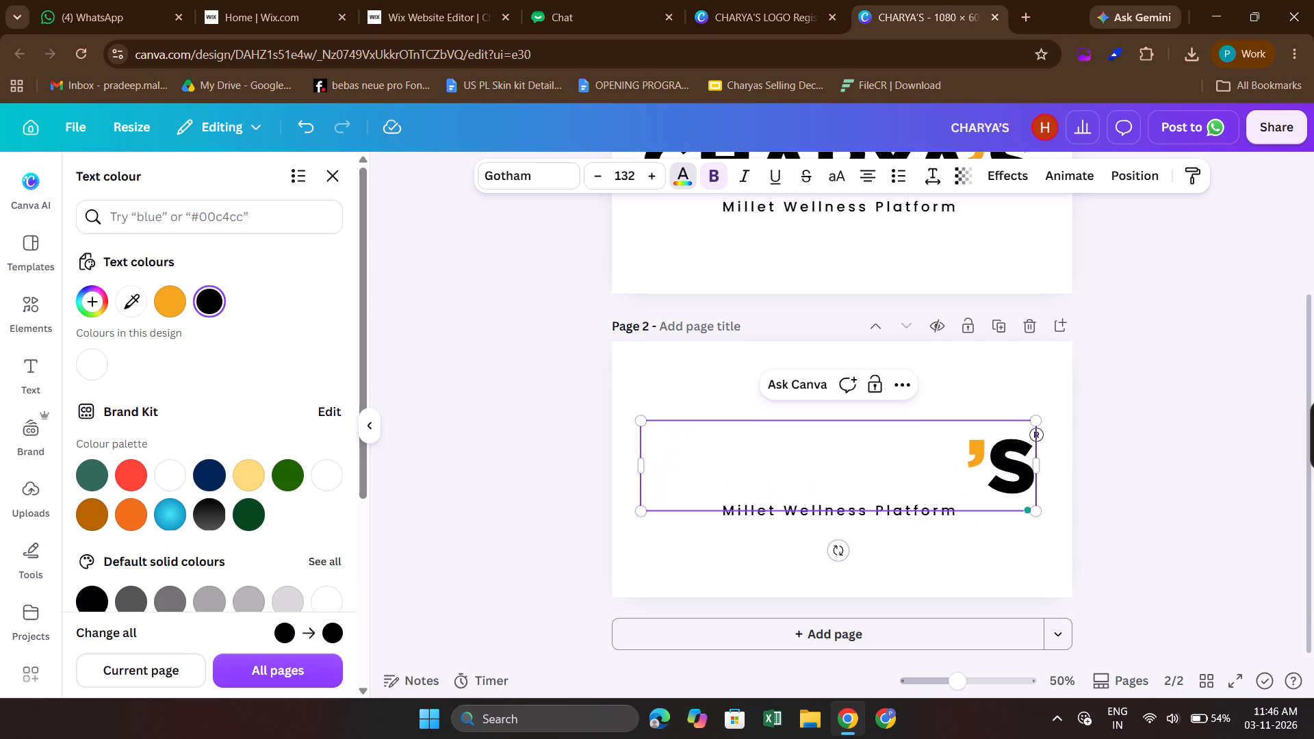
click(1024, 461)
drag(998, 463, 1045, 461)
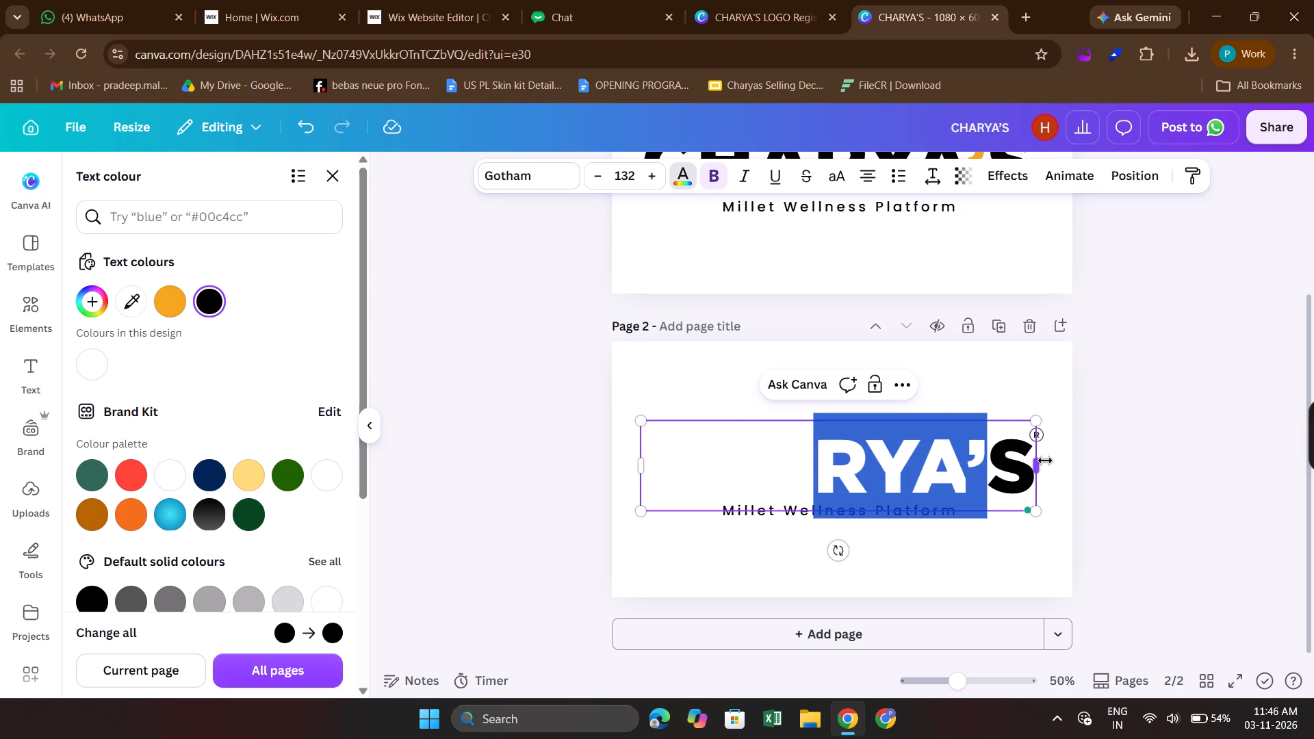
drag(1045, 461, 1020, 456)
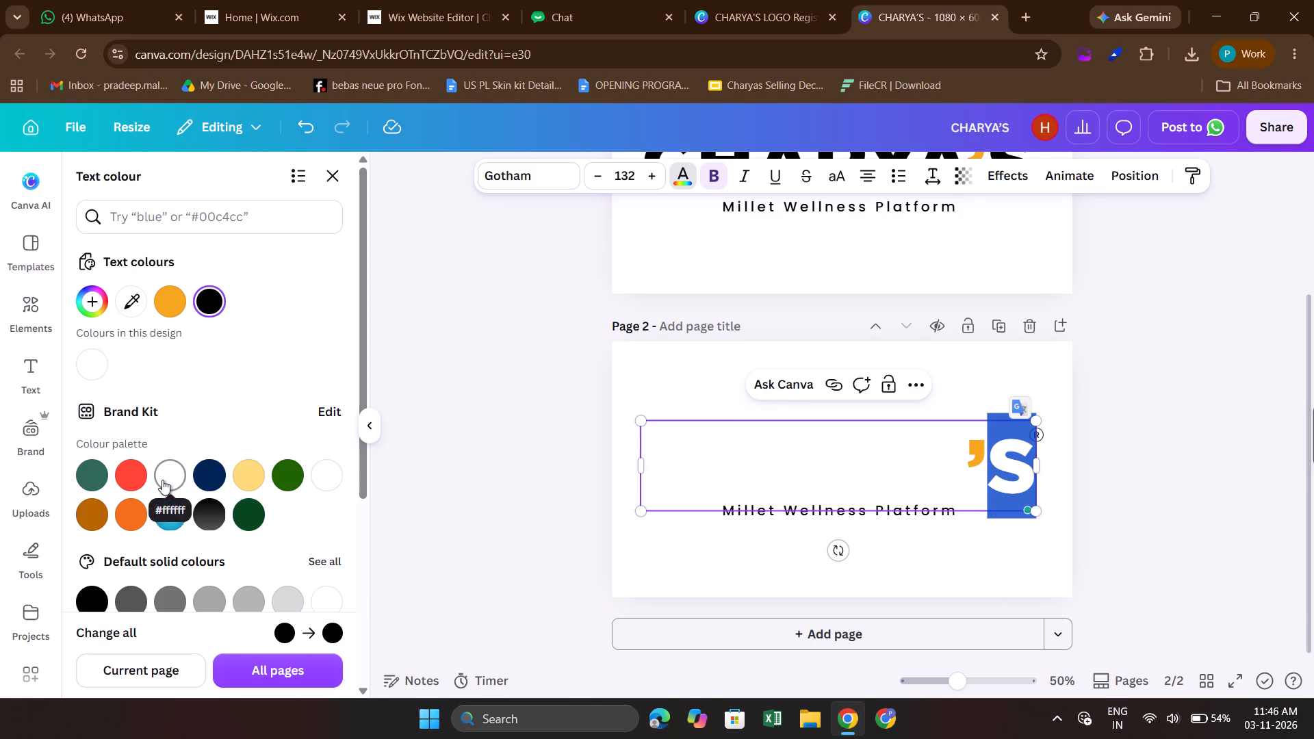
click(162, 480)
Recolour the Millet Wellness Platform tagline on page 2 white.
click(820, 524)
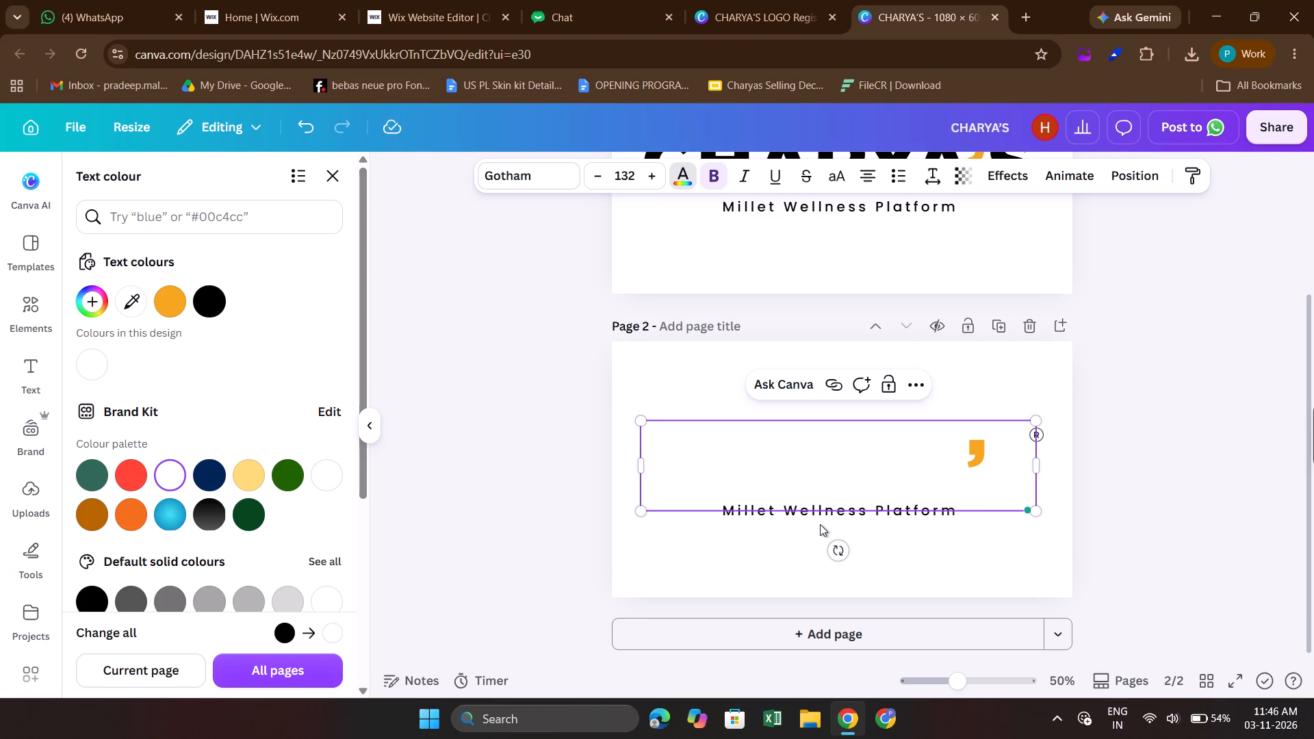
click(830, 514)
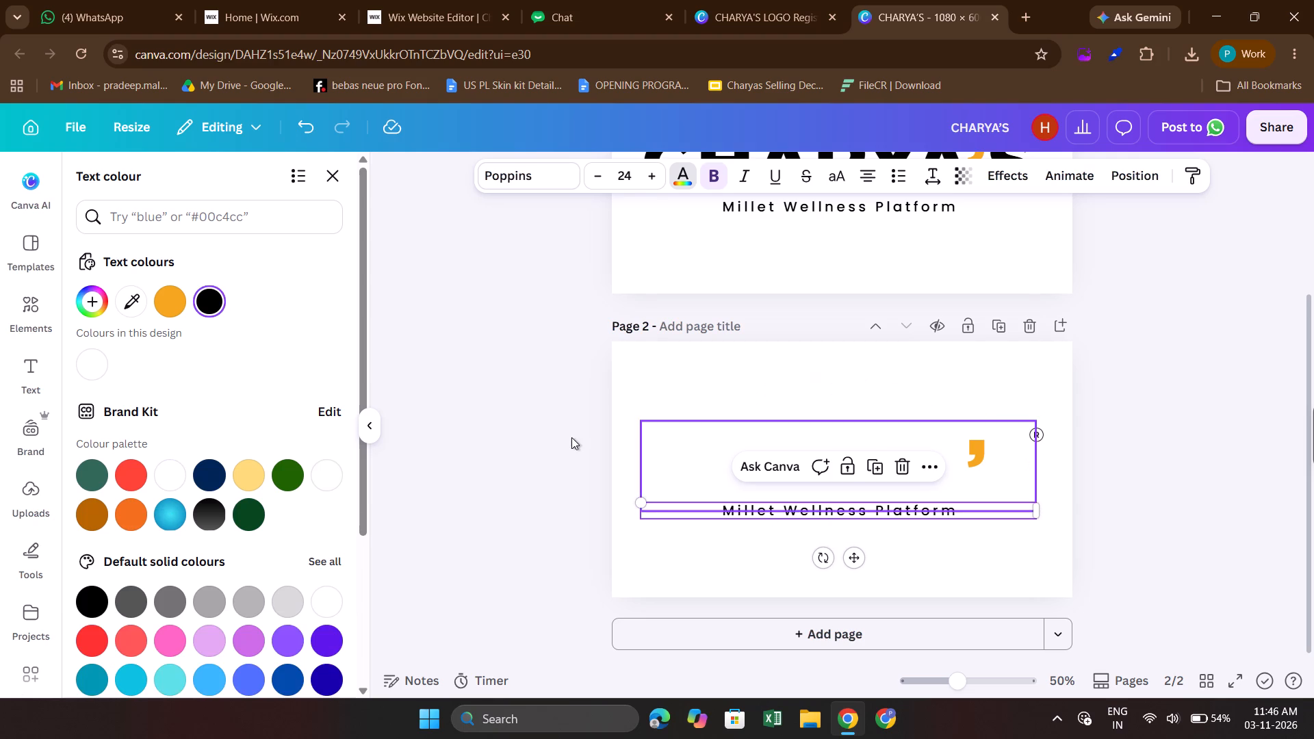
click(159, 474)
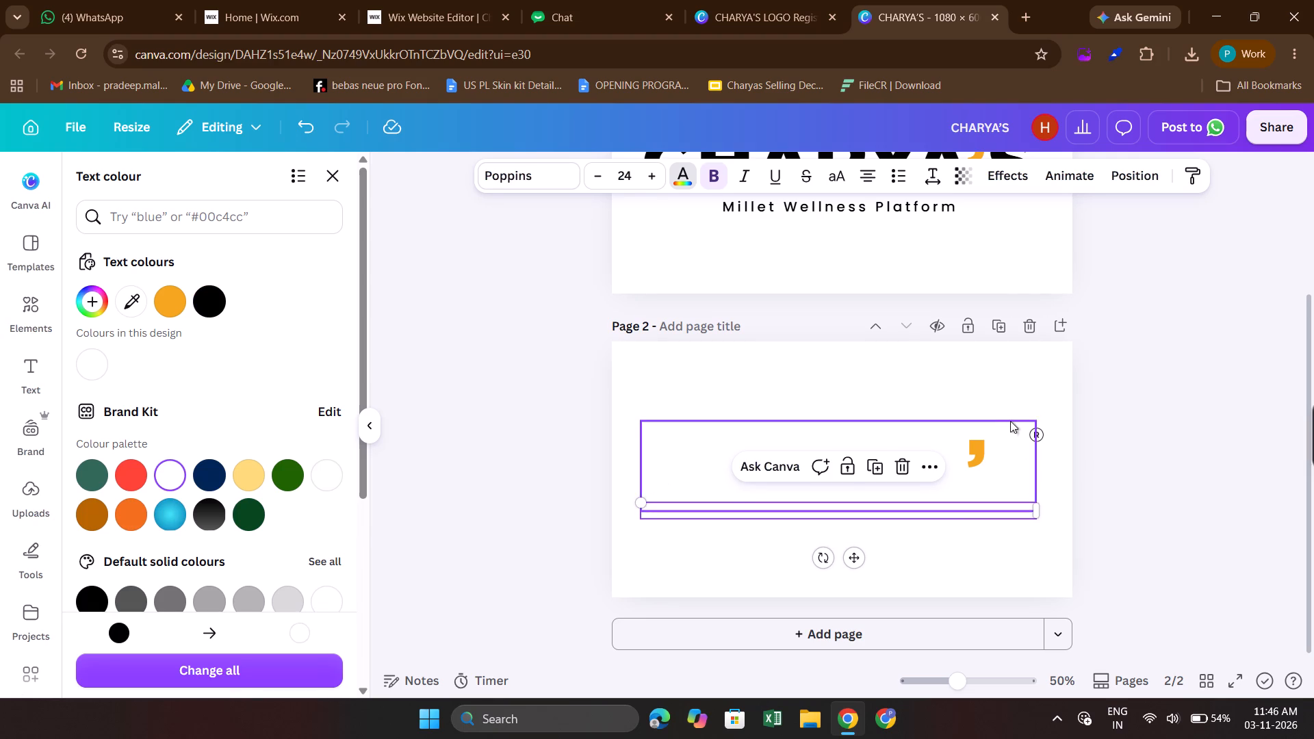
Recolour the R symbol on page 2 white.
click(1039, 439)
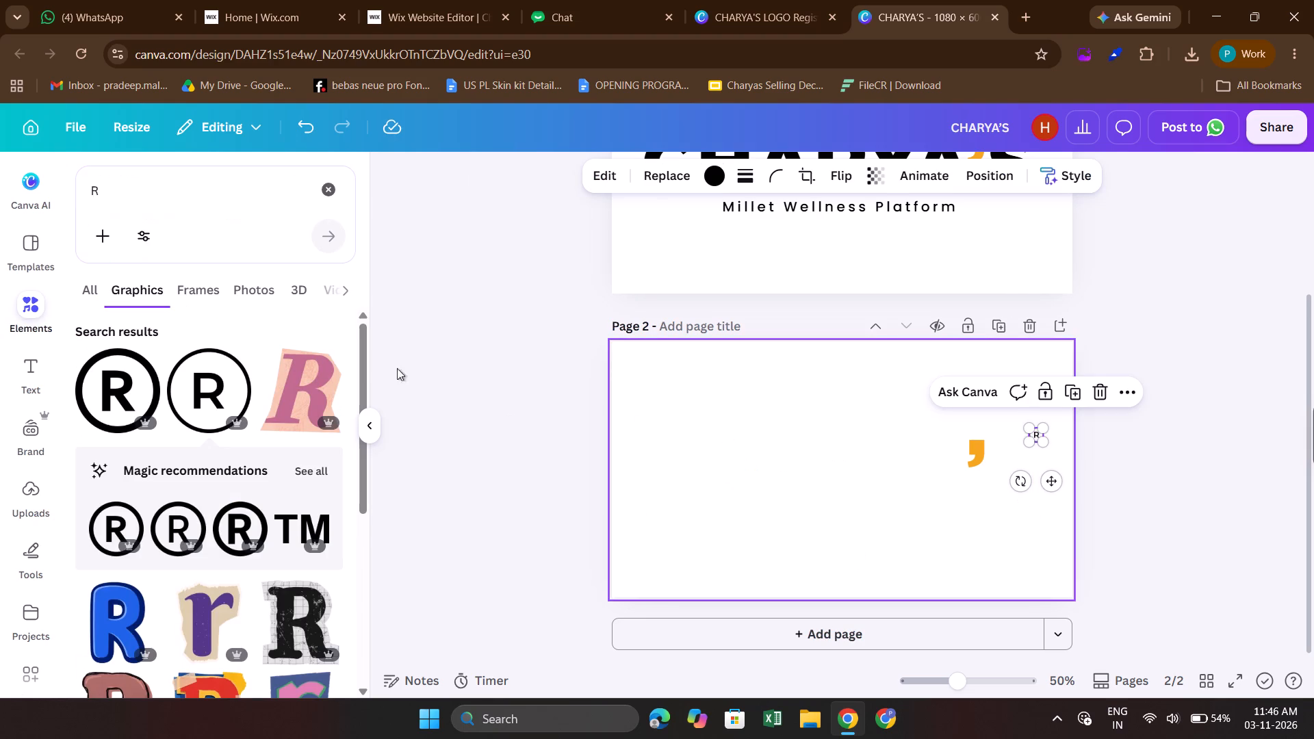
click(712, 175)
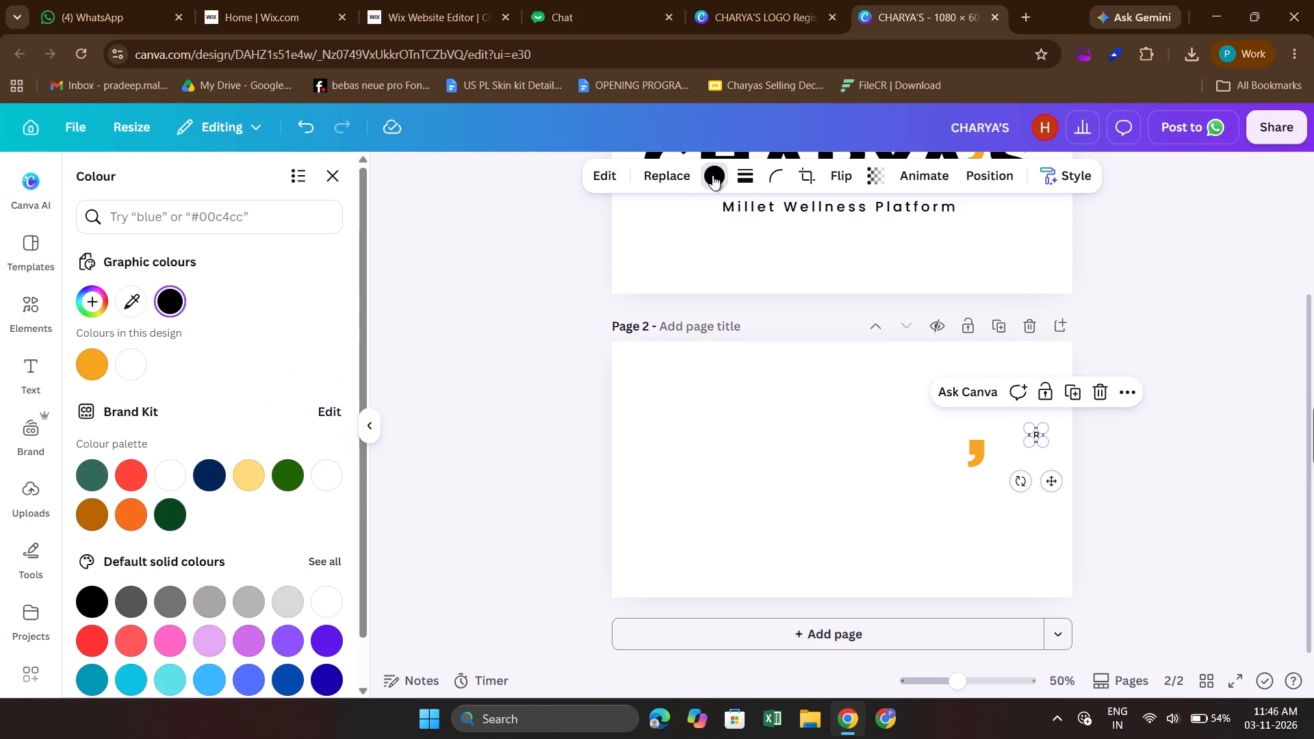
click(125, 365)
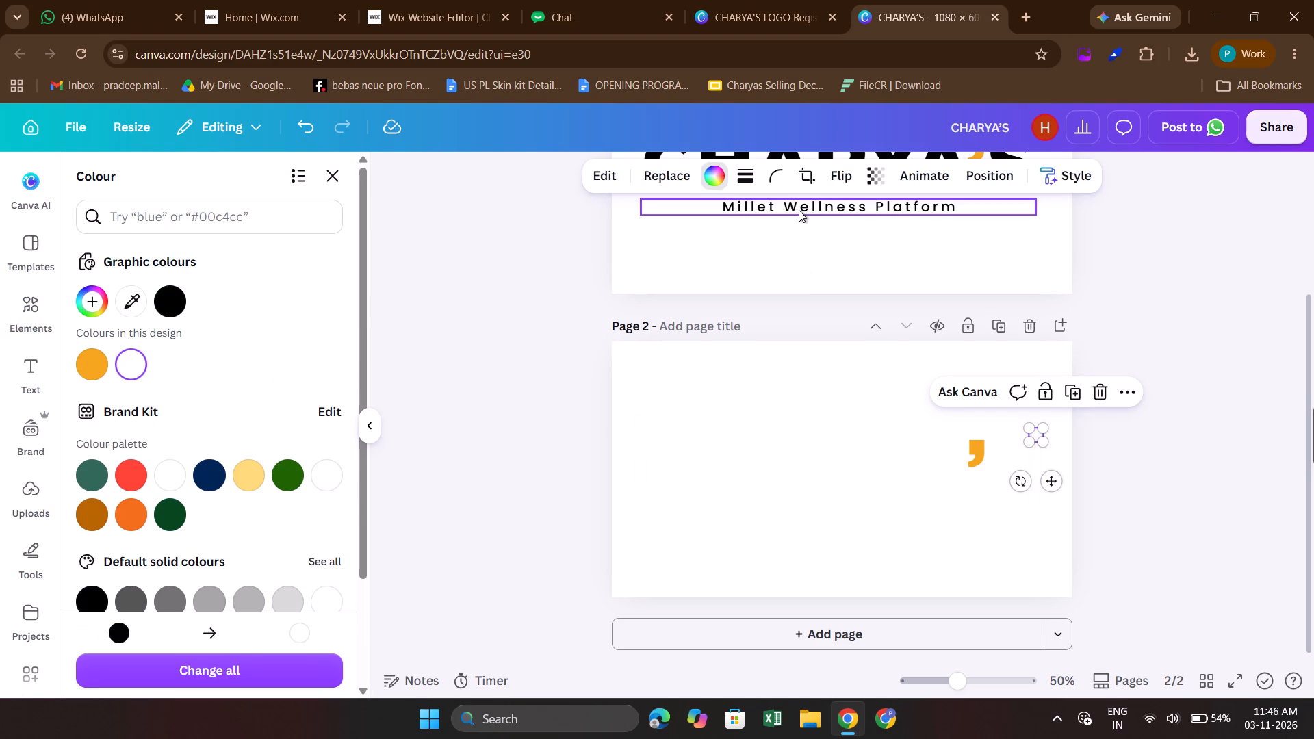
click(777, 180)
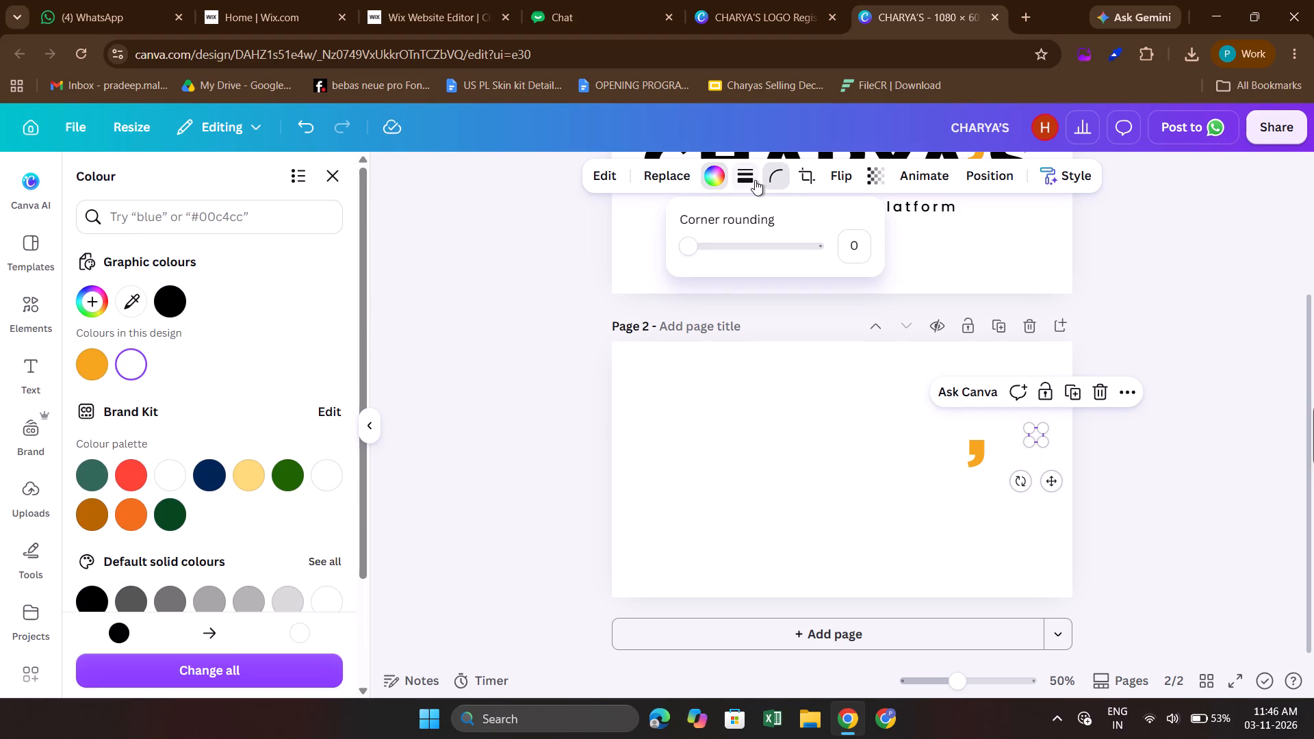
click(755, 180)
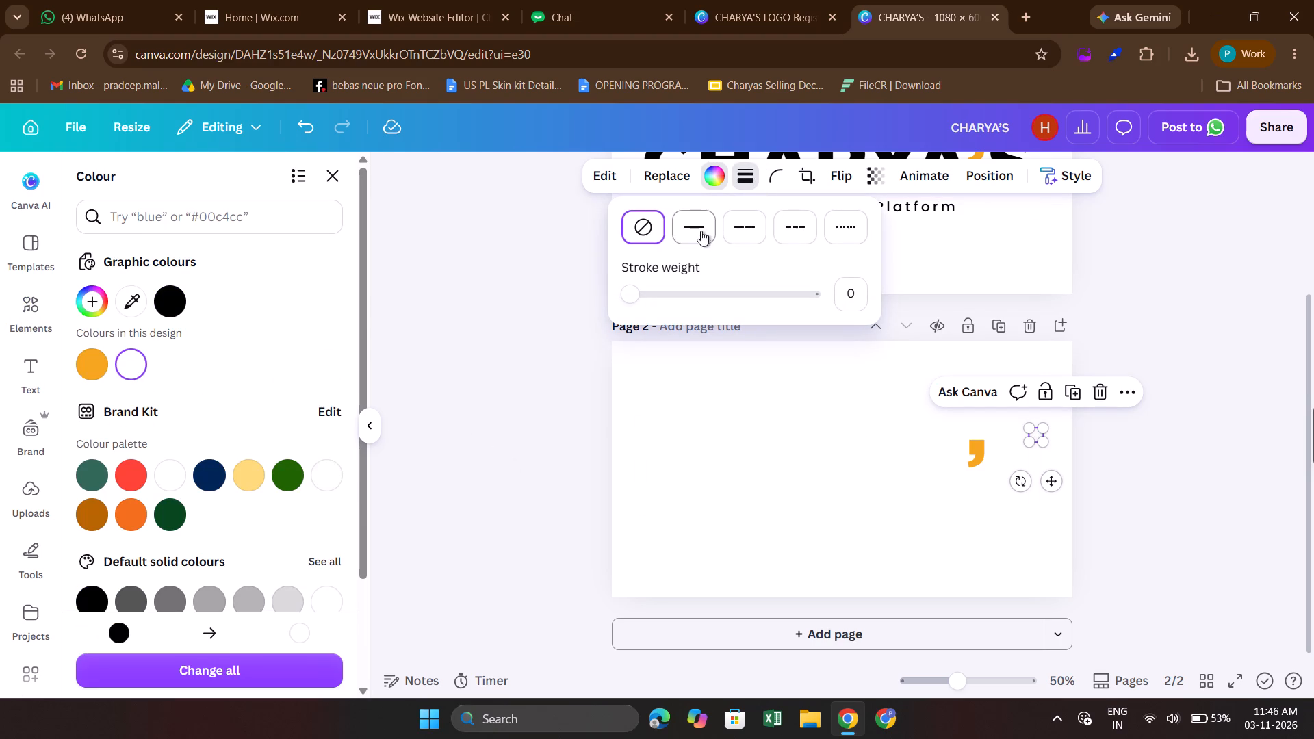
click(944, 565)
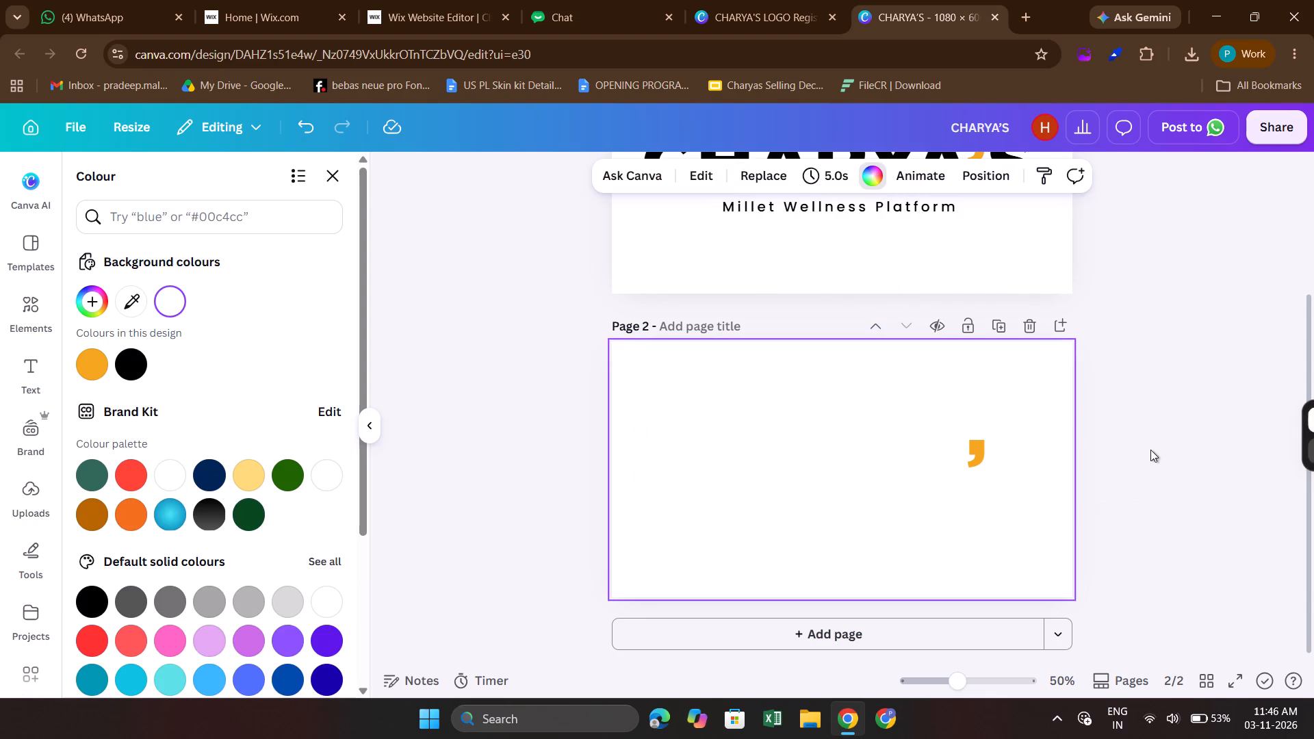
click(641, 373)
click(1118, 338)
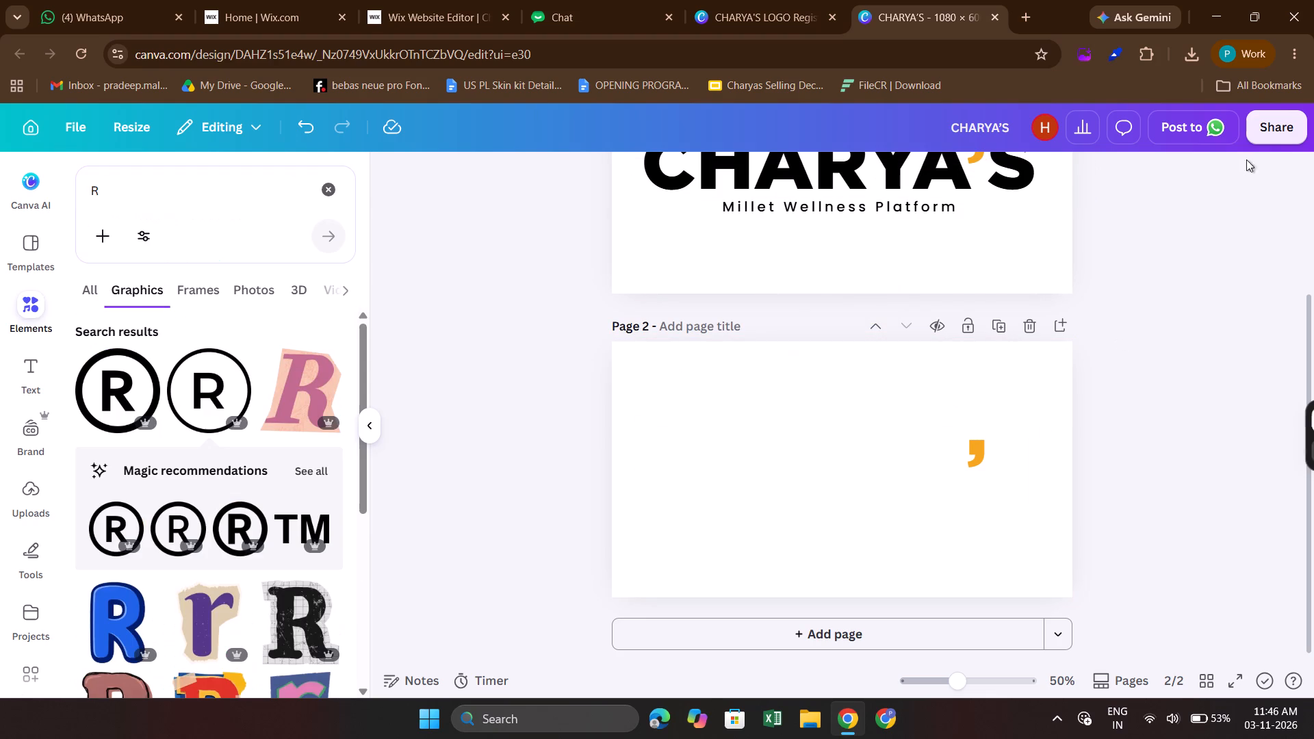
Download the custom one-page selection as a high-quality PNG with transparent background at 3.125 size, 3,375 × 1,875 px.
click(1272, 130)
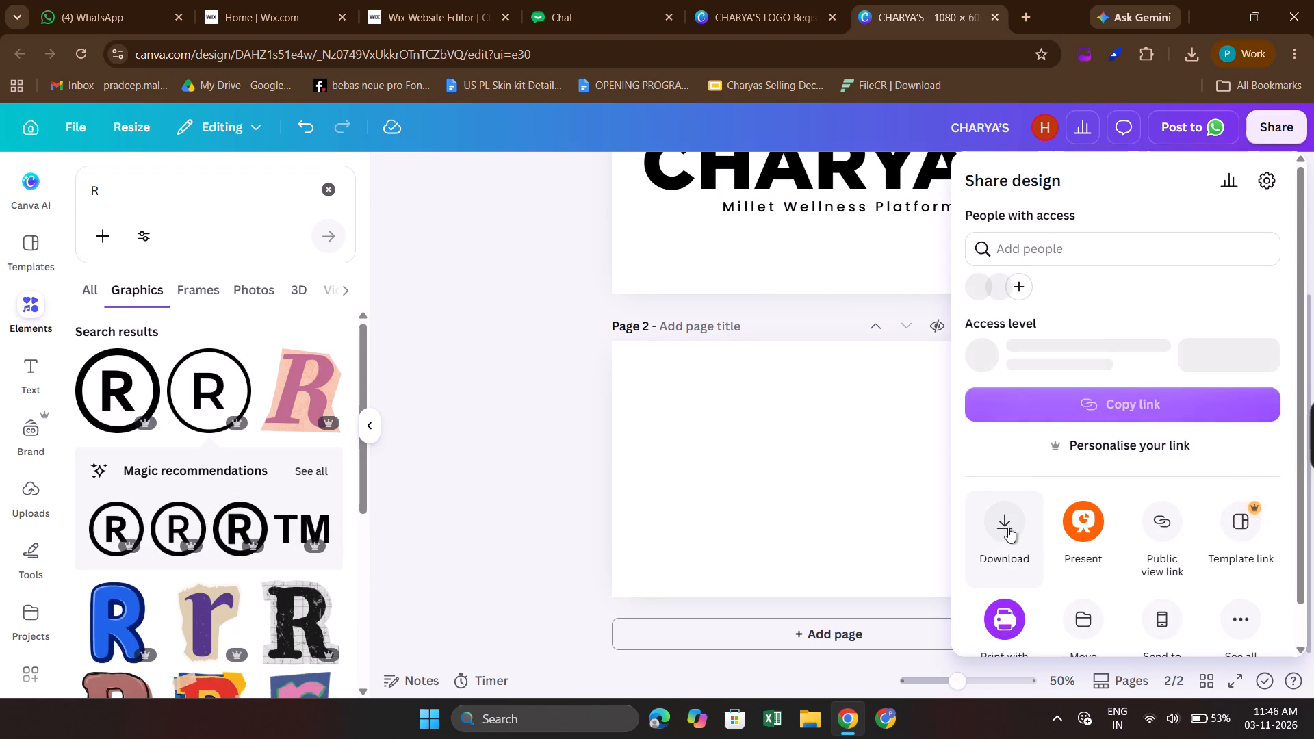
click(1008, 527)
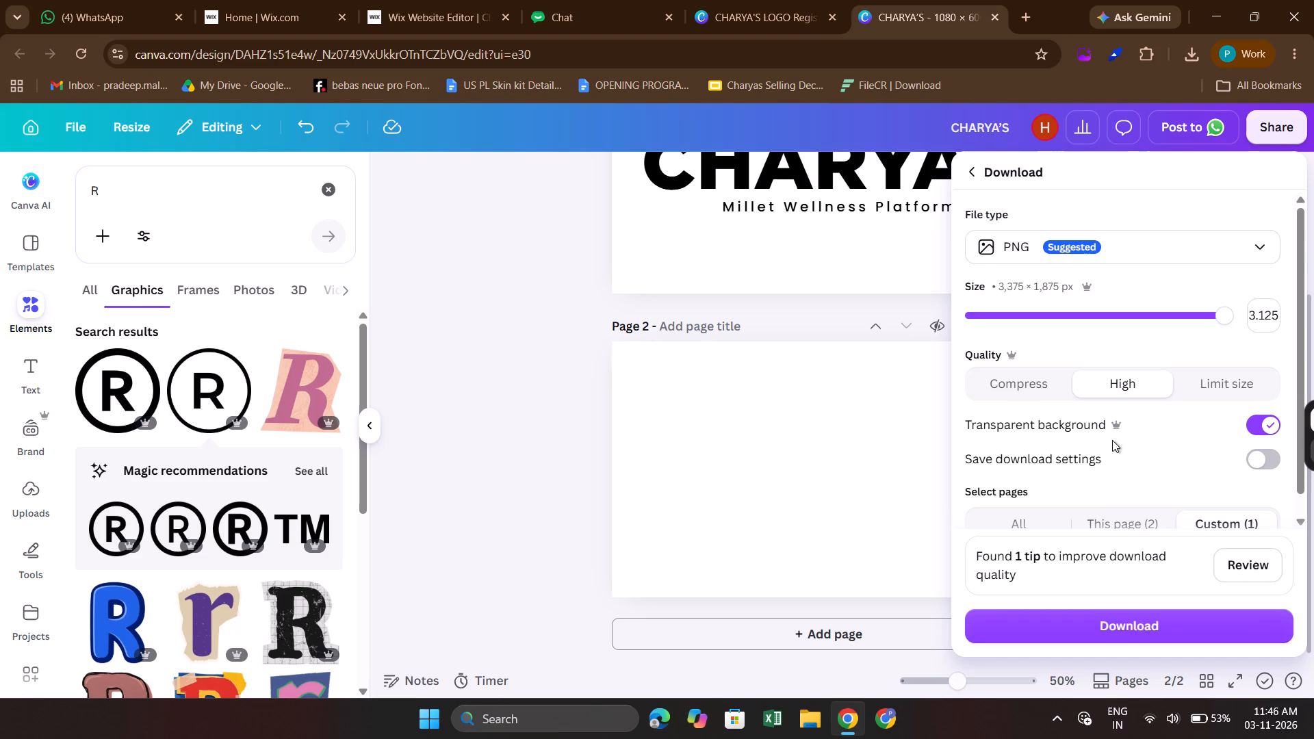
scroll(1112, 440, down, 2)
scroll(1107, 445, up, 3)
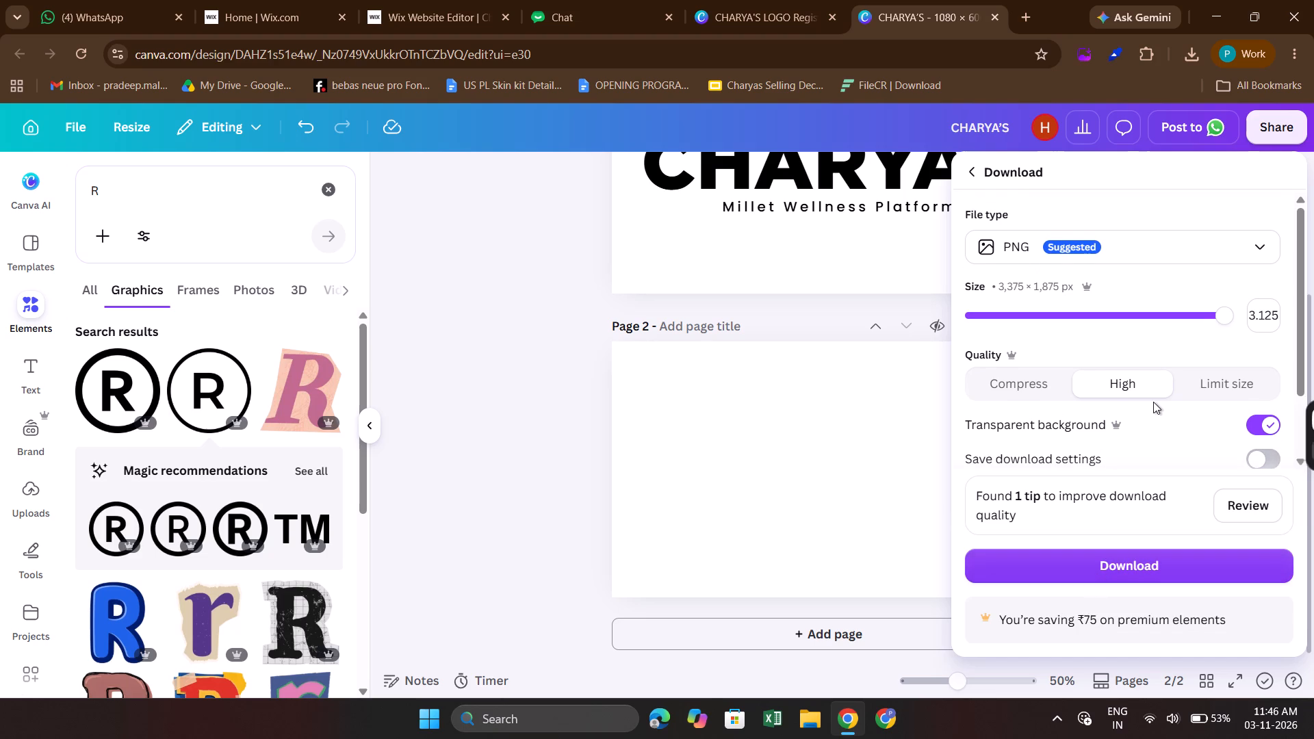
scroll(1153, 402, down, 2)
scroll(1153, 402, up, 3)
click(1096, 563)
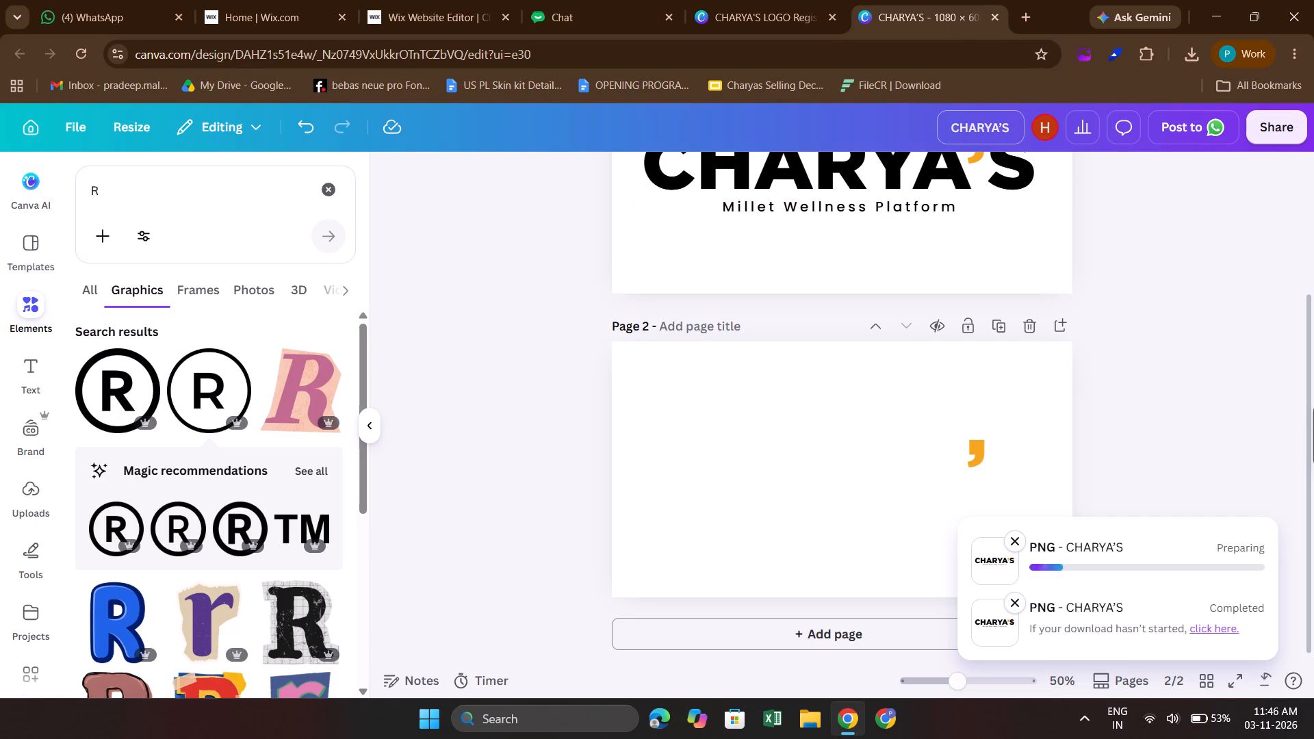
Rename the design as CHARYA'S LOGO.
click(1014, 128)
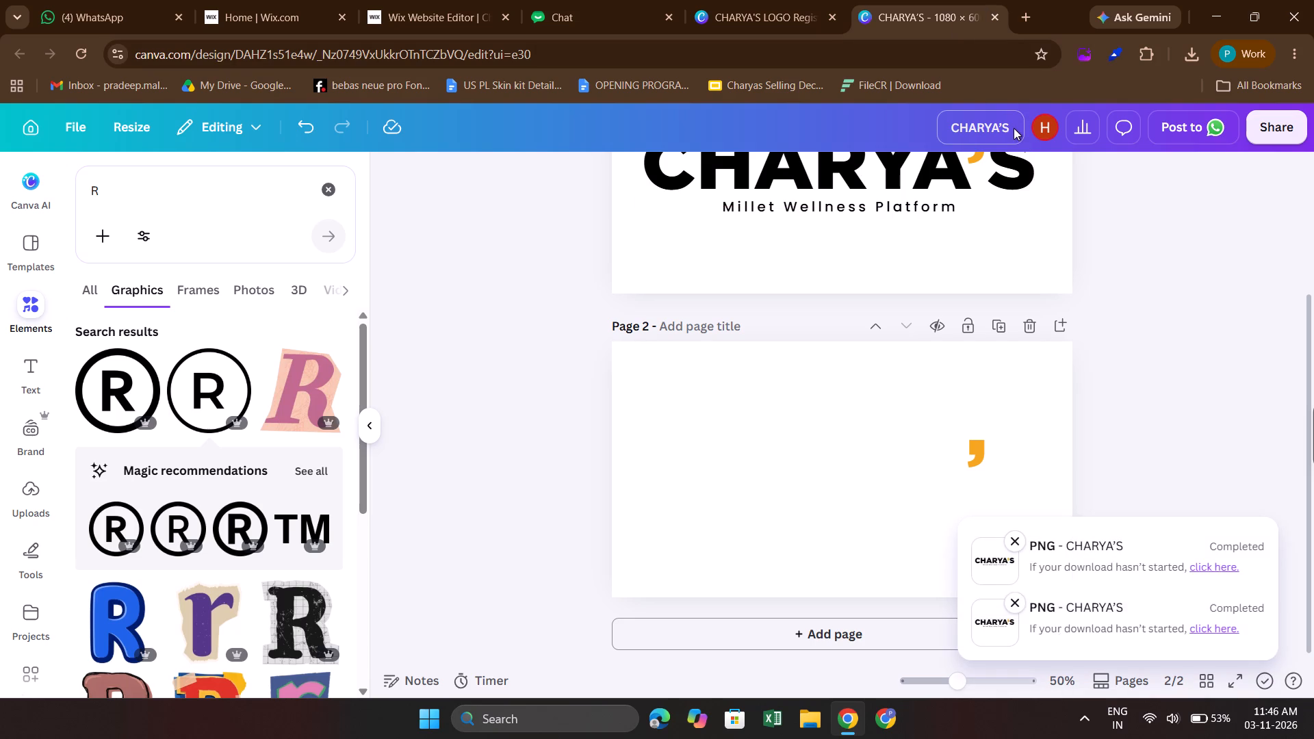
click(1009, 126)
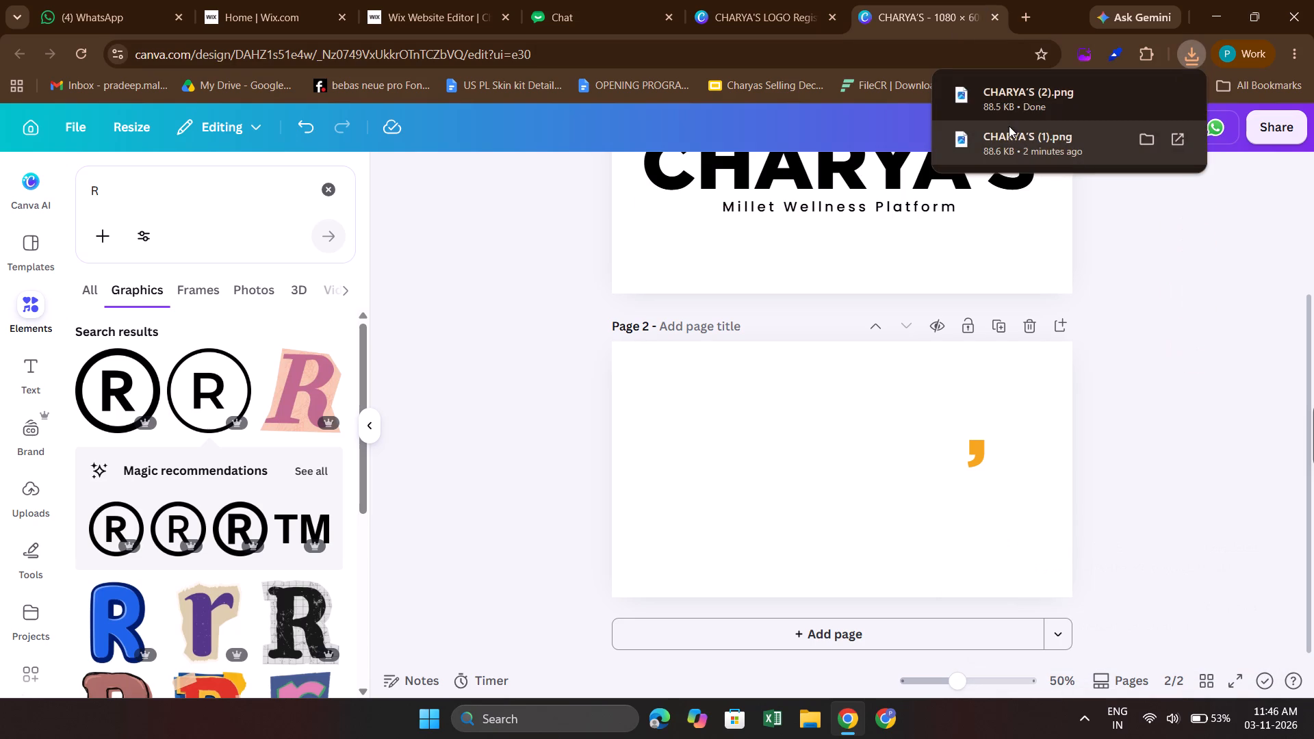
click(1170, 261)
click(1020, 127)
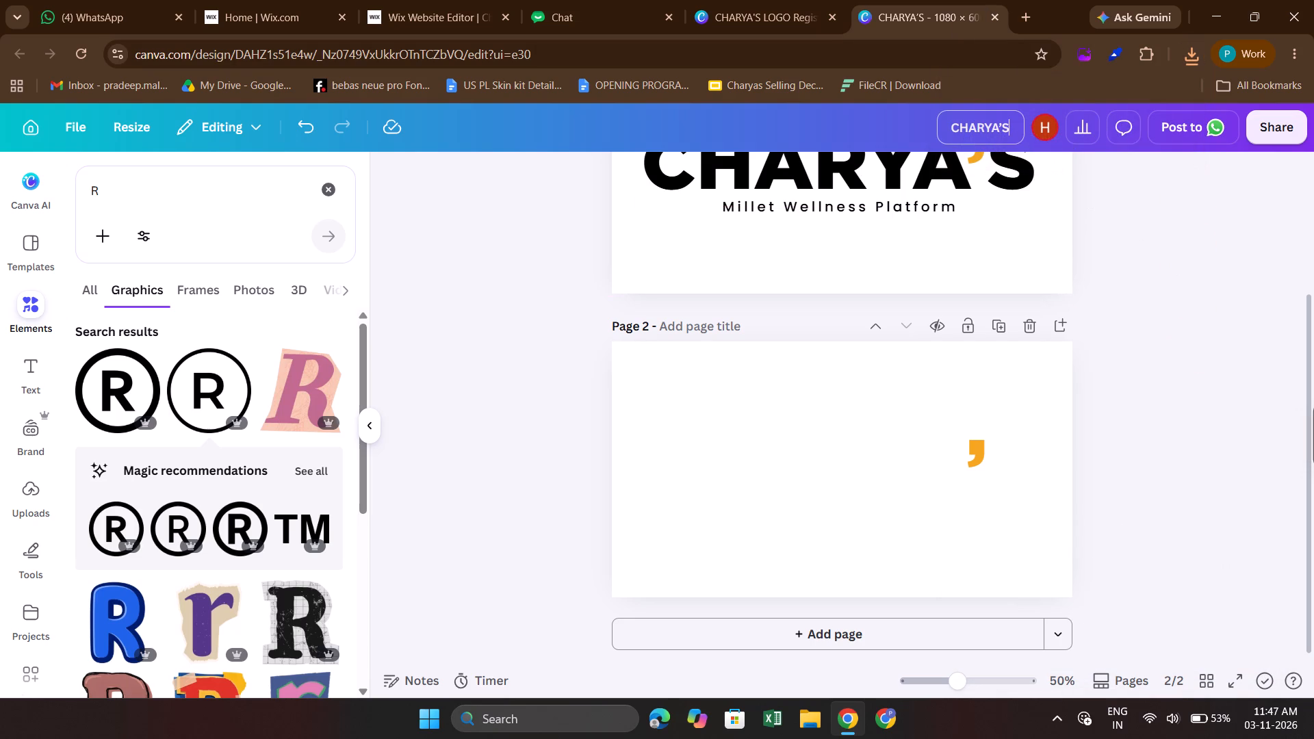
key(space)
text(lO)
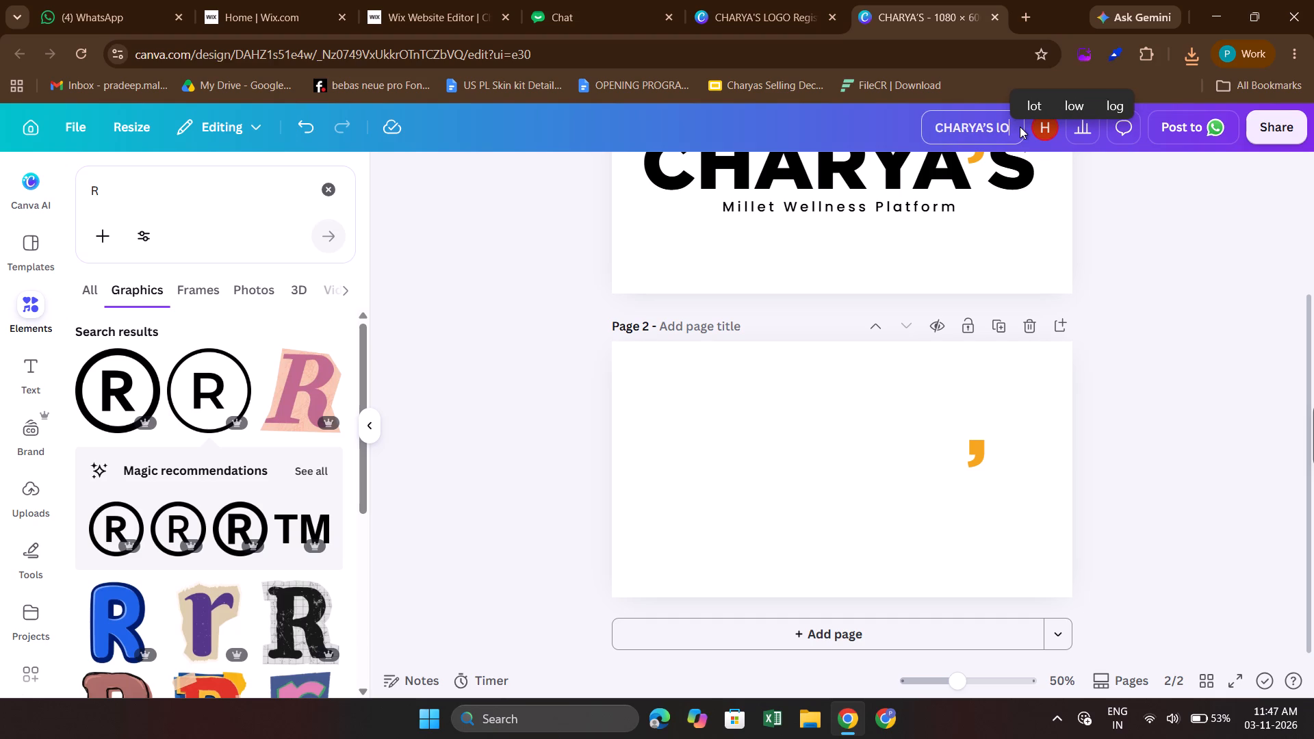
key(BackSpace)
key(BackSpace)
text(LOGO)
key(Return)
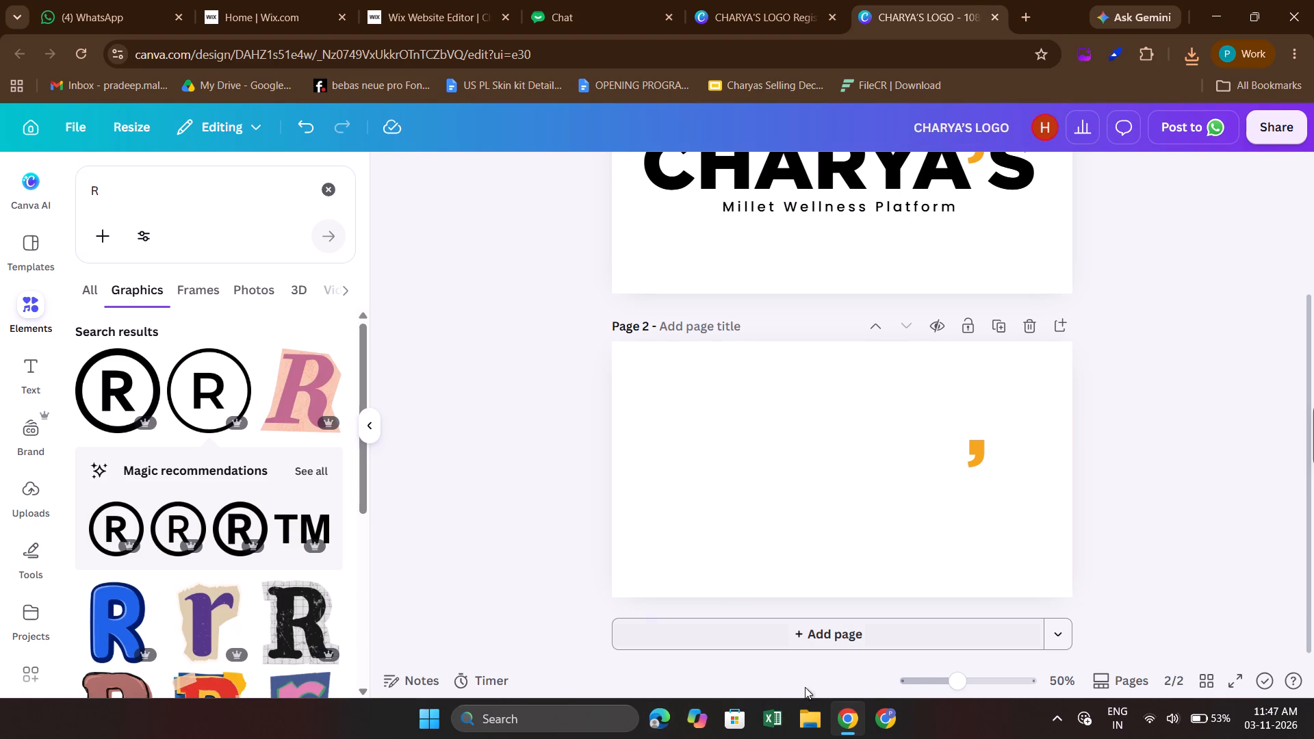
Switch to File Explorer and preview the CHARYA'S (2) image in the Downloads folder.
click(821, 716)
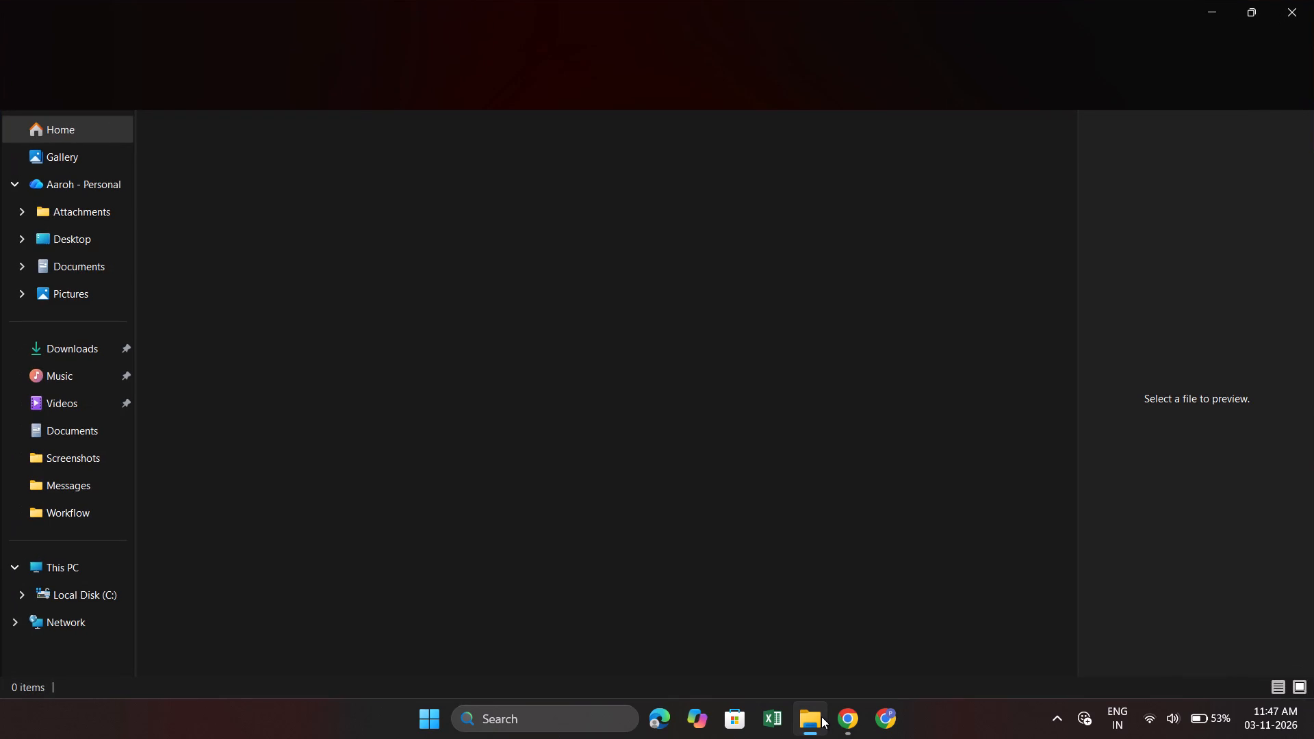
click(101, 358)
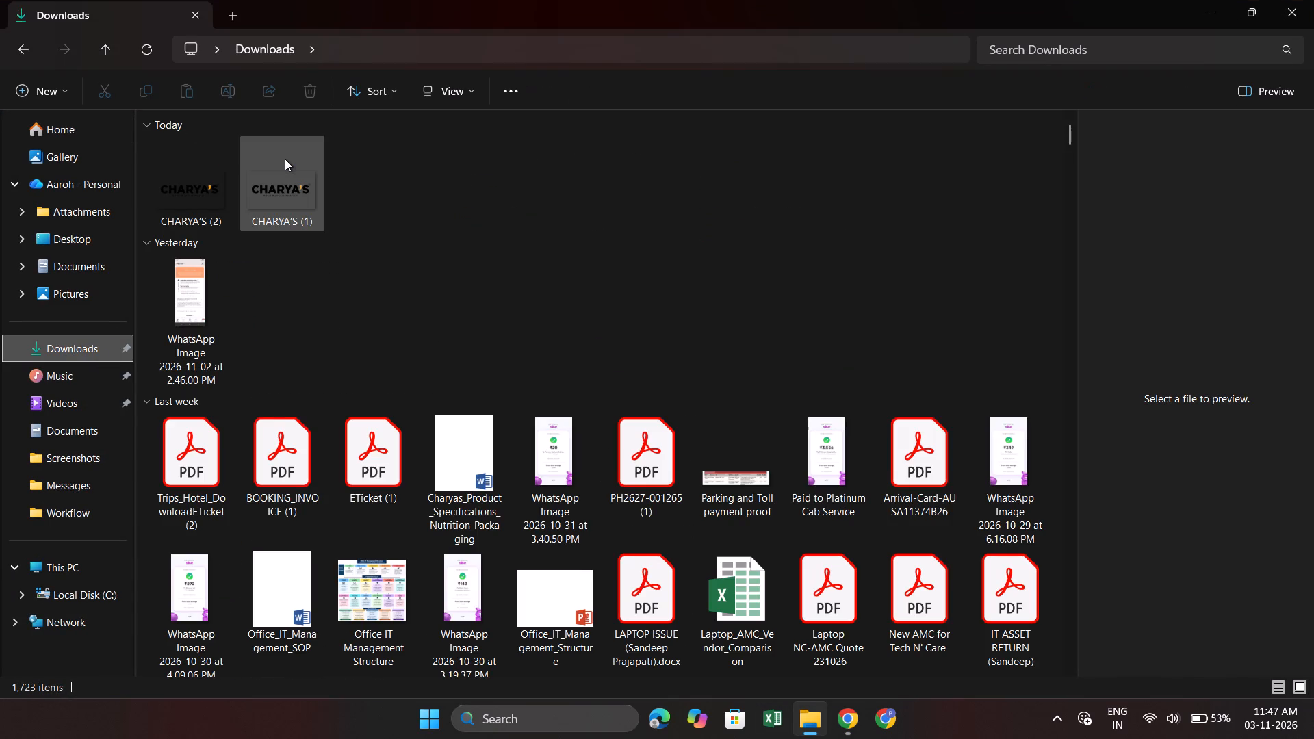
click(209, 188)
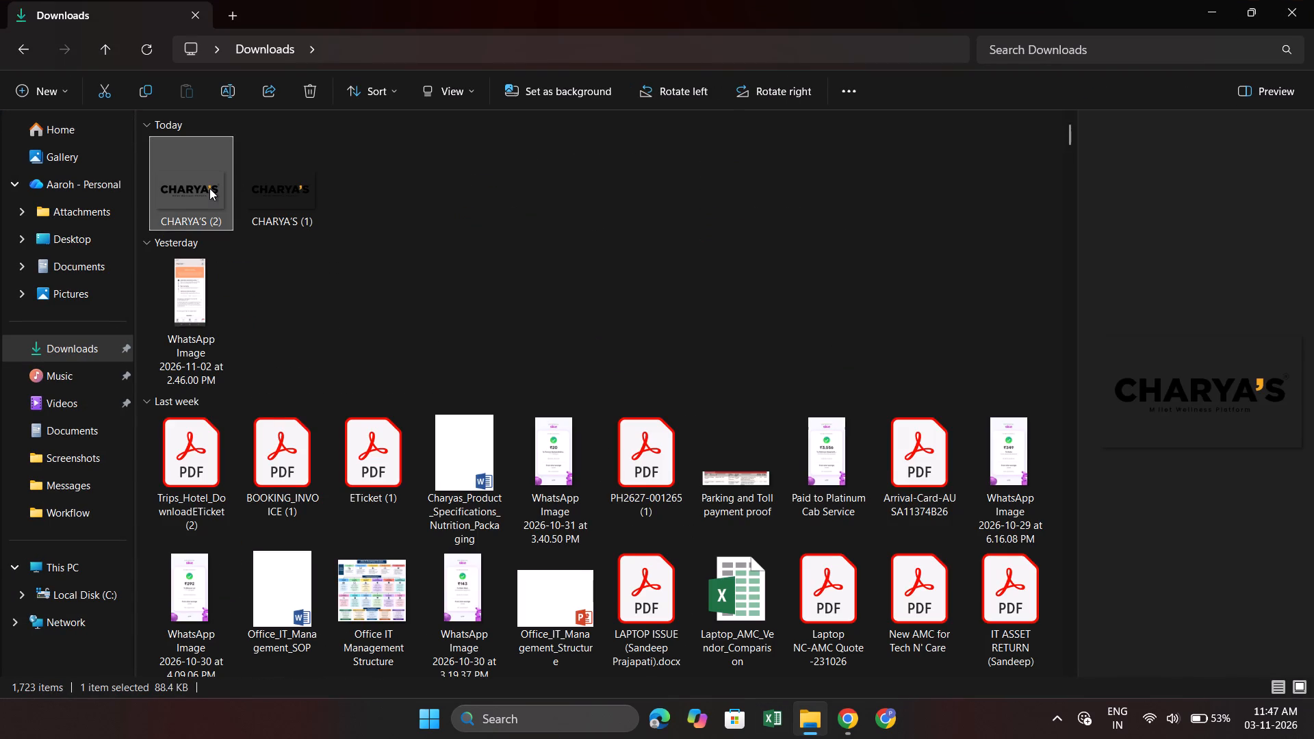
View the CHARYA'S (2) image at full size and close the viewer.
double_click(209, 188)
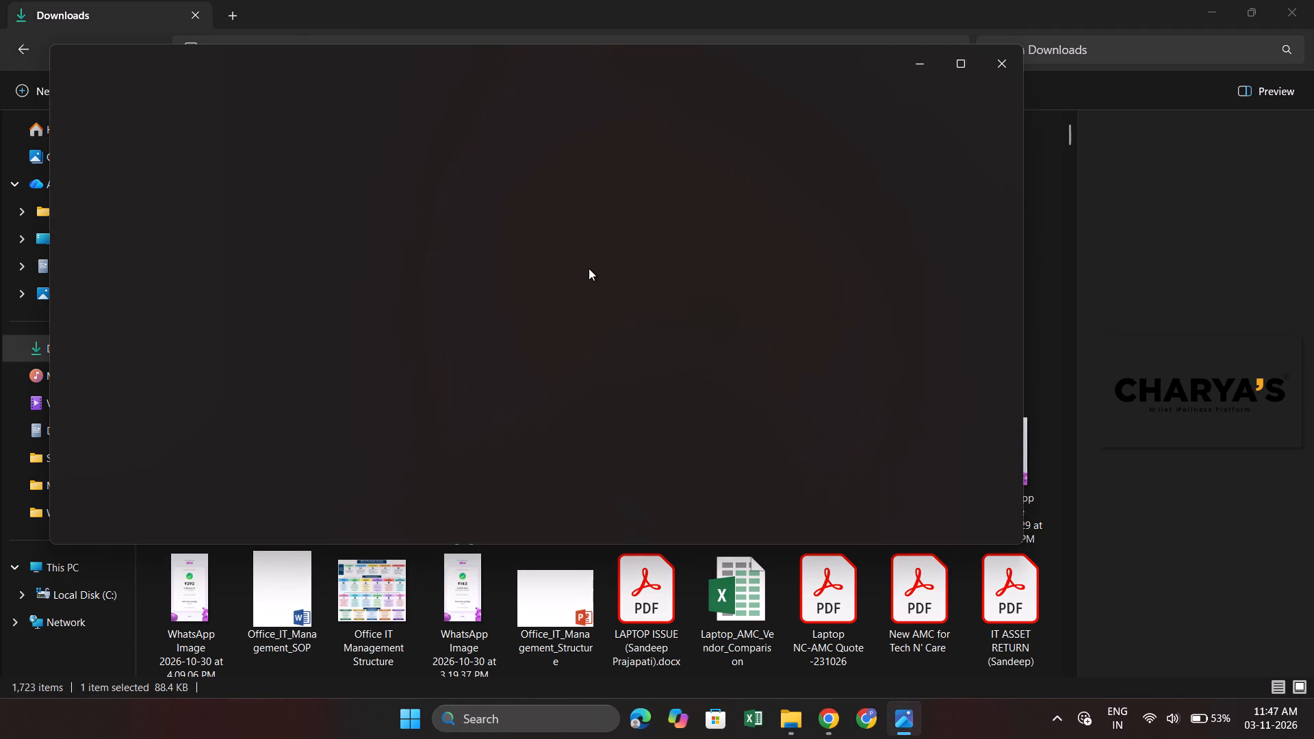
click(988, 66)
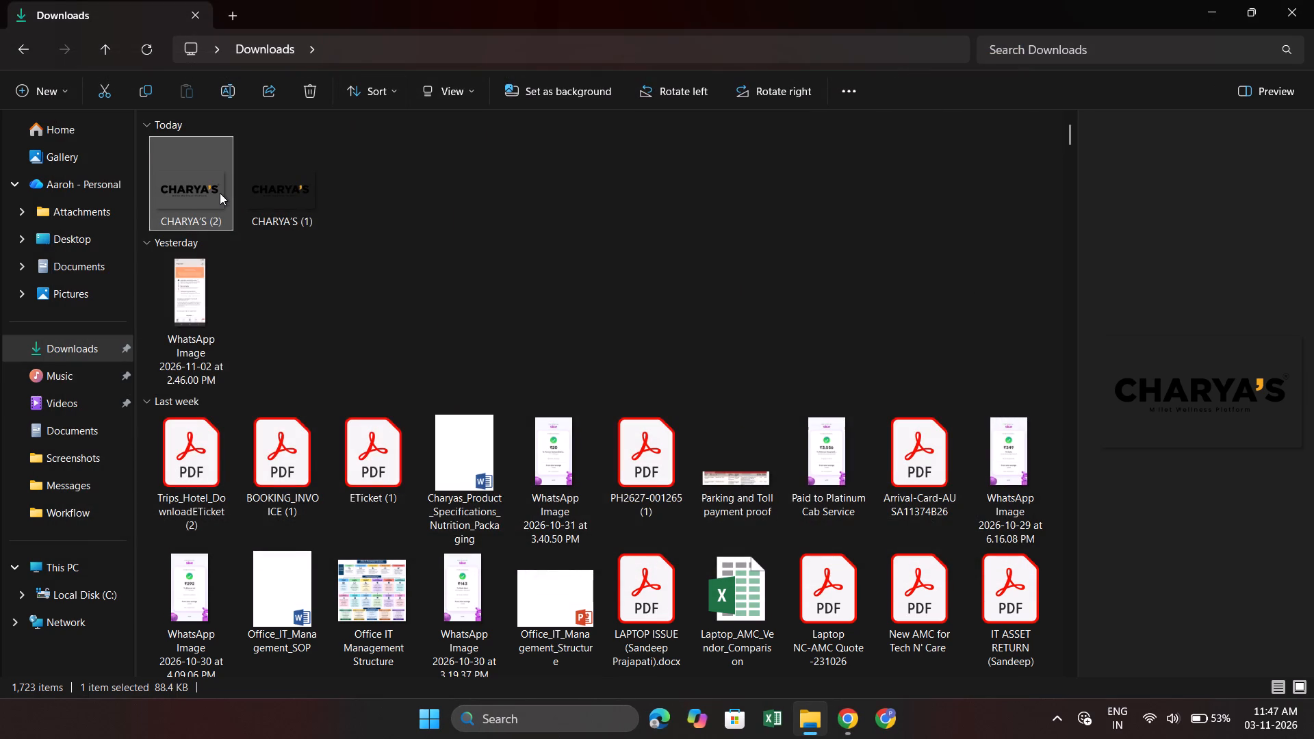
Rename the CHARYA'S (2) image file as CHARYA'S LOGO WHITE PNG.
key(F2)
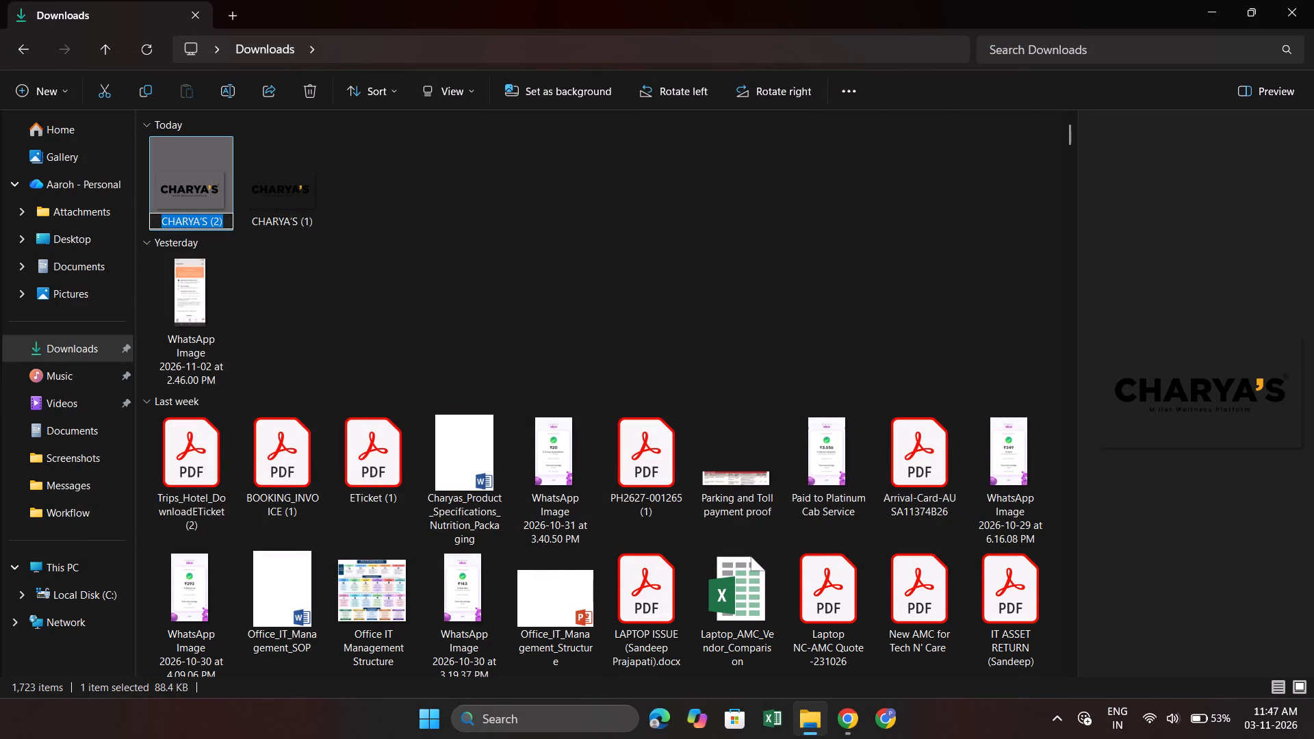
click(226, 222)
key(BackSpace)
key(BackSpace)
key(BackSpace)
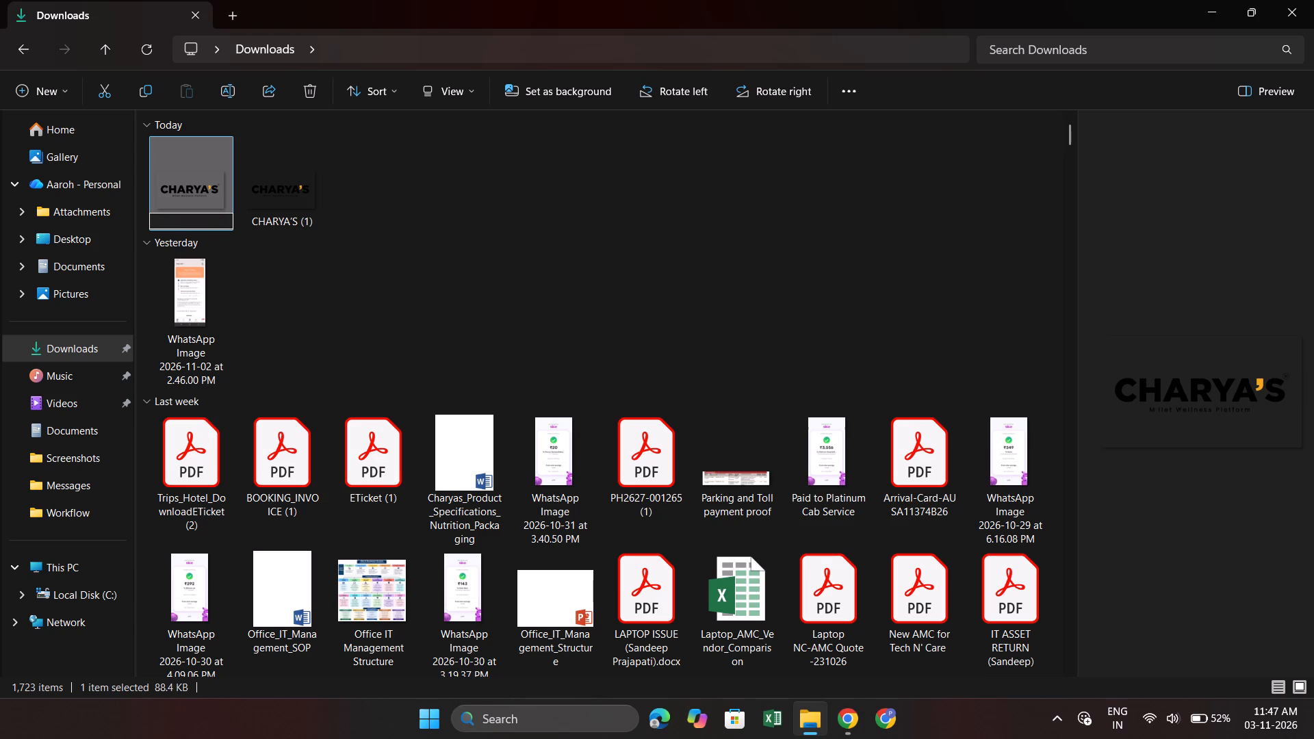
text(LOGO WHITW)
key(BackSpace)
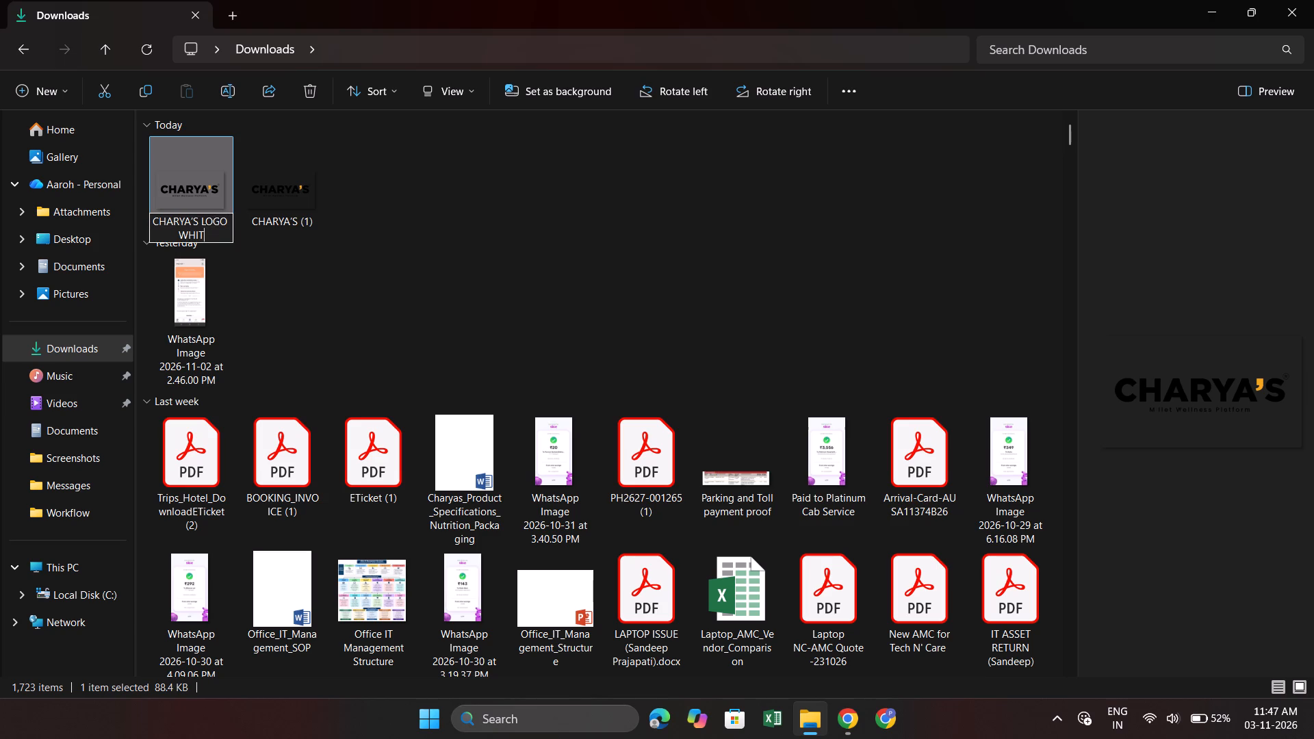
text(E PNG)
key(Return)
Rename the CHARYA'S (1) image file as CHARYA'S LOGO BLACK PNG.
click(301, 192)
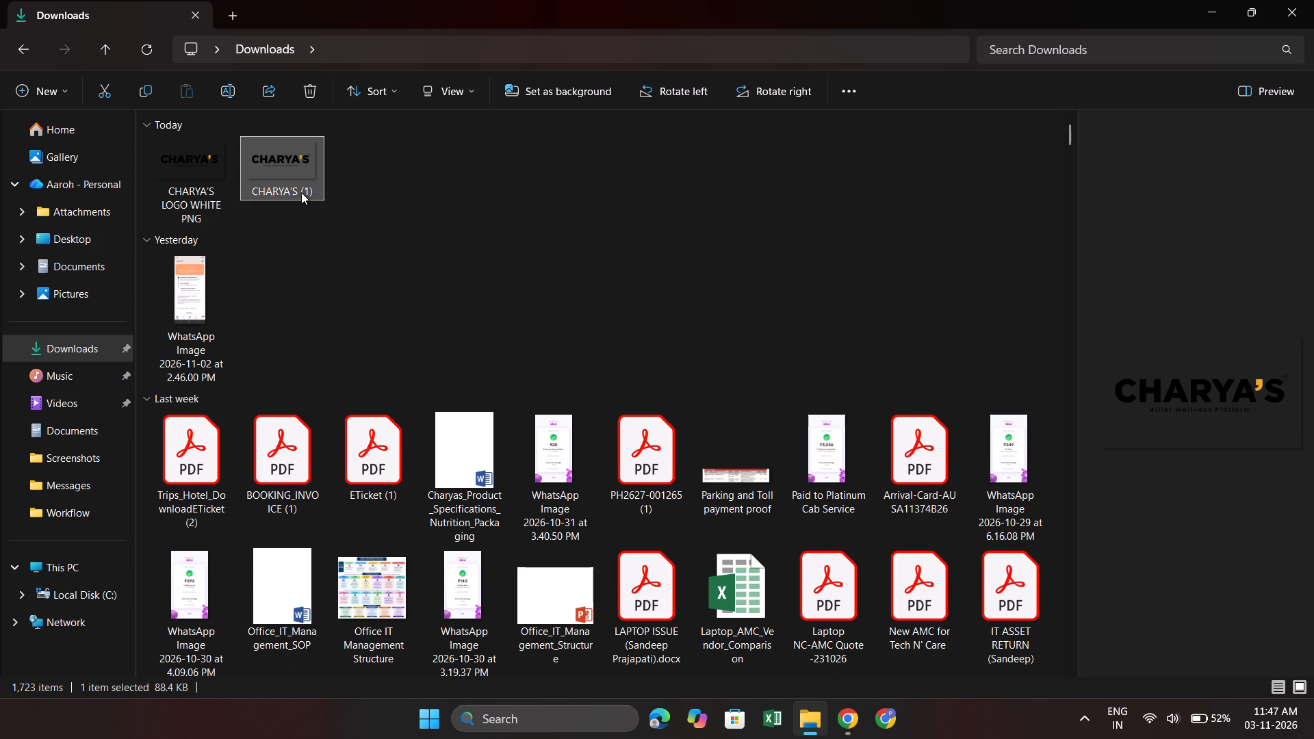
key(F2)
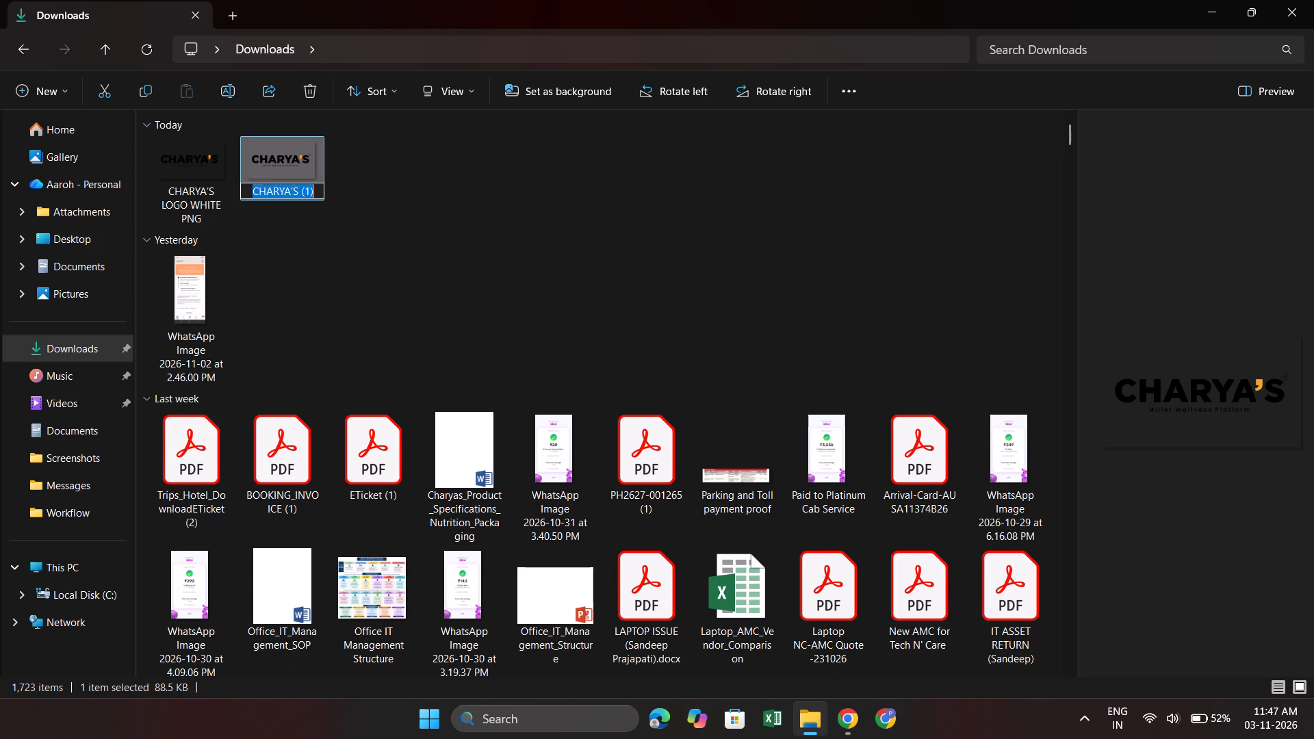
click(318, 194)
key(BackSpace)
key(BackSpace)
key(BackSpace)
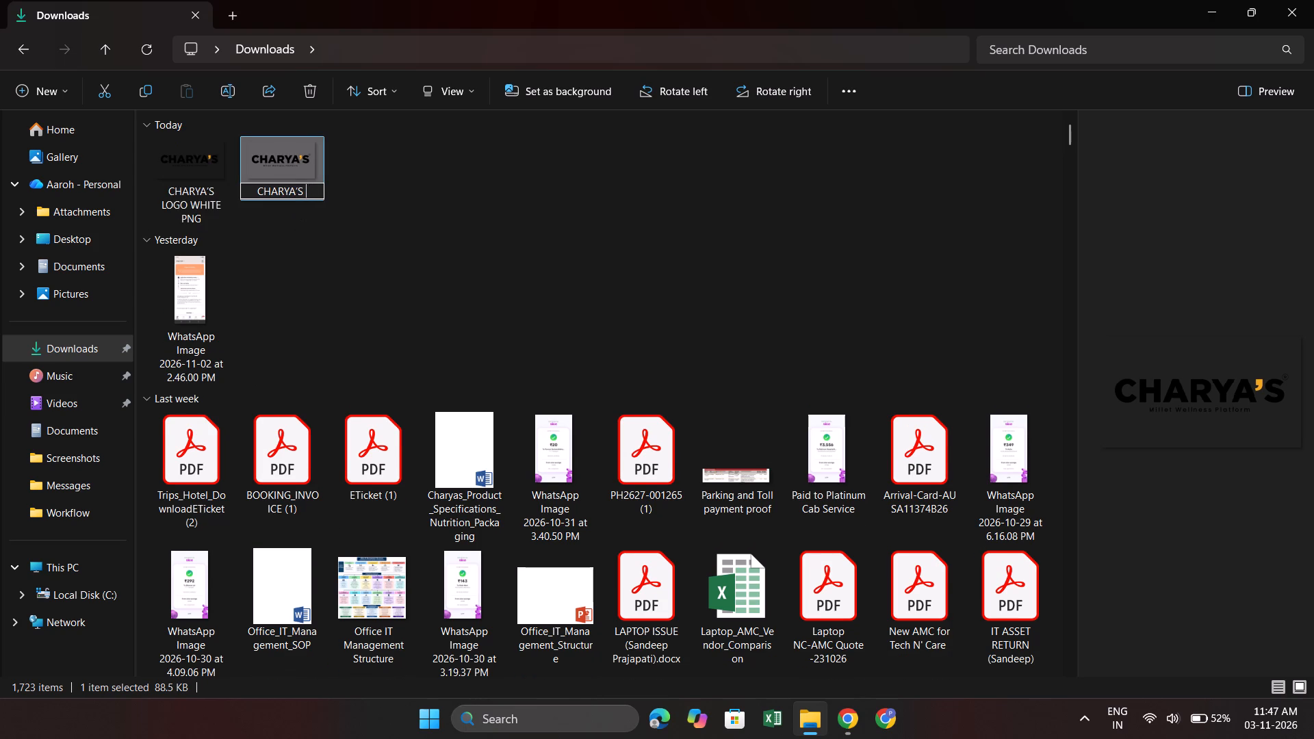
text(LOGO)
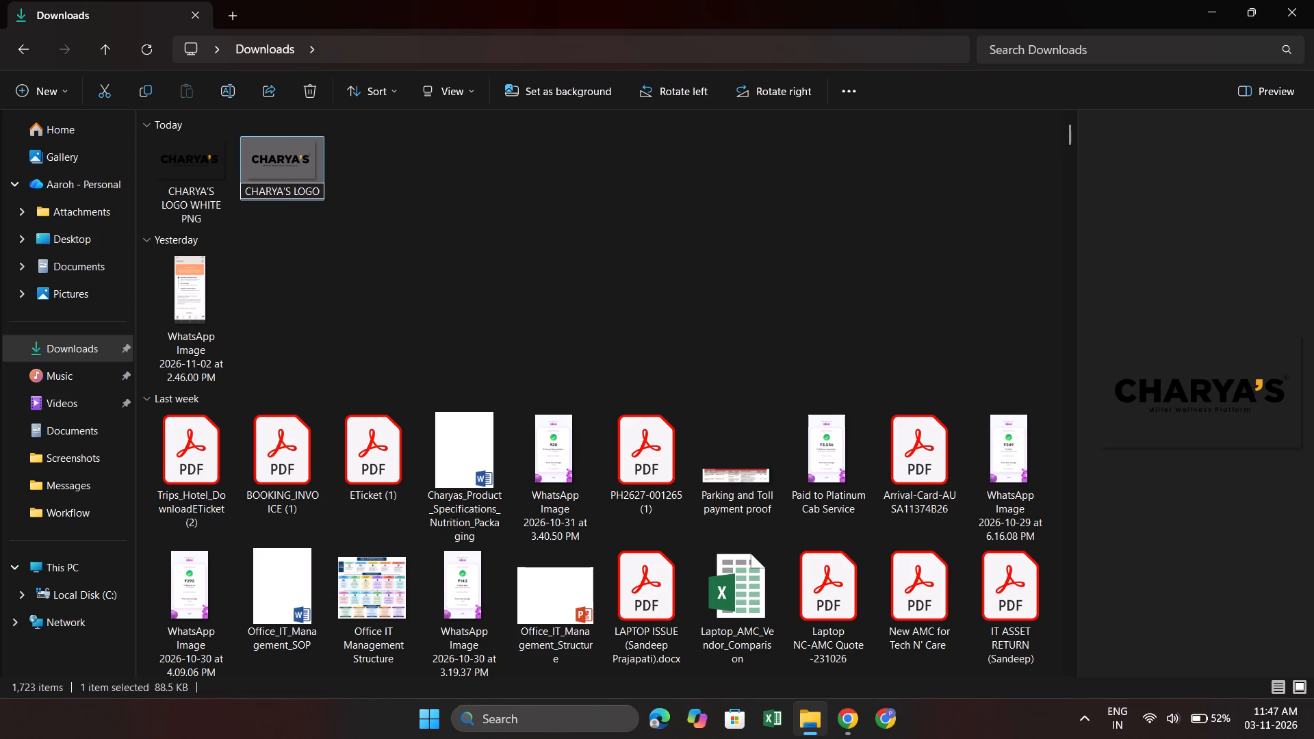
key(space)
text(BLACK)
key(space)
text(PNG)
key(Return)
click(467, 261)
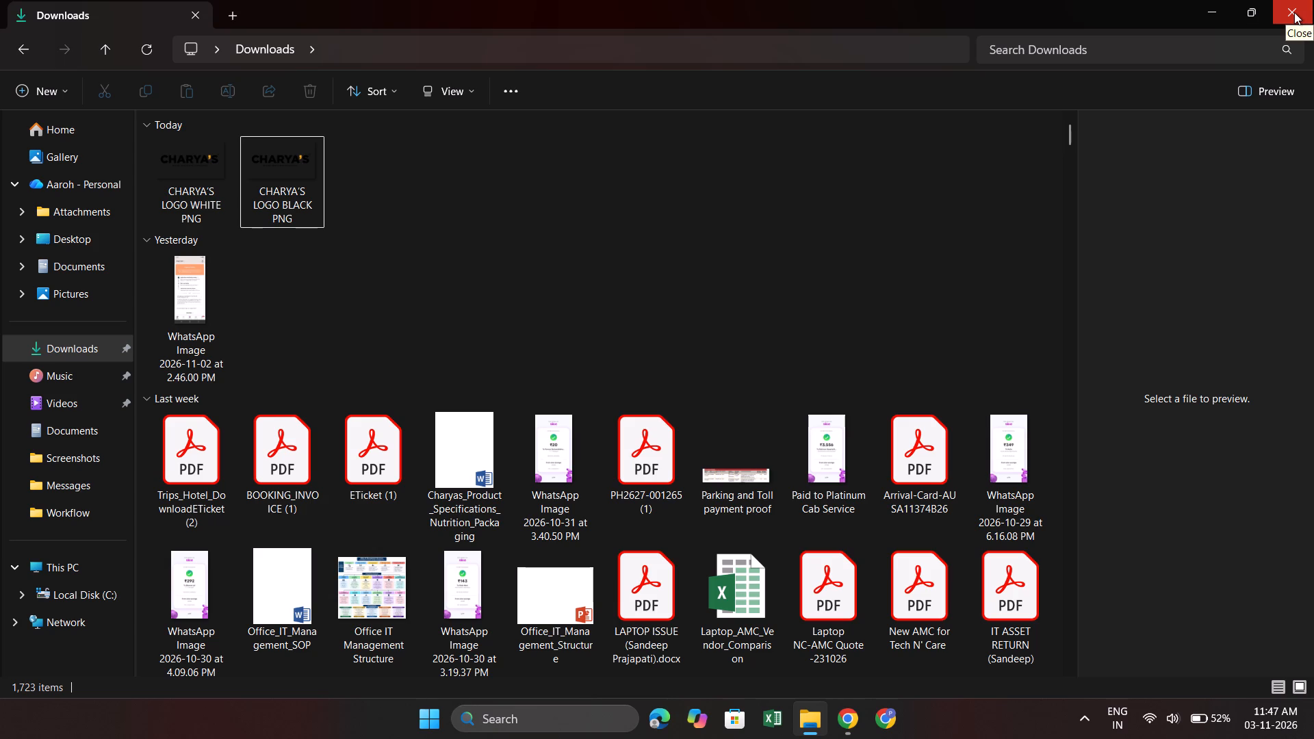
Switch to the Wix editor in Chrome and replace the header logo with CHARYA'S LOGO BLACK PNG, uploaded from the Downloads folder.
click(851, 721)
scroll(828, 428, down, 1)
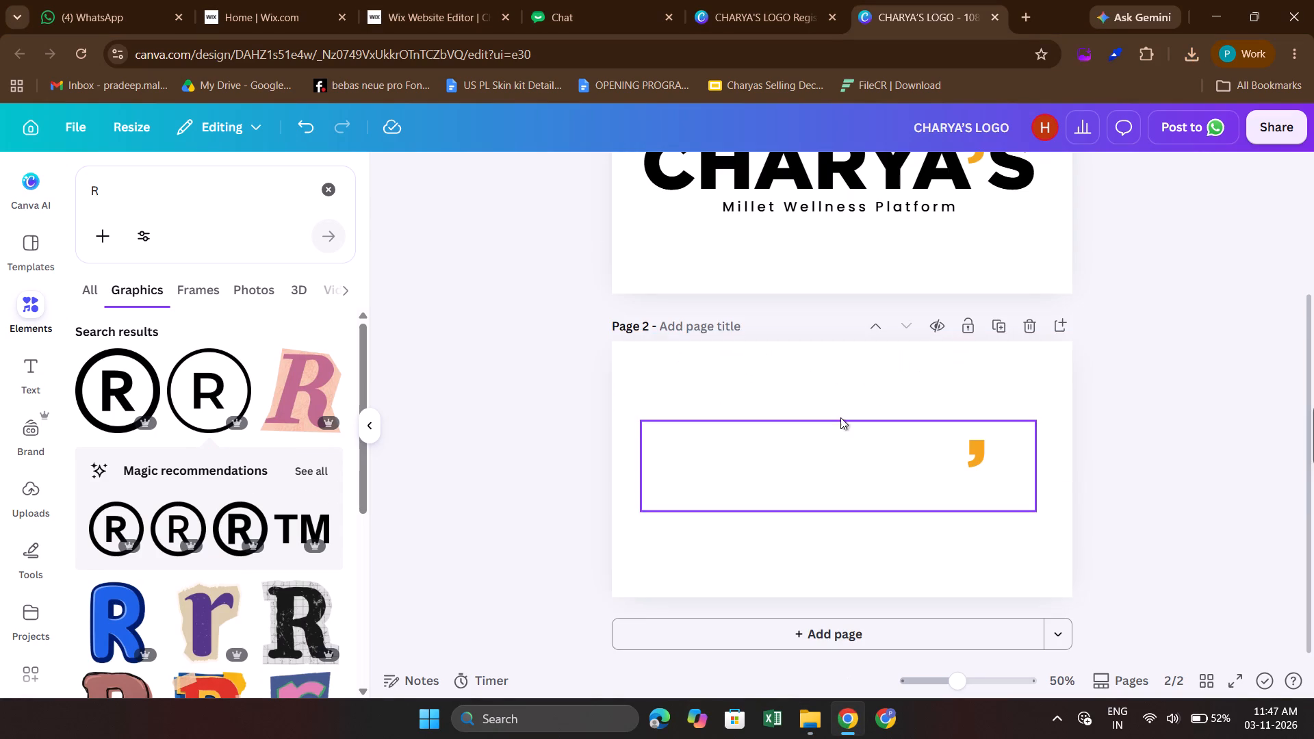
click(1140, 314)
click(463, 0)
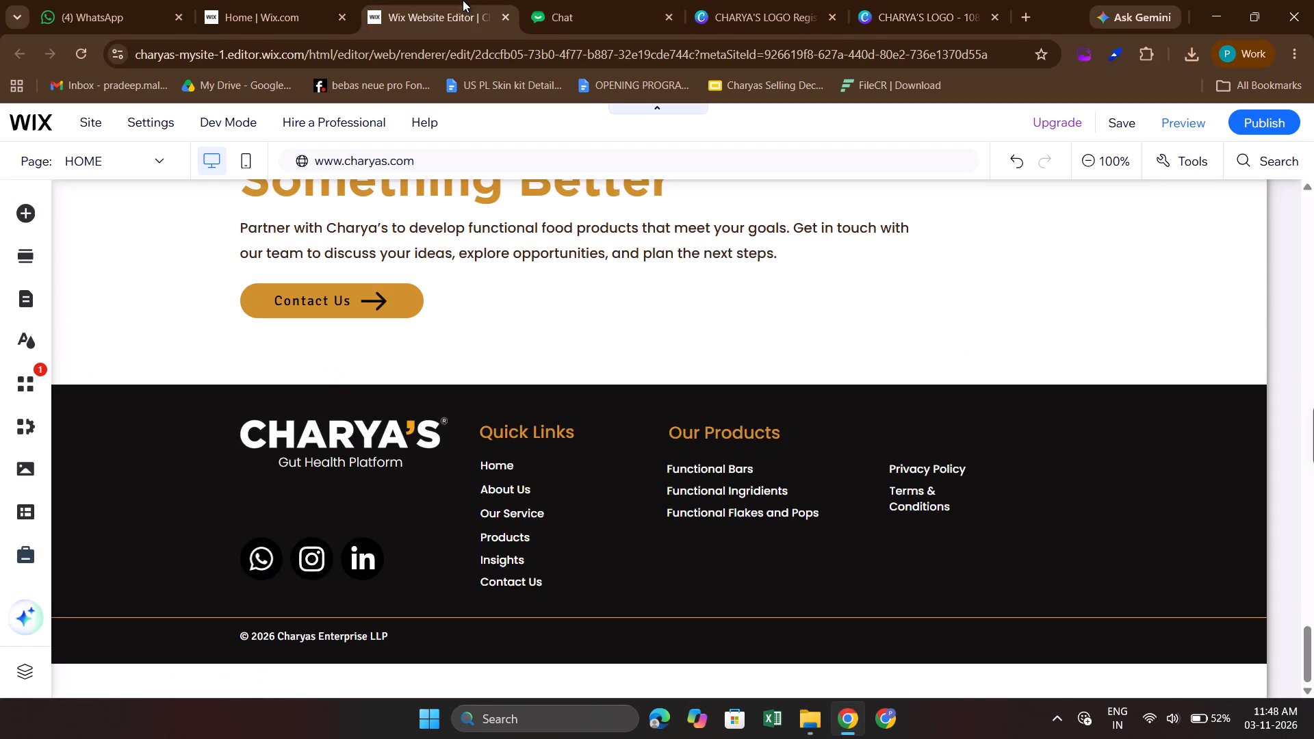
scroll(486, 395, up, 12)
scroll(512, 311, up, 9)
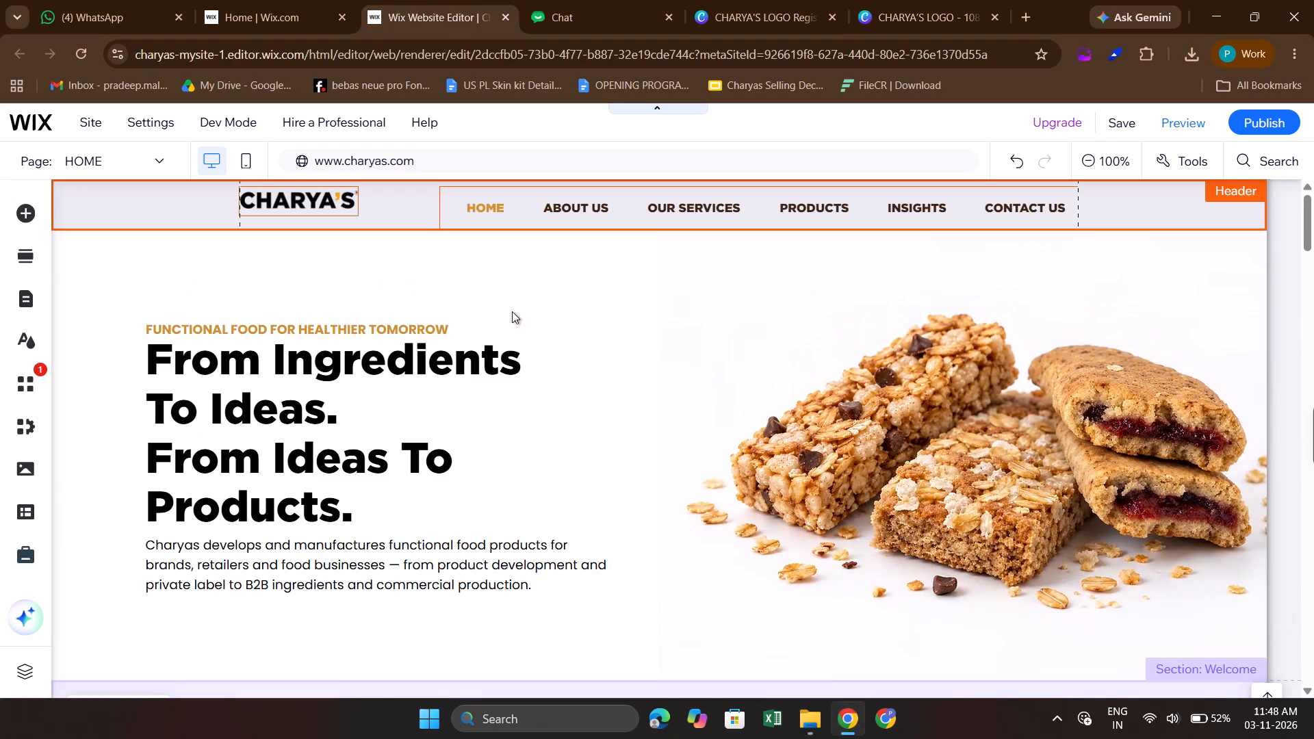
scroll(512, 311, up, 1)
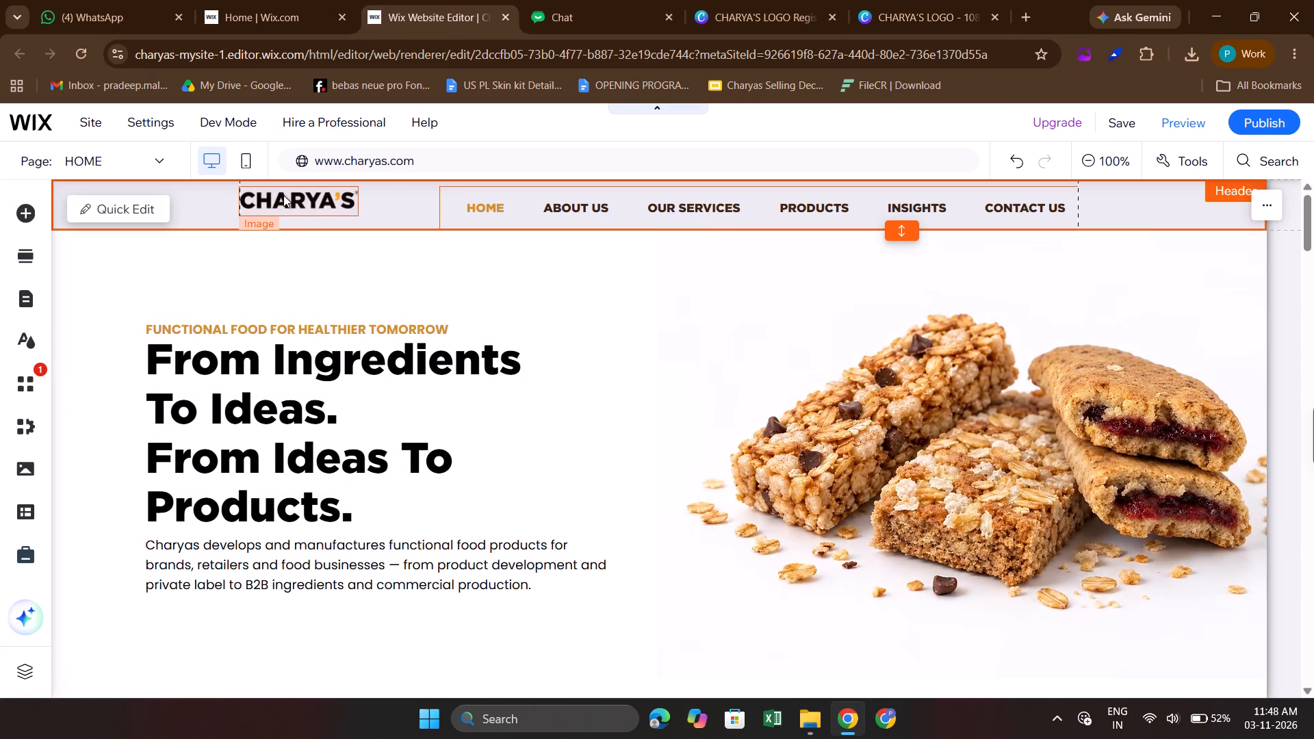
click(283, 195)
click(318, 258)
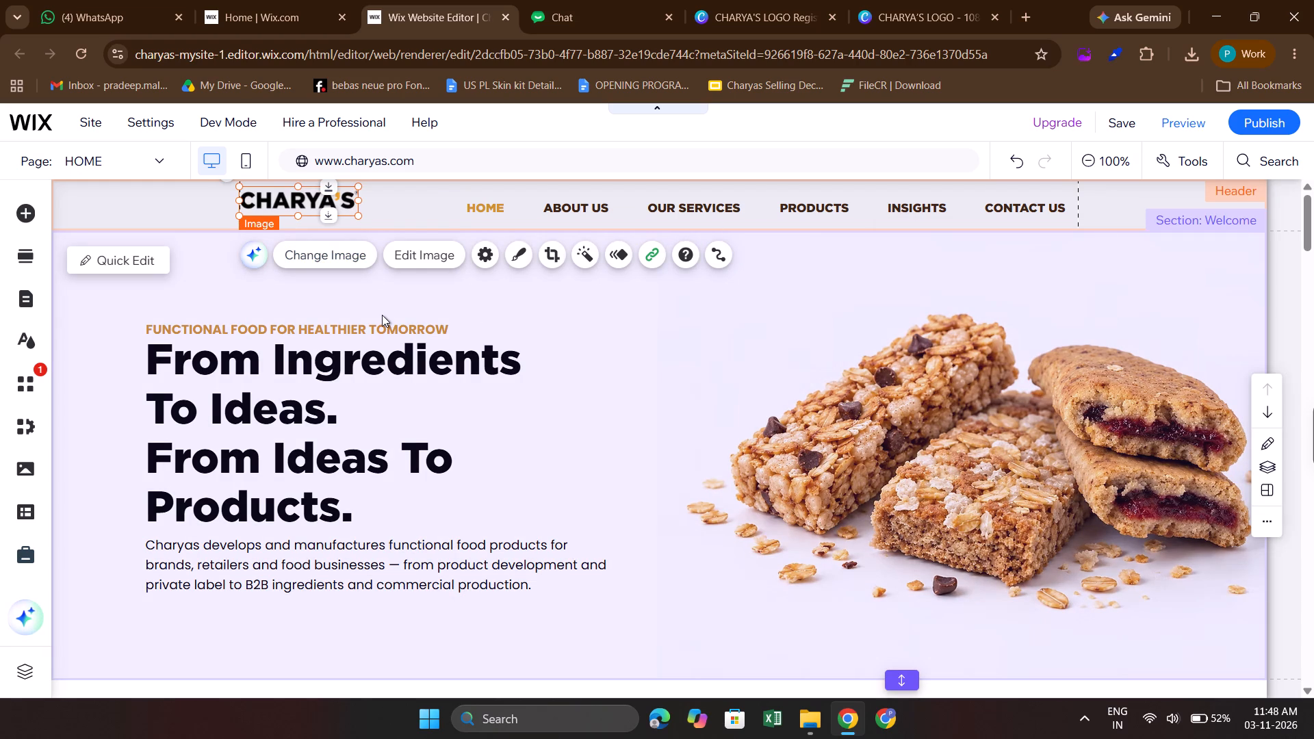
click(338, 249)
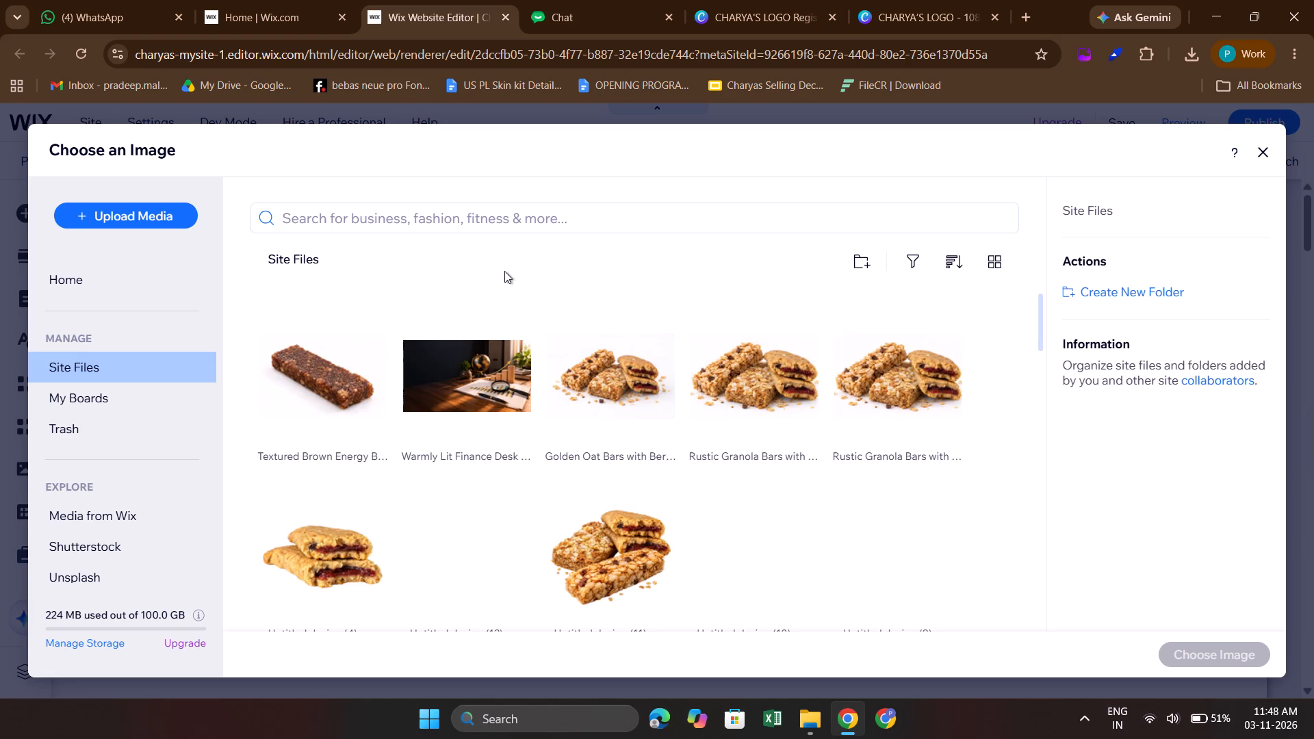
click(170, 216)
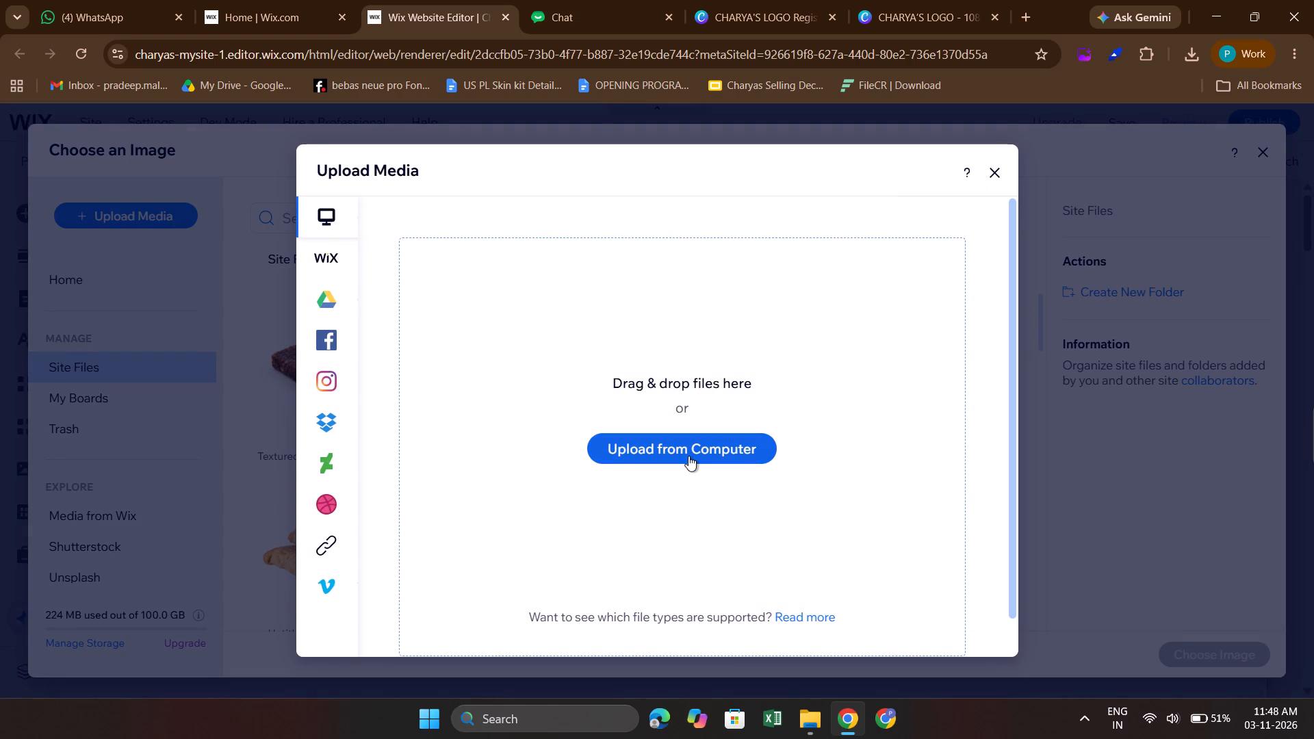
click(688, 456)
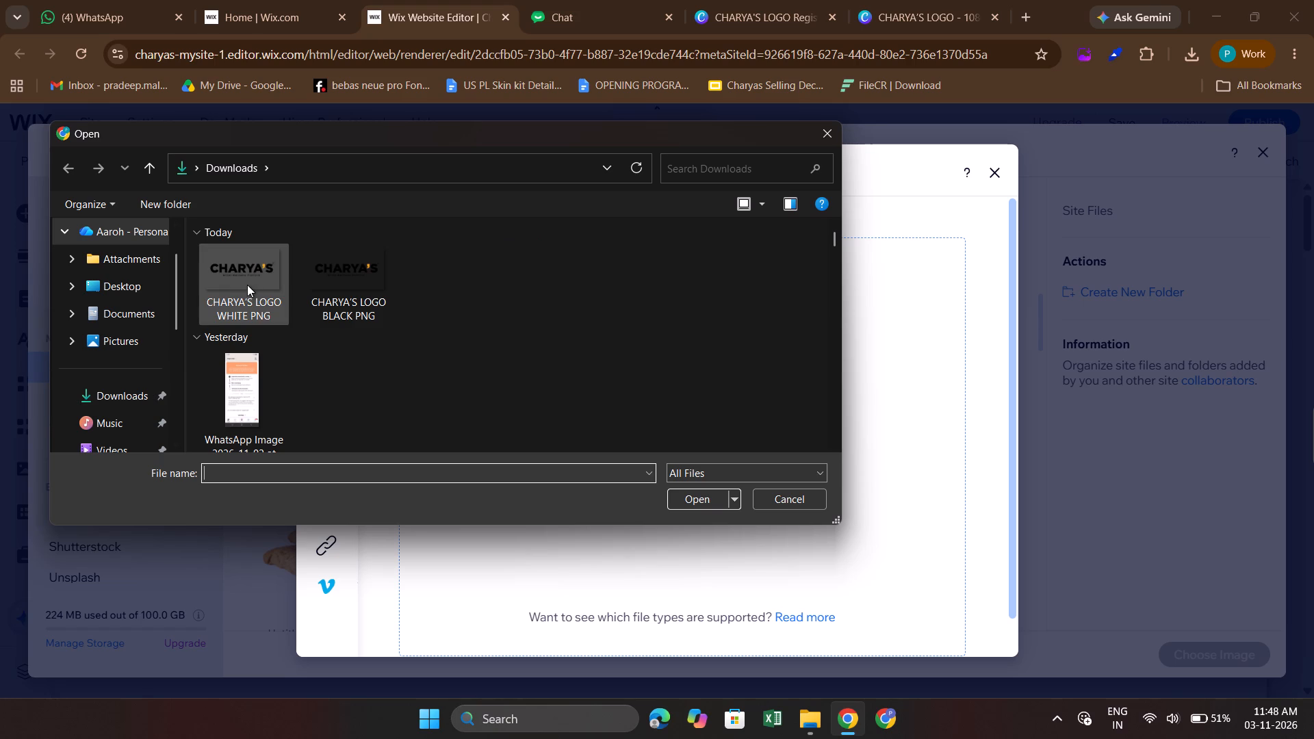
click(349, 255)
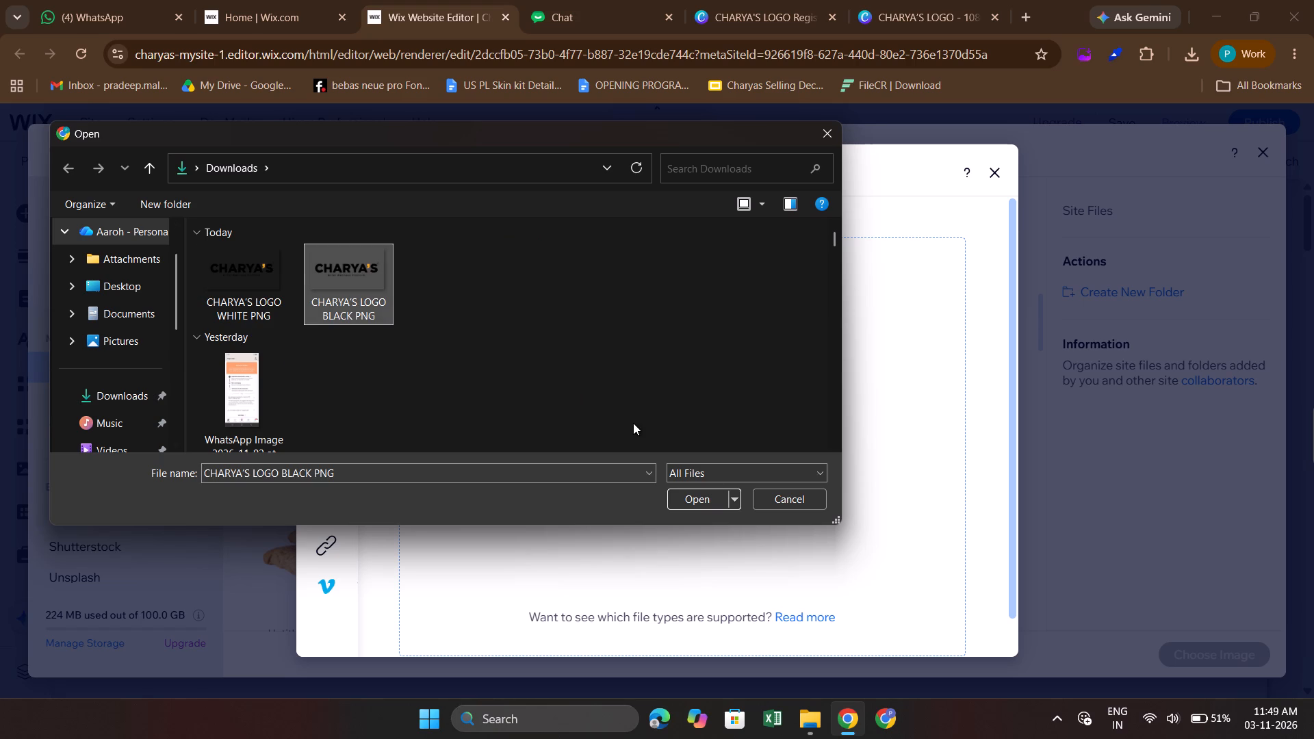
click(712, 500)
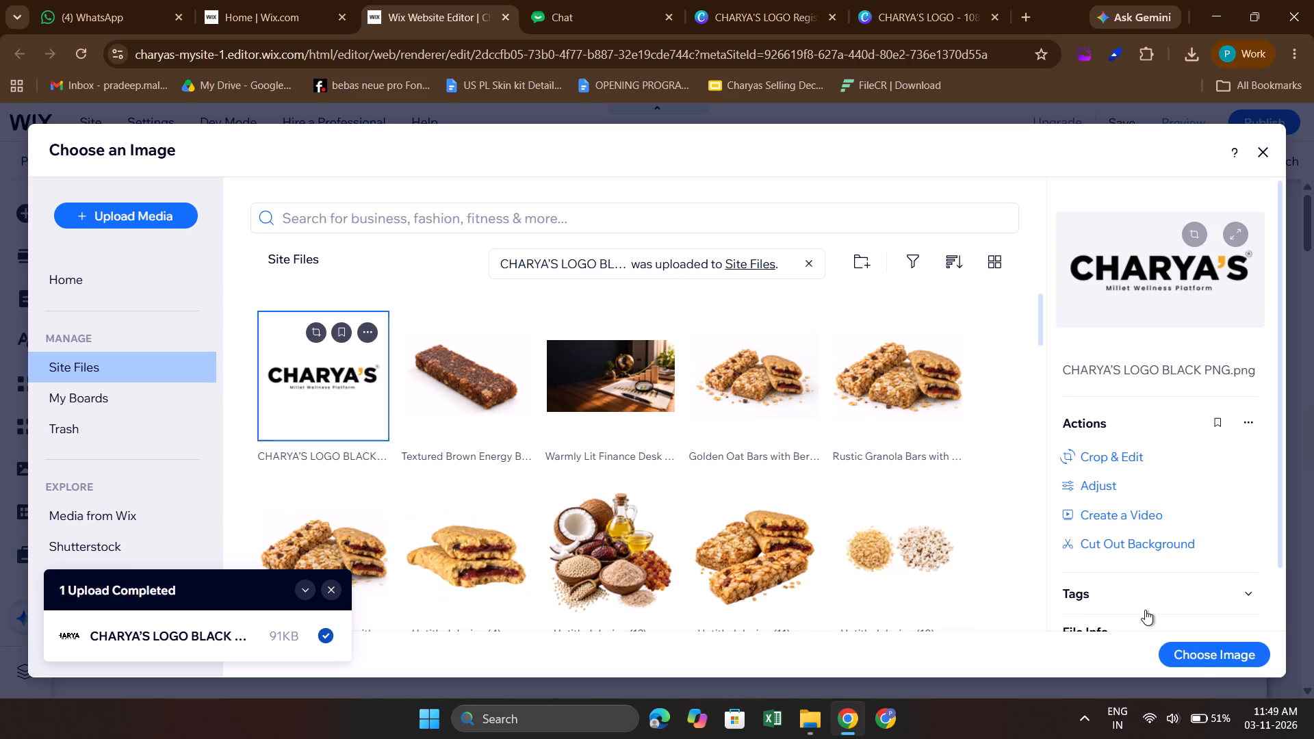
click(1196, 658)
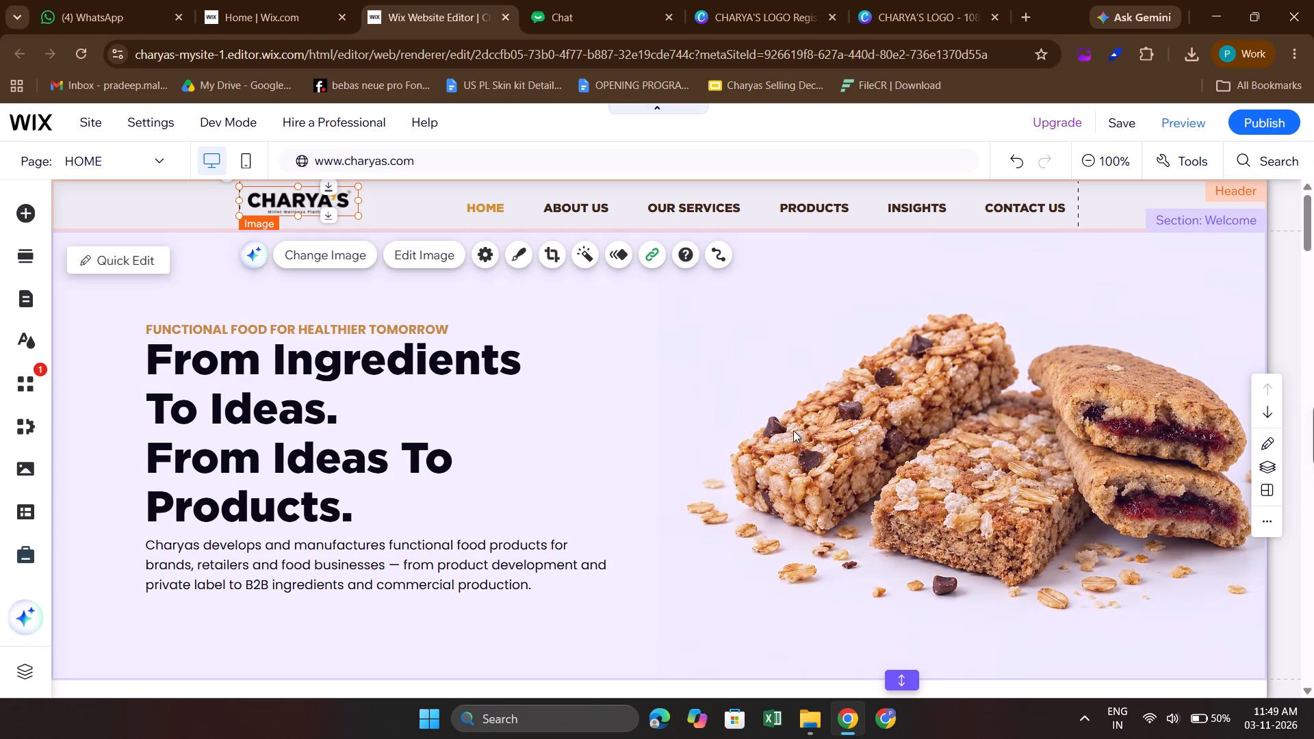
click(686, 366)
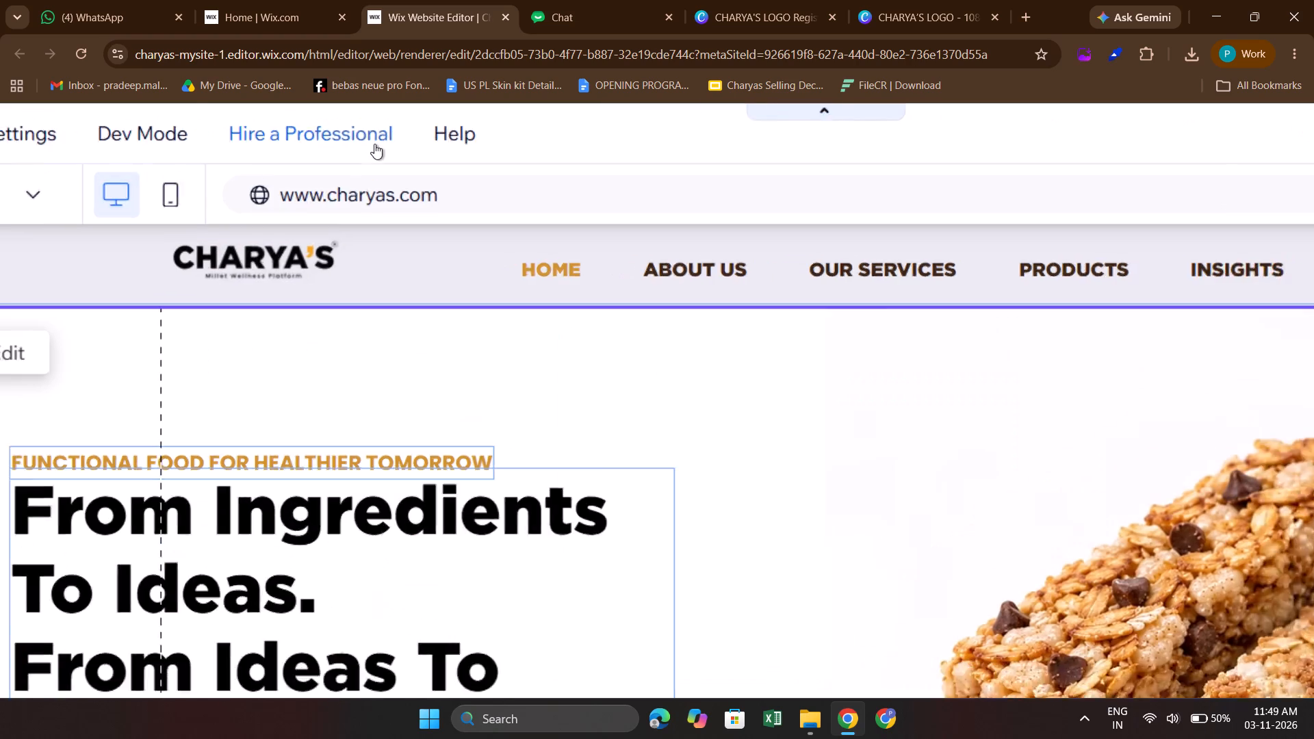
Enlarge the header logo proportionally so it nearly fills the header's height, keeping its left edge in place.
click(238, 274)
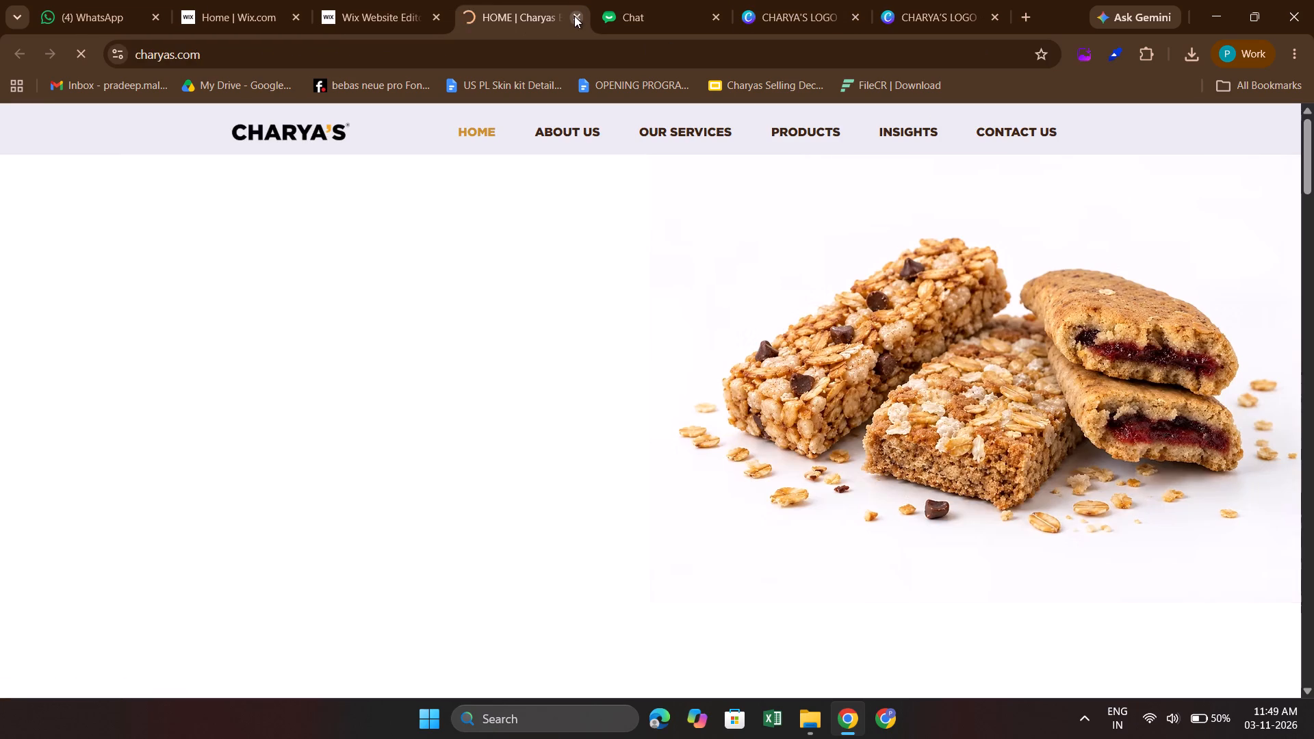
click(574, 15)
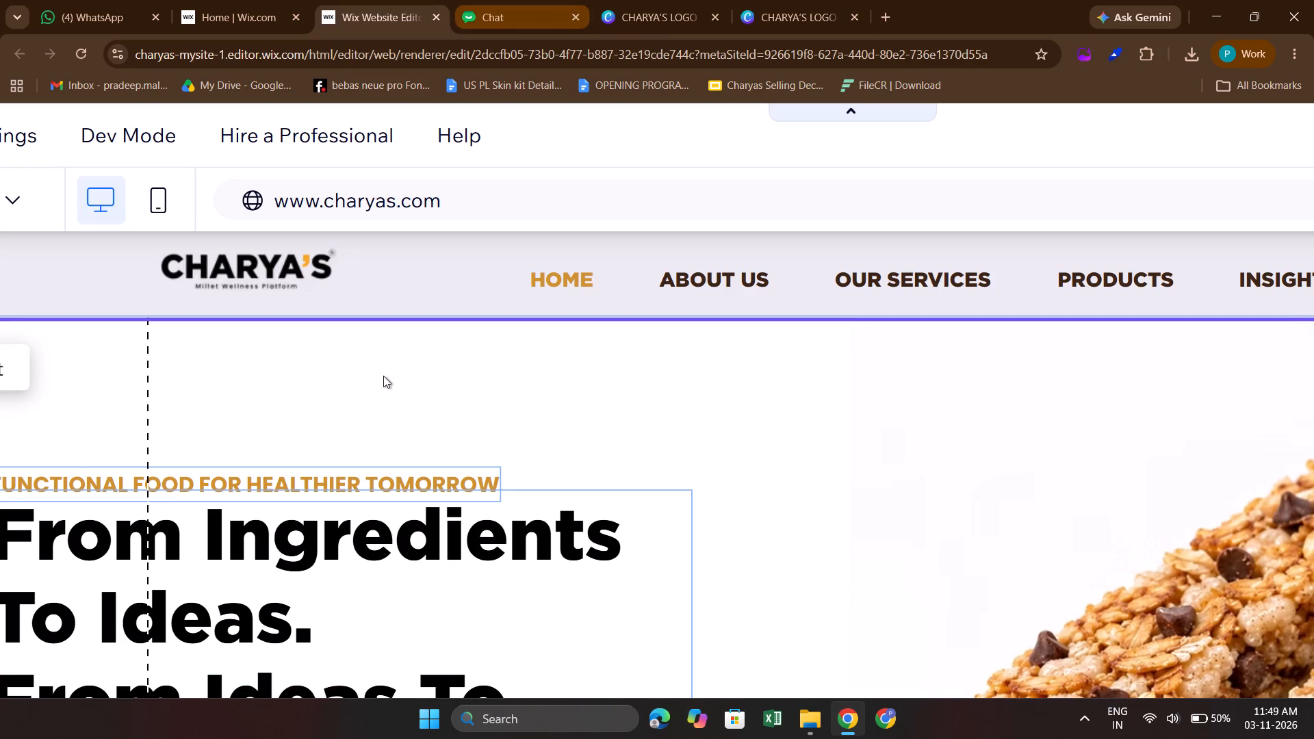
click(275, 268)
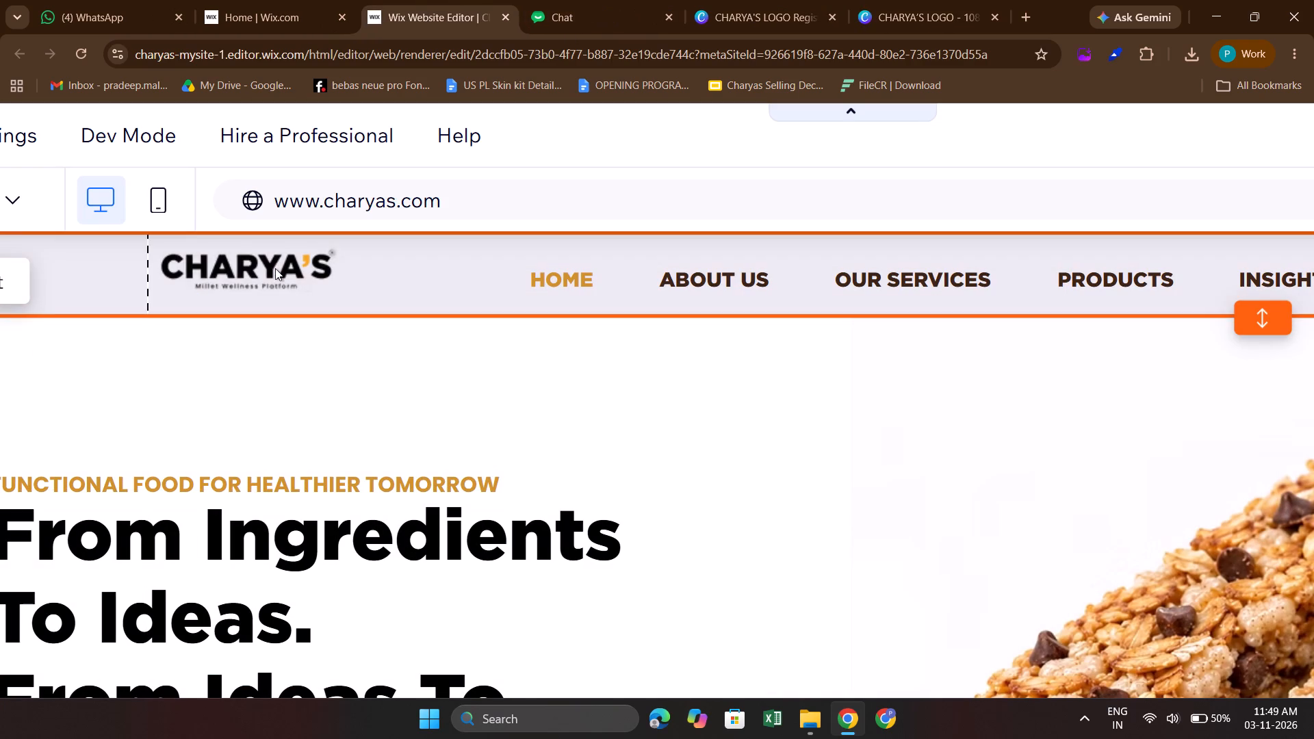
click(275, 268)
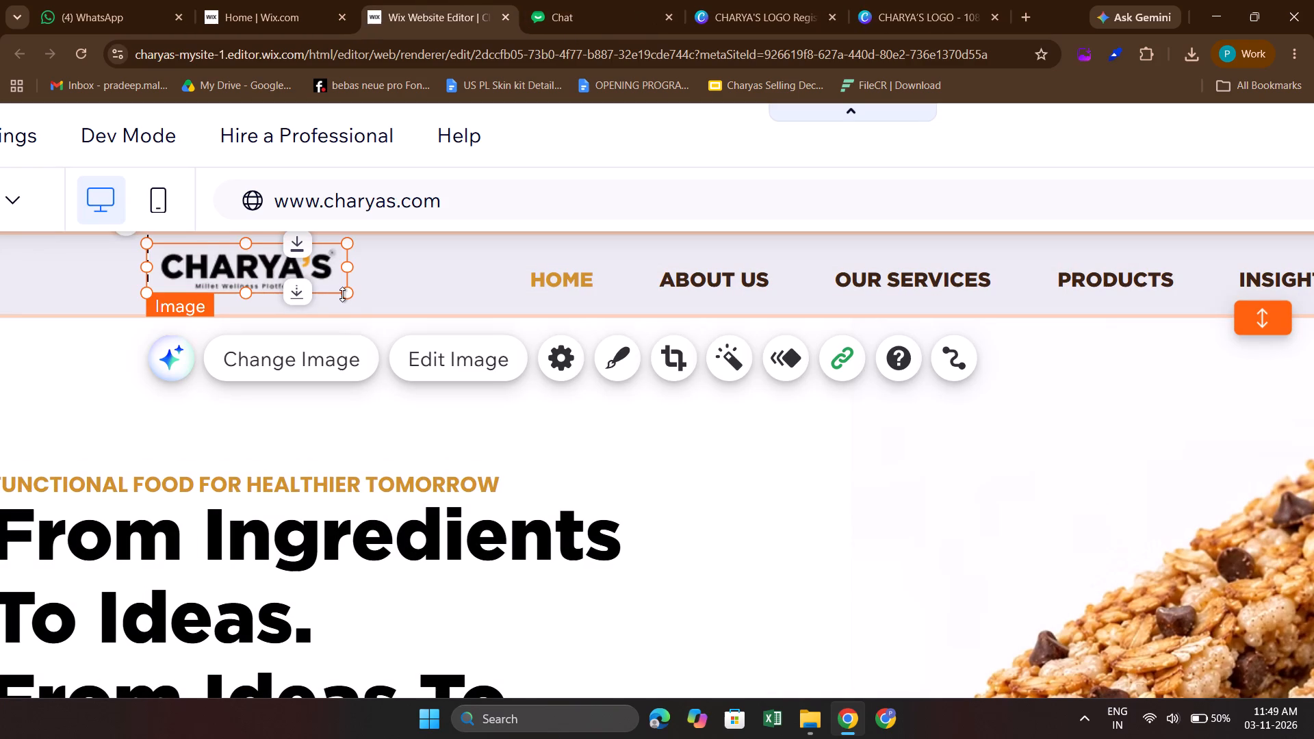
drag(342, 294, 402, 321)
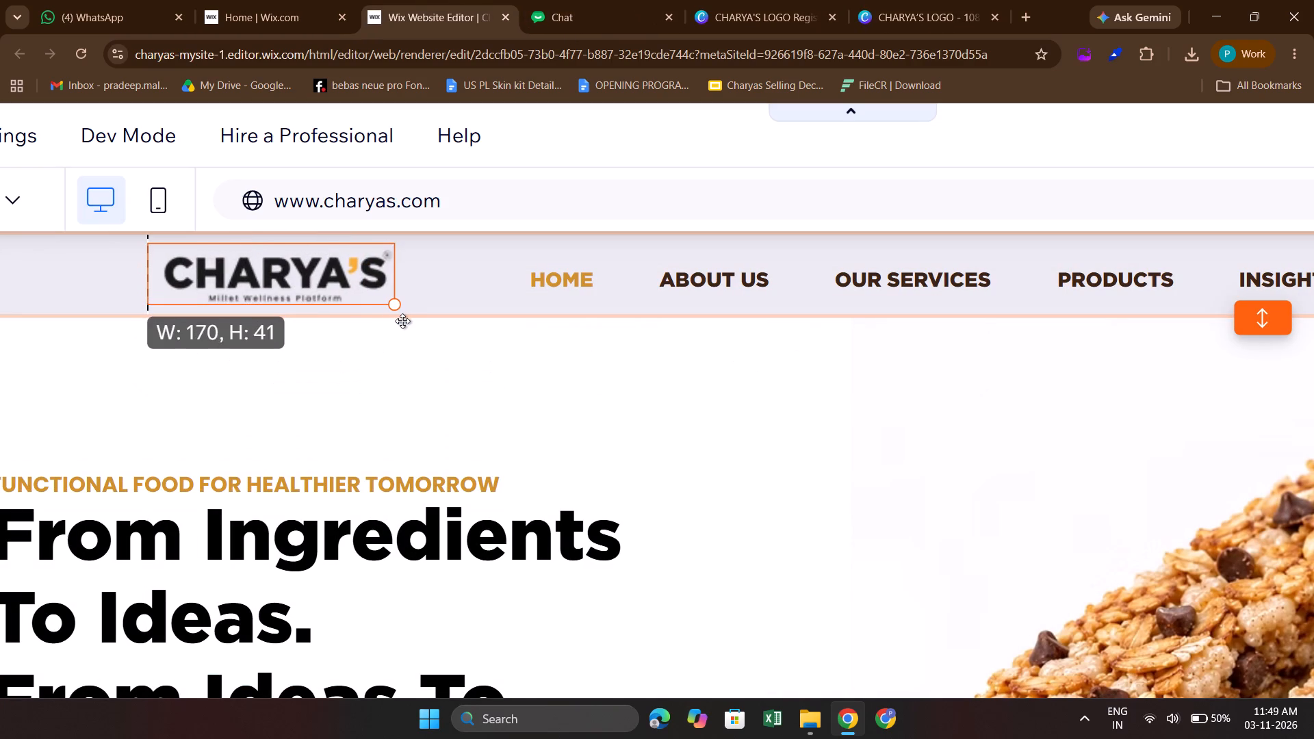
drag(402, 321, 409, 323)
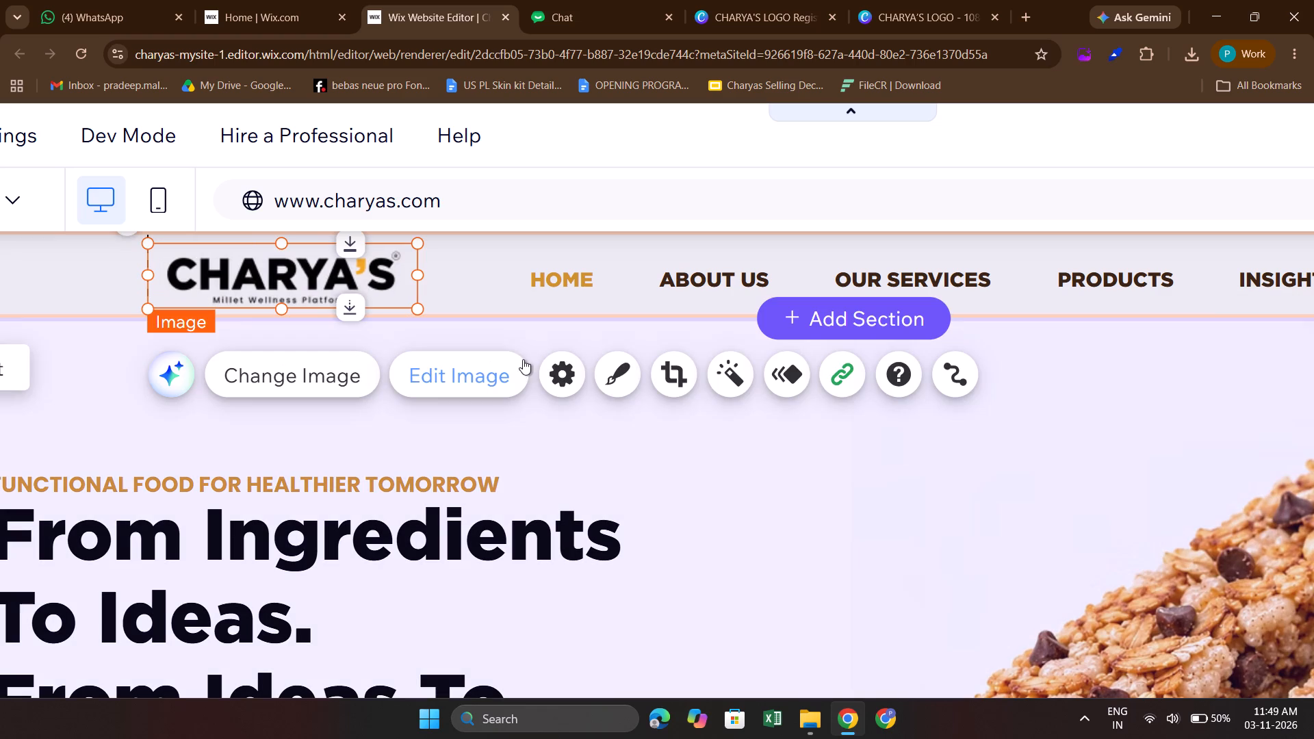
click(554, 340)
click(554, 340)
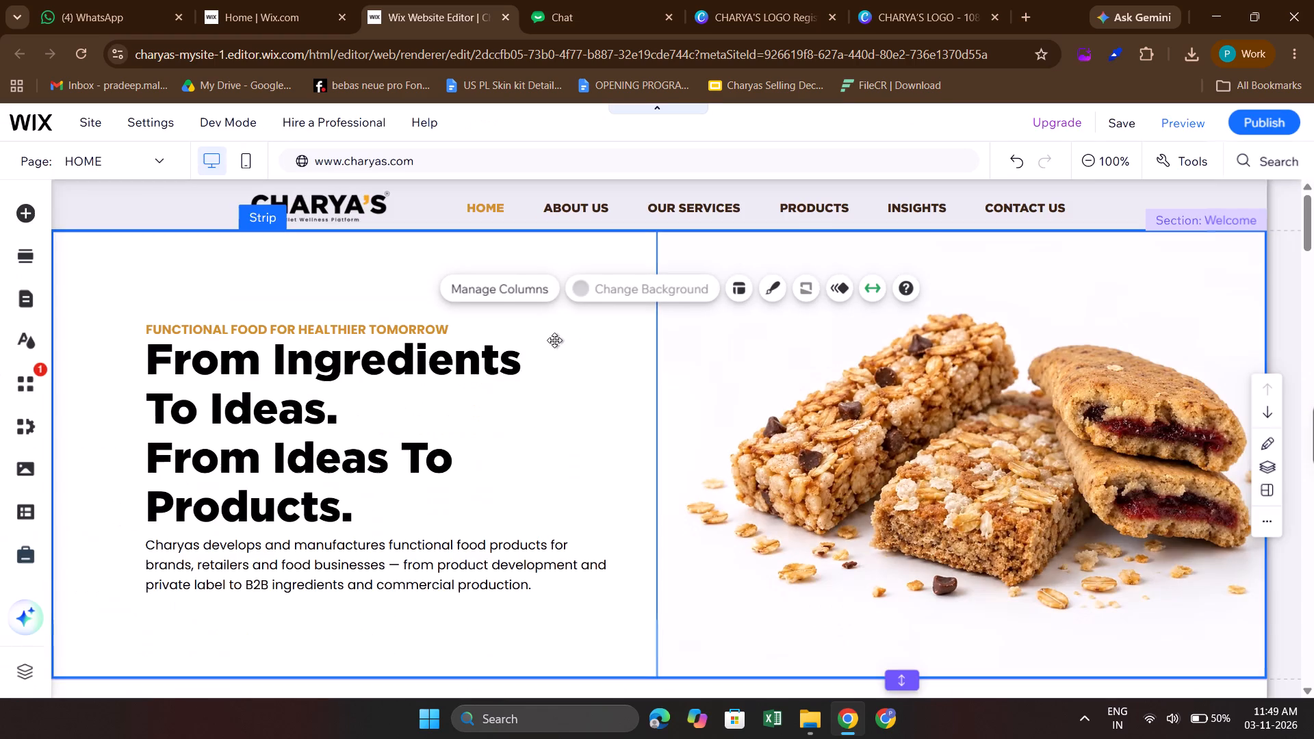
click(585, 405)
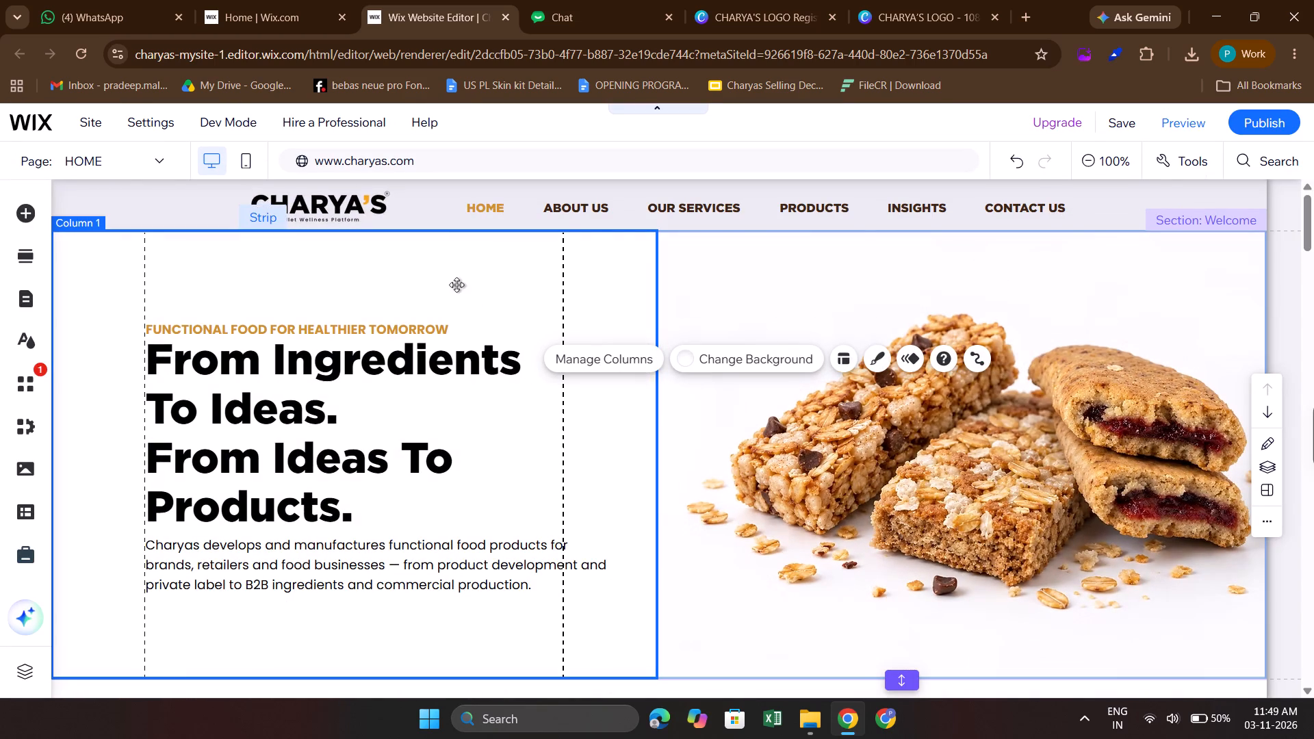
click(456, 285)
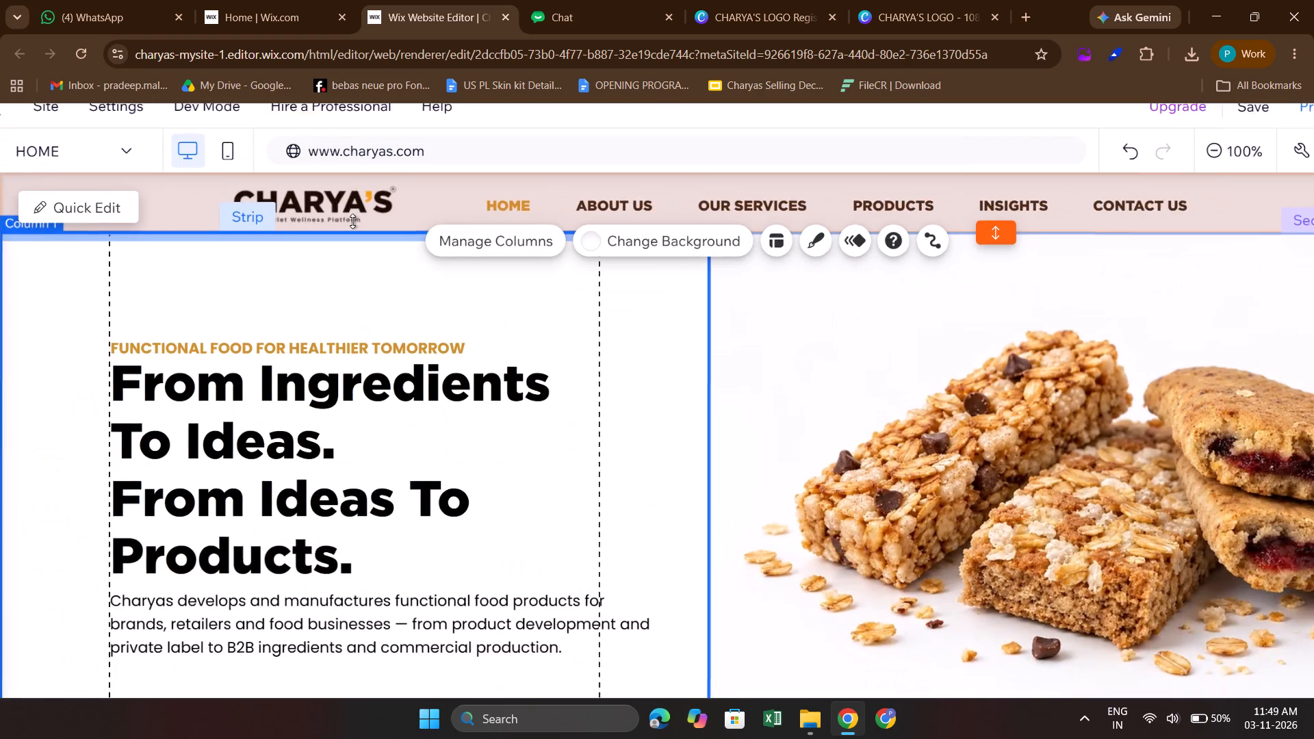
click(723, 369)
Look through the home page and examine the logos in the footer and the Who We Are section.
scroll(723, 369, down, 15)
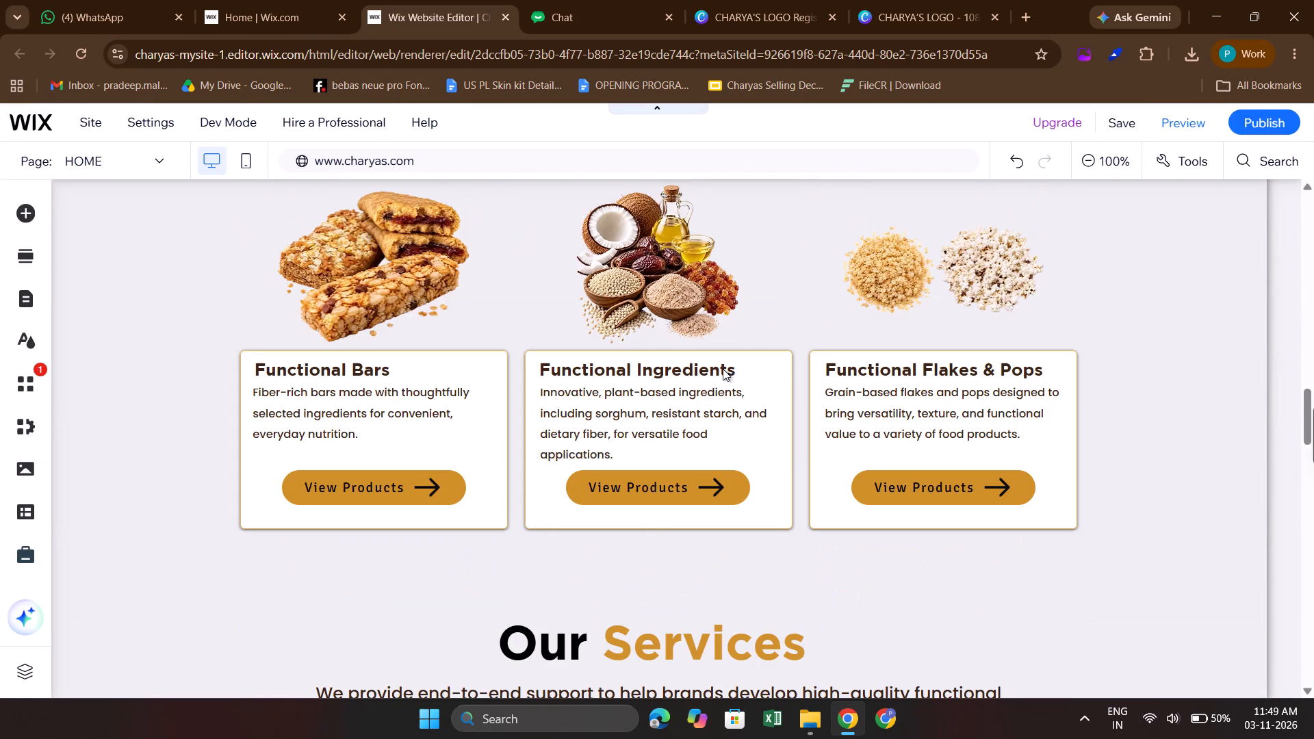
scroll(490, 430, down, 12)
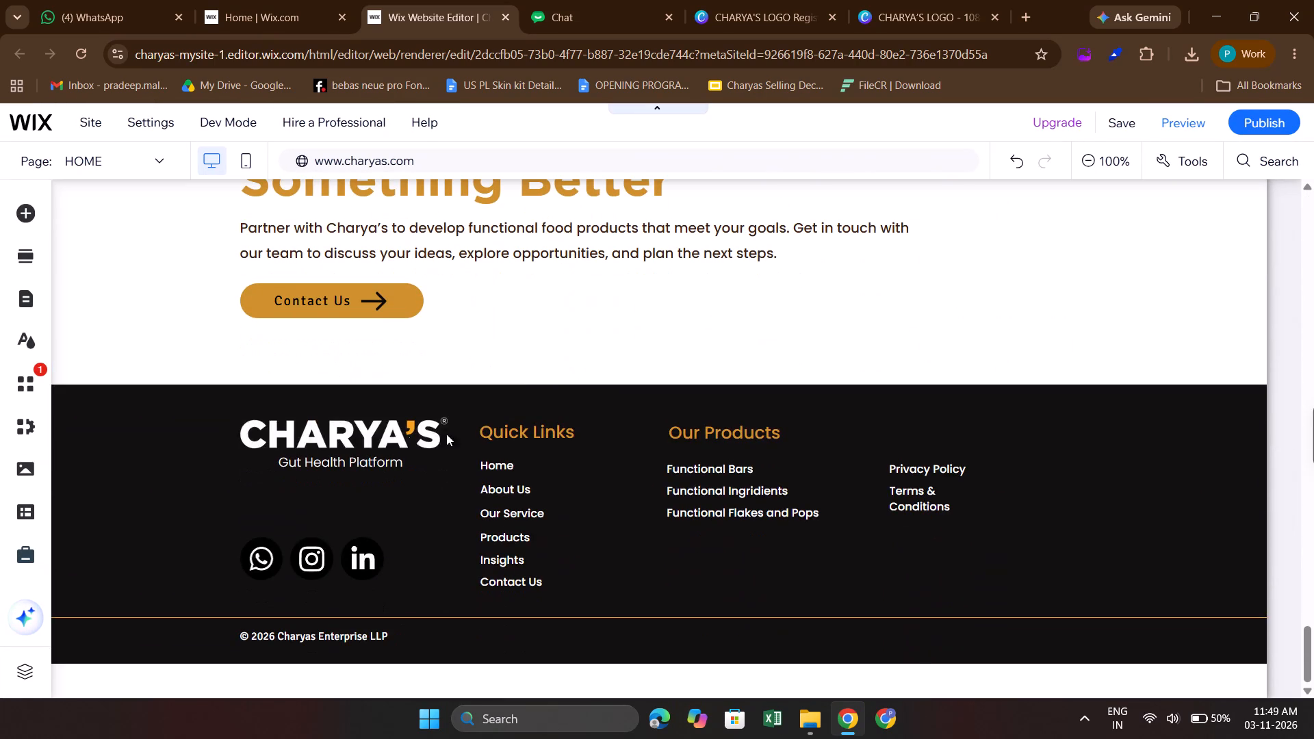
click(321, 439)
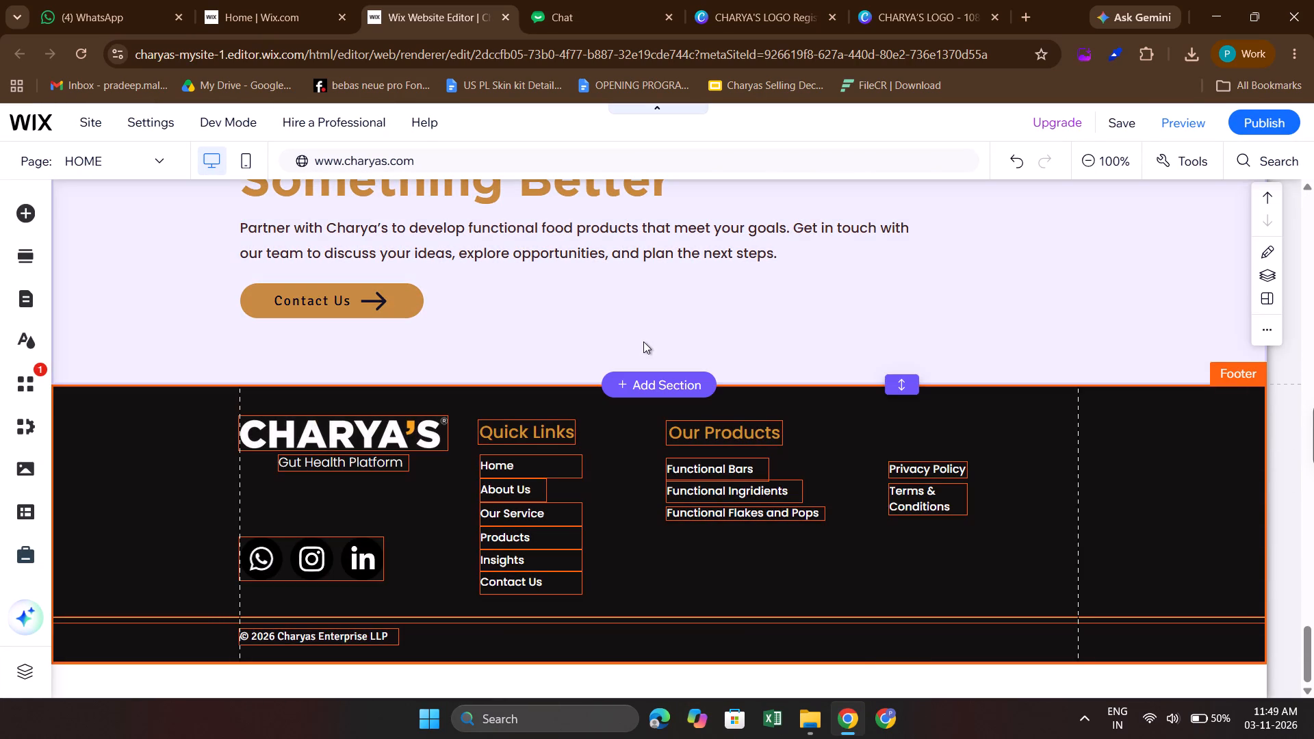
click(643, 341)
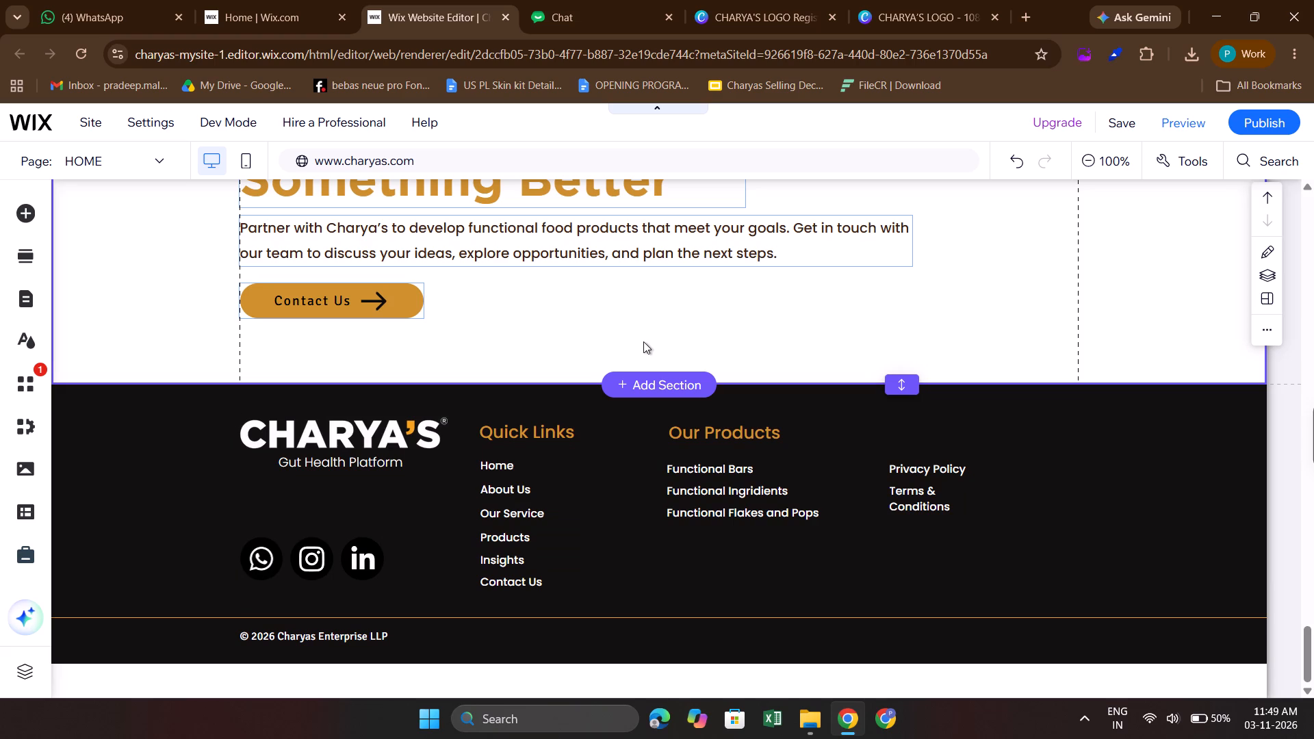
scroll(643, 341, up, 9)
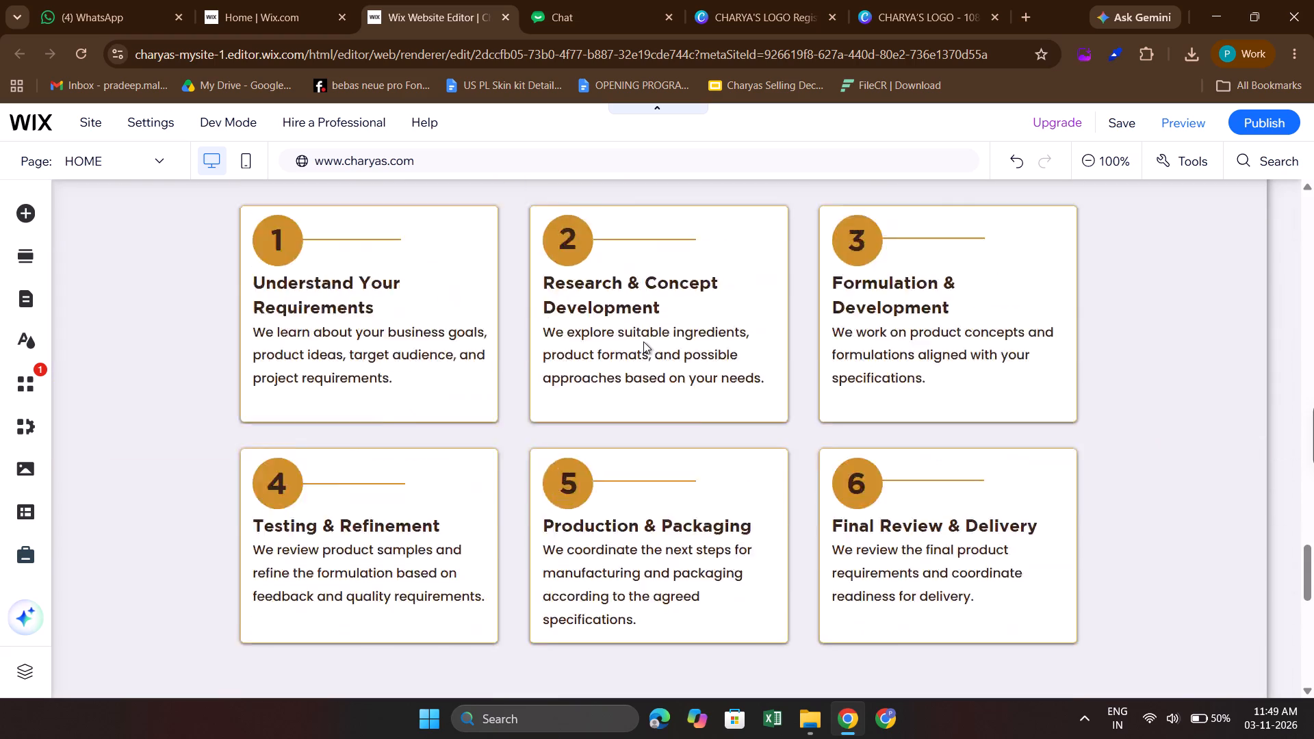
scroll(643, 341, up, 14)
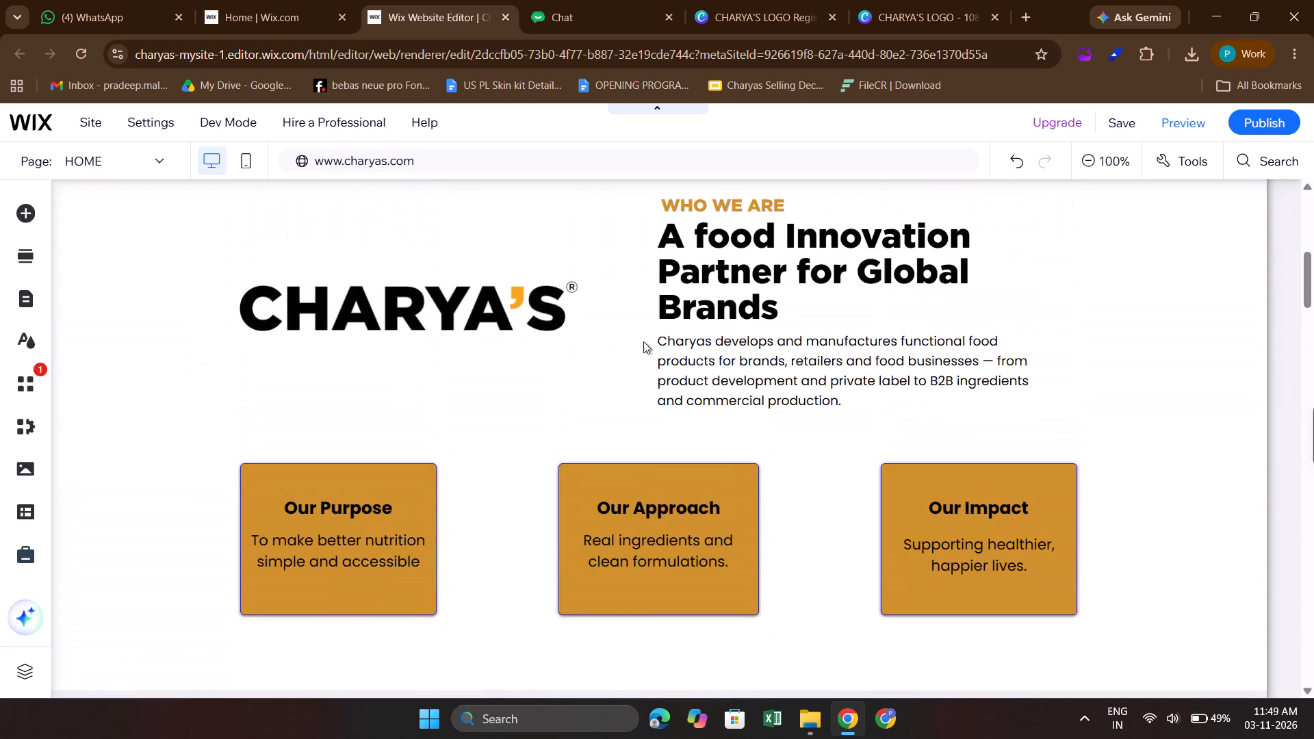
scroll(643, 341, down, 9)
scroll(643, 341, down, 14)
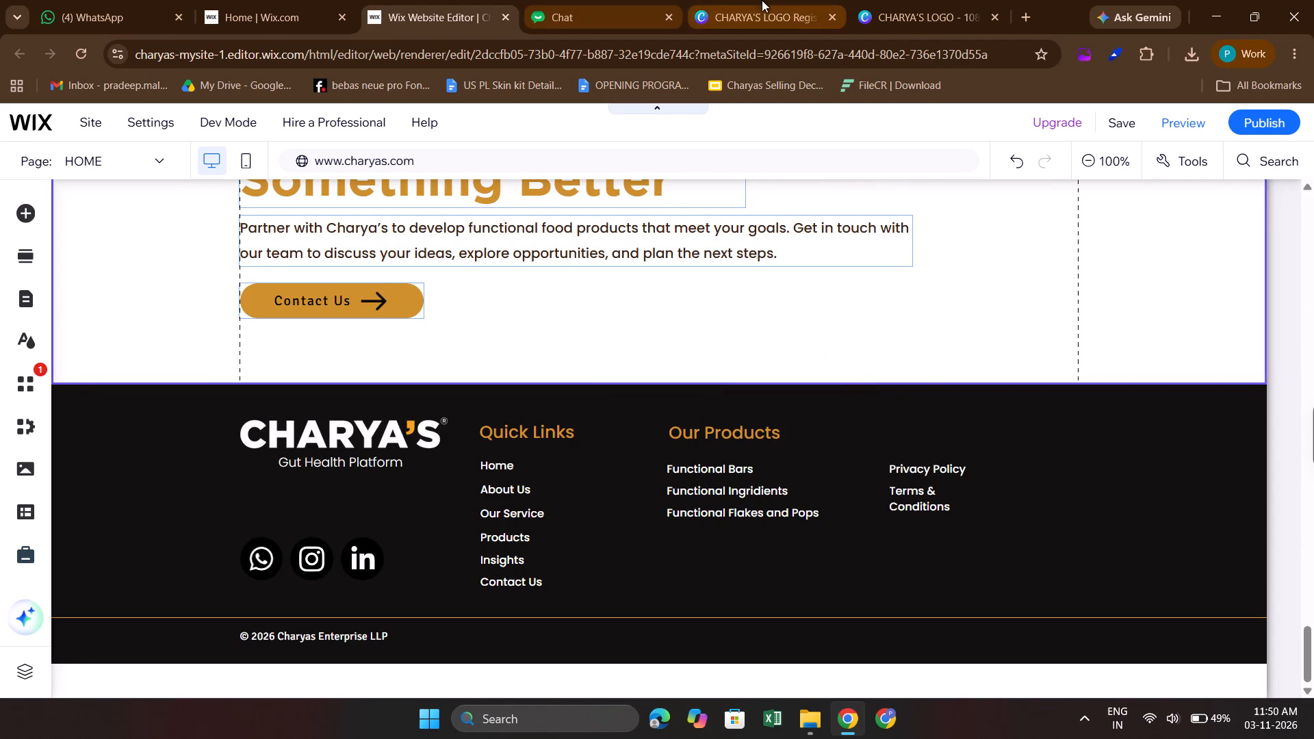
Switch to the CHARYA'S LOGO design in Canva to look at its logo pages.
click(762, 0)
click(909, 0)
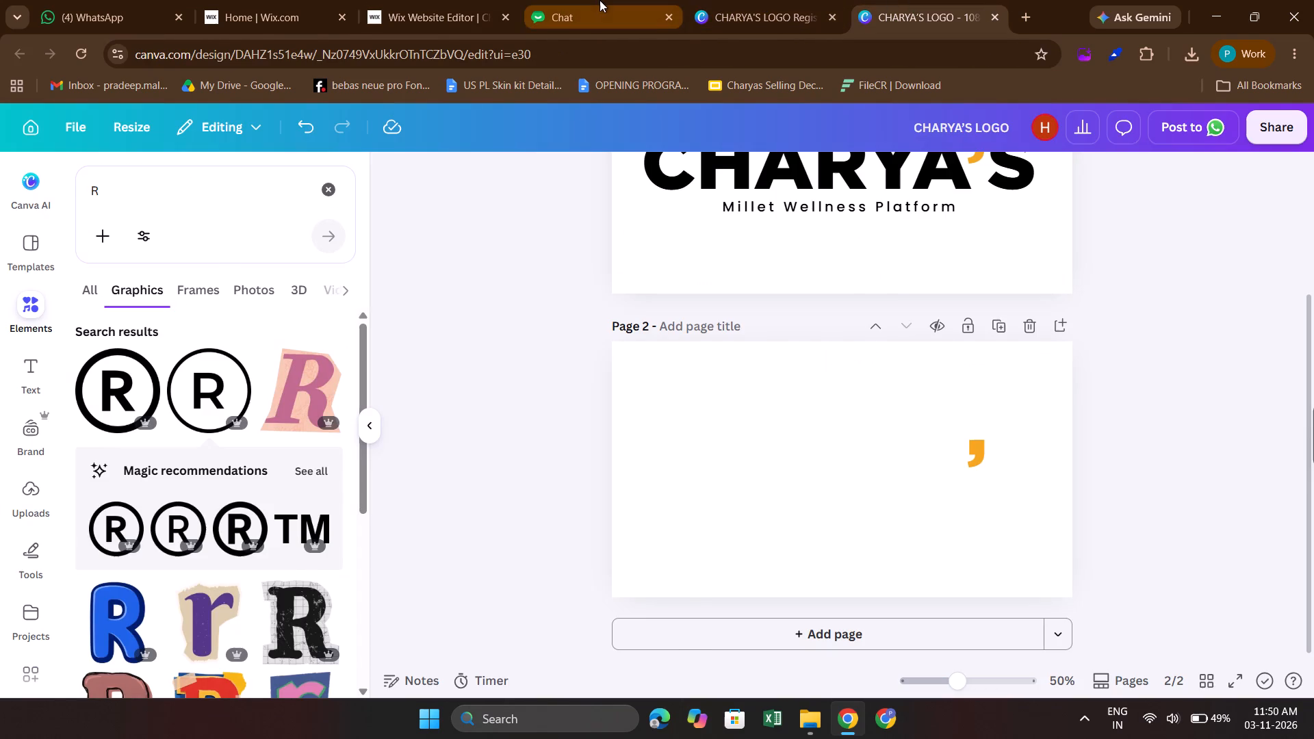
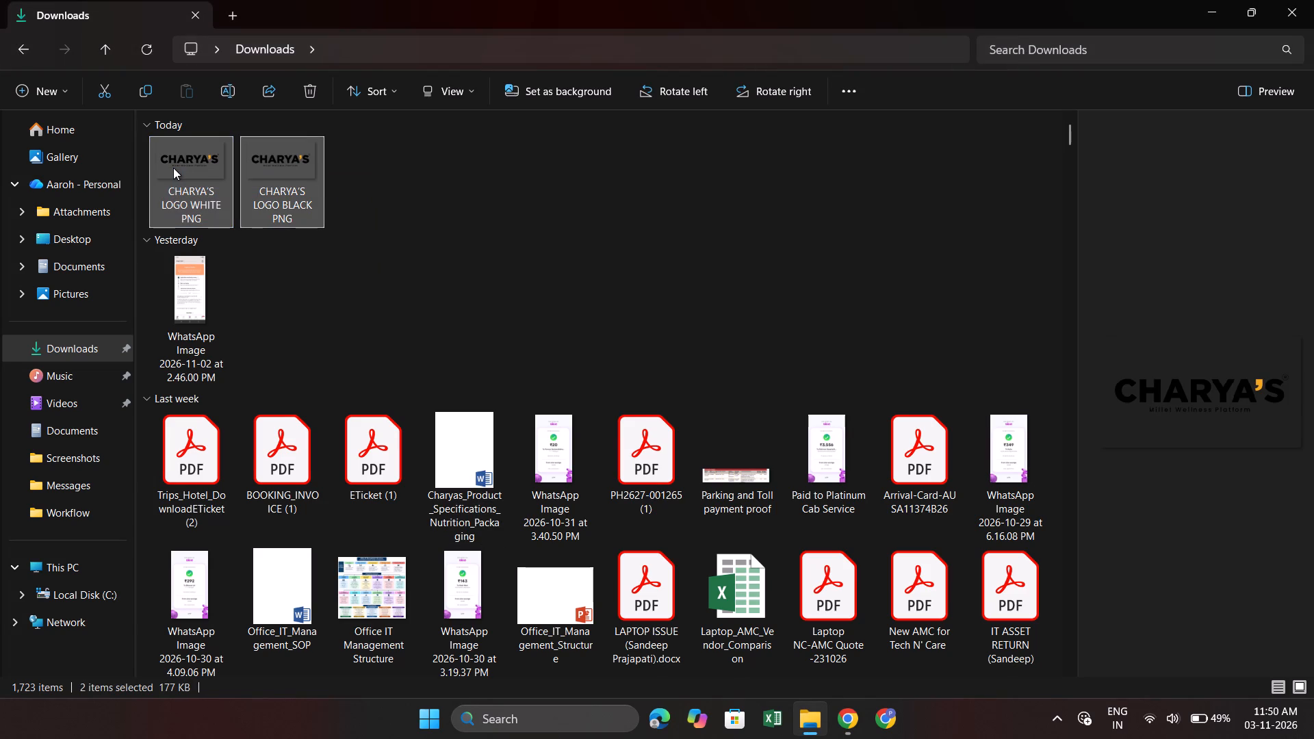
Switch to the CHARYA'S LOGO design in Canva in Chrome and change the page 1 tagline to "Gut Health Platform".
click(847, 723)
scroll(823, 367, up, 9)
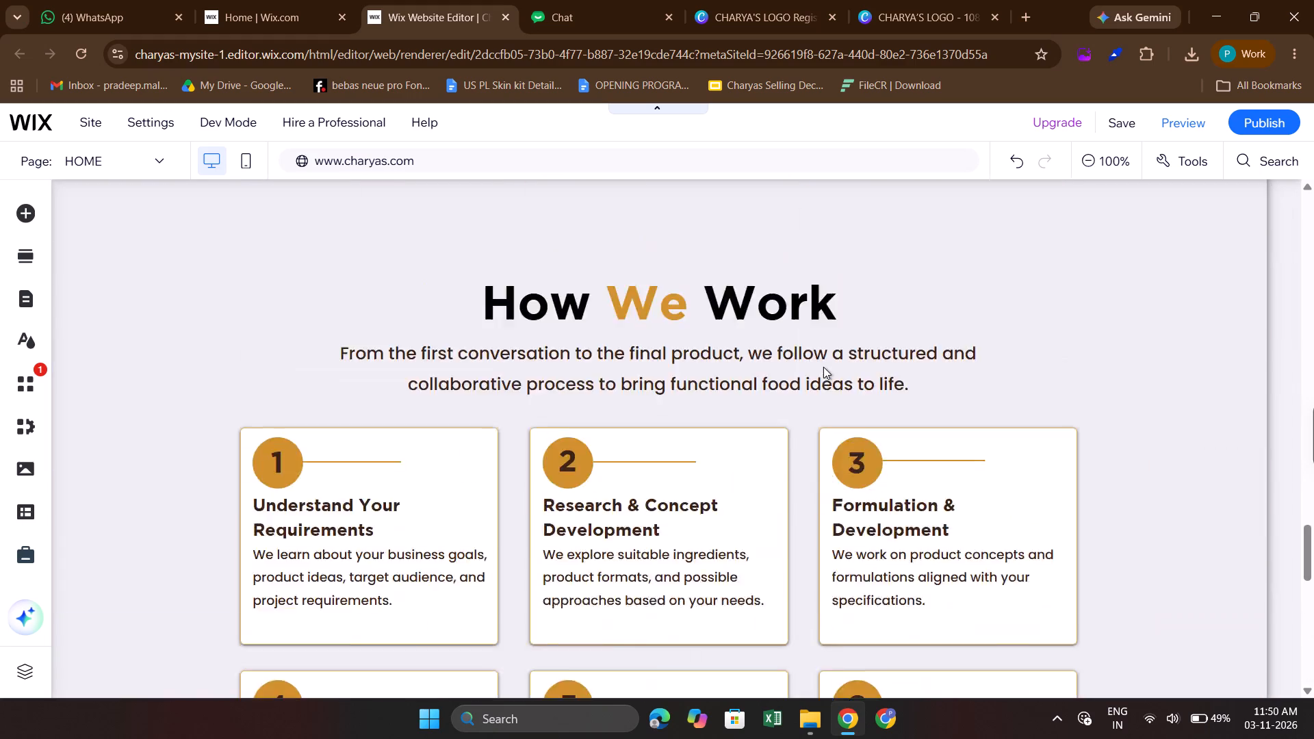
scroll(823, 367, up, 1)
click(935, 0)
scroll(877, 330, up, 5)
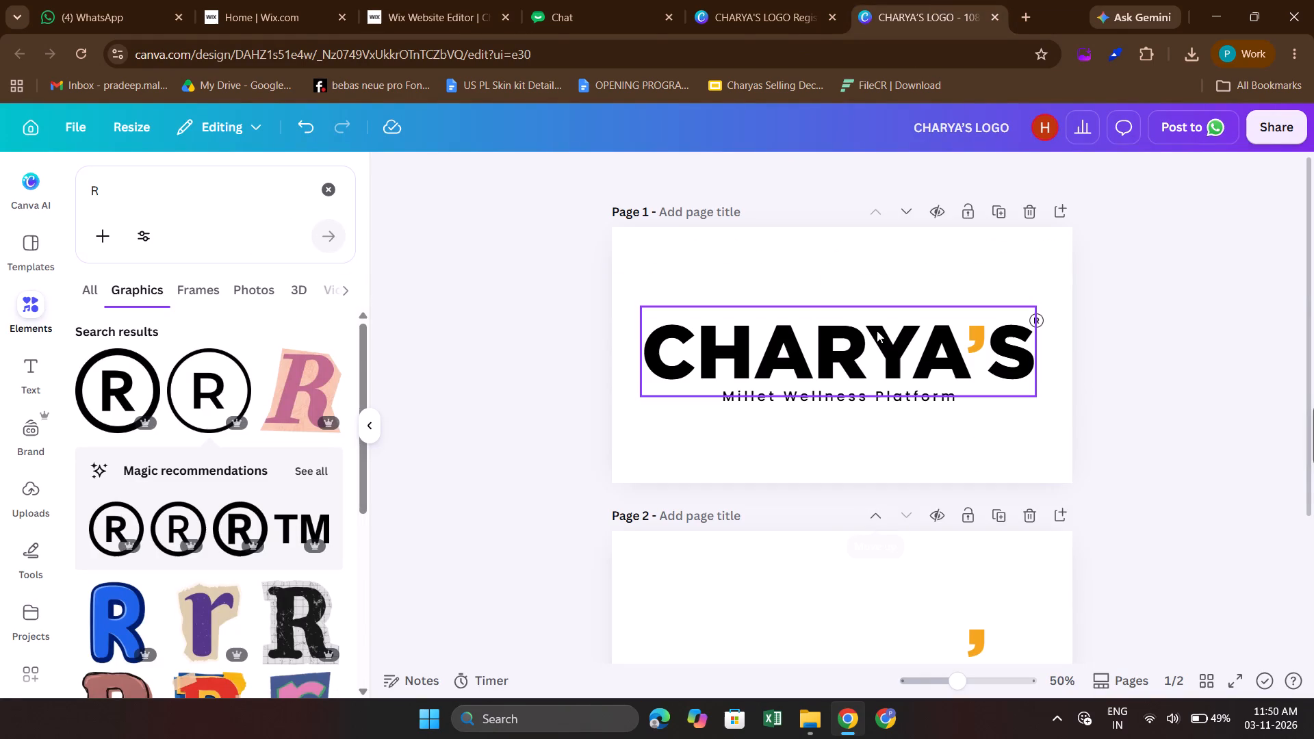
double_click(817, 395)
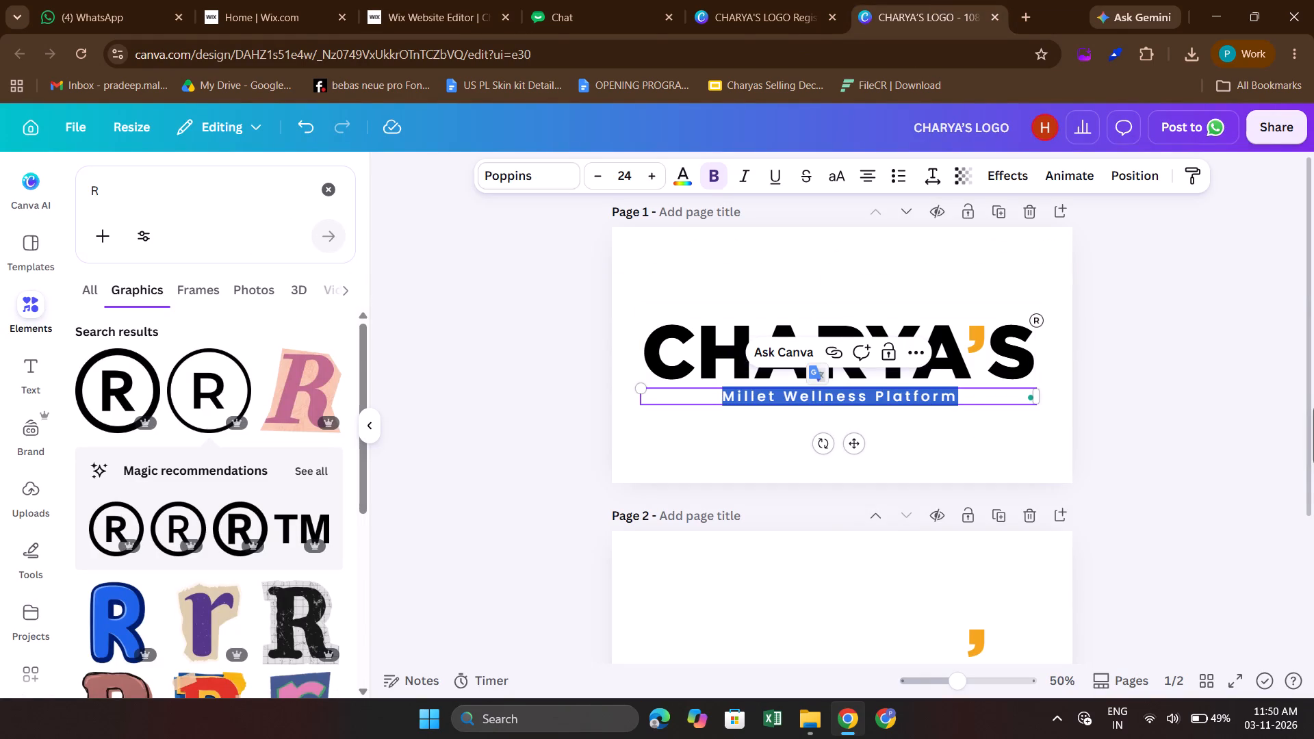
text(GUT HEALTH)
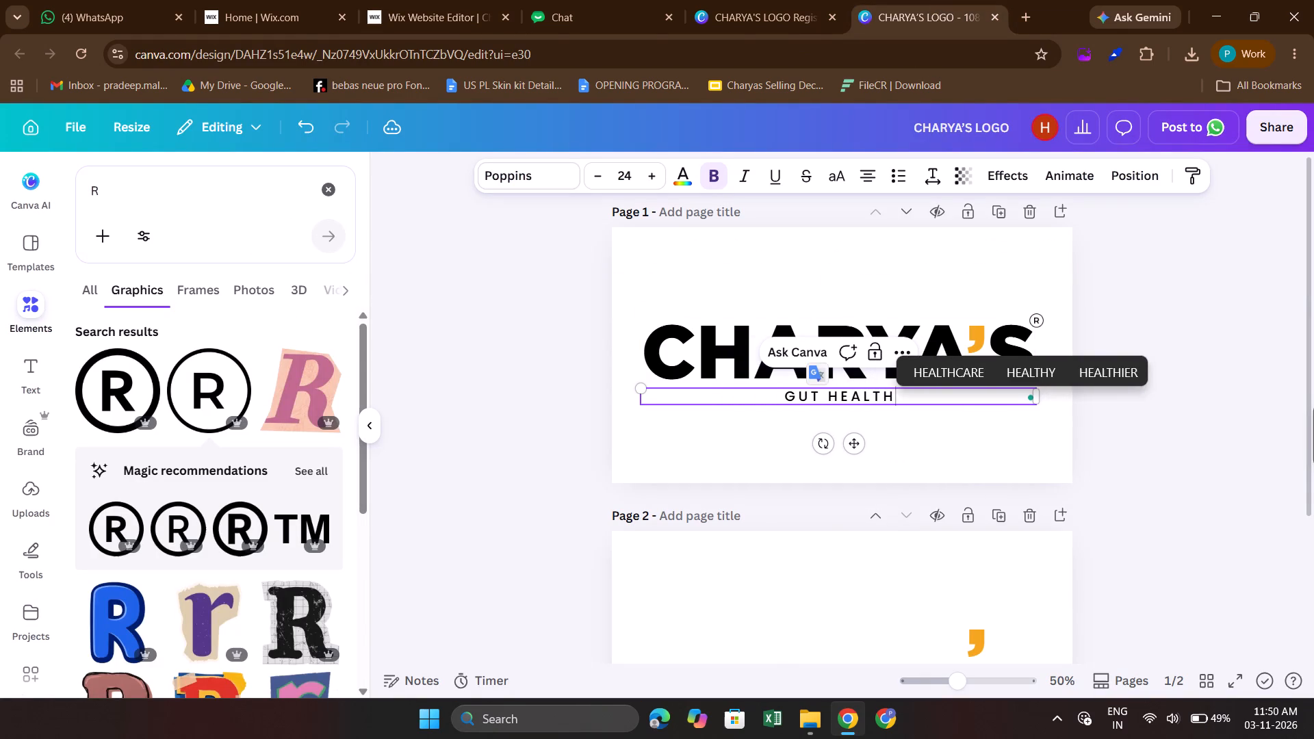
key(space)
text(PLATFORM)
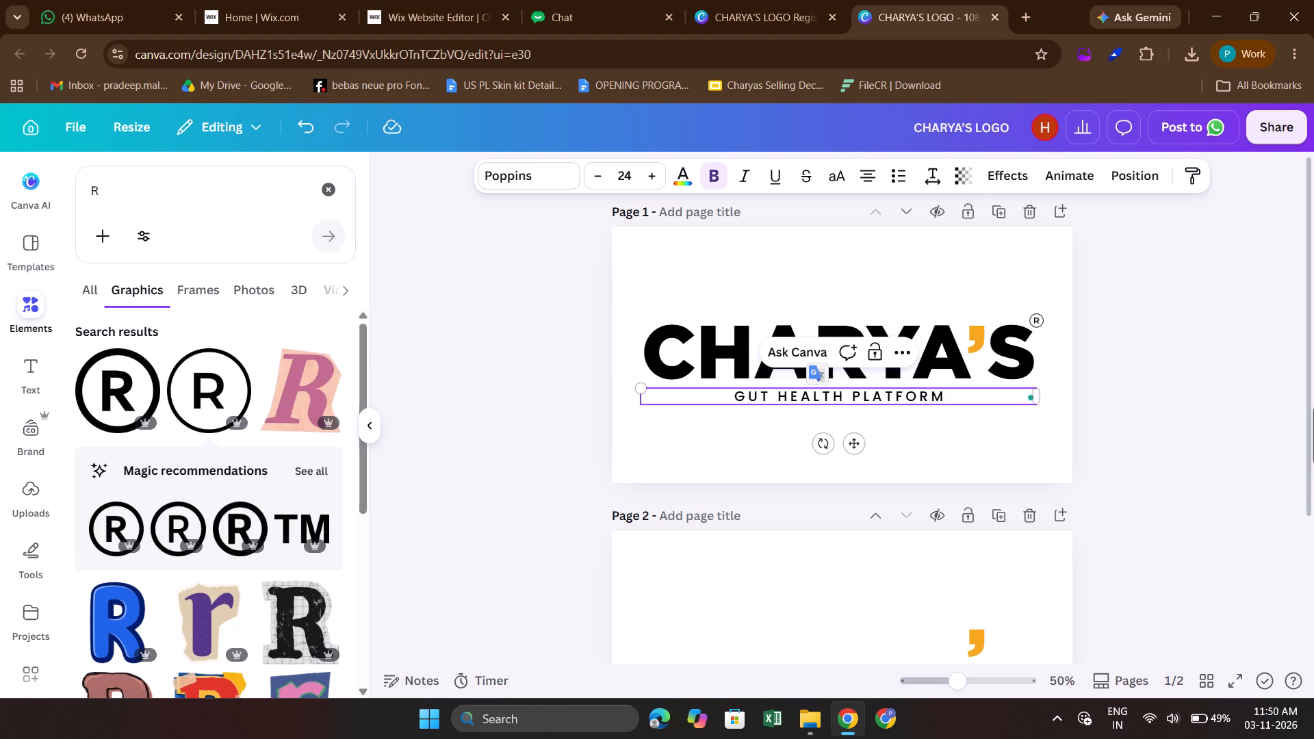
key(BackSpace)
key(BackSpace)
key(BackSpace)
key(BackSpace)
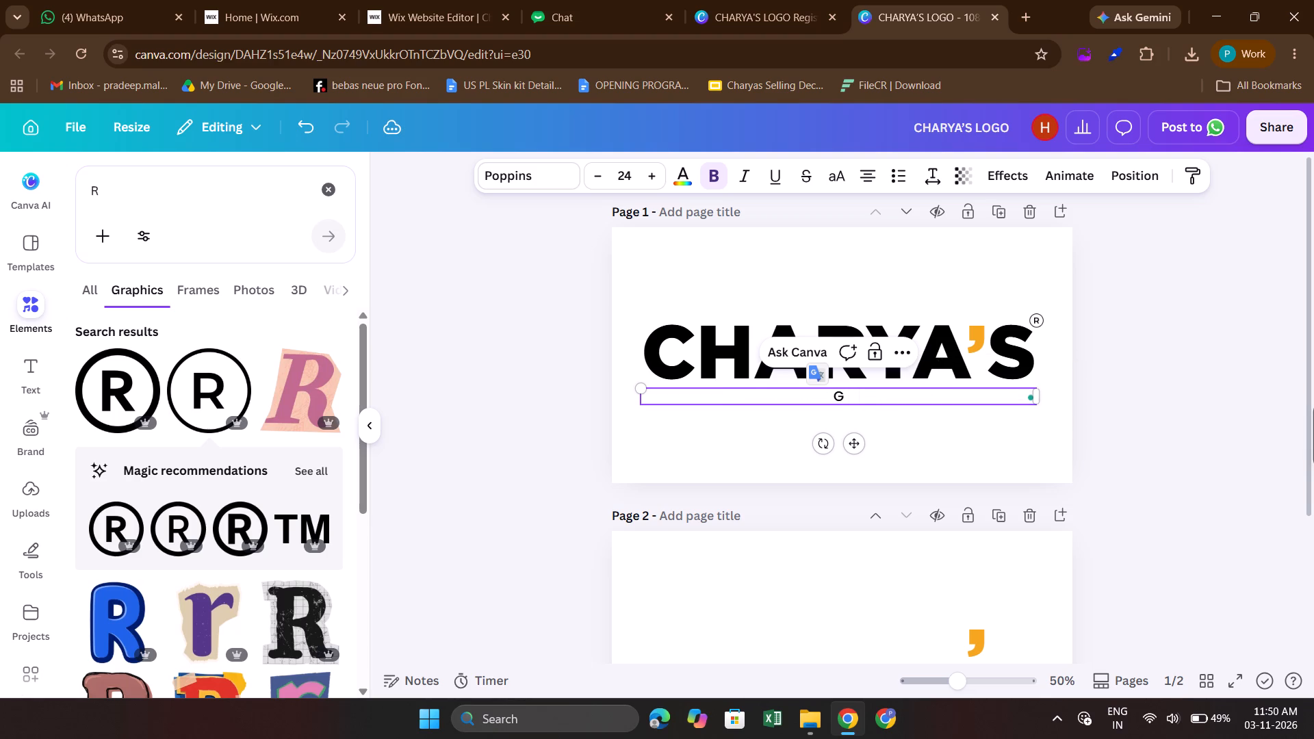
text(ut Health)
key(space)
text(Platform)
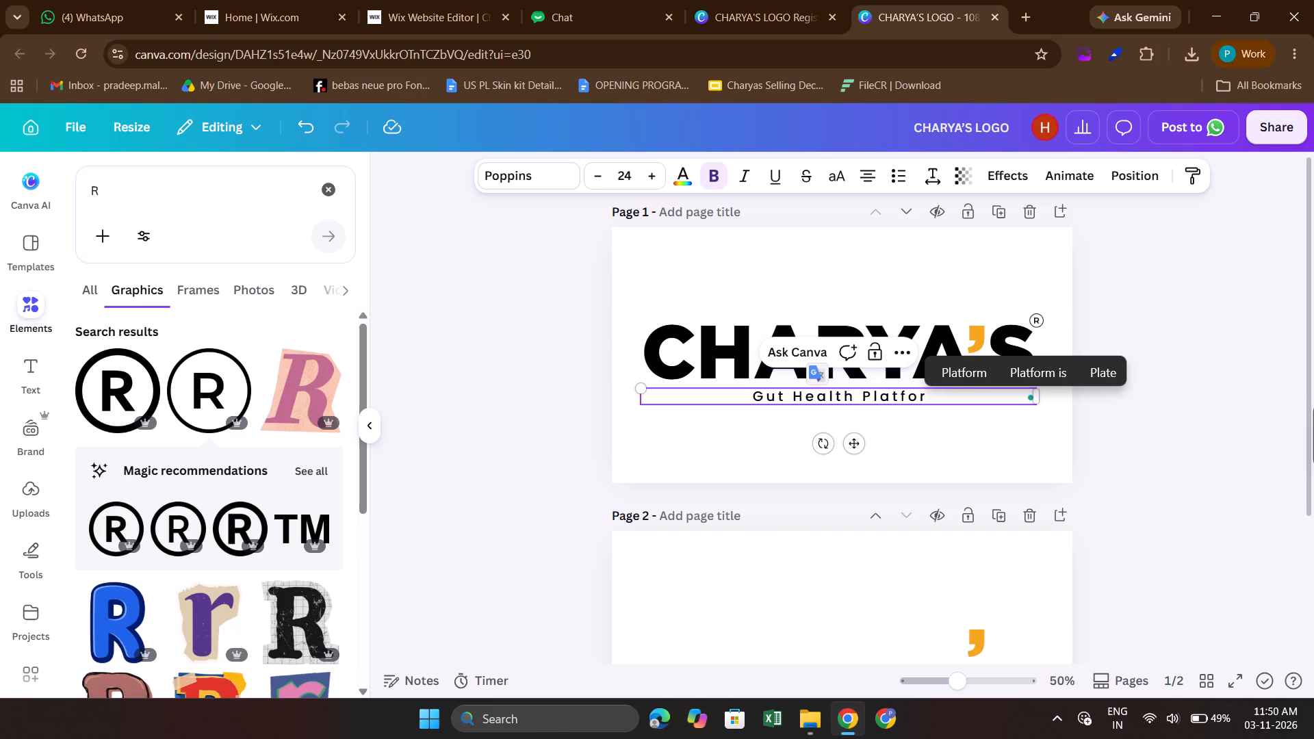
click(1190, 469)
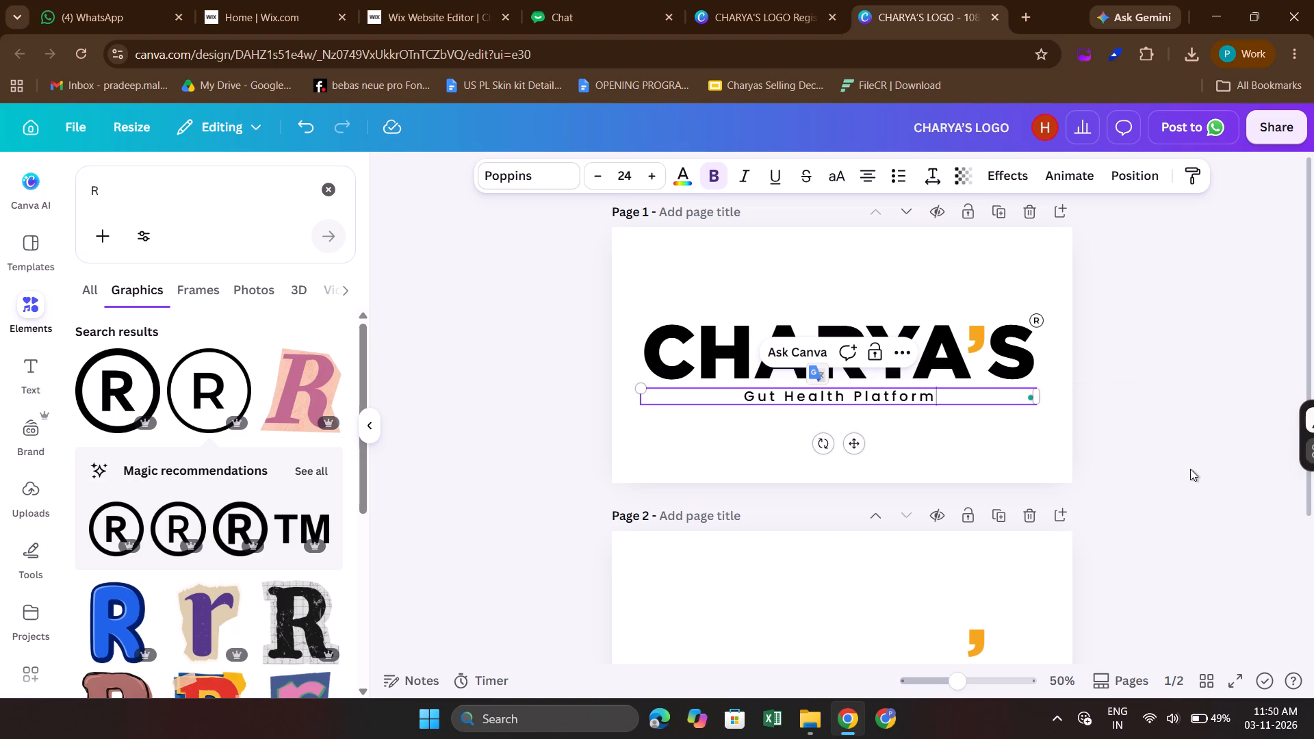
Replace the white tagline below the logo on page 2 with new text beginning with "Gut".
scroll(1190, 469, down, 1)
scroll(894, 547, down, 2)
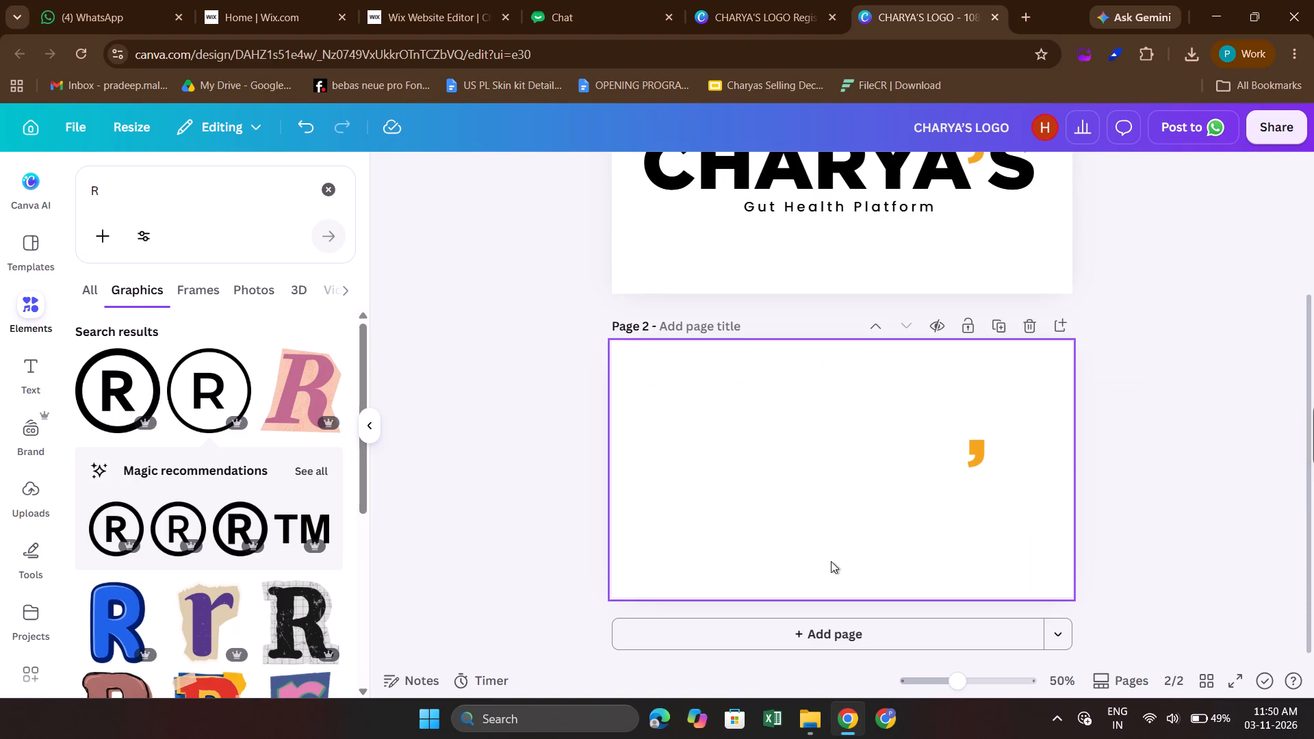
click(812, 517)
double_click(820, 512)
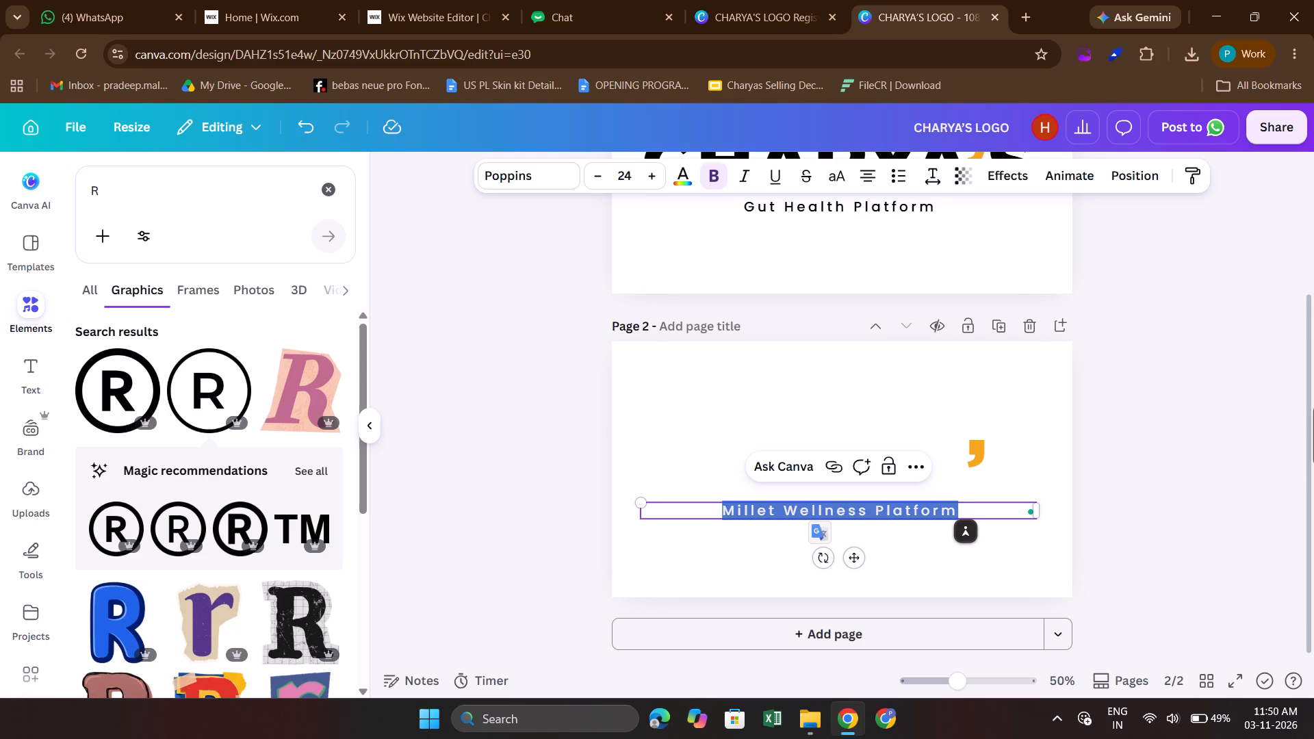
text(Gut)
key(space)
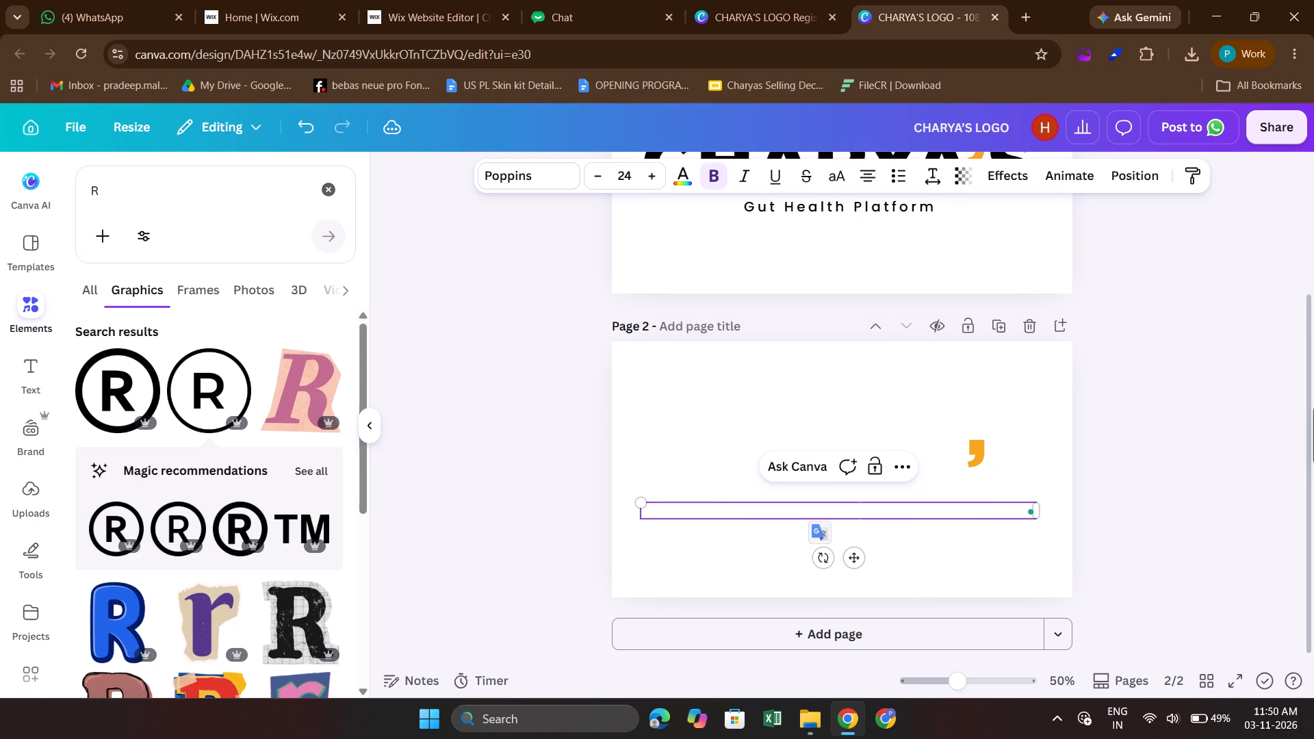
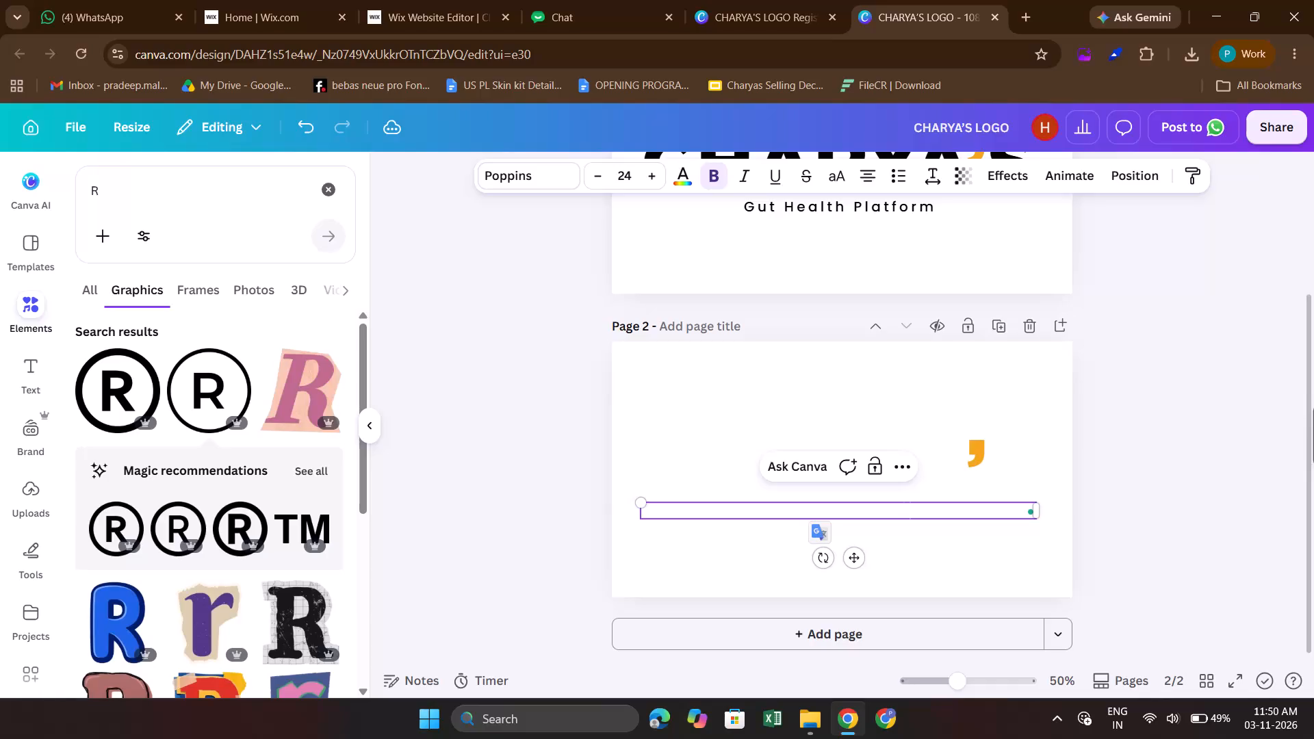
Check the white tagline on page 2, and look over the logos on both pages.
key(ctrl+a)
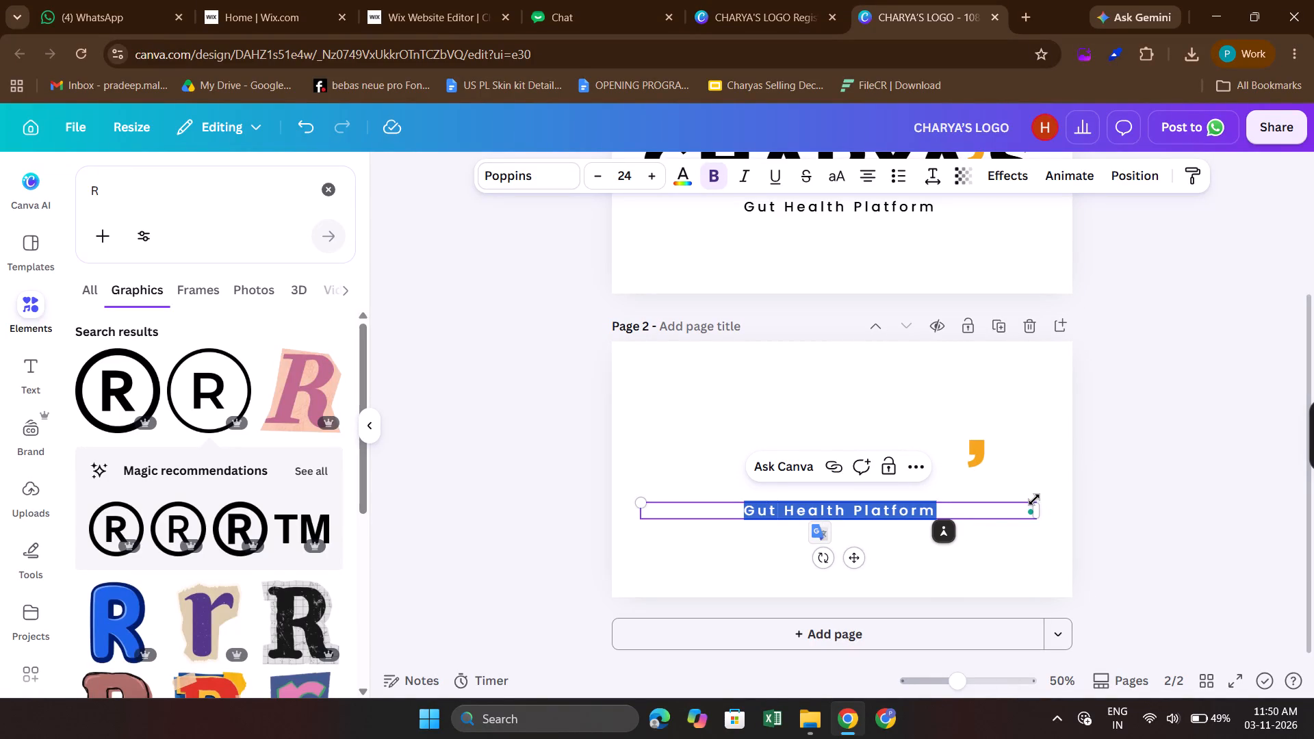
click(1131, 464)
scroll(1131, 464, up, 2)
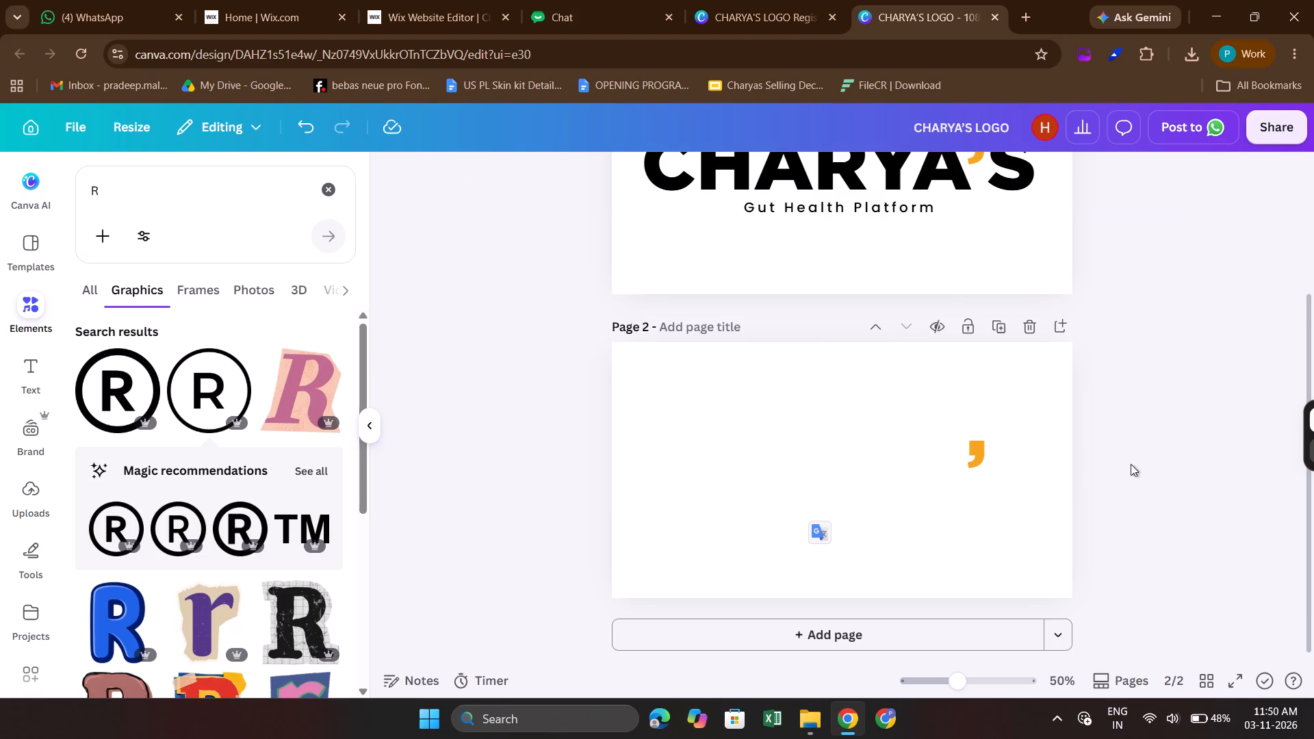
scroll(1131, 464, up, 2)
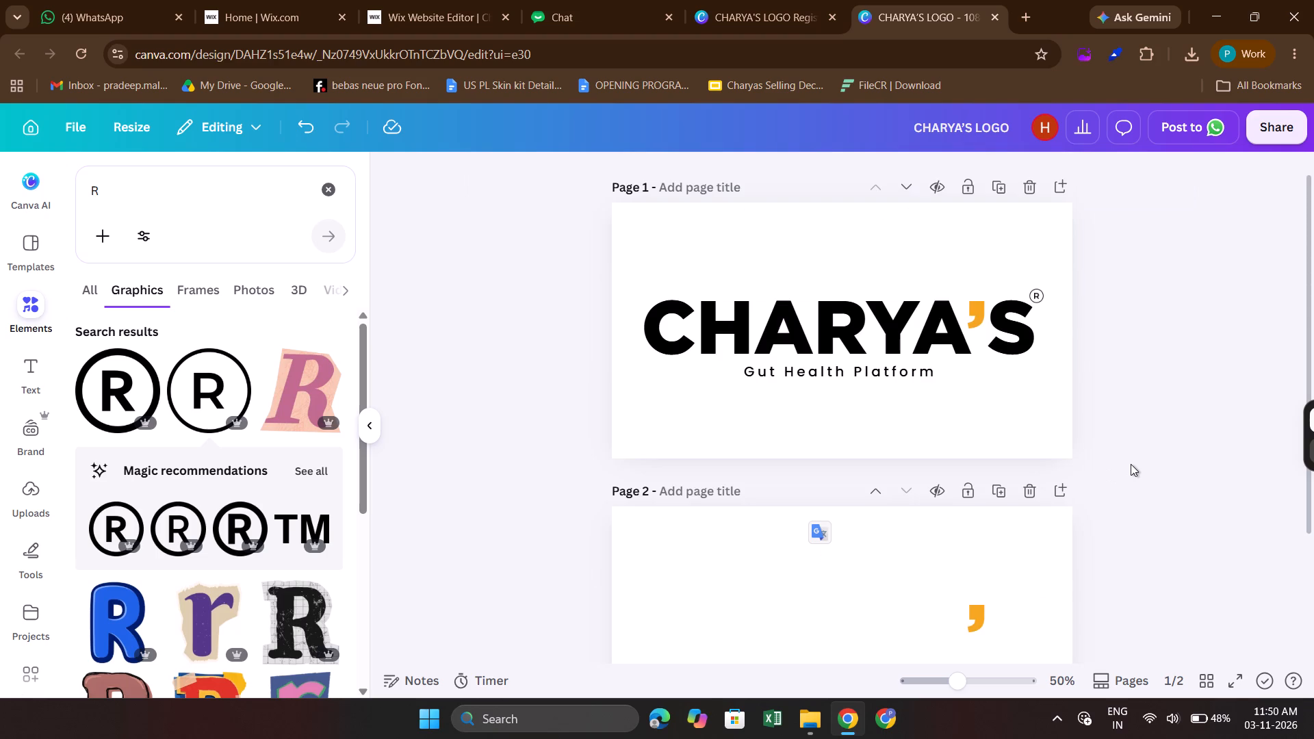
scroll(1131, 464, up, 1)
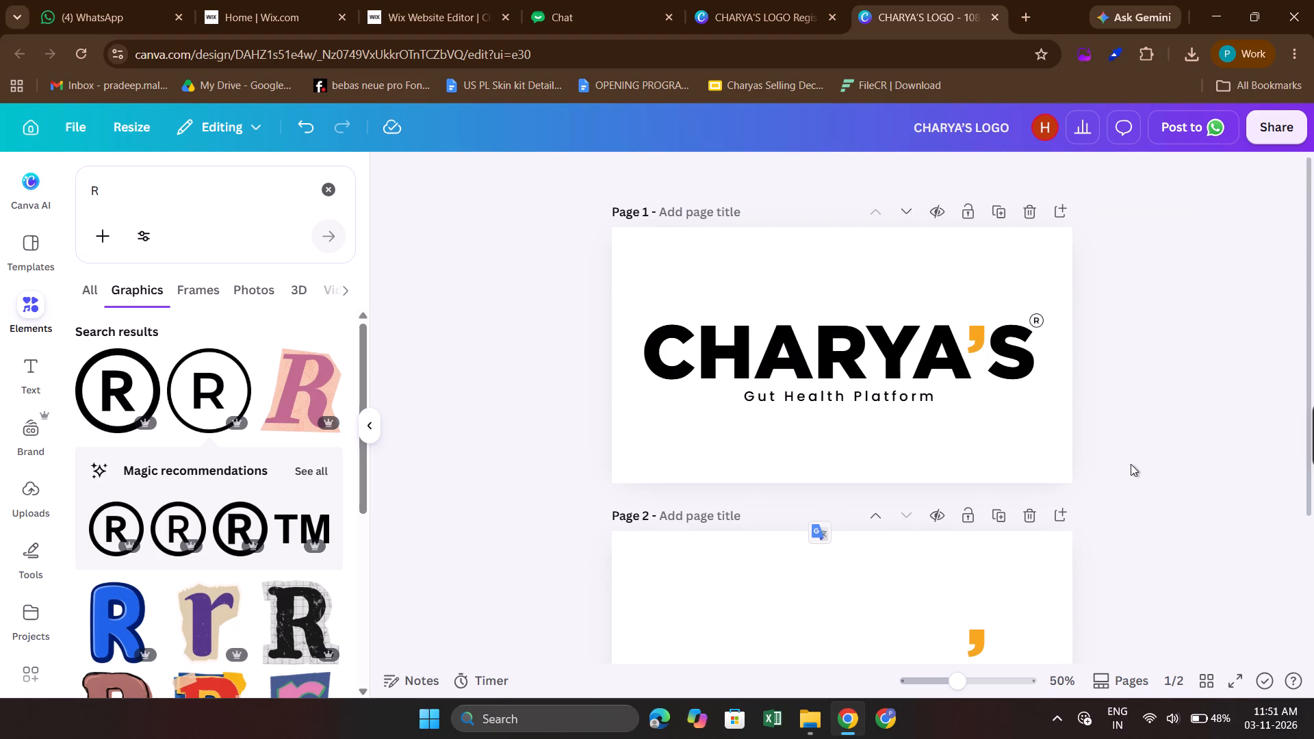
scroll(1131, 464, down, 2)
scroll(1132, 454, up, 1)
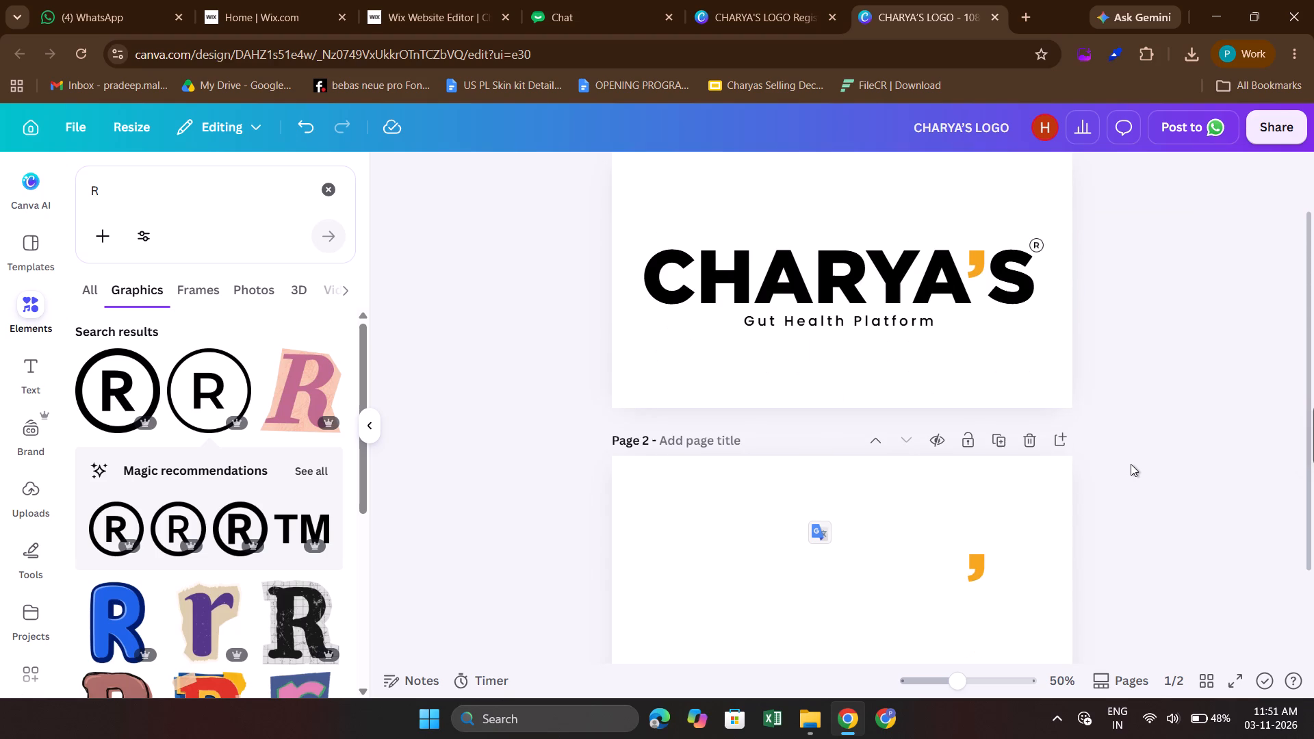
scroll(1131, 464, up, 1)
click(1162, 346)
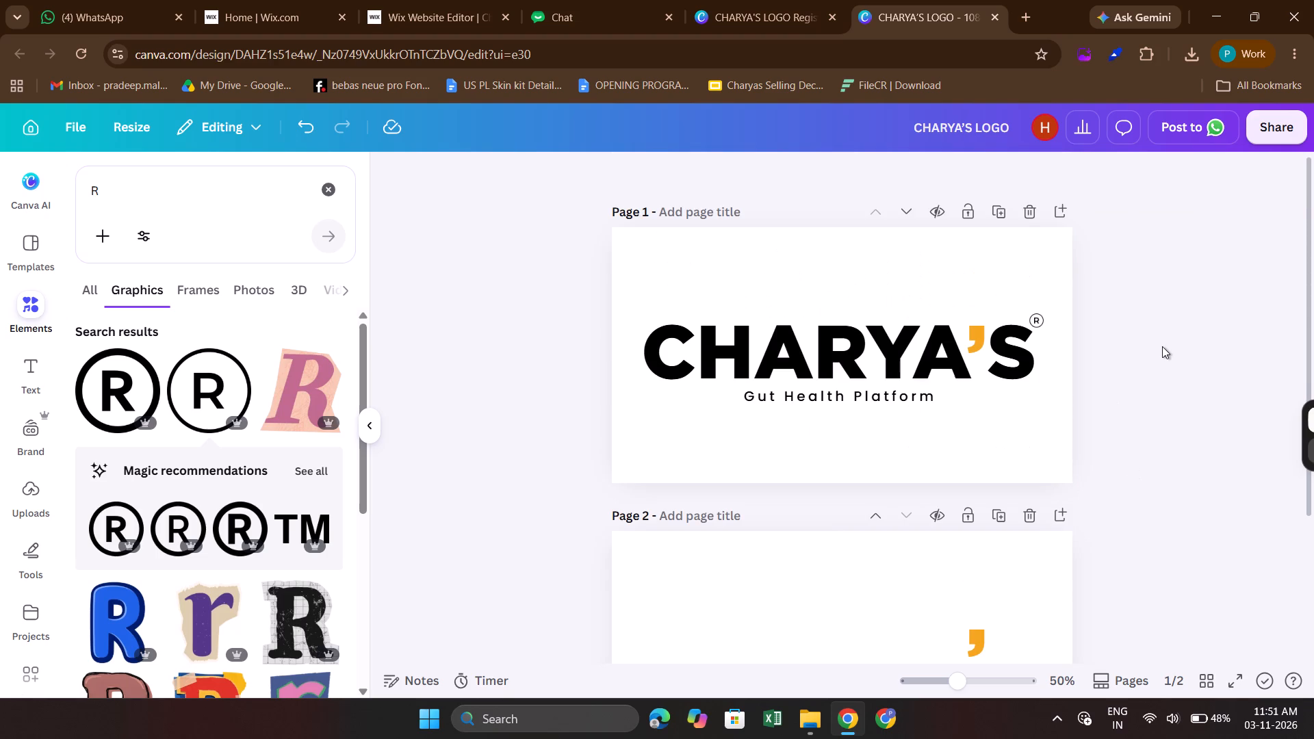
scroll(1162, 346, right, 2)
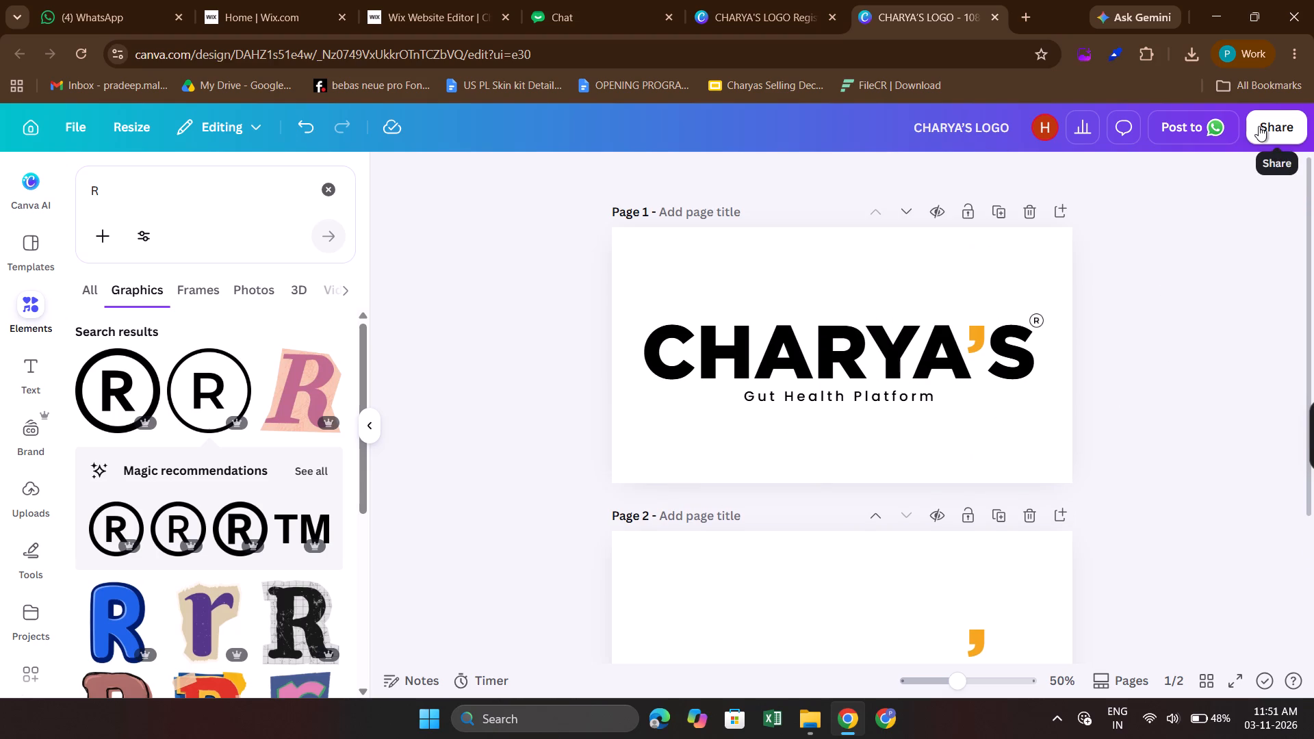
Set up a PNG download of page 1 at size 3.125 with Compress quality.
click(1259, 126)
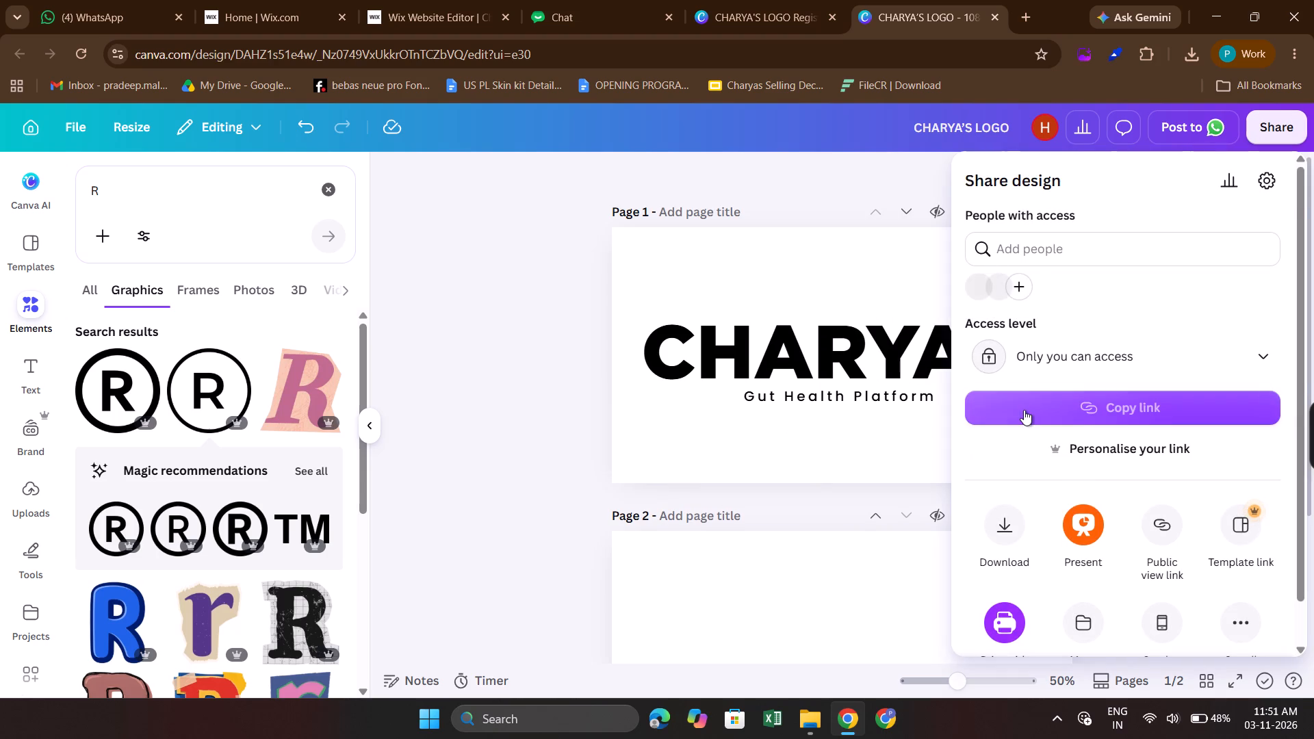
scroll(1024, 410, down, 1)
click(1009, 487)
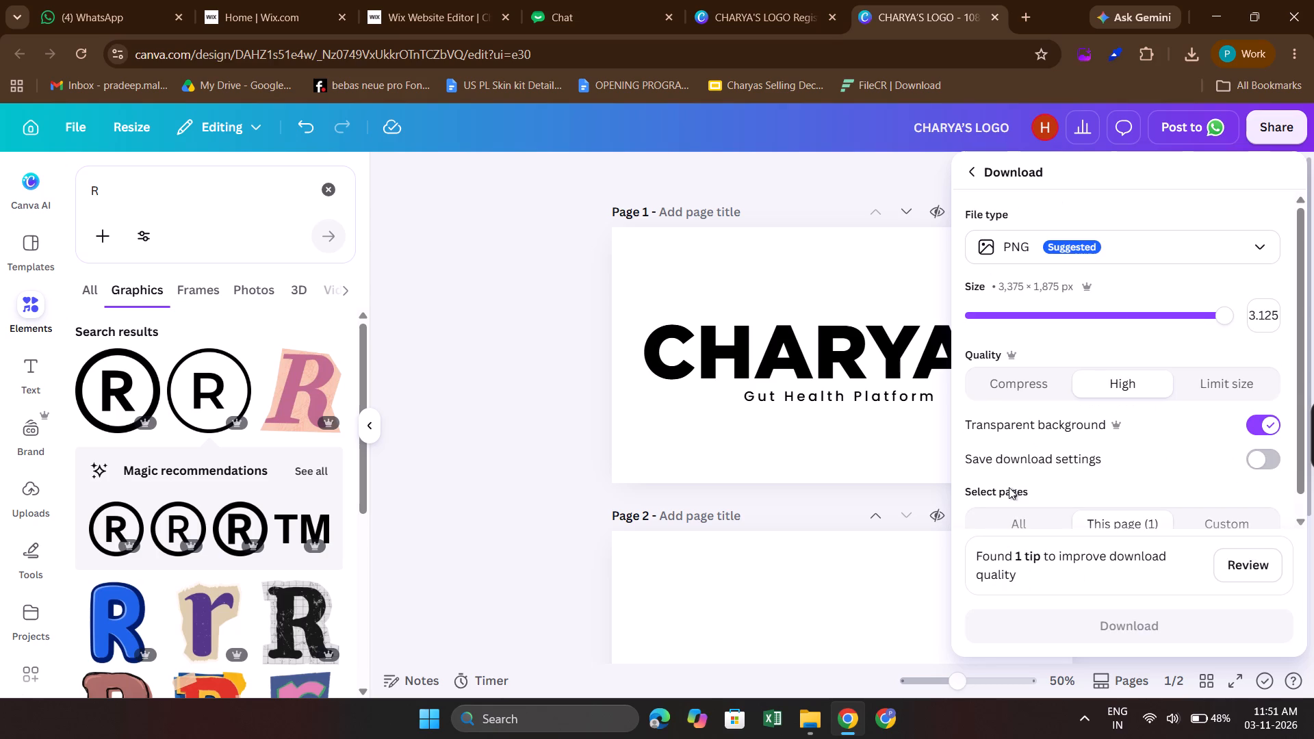
click(1009, 487)
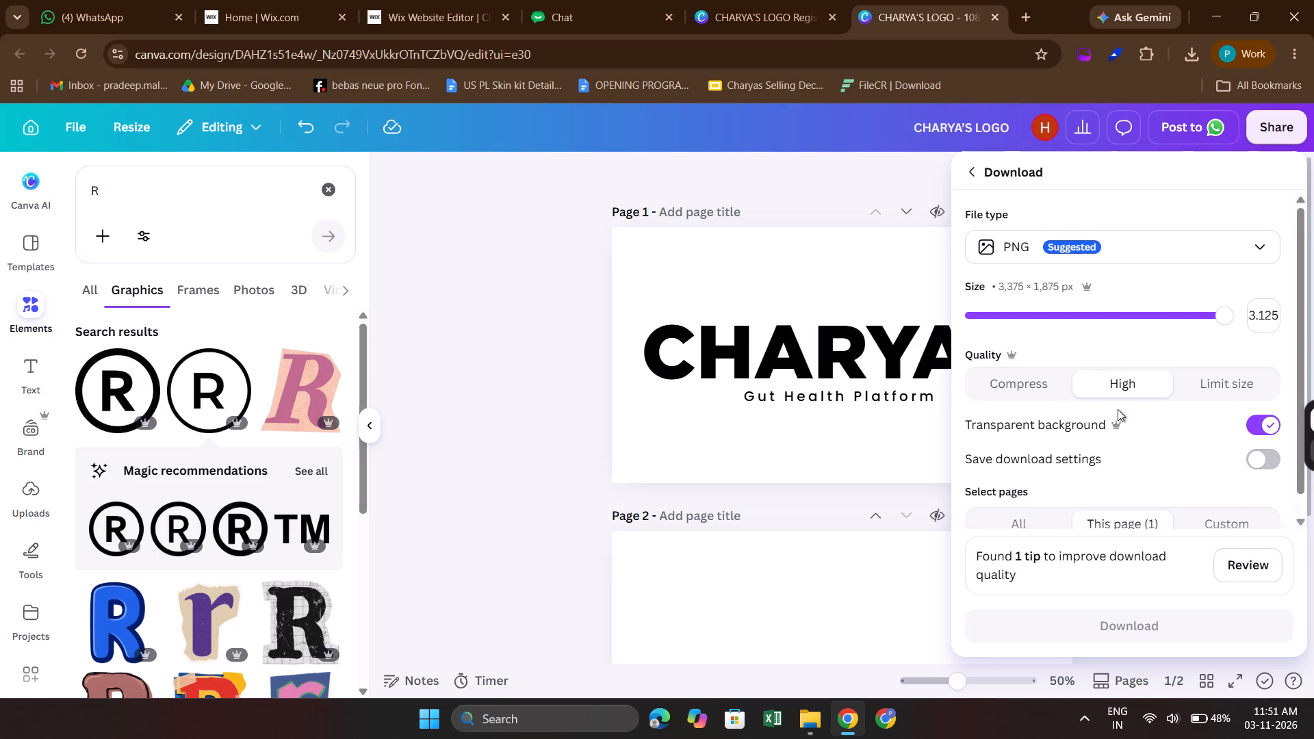
scroll(1118, 409, right, 1)
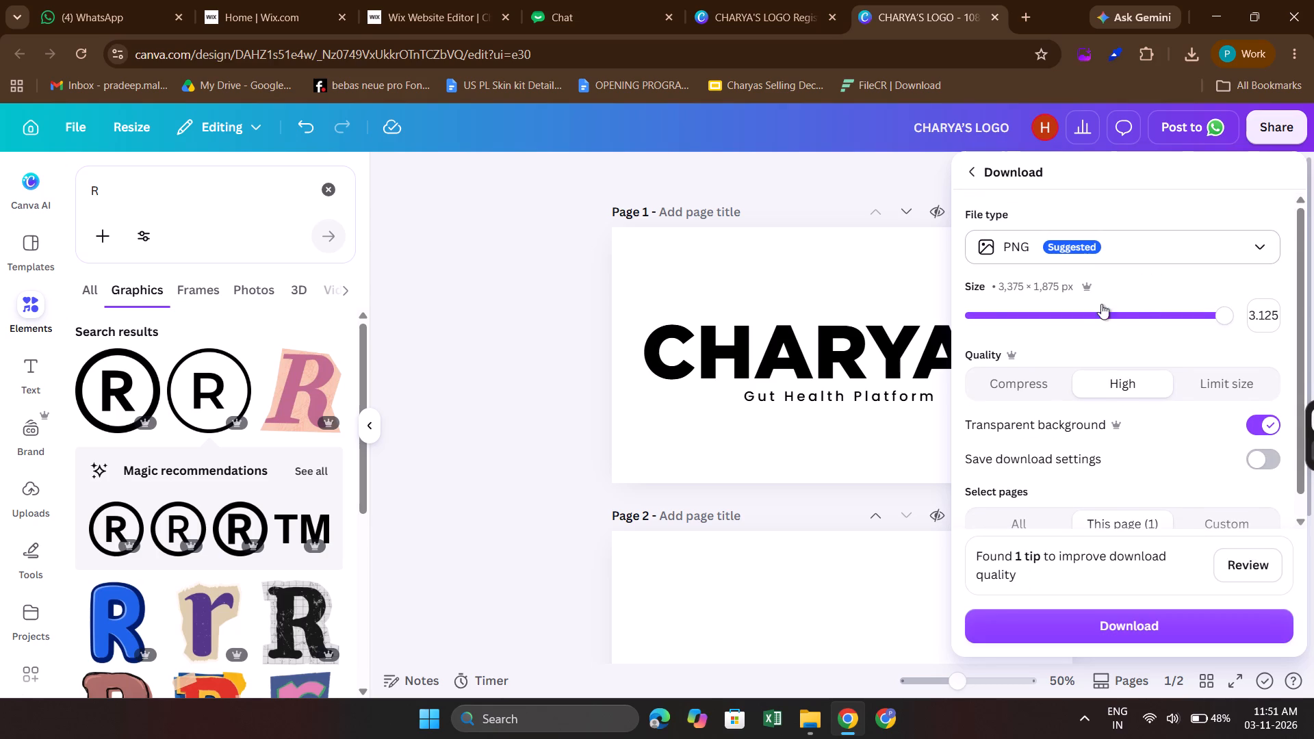
scroll(1090, 318, down, 2)
scroll(1071, 424, down, 3)
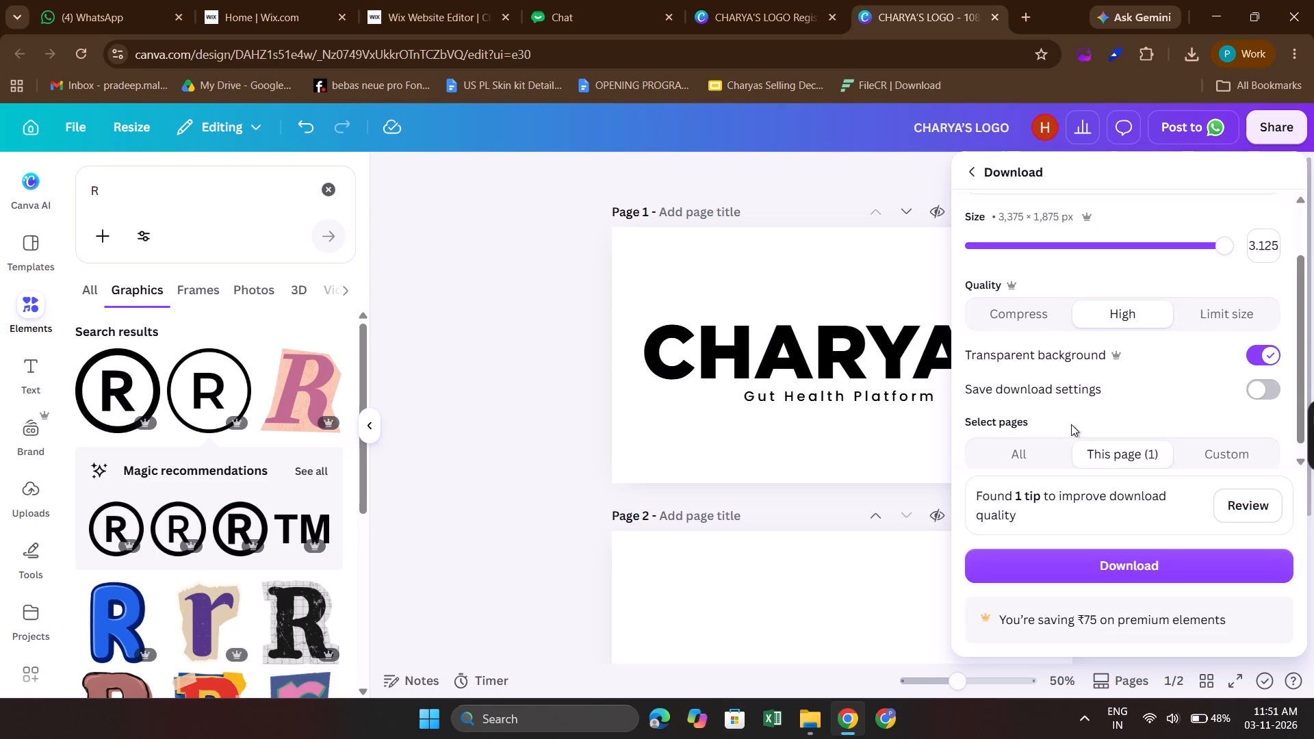
scroll(1062, 362, down, 1)
scroll(1174, 398, up, 2)
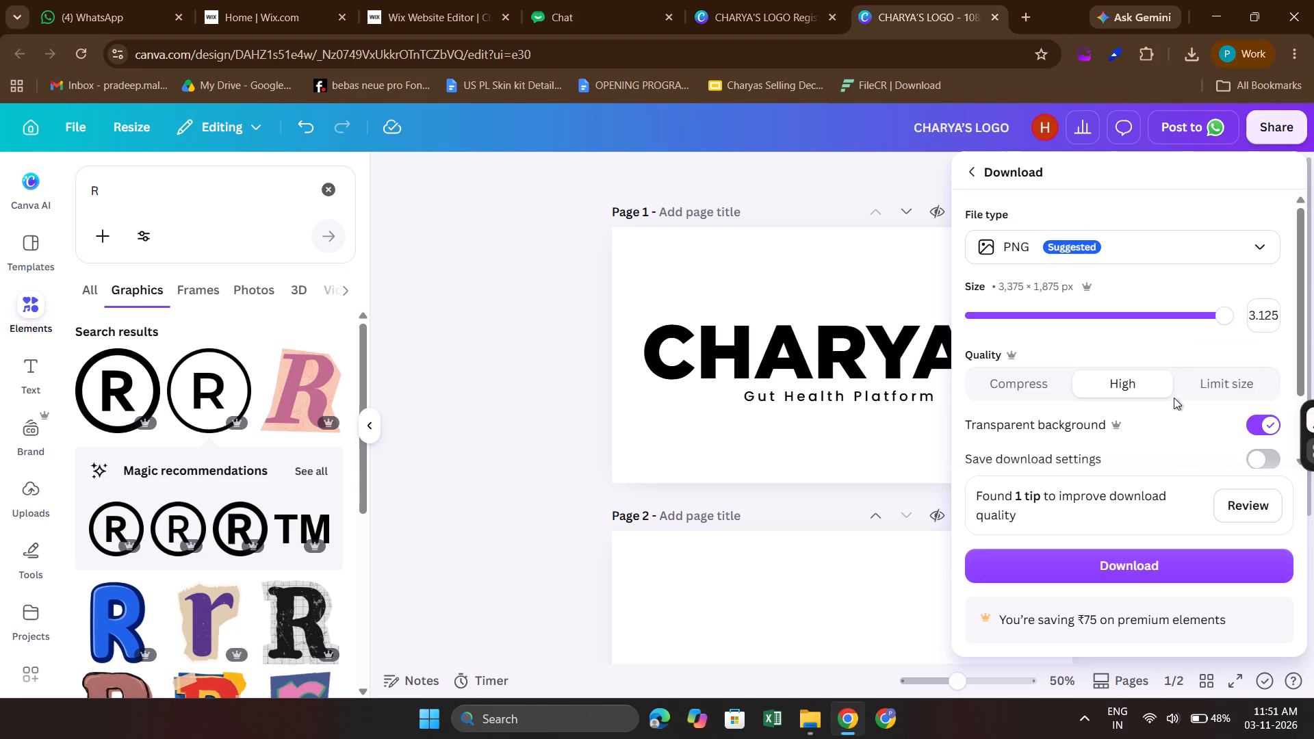
drag(1213, 326, 1167, 334)
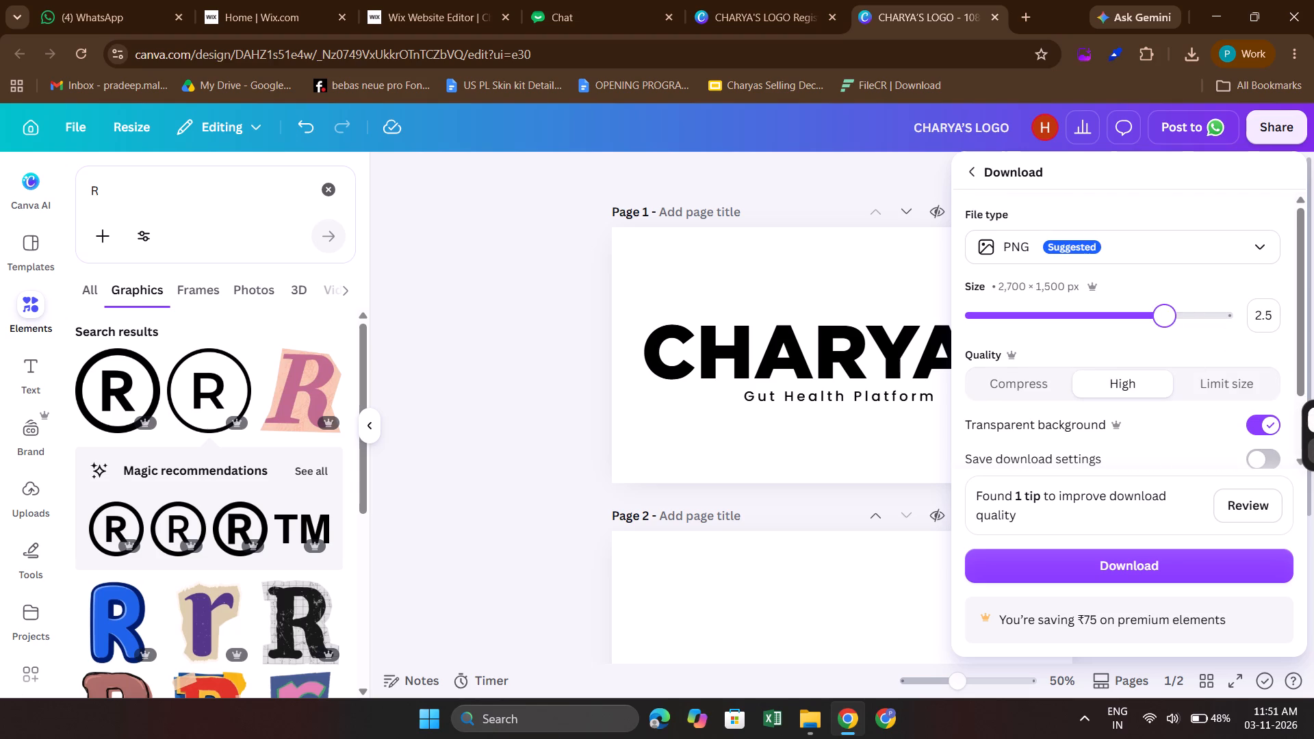
drag(1167, 334, 1313, 285)
click(1033, 387)
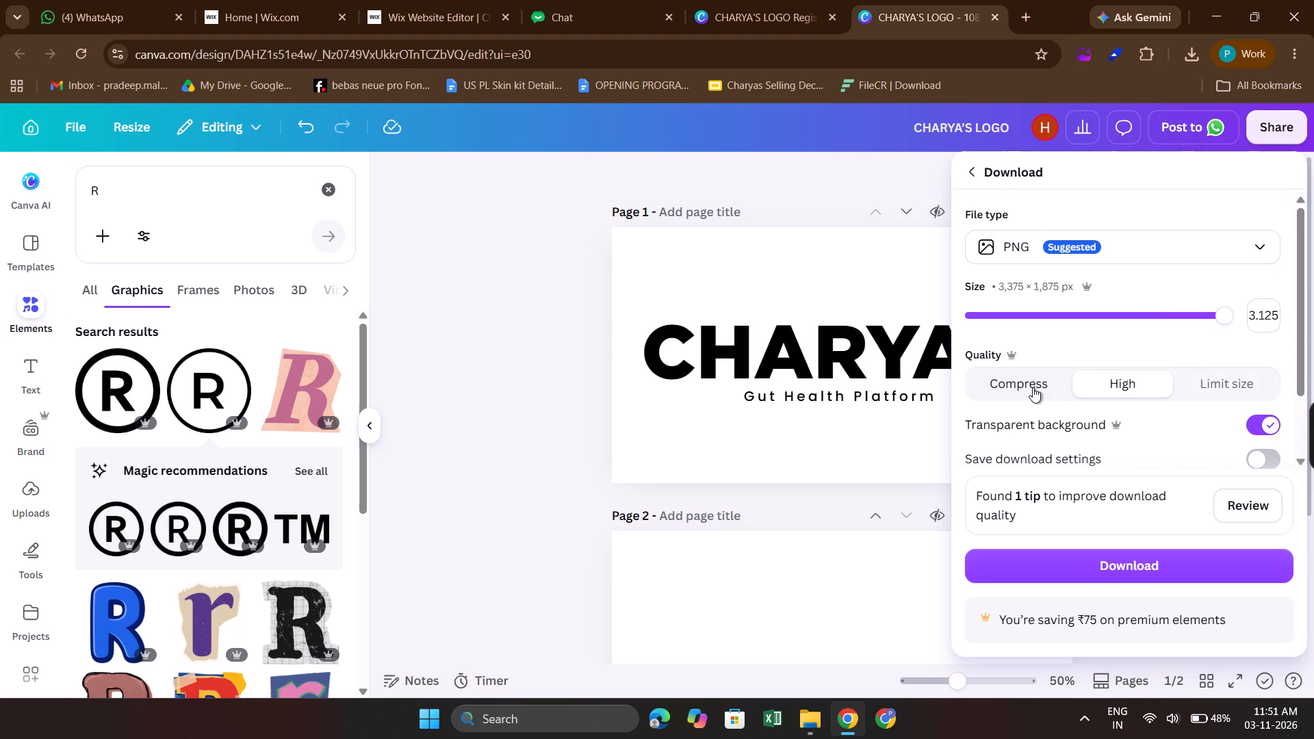
scroll(1152, 363, down, 2)
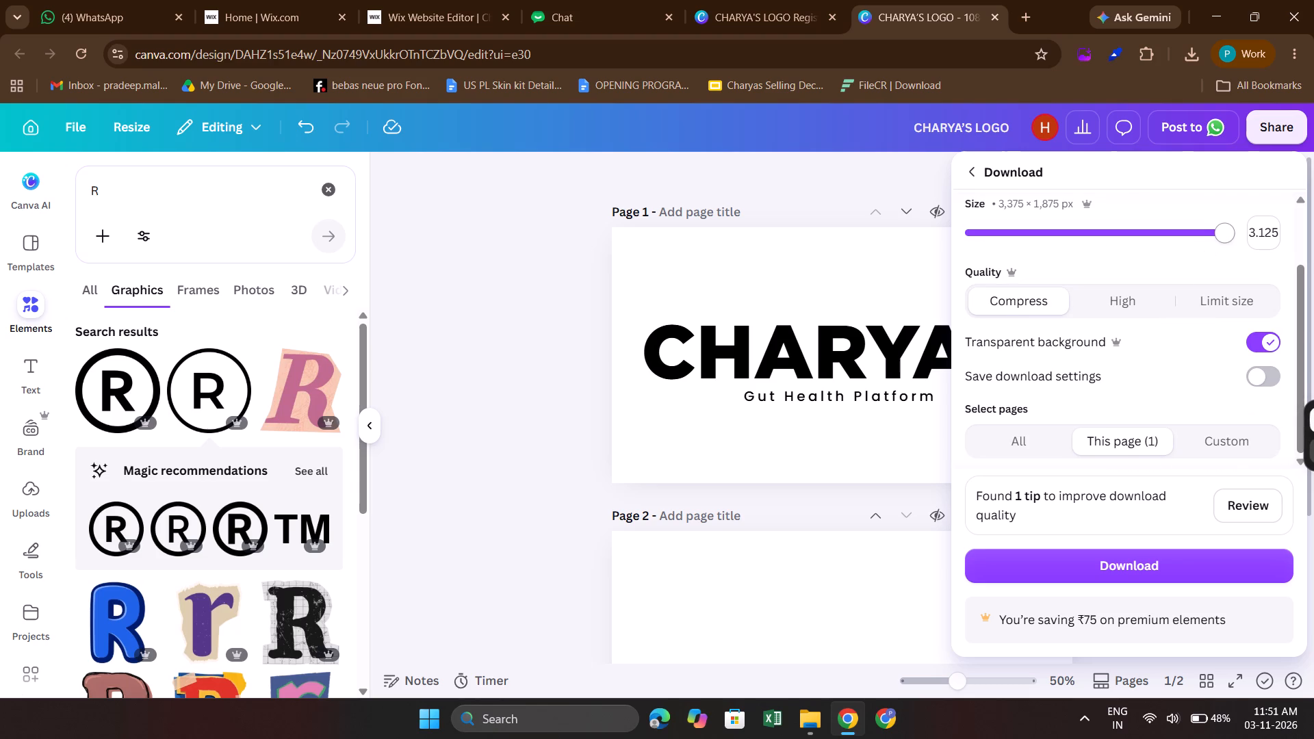
drag(1220, 235, 1313, 249)
scroll(1124, 316, up, 3)
scroll(1110, 350, down, 2)
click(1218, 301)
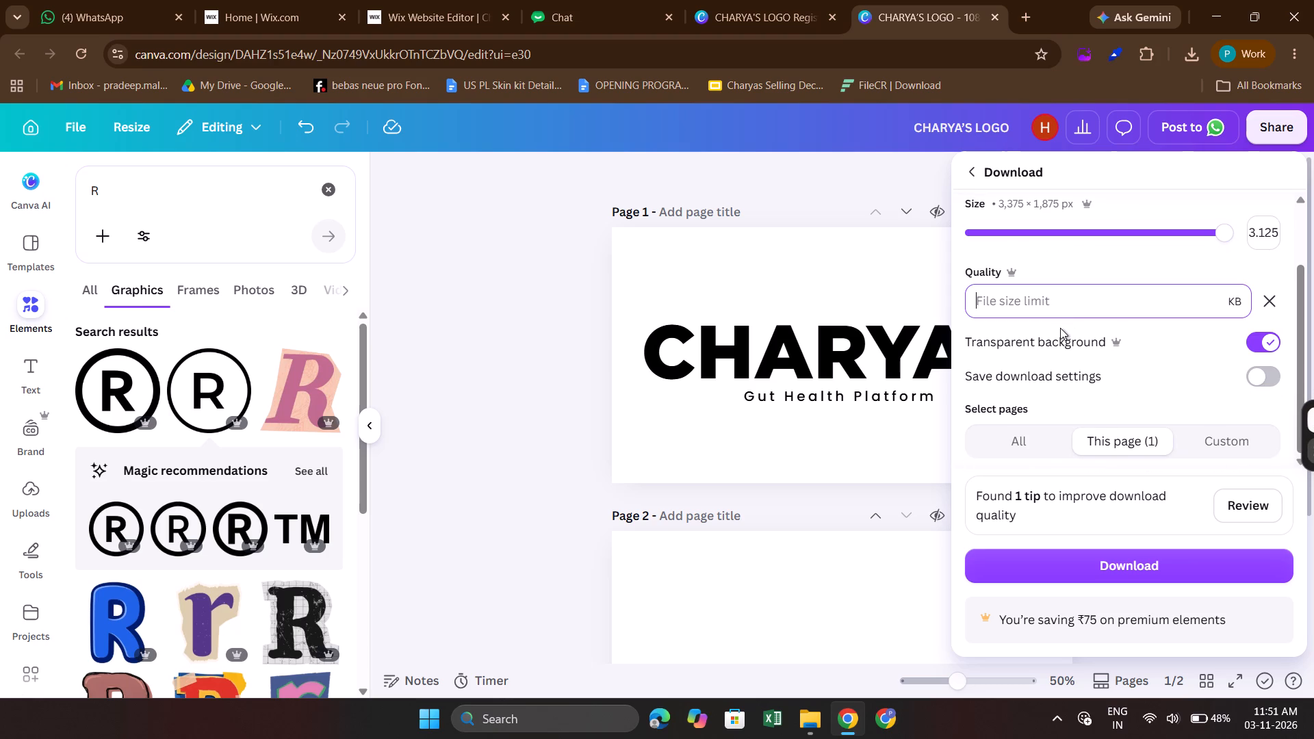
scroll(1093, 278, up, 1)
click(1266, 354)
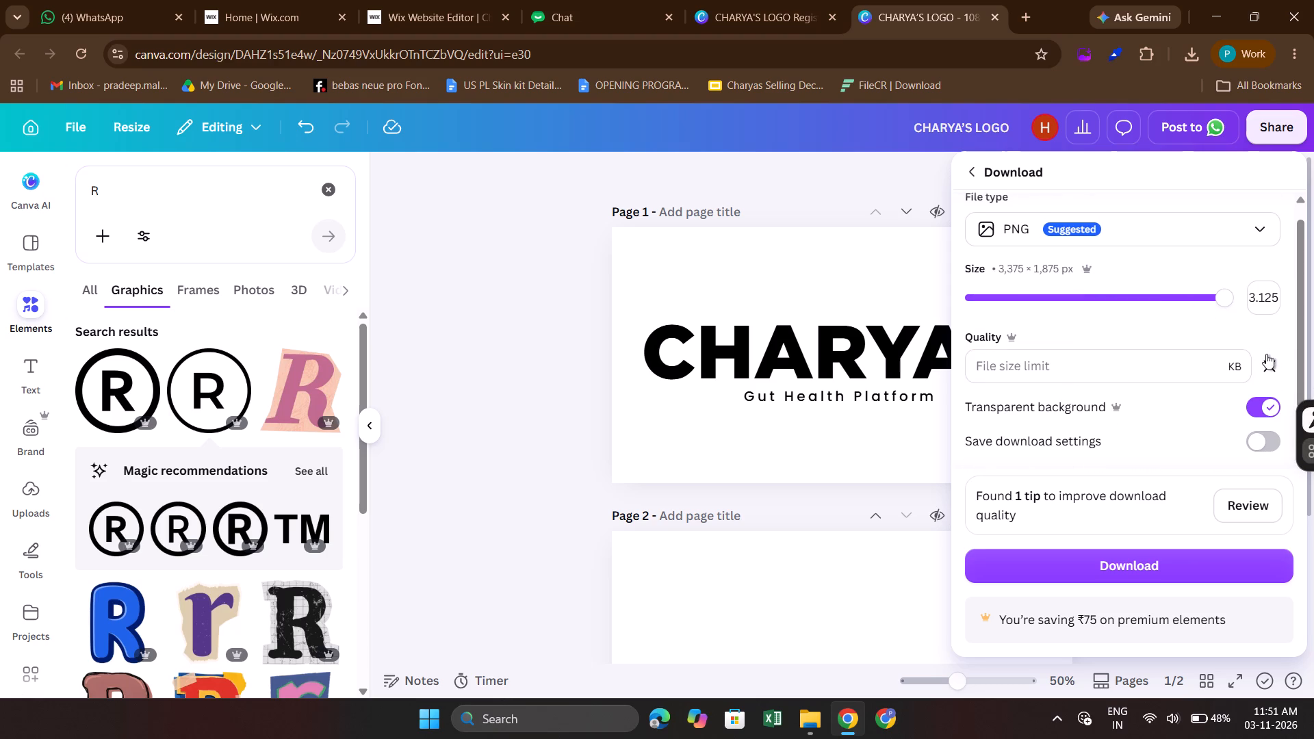
Download page 1 as a PNG with Compress quality and a transparent background.
click(1001, 374)
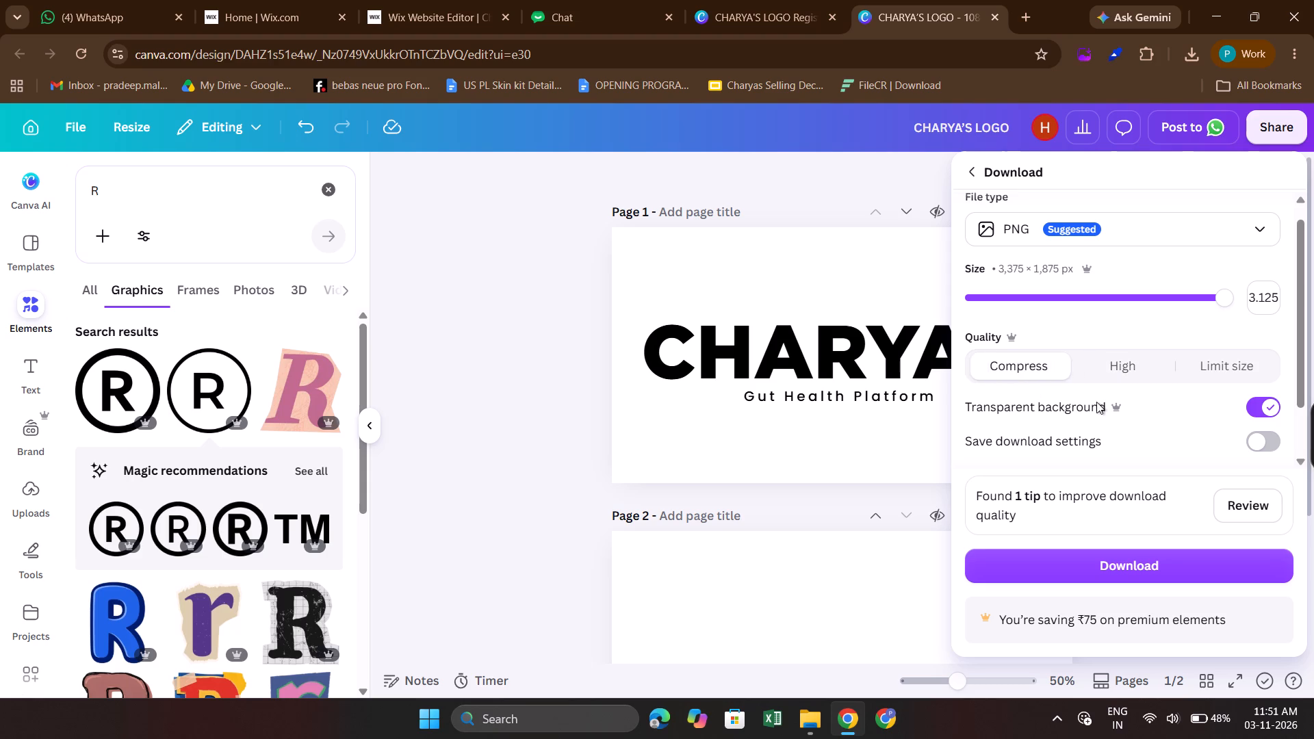
scroll(1096, 402, down, 2)
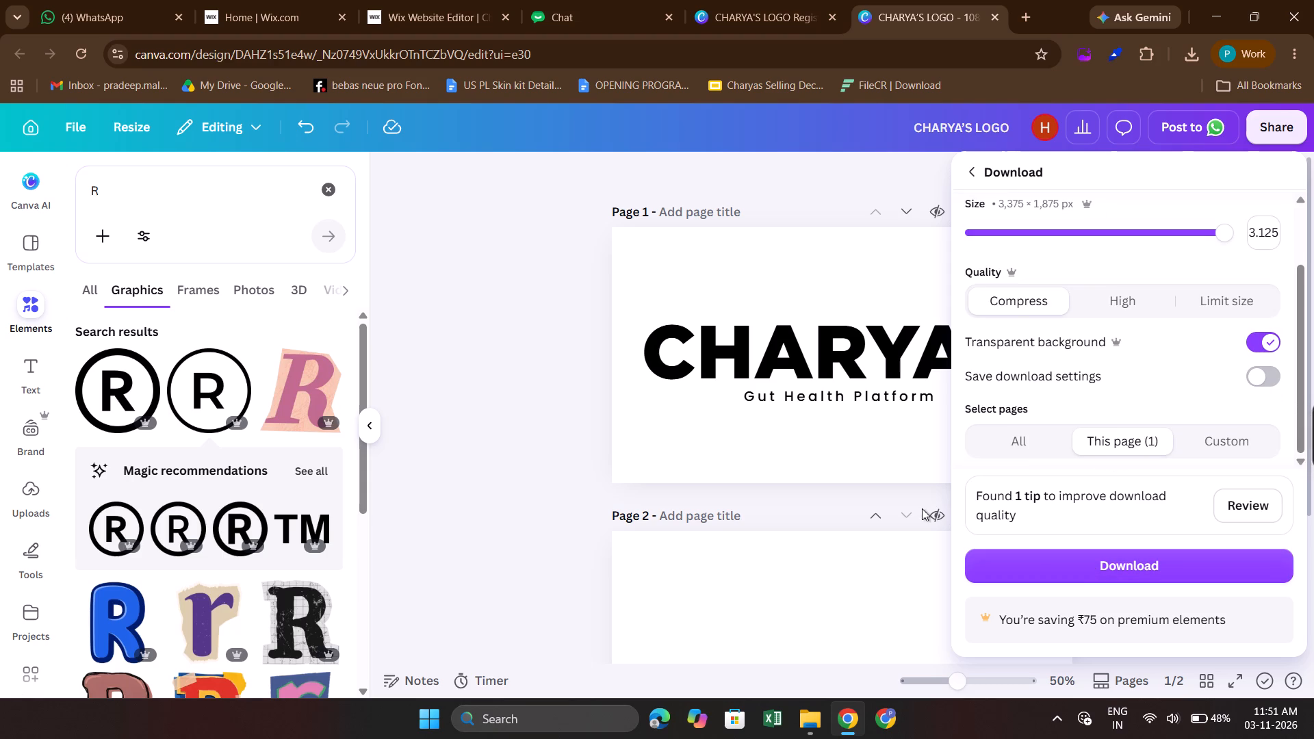
click(1102, 570)
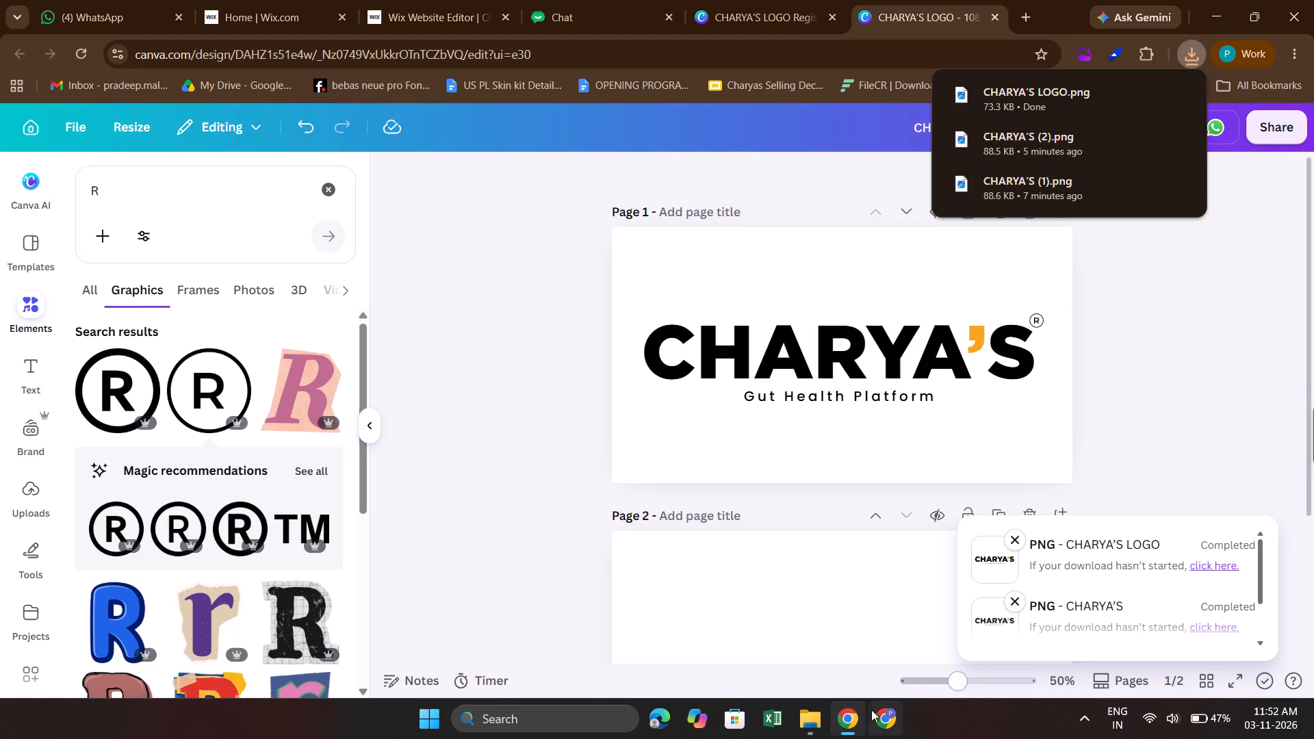
Switch to the Downloads folder in File Explorer, refresh it, and select the new CHARYA'S LOGO image.
click(816, 728)
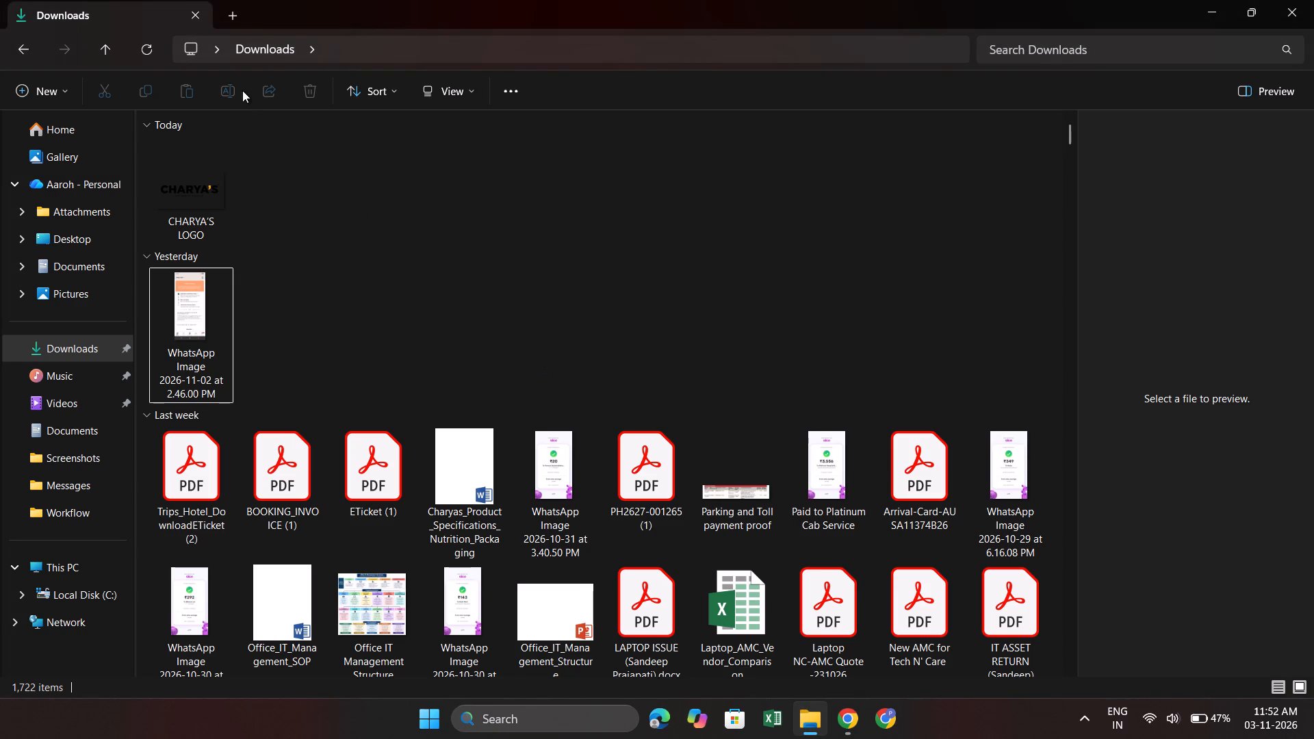
click(155, 47)
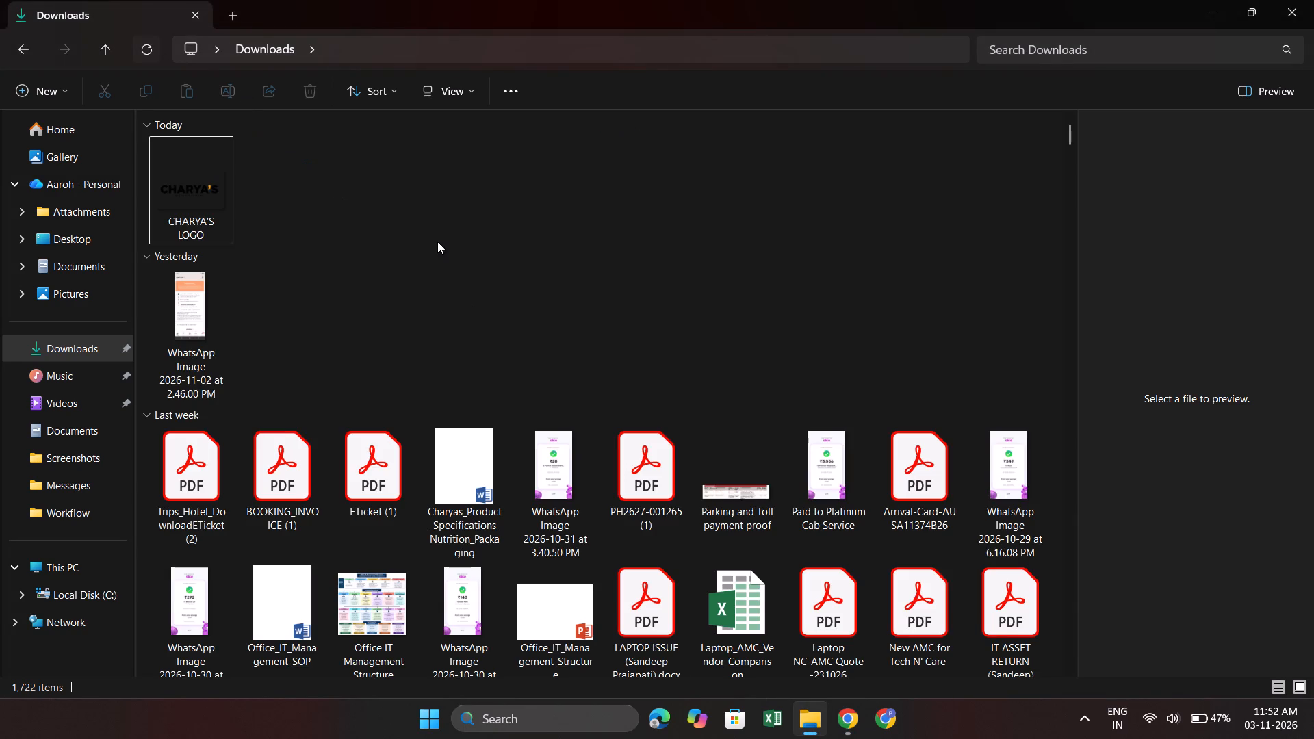
click(437, 242)
click(214, 206)
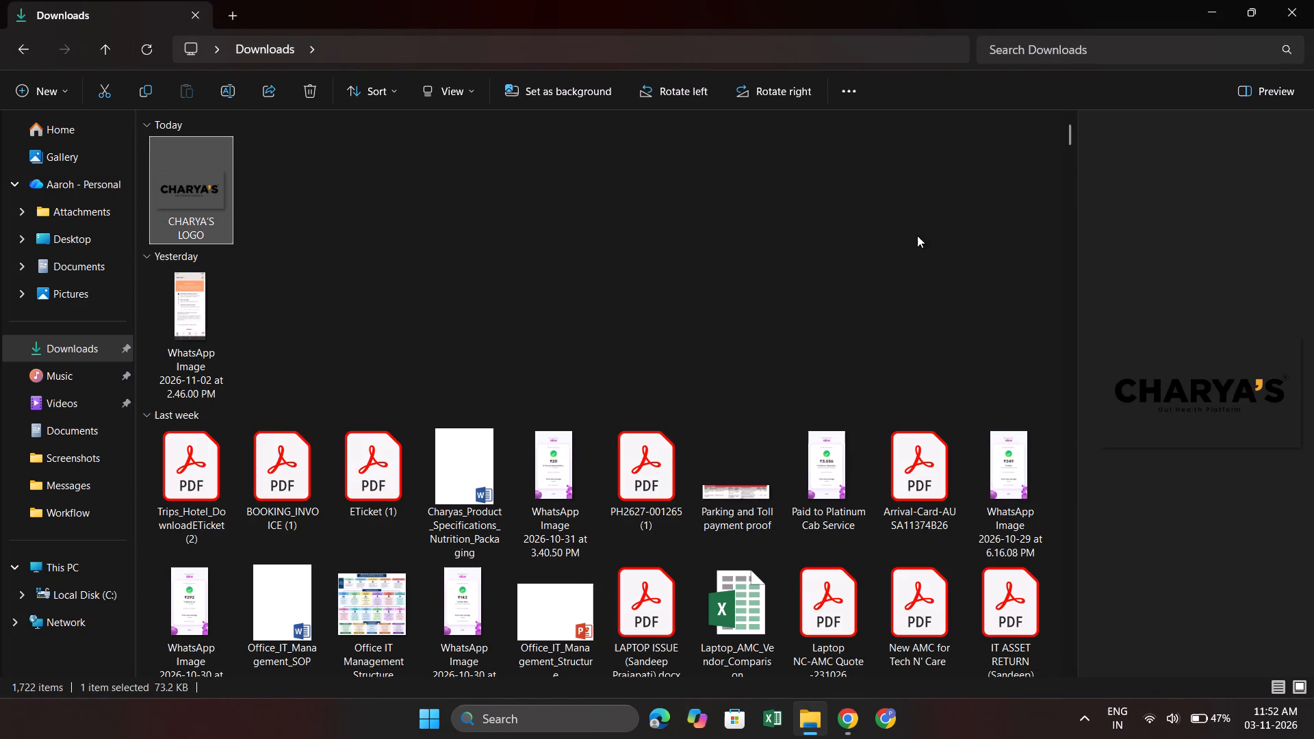
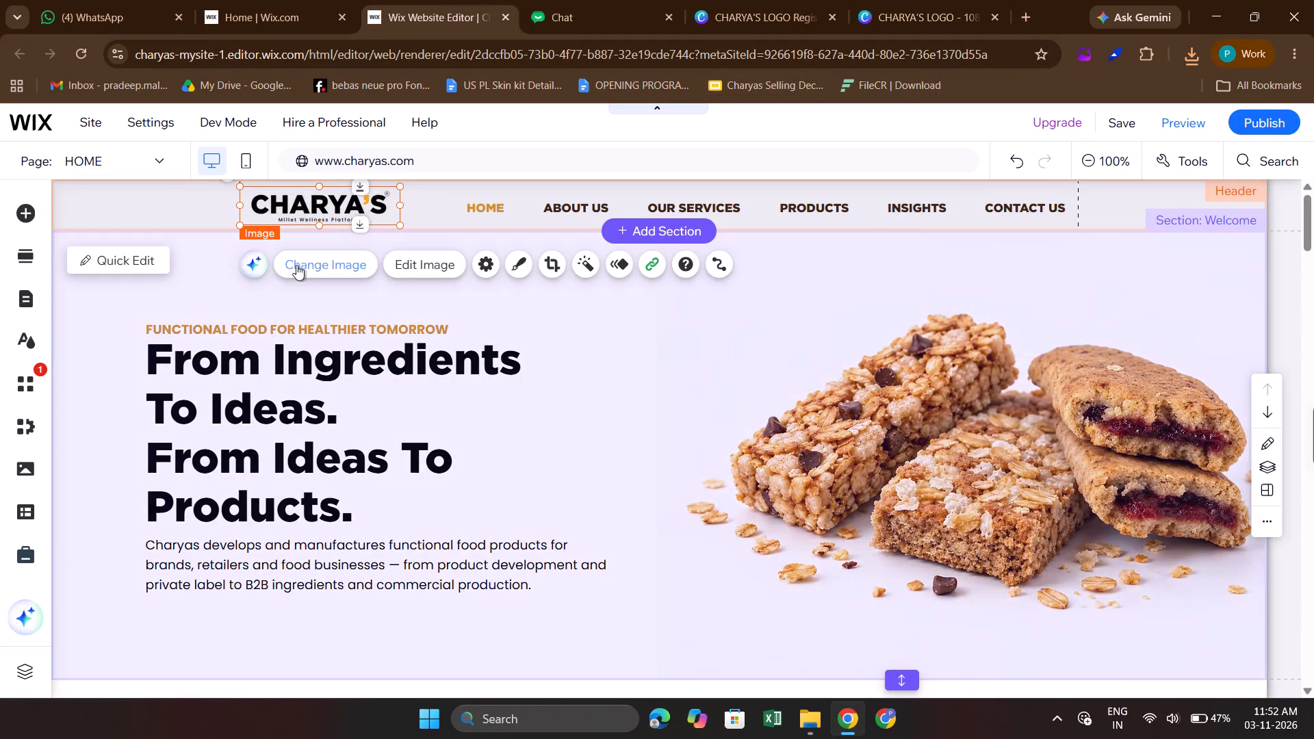
Replace the header logo image with CHARYA'S LOGO uploaded from the Downloads folder.
click(307, 260)
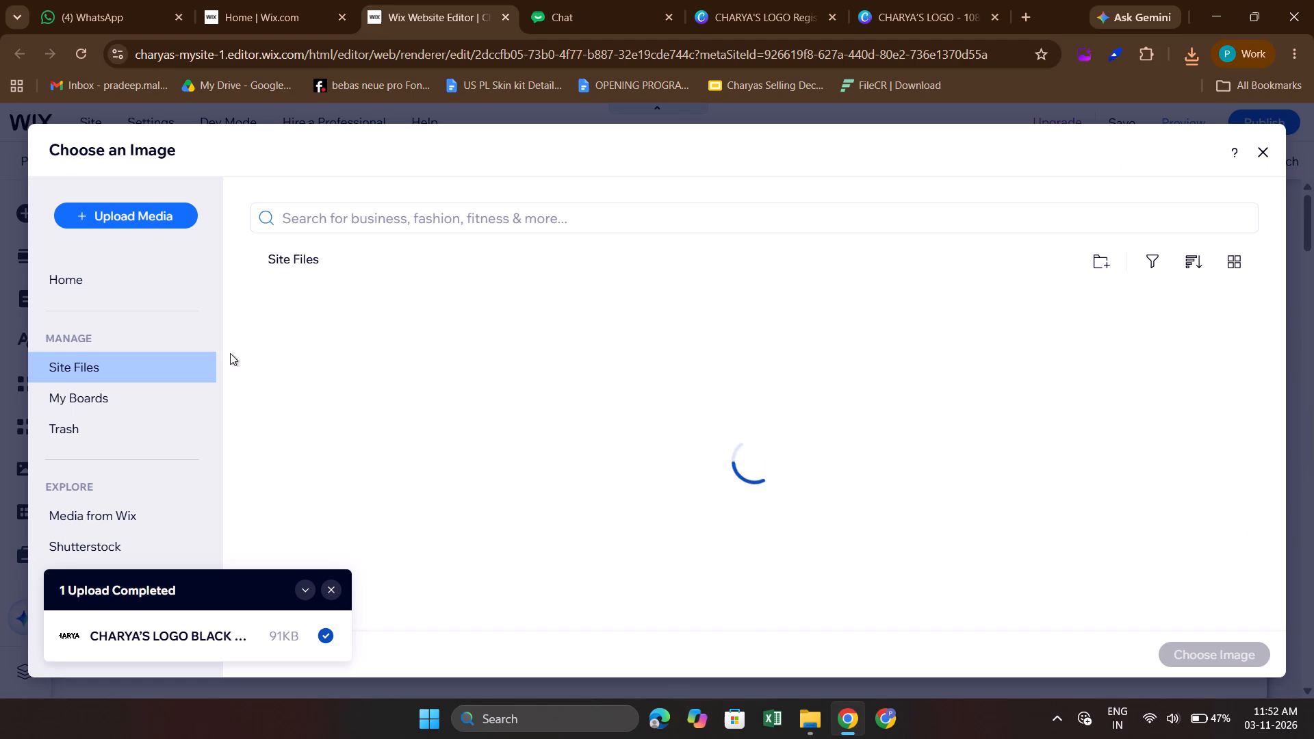
click(140, 223)
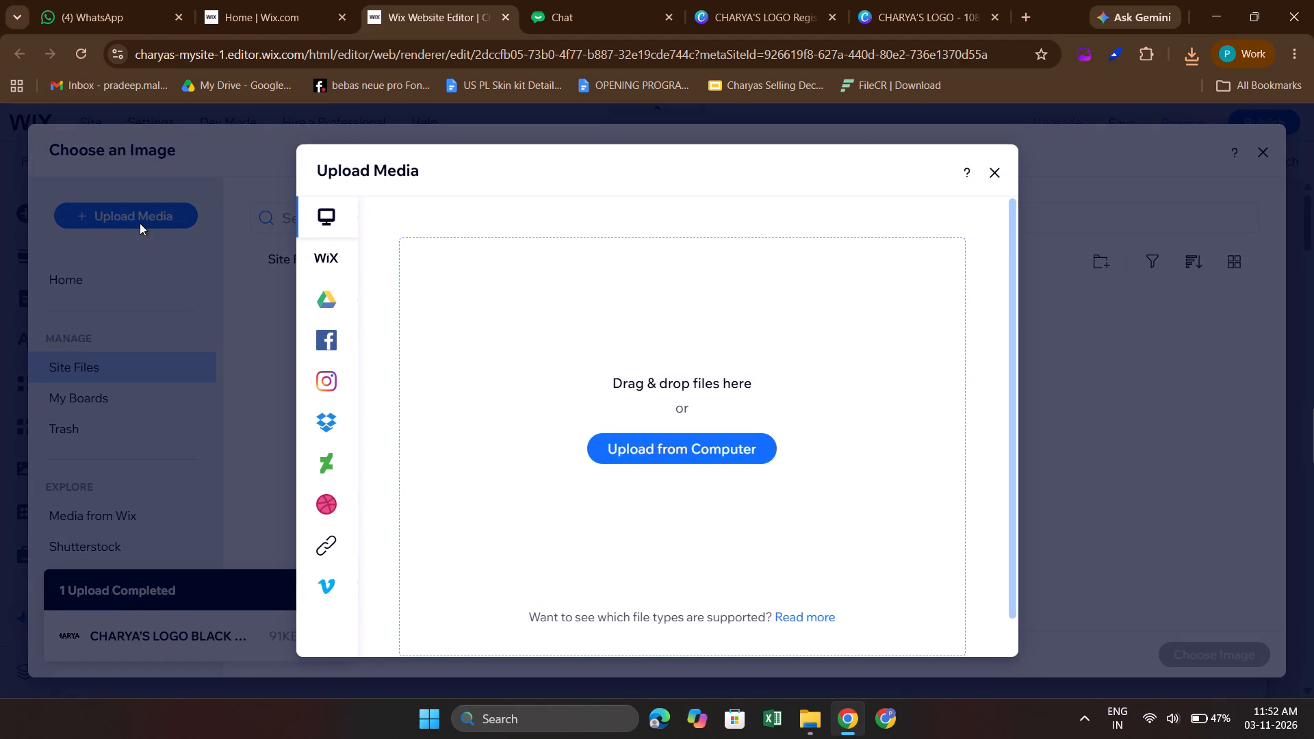
click(701, 440)
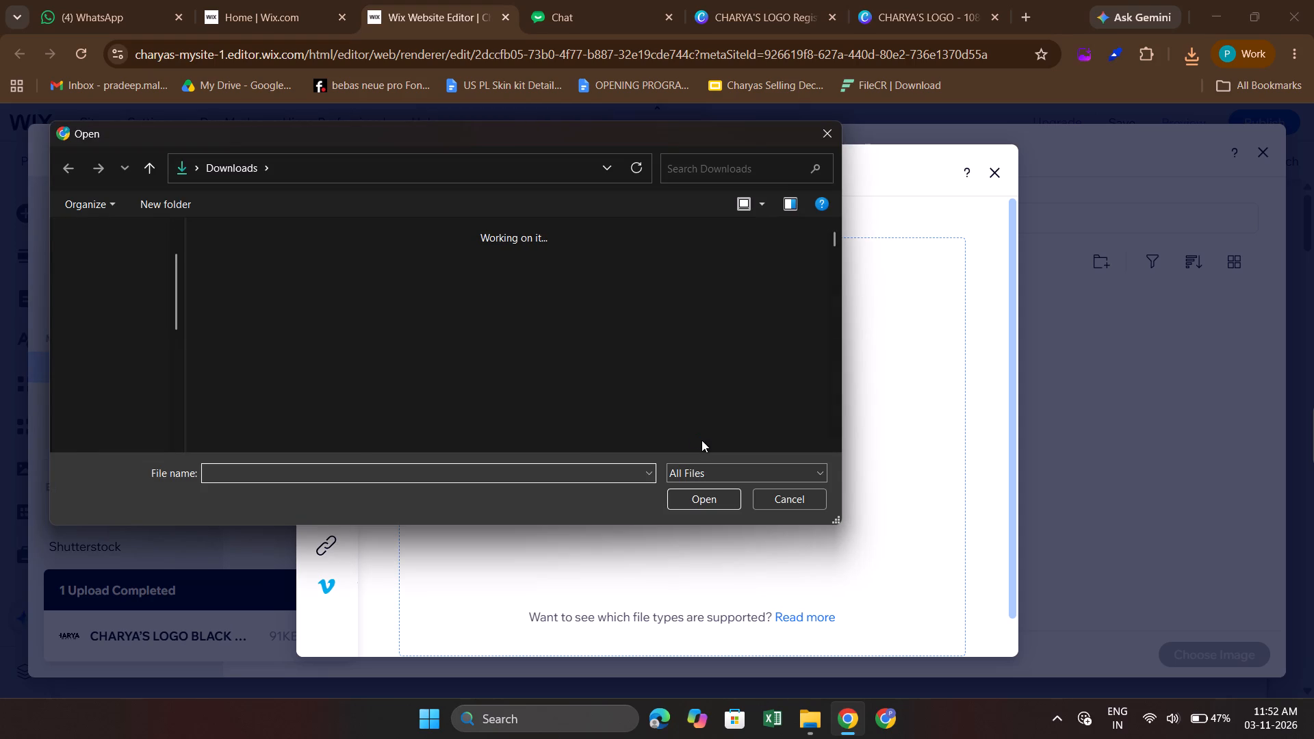
click(255, 258)
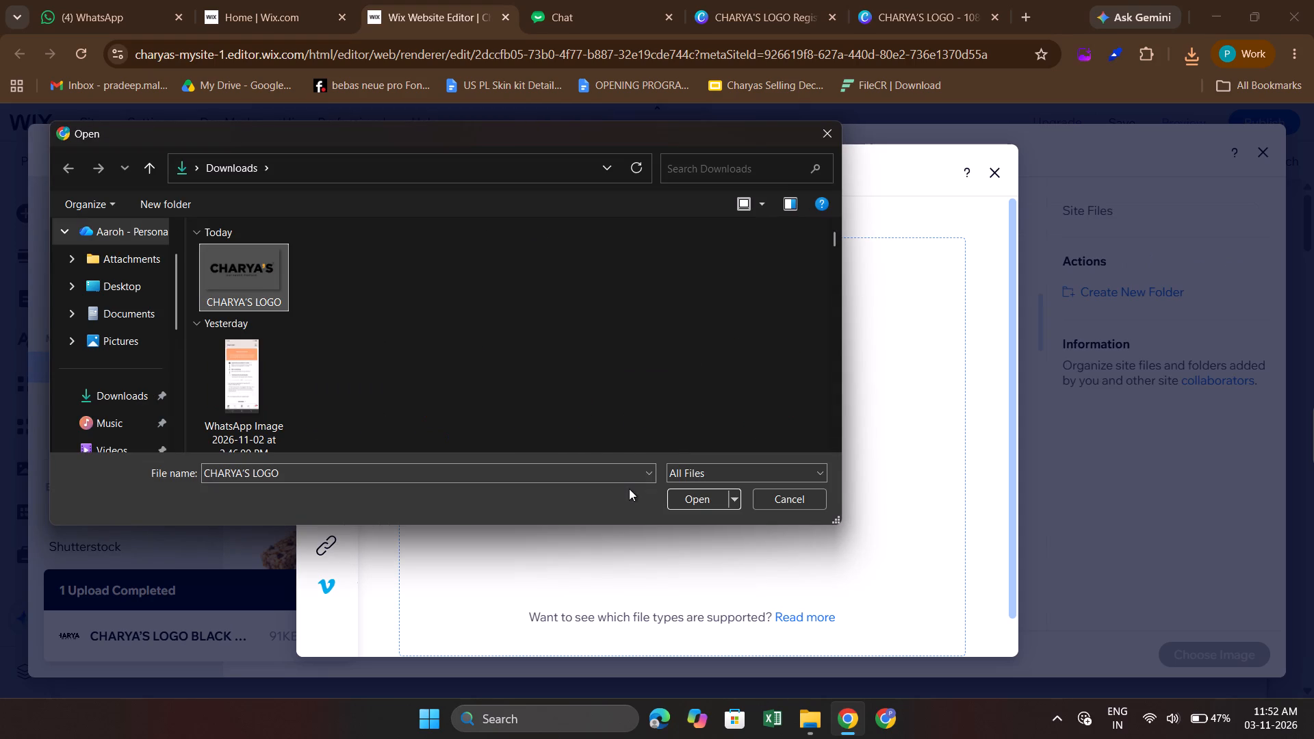
click(683, 498)
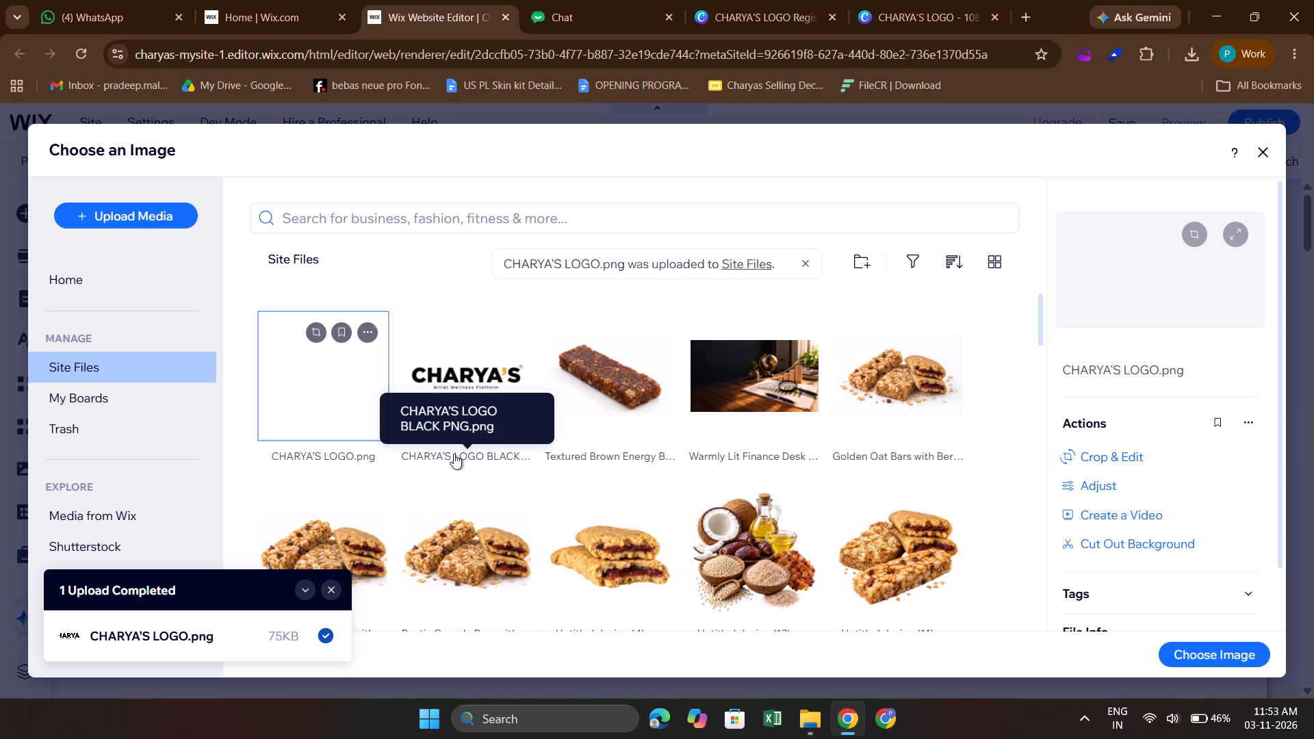
click(1209, 650)
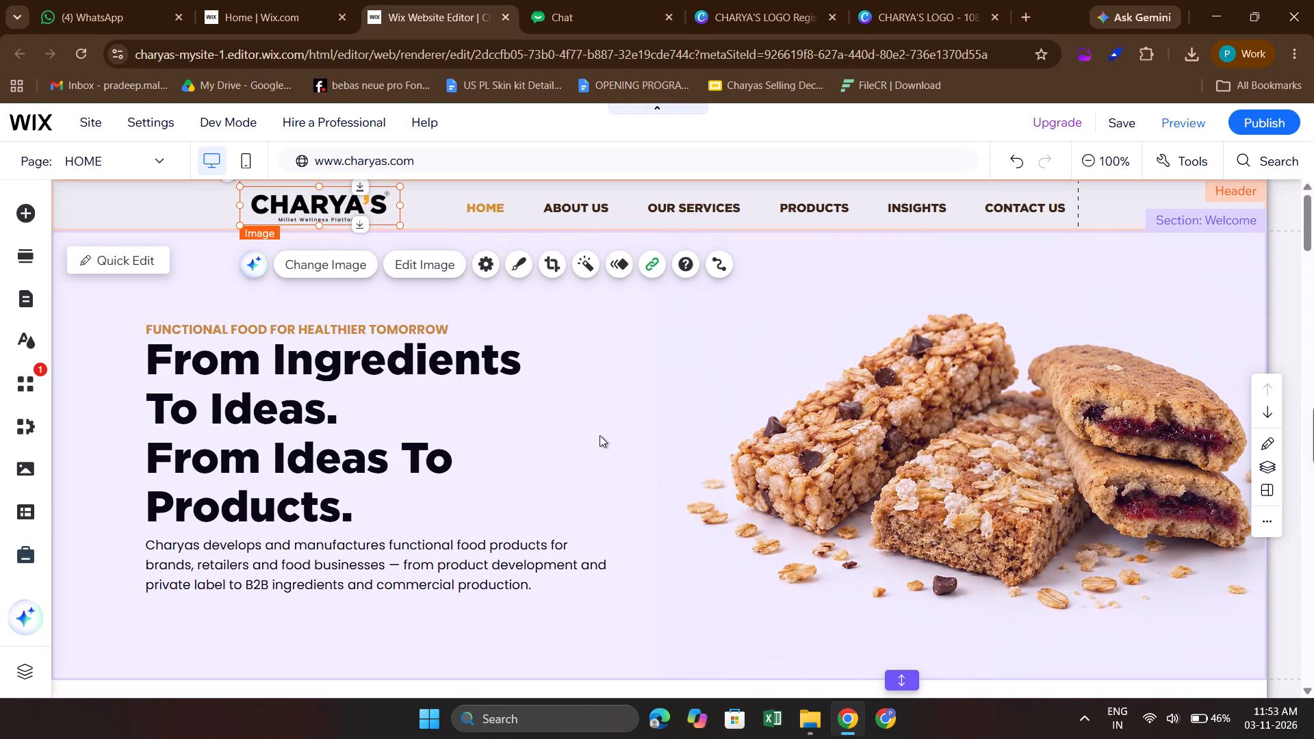
click(600, 435)
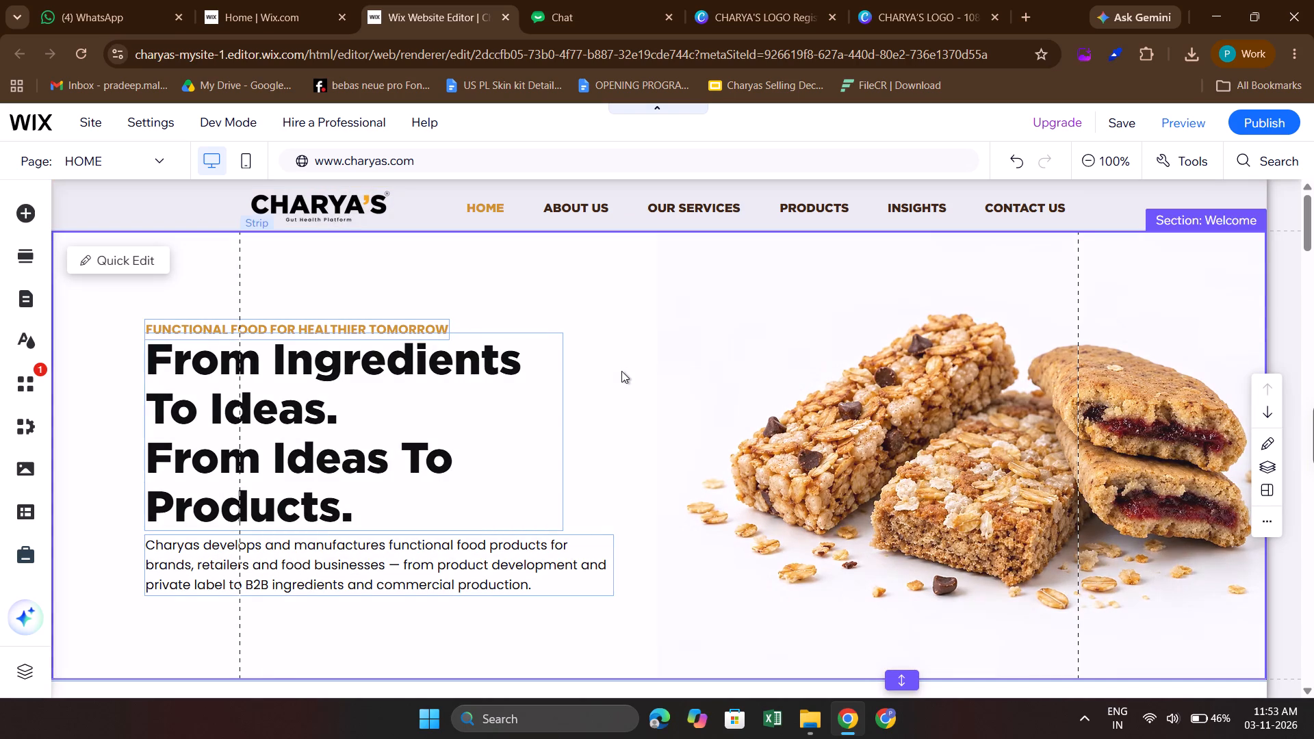
Examine the new header logo up close and look over the other logos down the home page, including the footer.
scroll(621, 371, down, 9)
scroll(621, 371, up, 12)
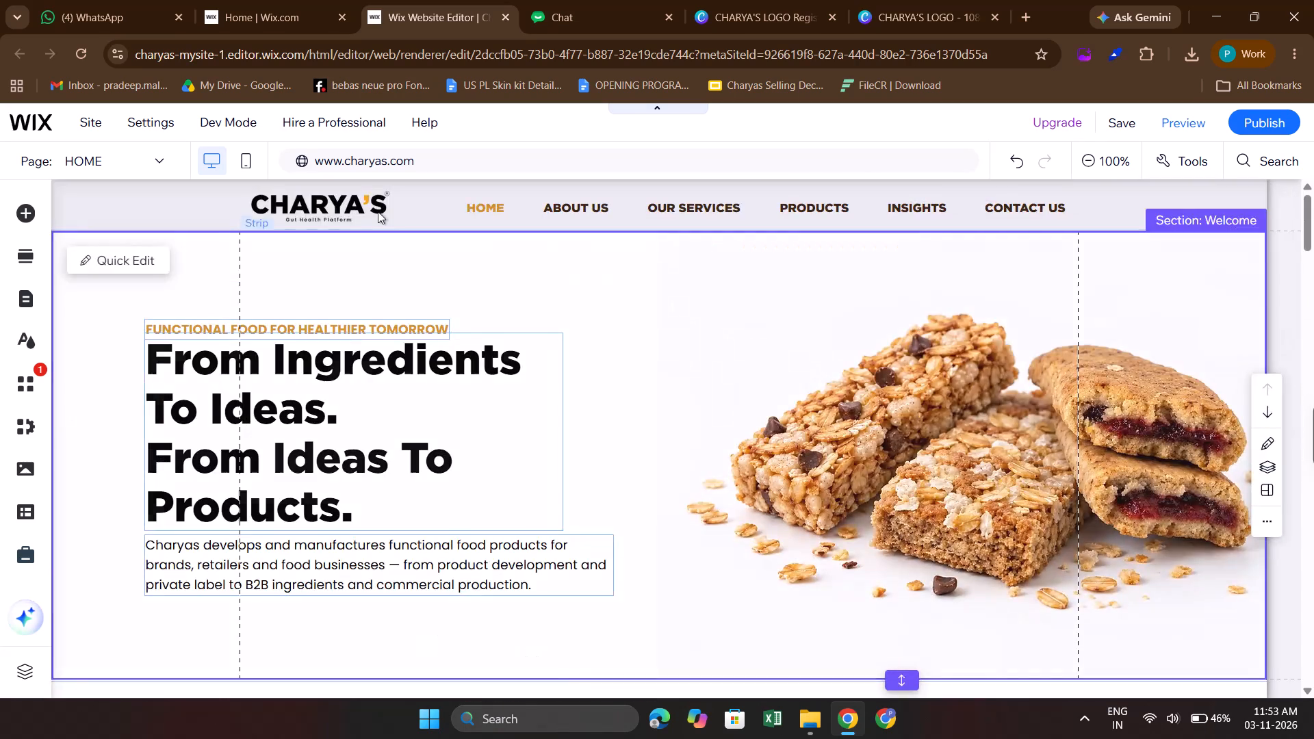
click(317, 204)
click(317, 204)
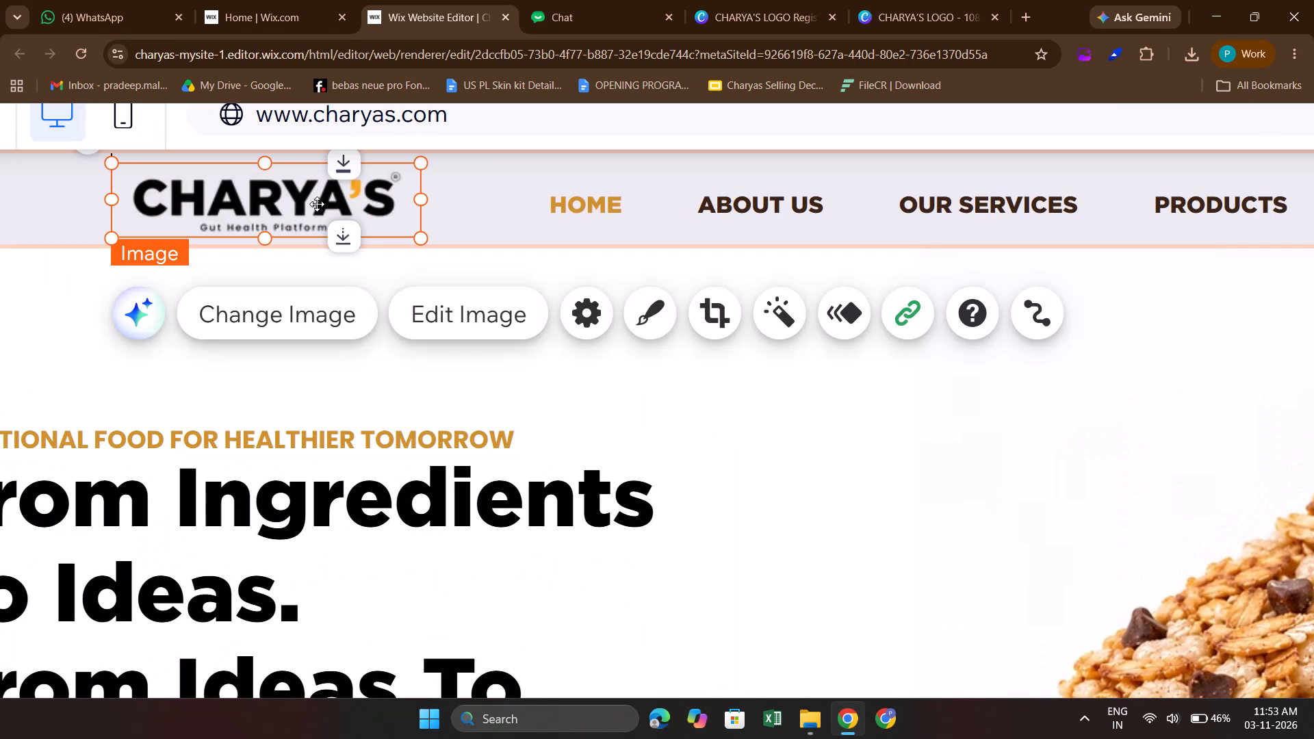
click(556, 428)
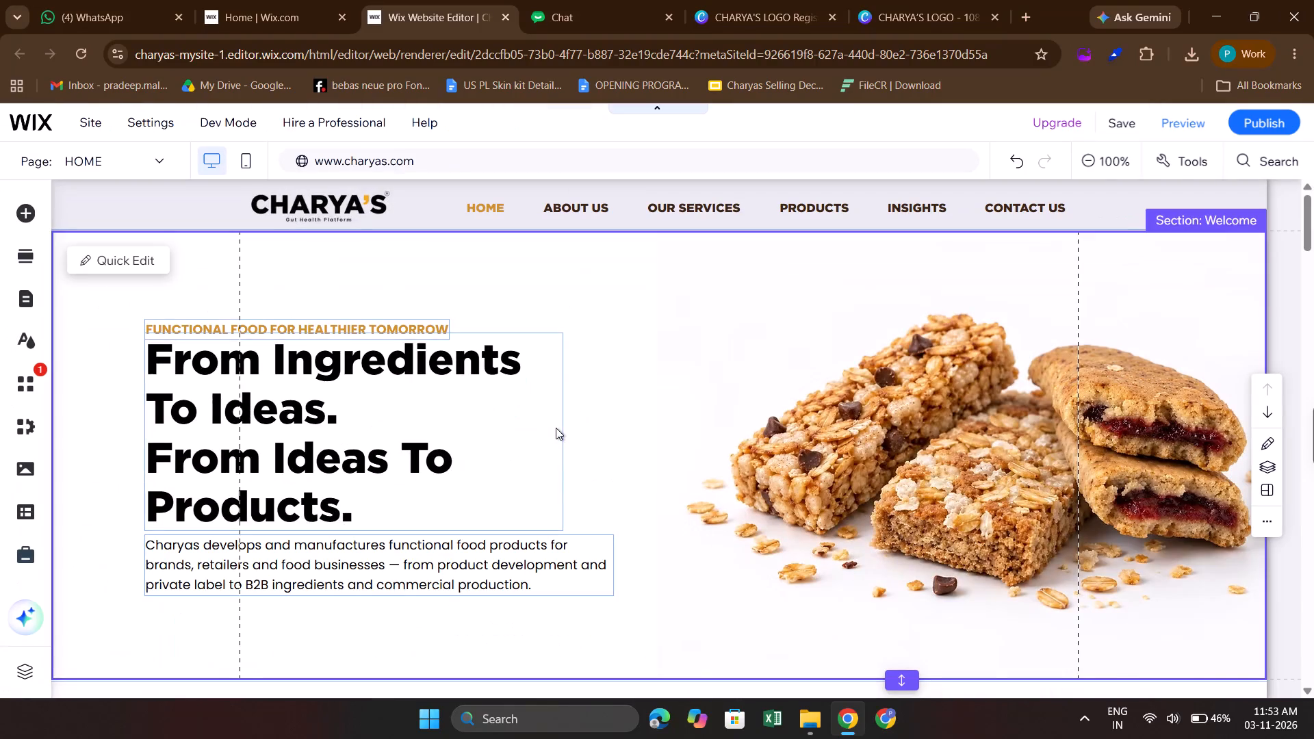
scroll(545, 324, down, 17)
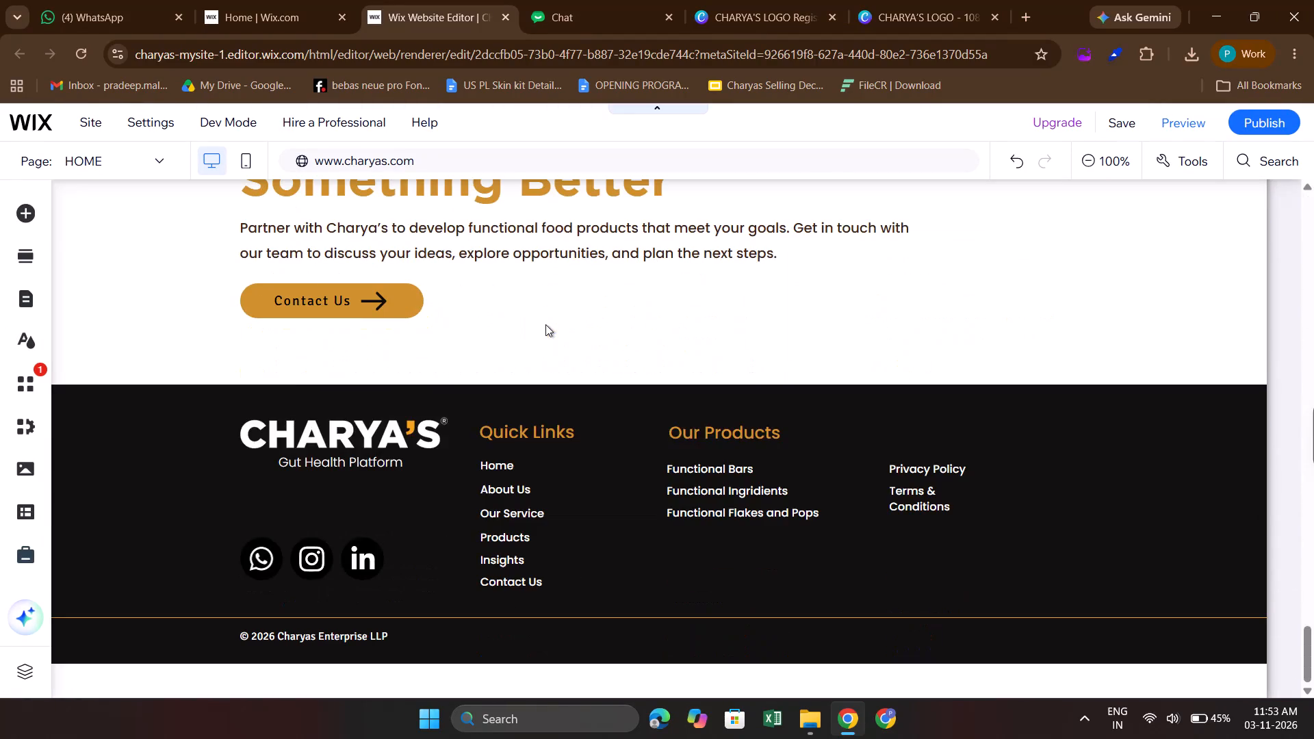
scroll(545, 324, up, 18)
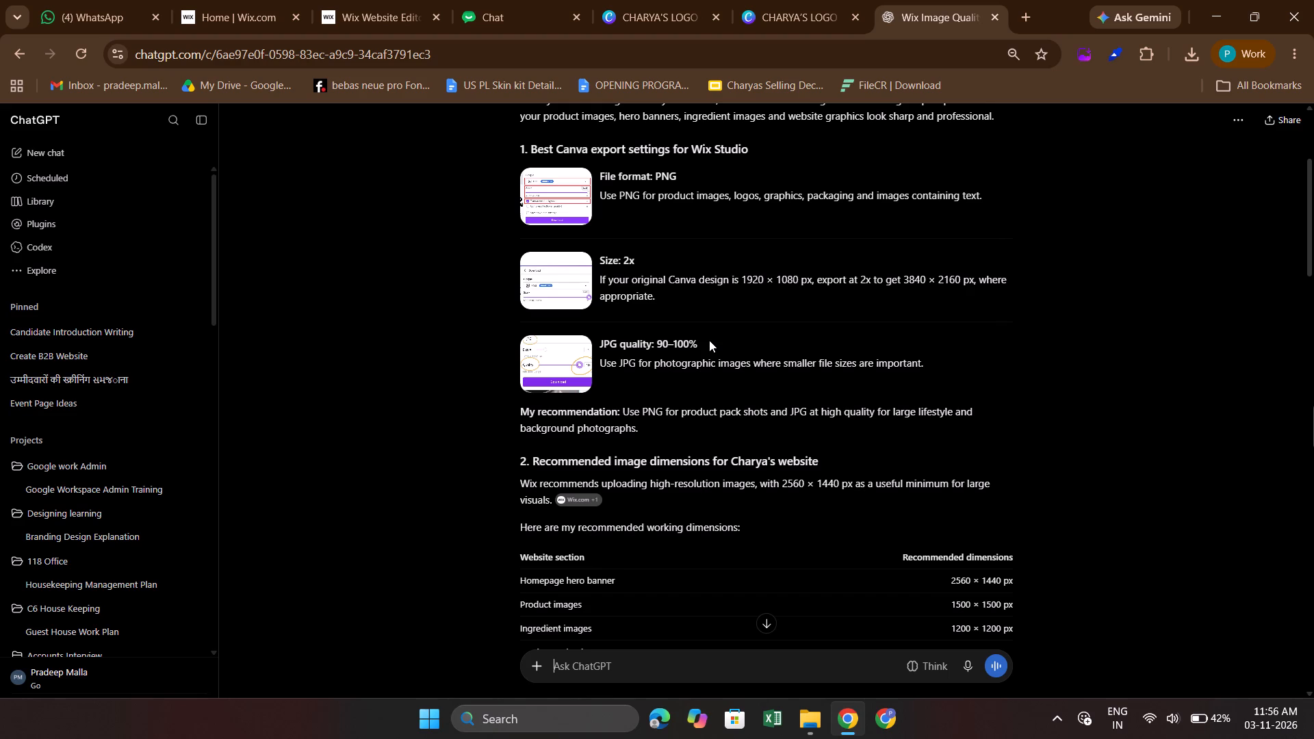
scroll(709, 340, down, 1)
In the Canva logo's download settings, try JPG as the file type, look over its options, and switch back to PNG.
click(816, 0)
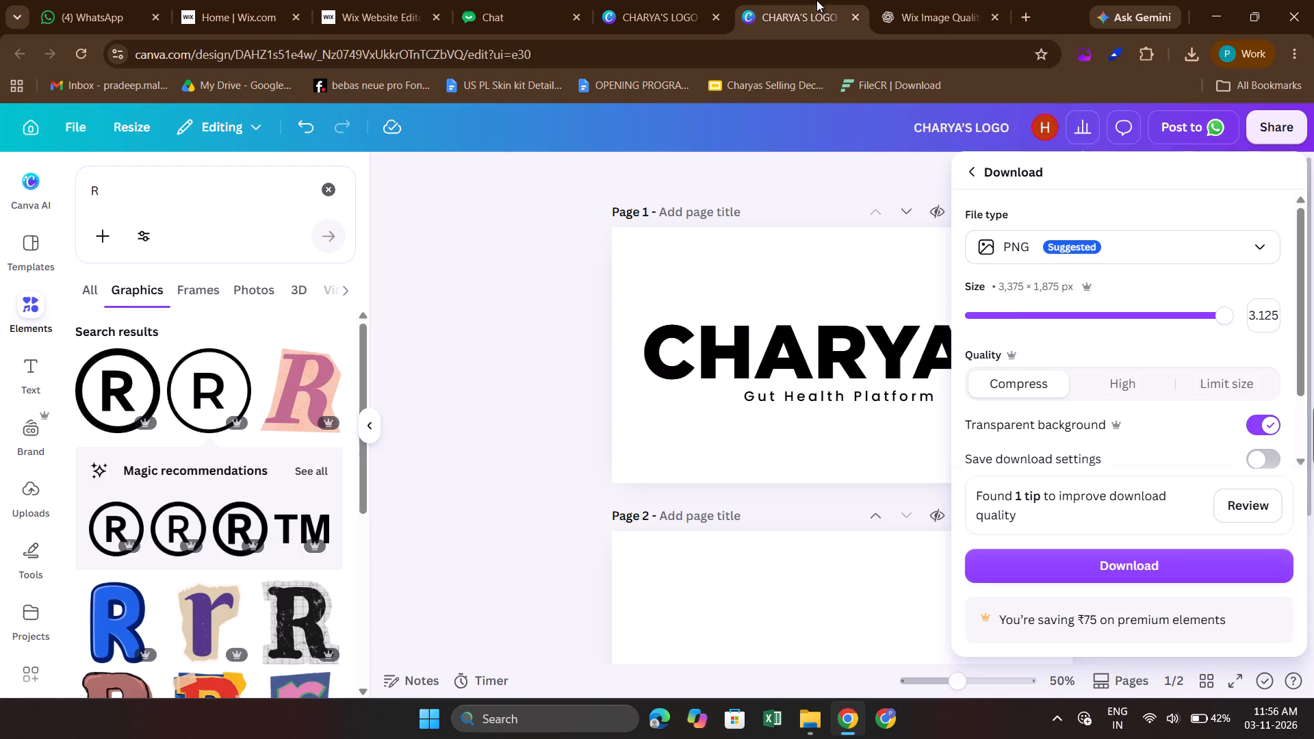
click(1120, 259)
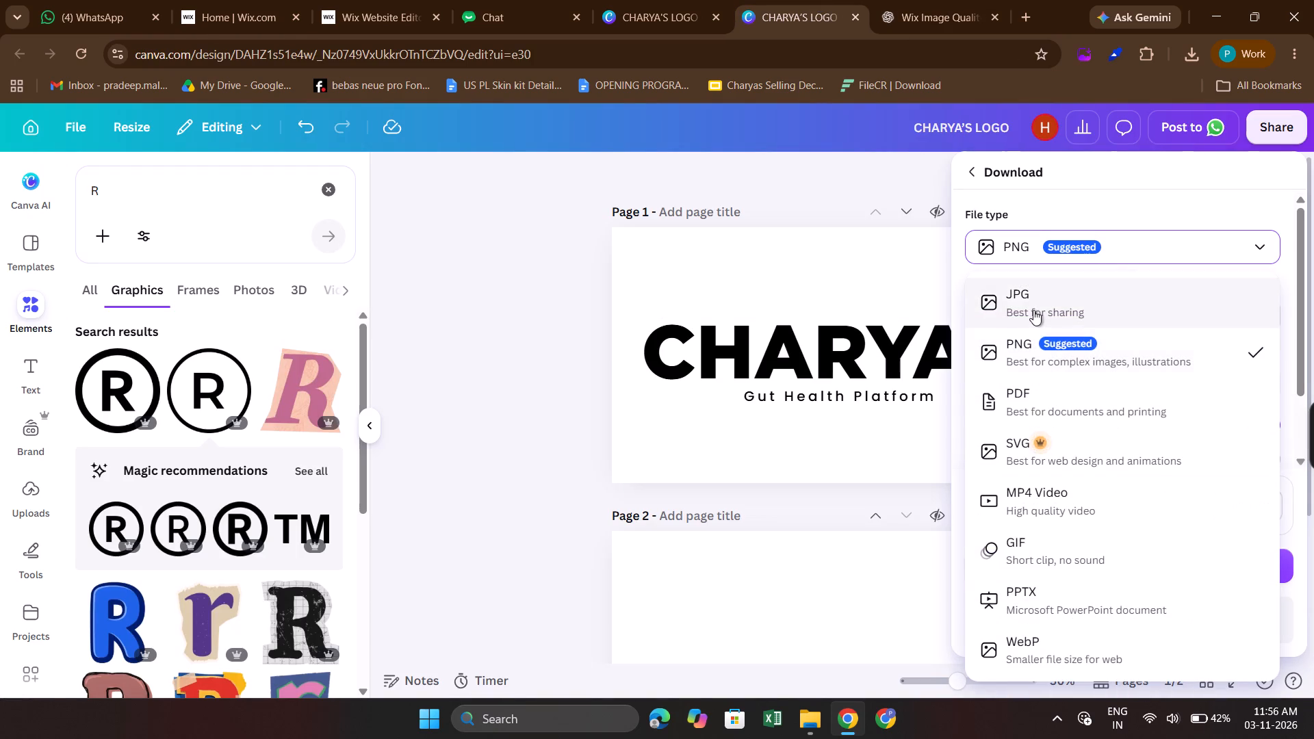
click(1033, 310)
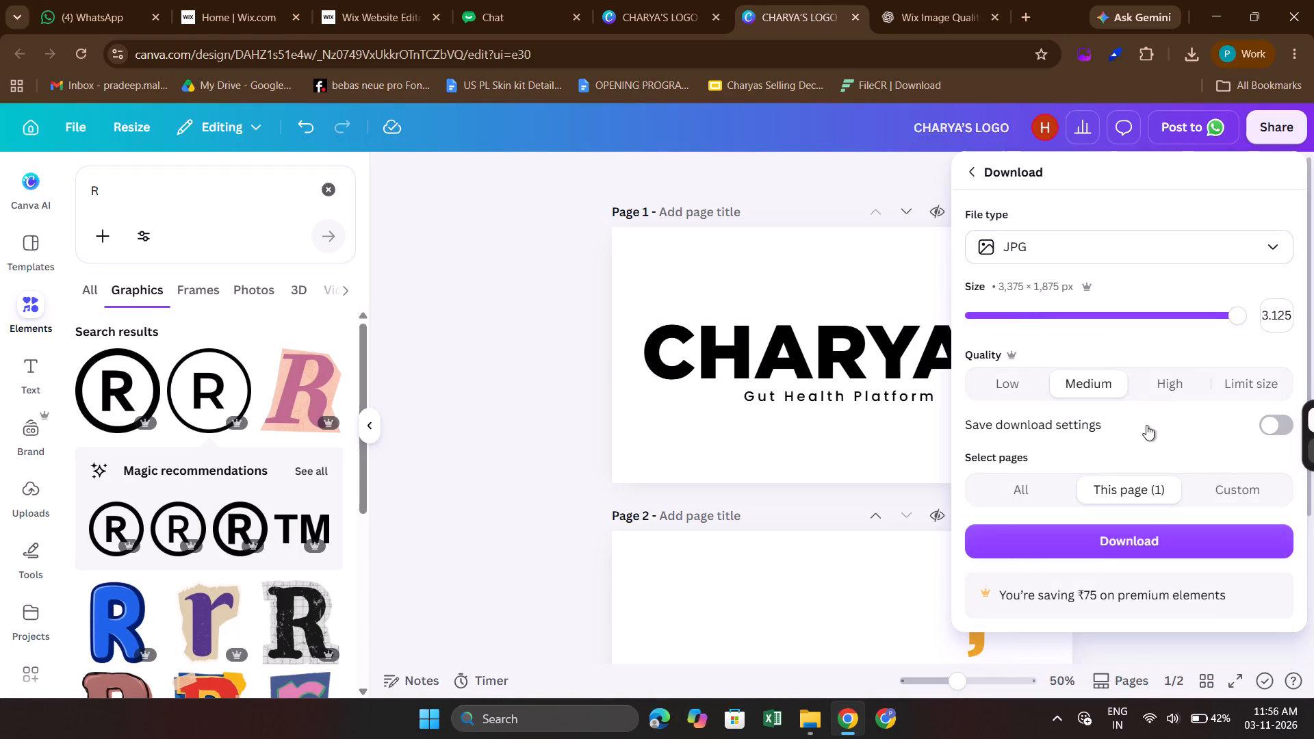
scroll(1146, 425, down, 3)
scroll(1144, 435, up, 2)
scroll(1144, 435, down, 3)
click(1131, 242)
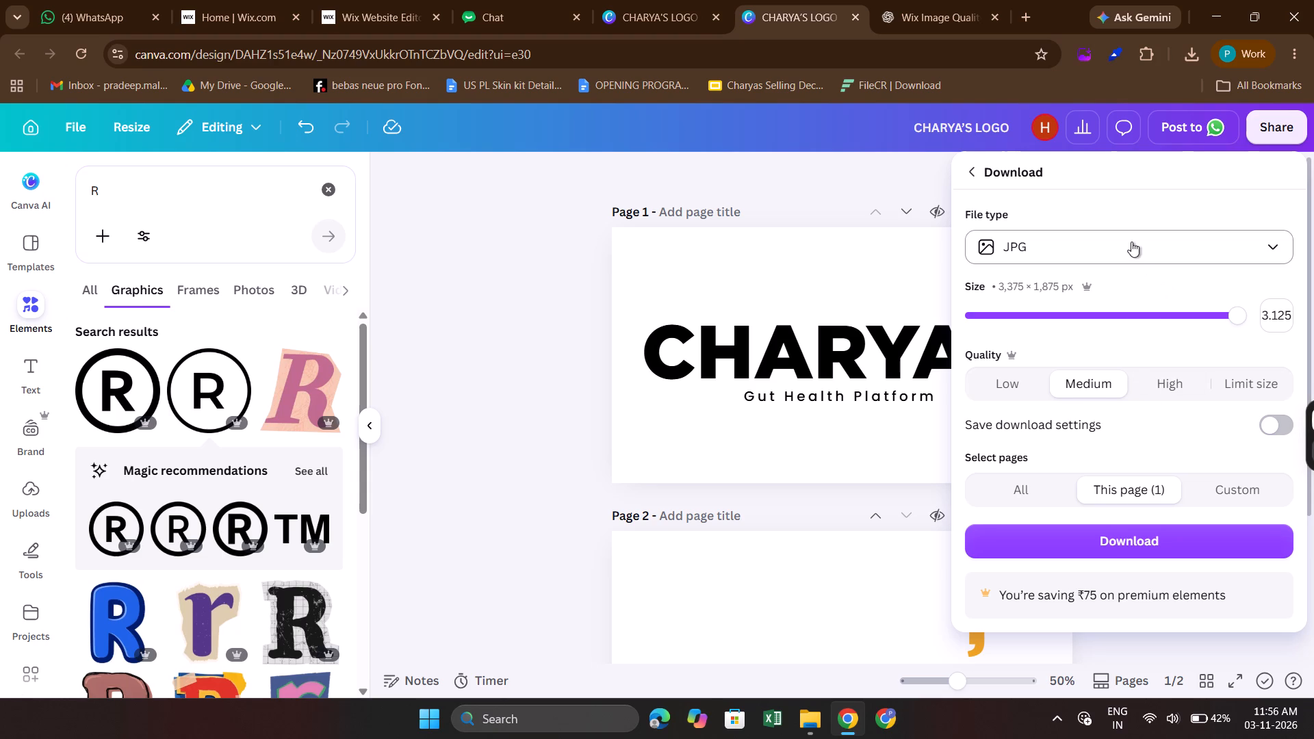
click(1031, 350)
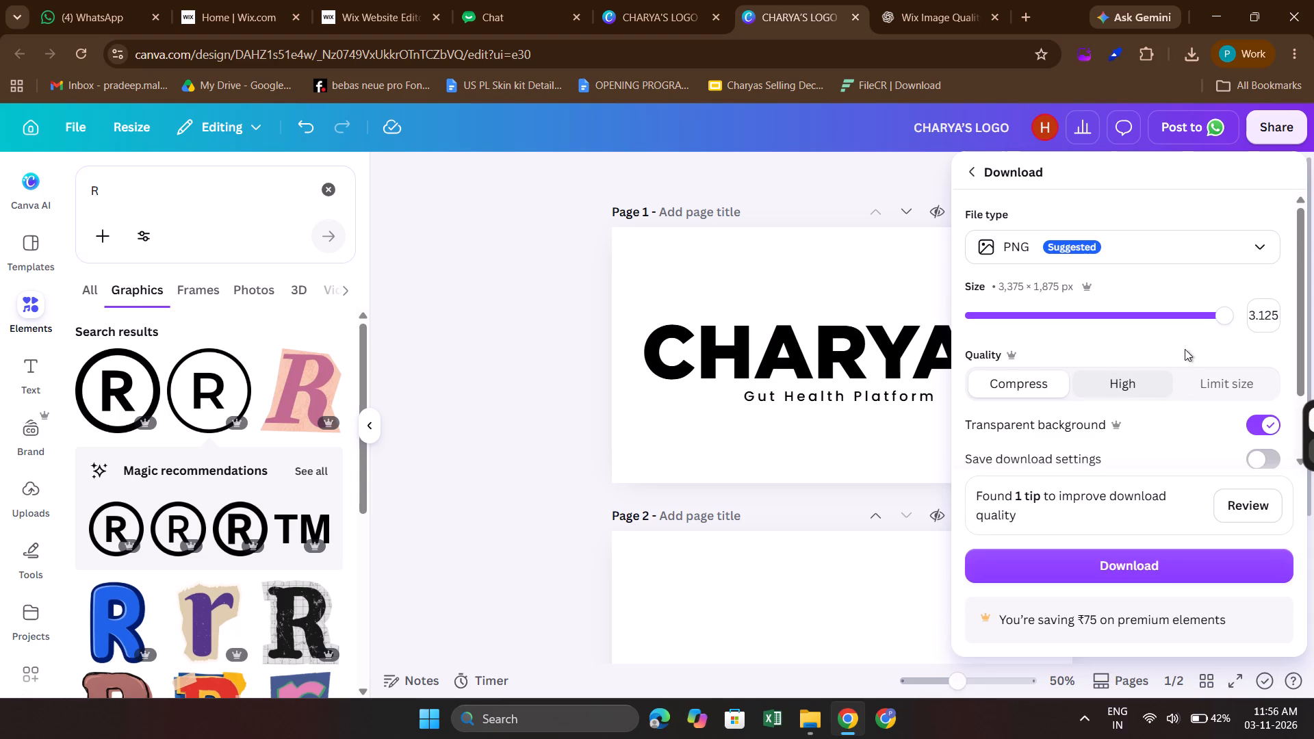
Set the logo's PNG download to High quality with a size multiplier of 2, and close the download settings.
click(1109, 396)
drag(1227, 321, 1183, 330)
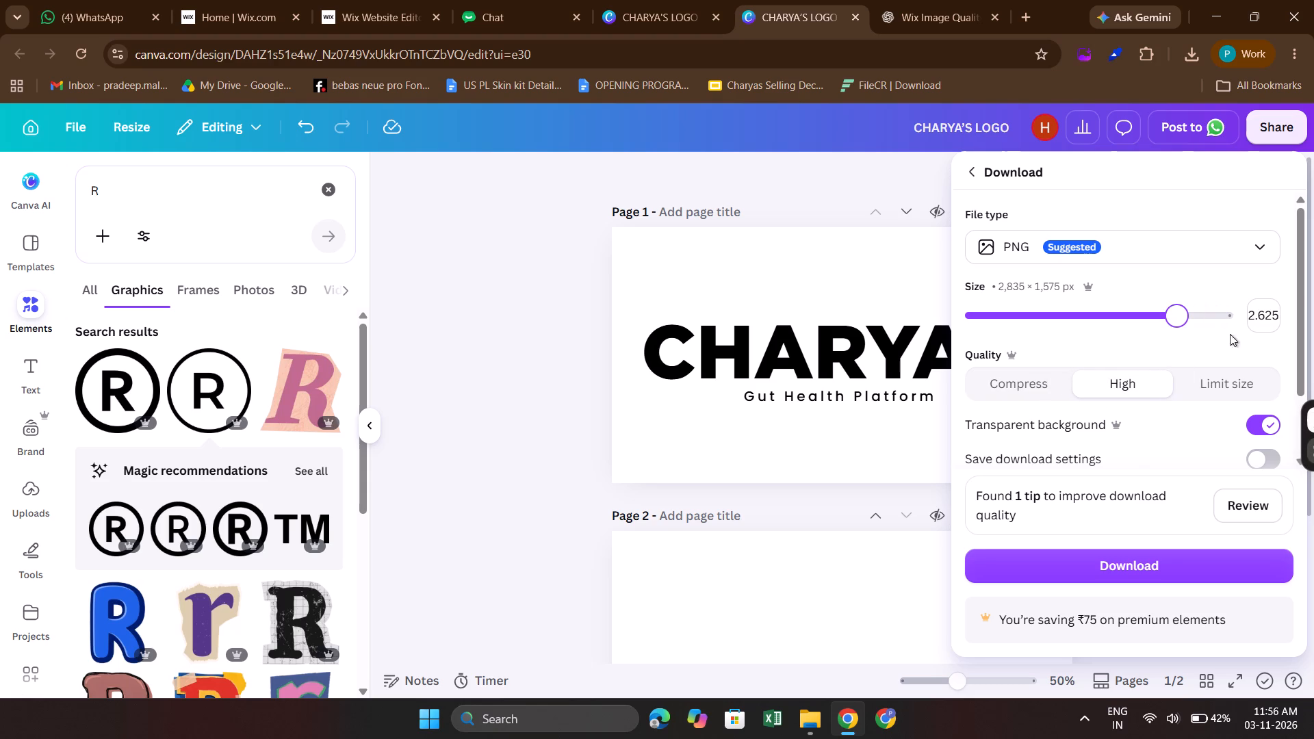
click(1263, 315)
key(2)
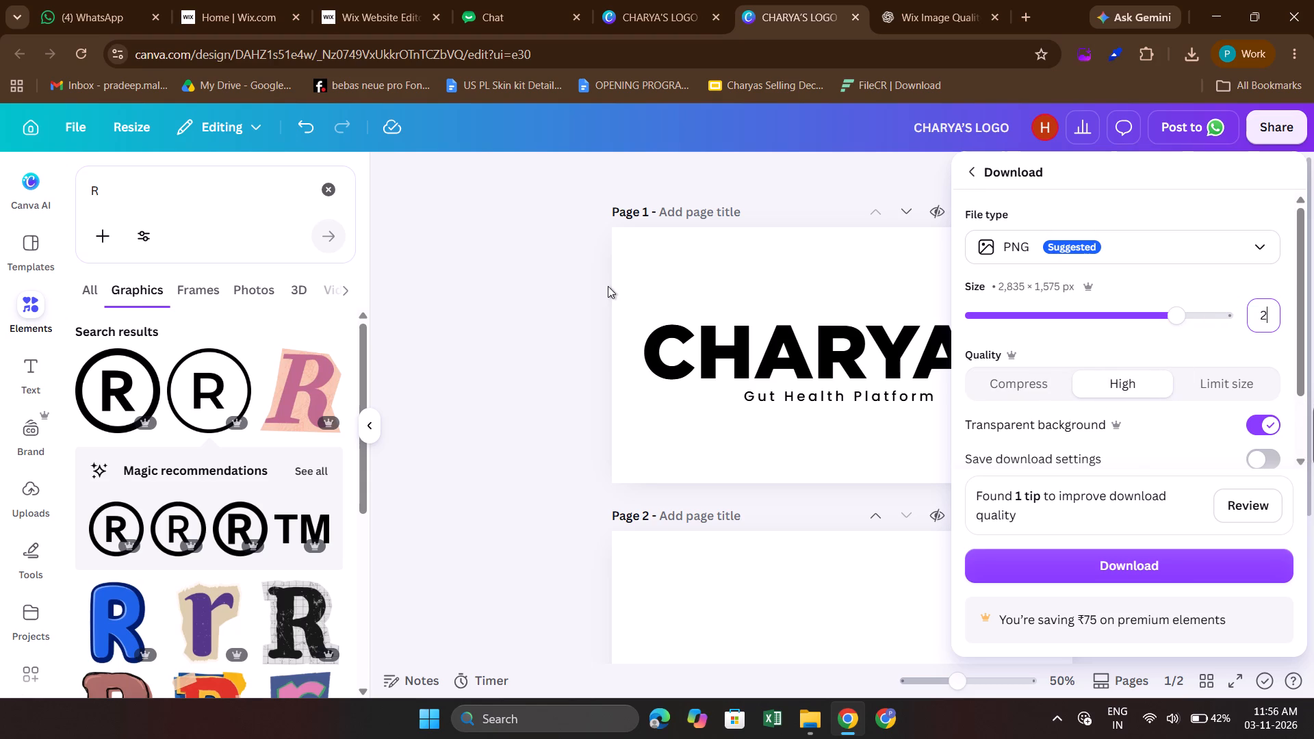
click(467, 274)
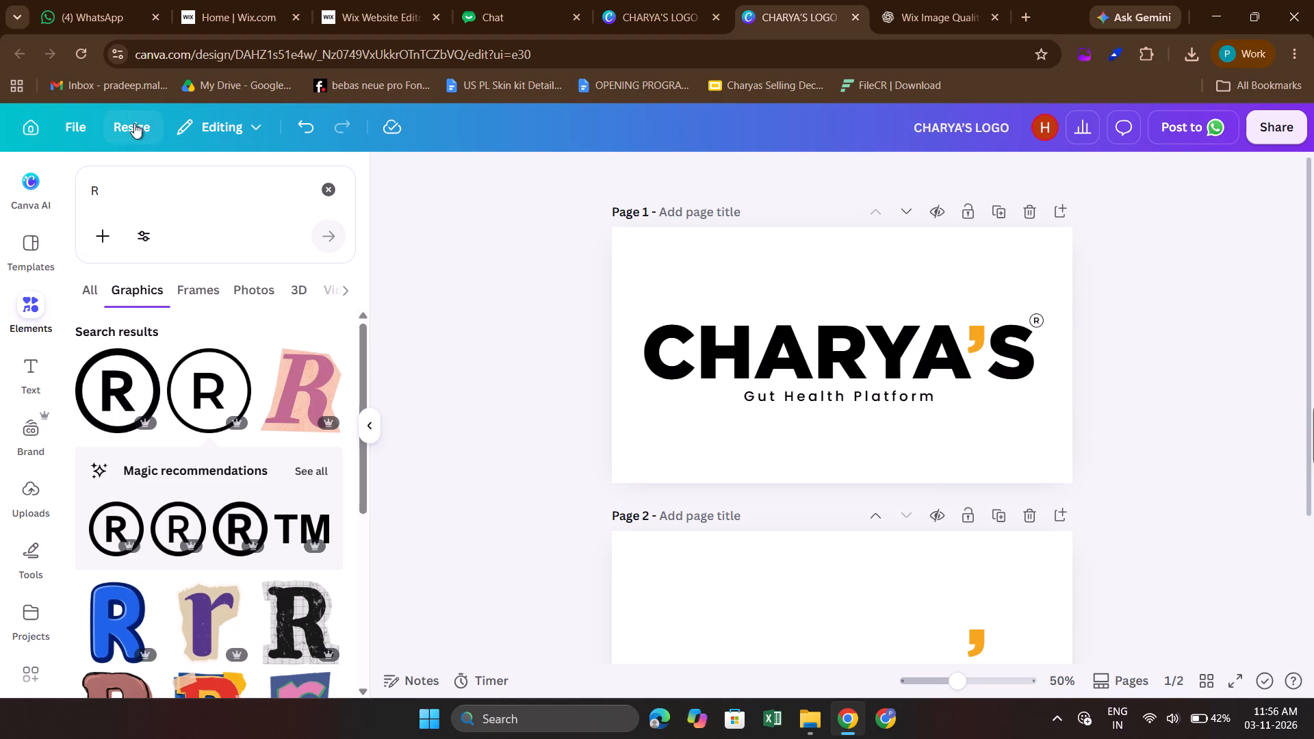
Check ChatGPT's size advice again and set a custom resize width of 1920 px for the Canva logo design.
click(134, 123)
click(635, 0)
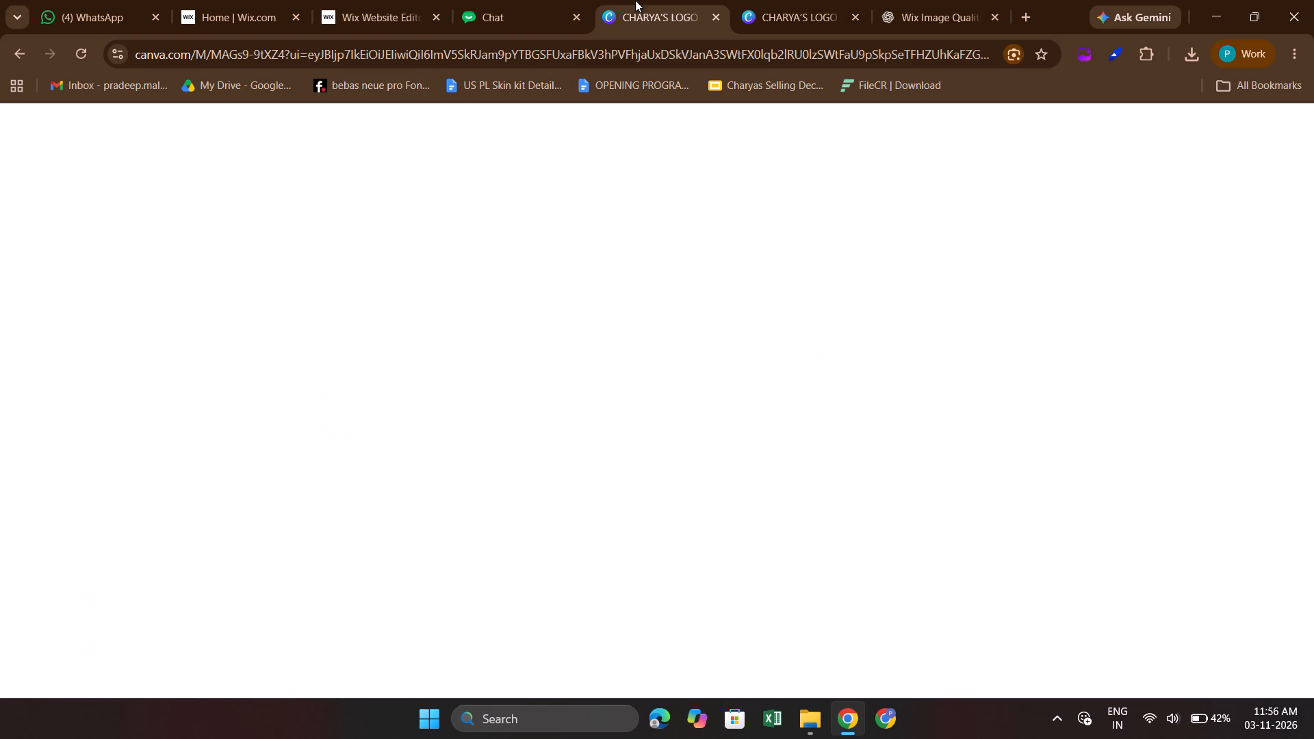
click(791, 0)
click(917, 4)
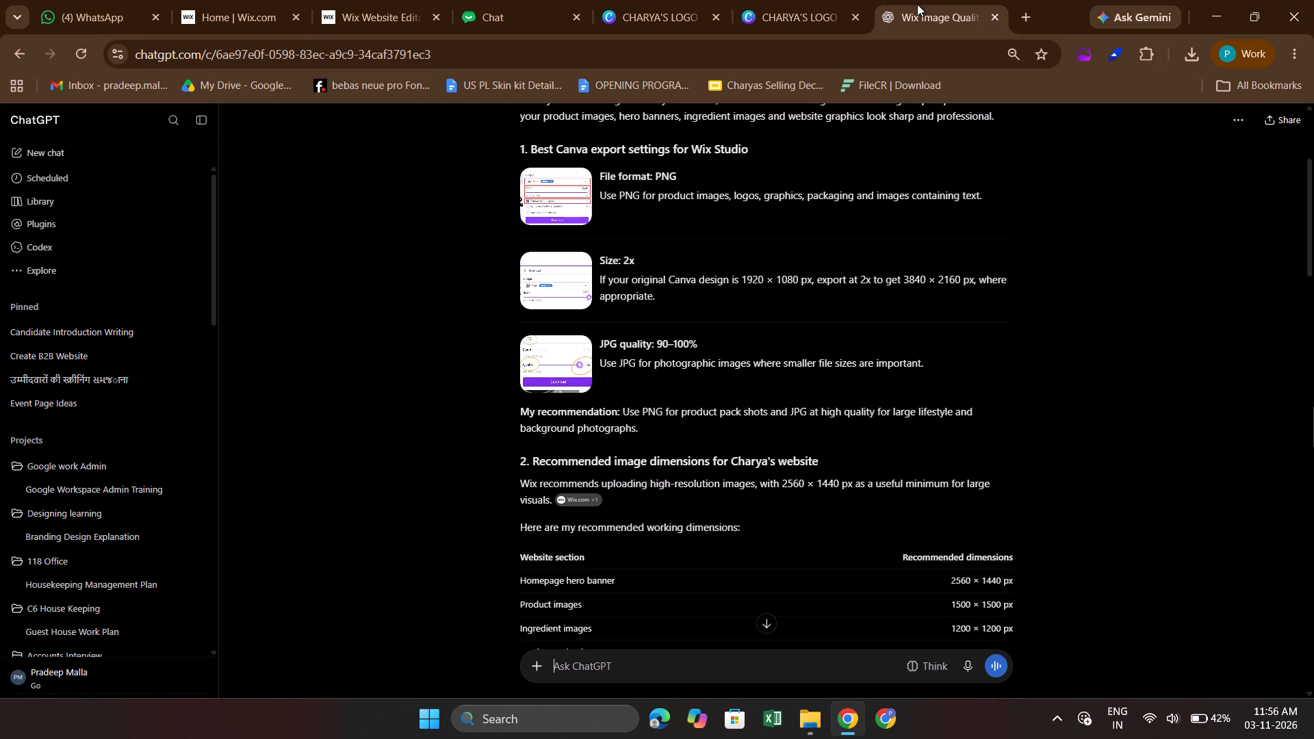
click(813, 0)
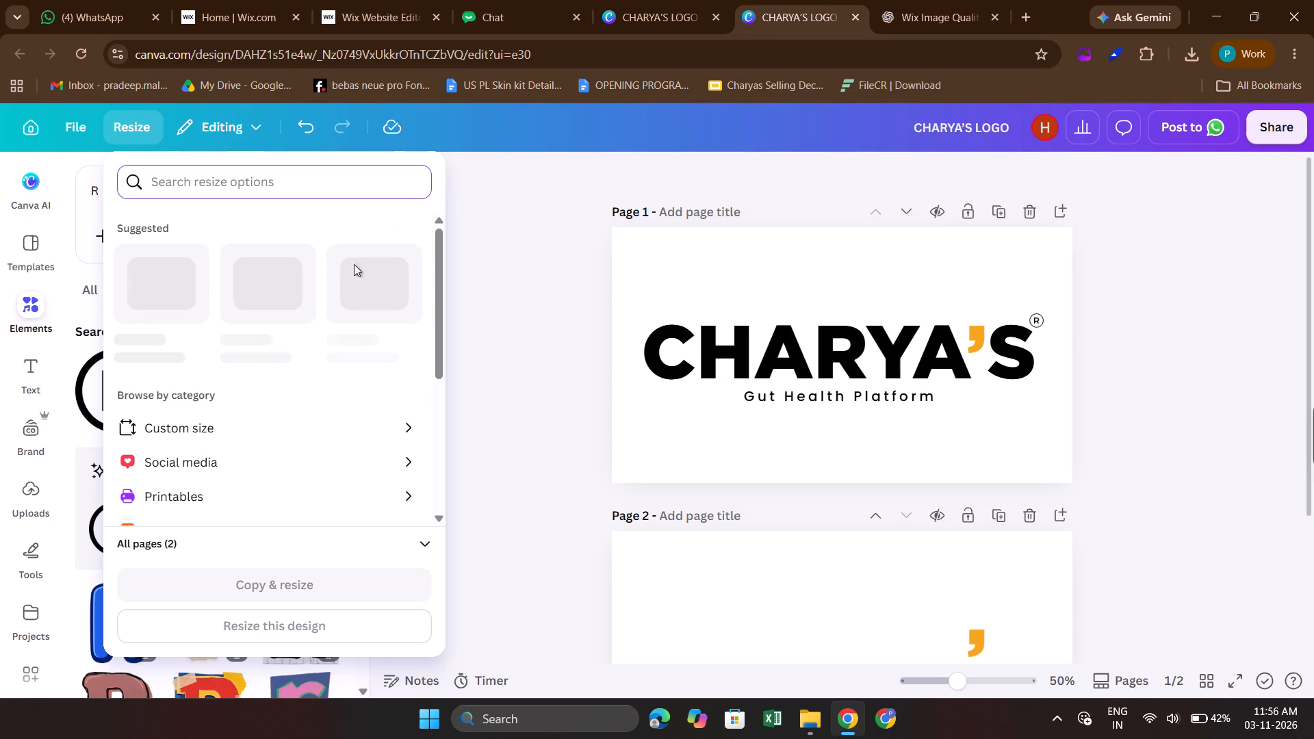
scroll(225, 444, down, 2)
scroll(295, 307, up, 1)
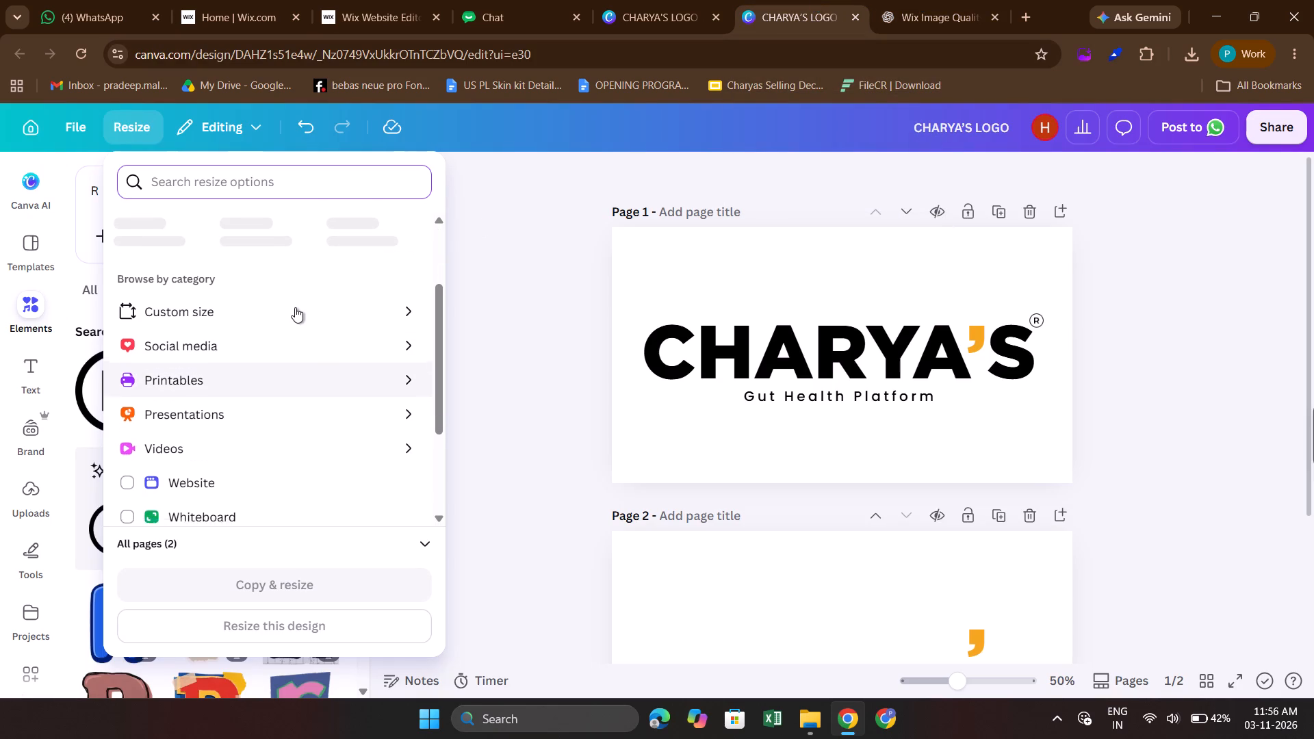
click(265, 314)
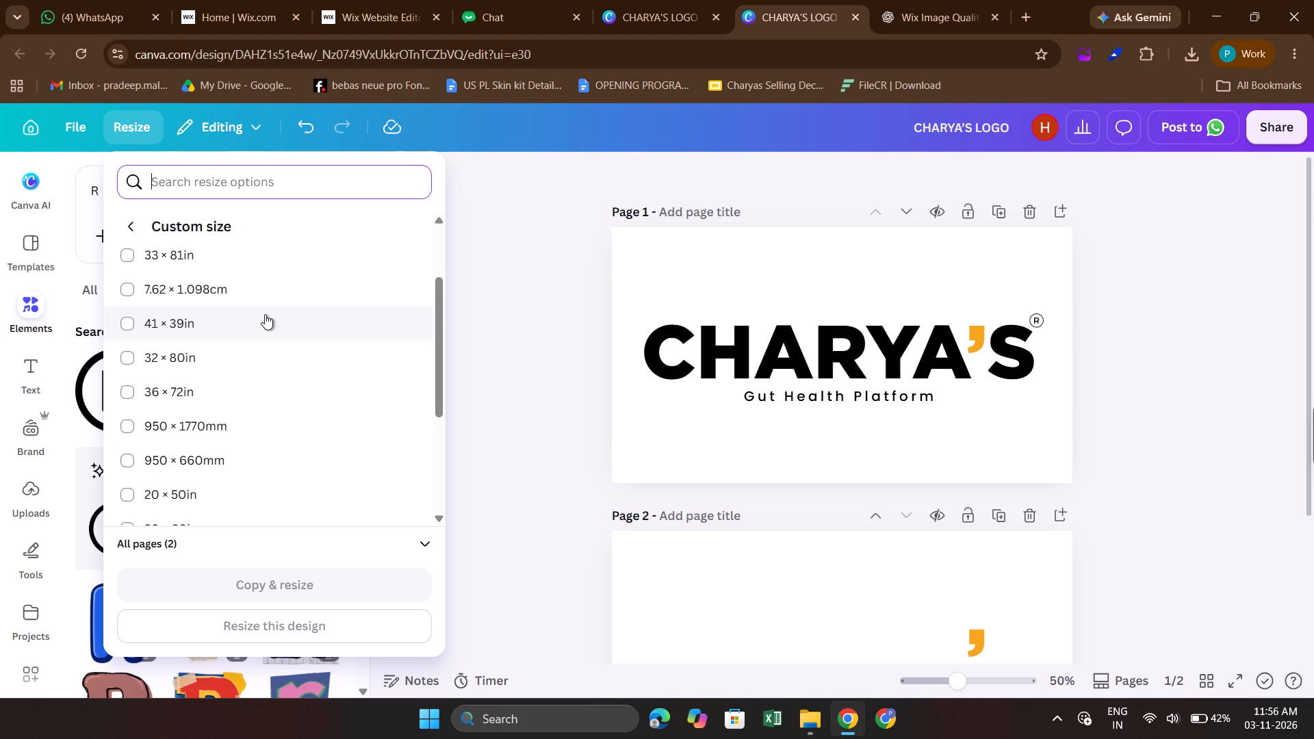
scroll(219, 293, down, 3)
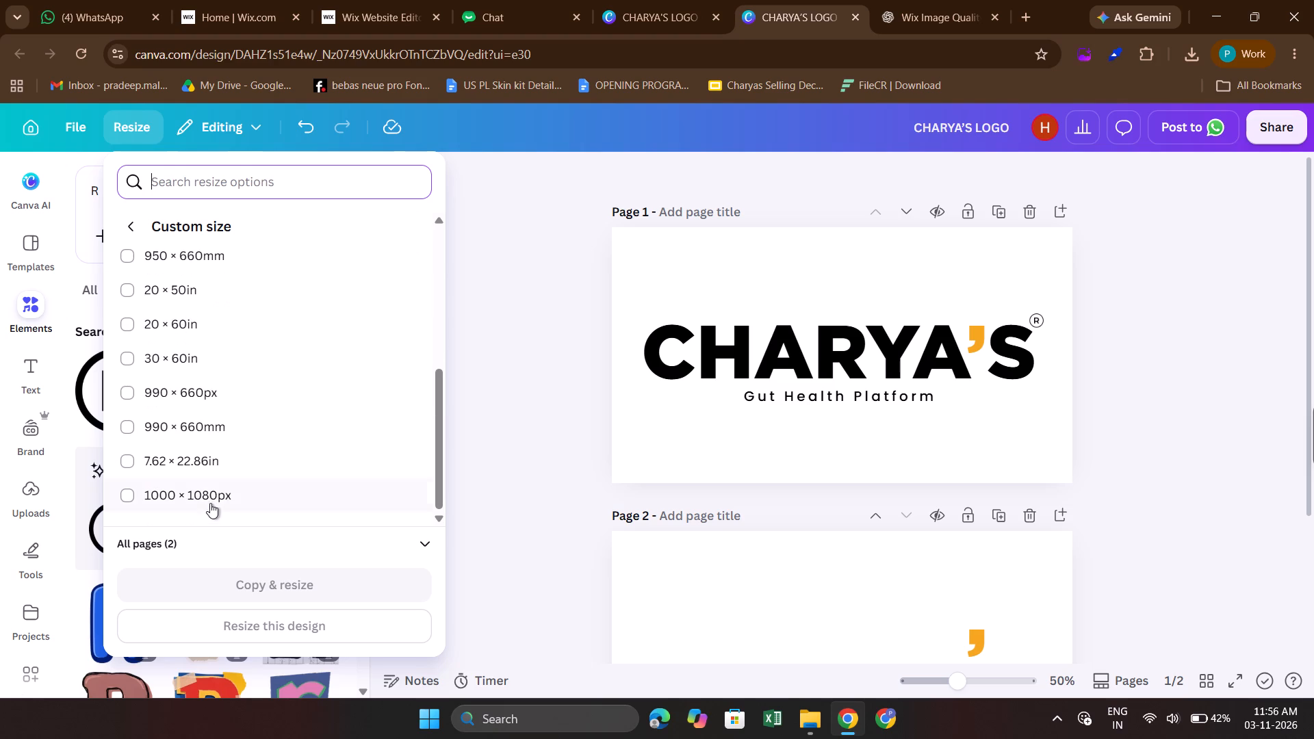
scroll(252, 403, up, 4)
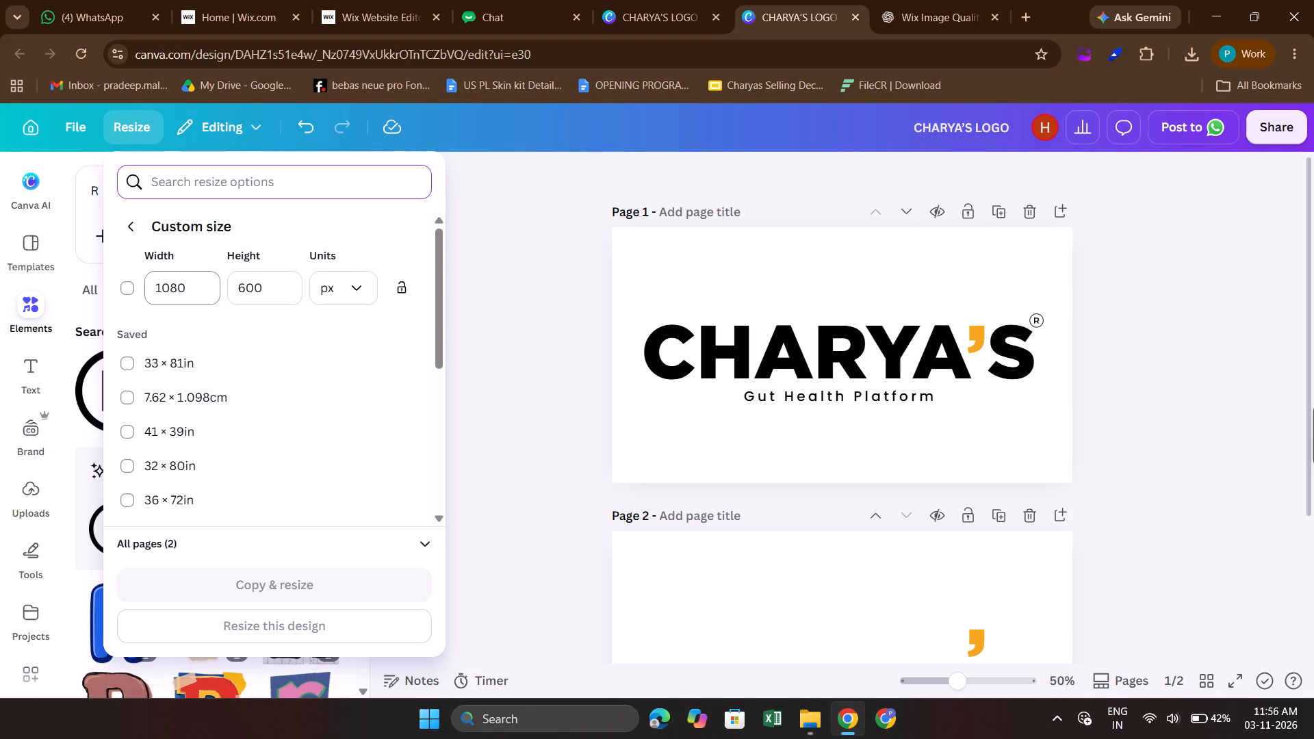
click(196, 291)
key(BackSpace)
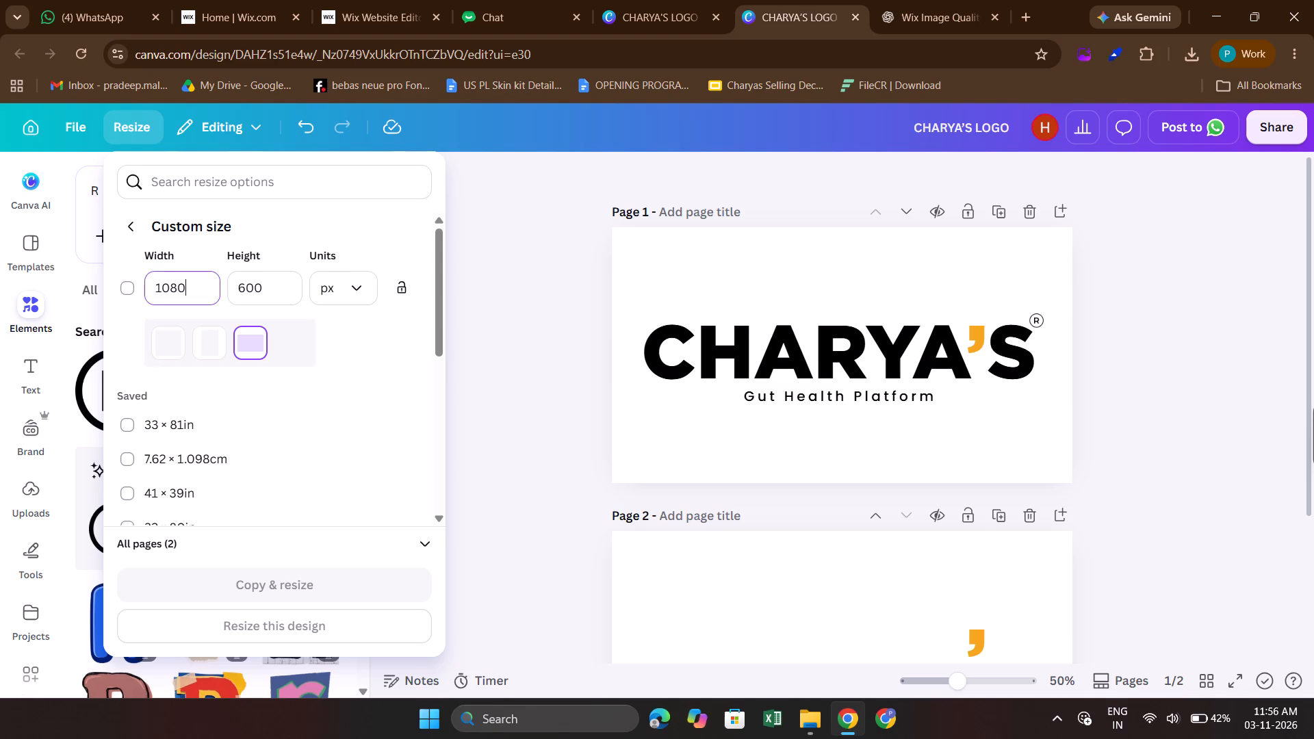
key(BackSpace)
key(BackSpace)
text(920)
Set the custom height to 1080 px and resize the existing logo design, all pages, without making a copy.
click(287, 282)
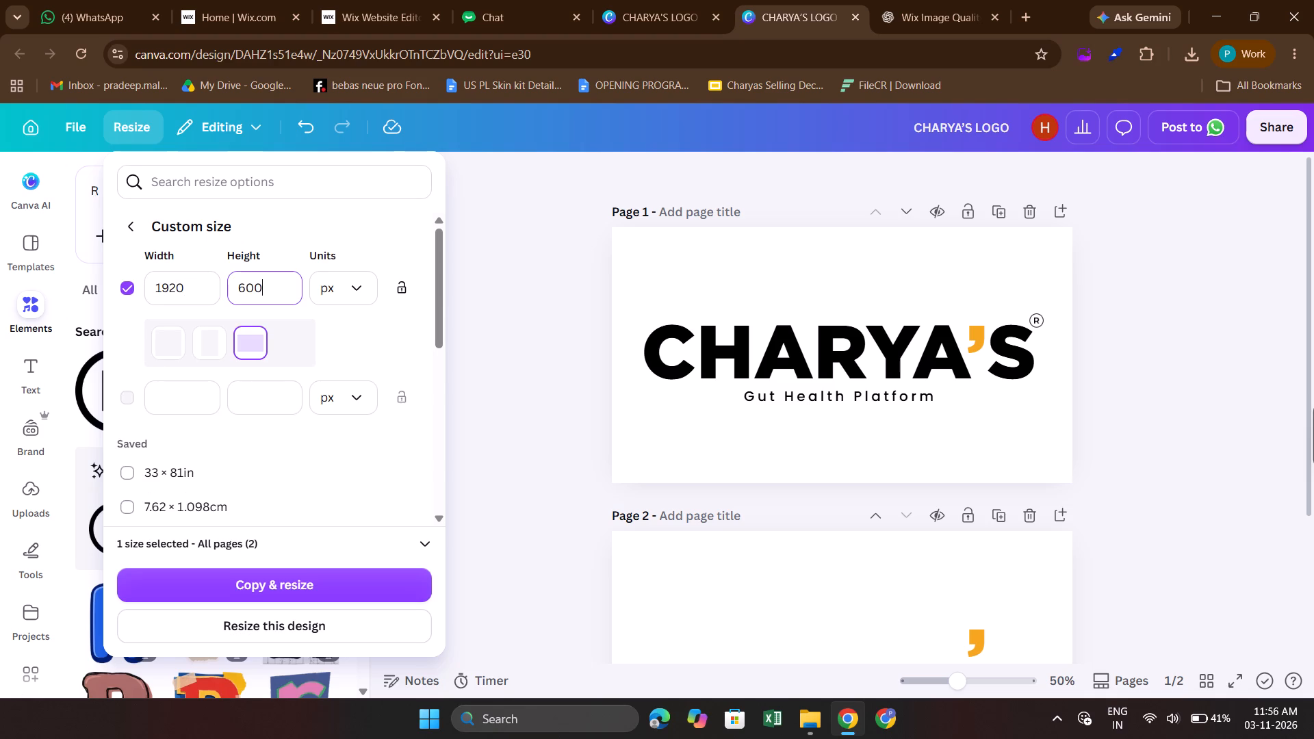
key(BackSpace)
key(BackSpace)
key(BackSpace)
key(BackSpace)
text(1080)
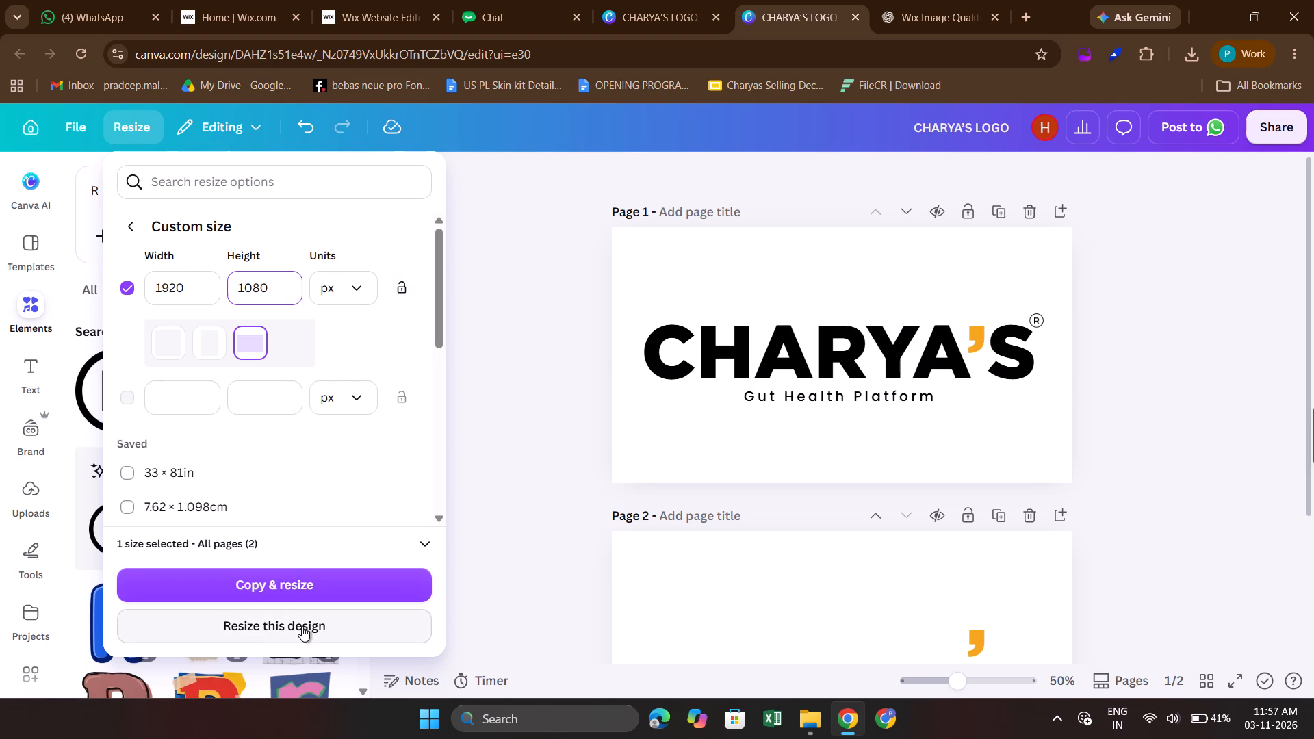
click(302, 626)
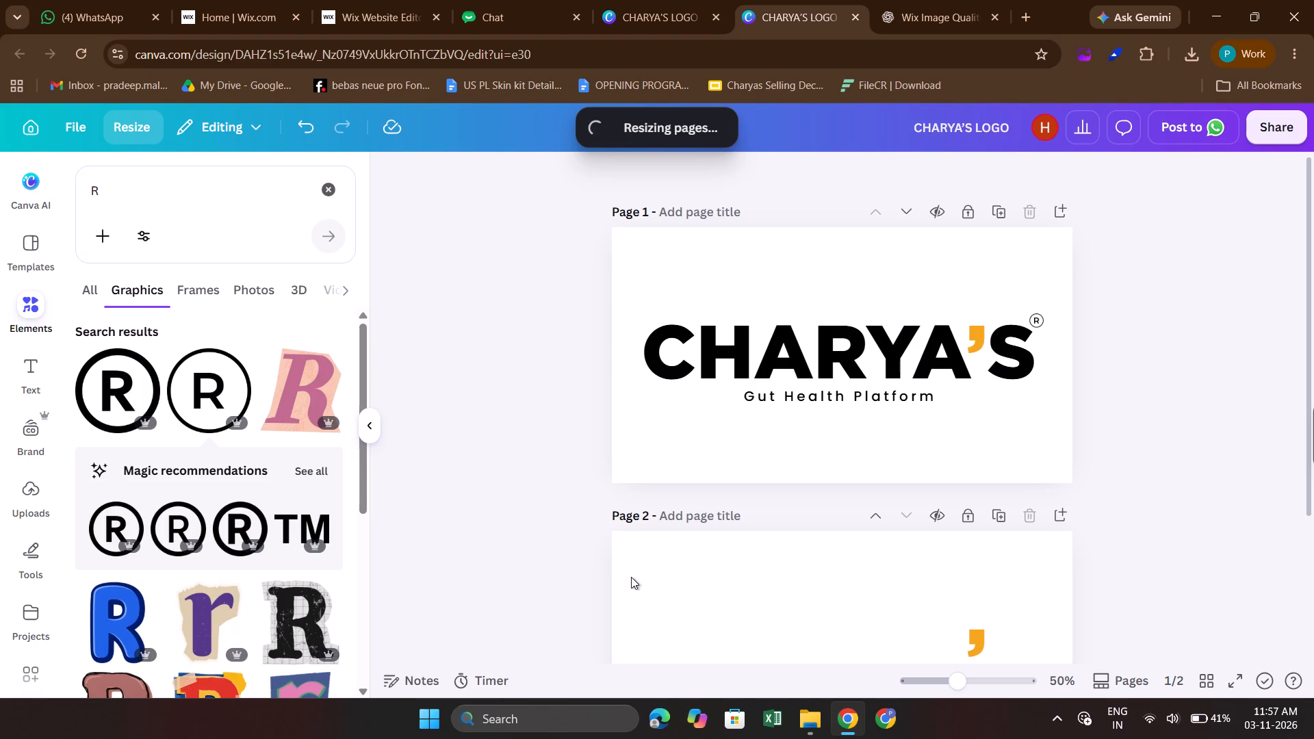
Review the resized logo pages and clear the R search from the elements library.
scroll(764, 499, up, 1)
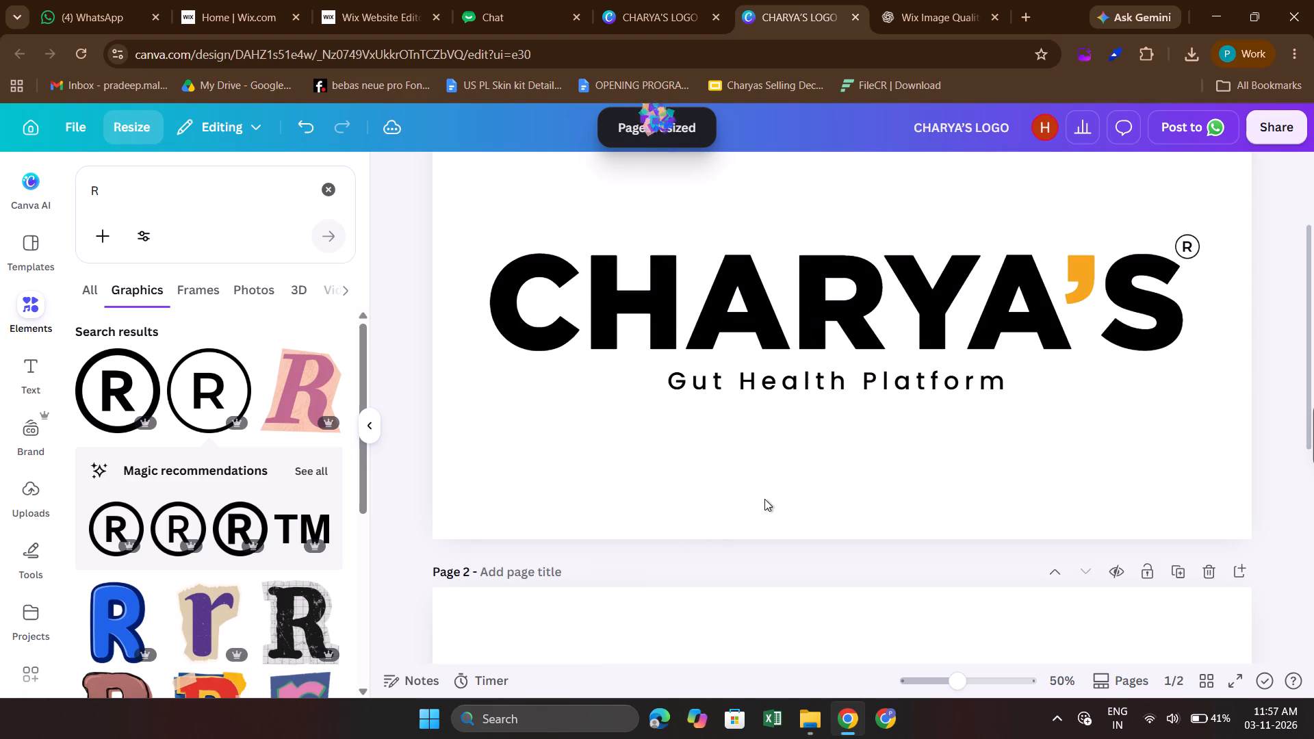
scroll(764, 499, down, 4)
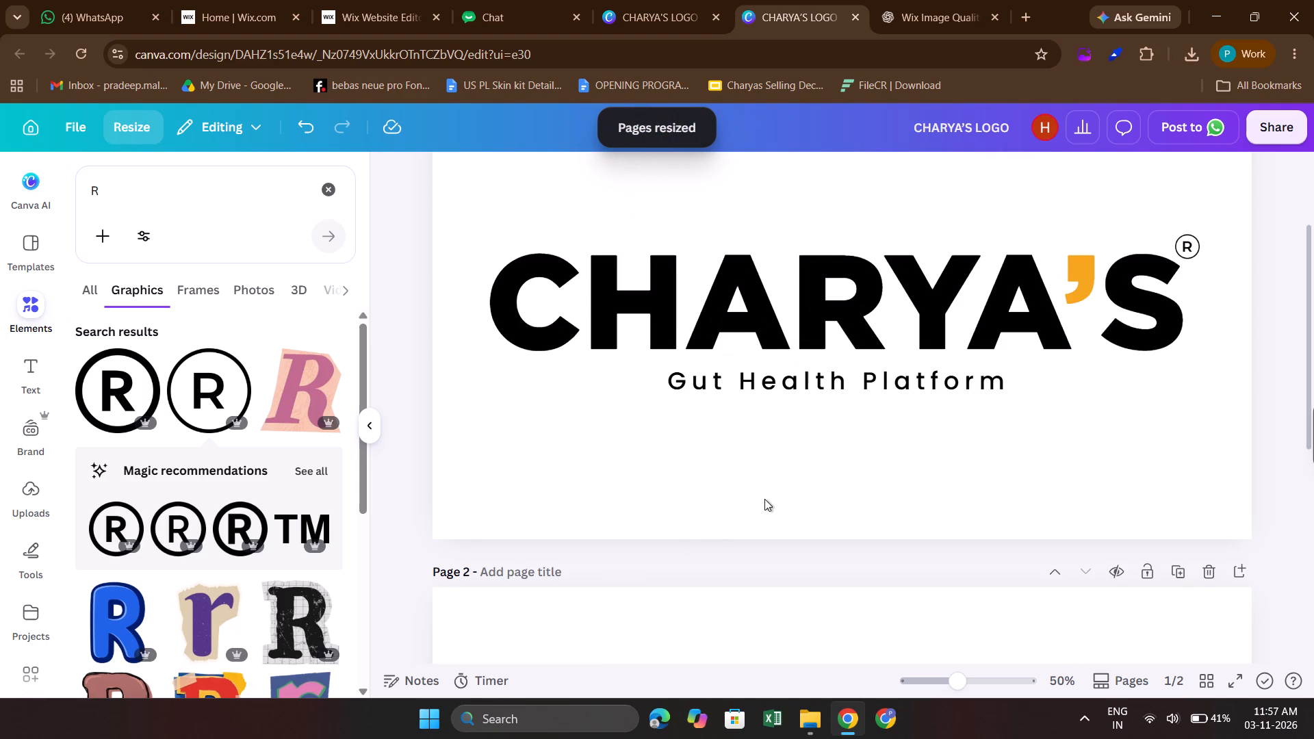
scroll(991, 484, up, 4)
click(391, 218)
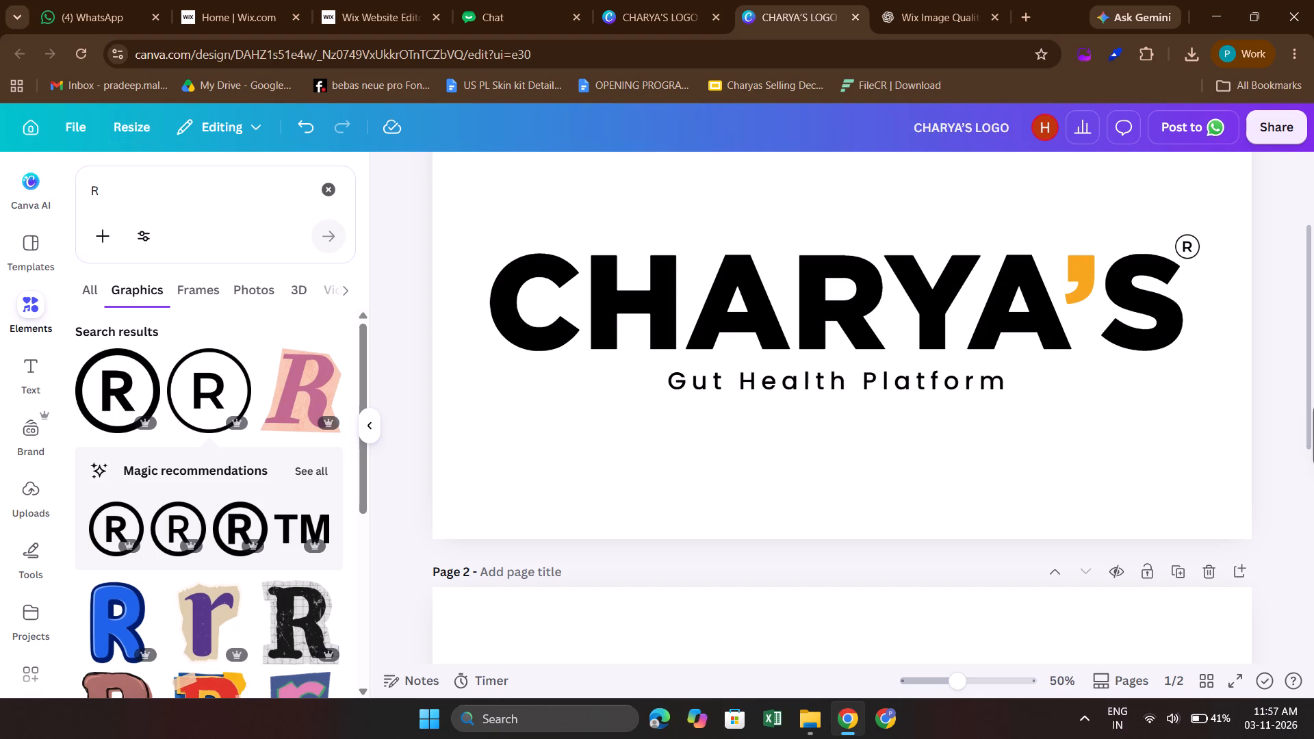
click(329, 196)
click(420, 276)
scroll(674, 377, down, 4)
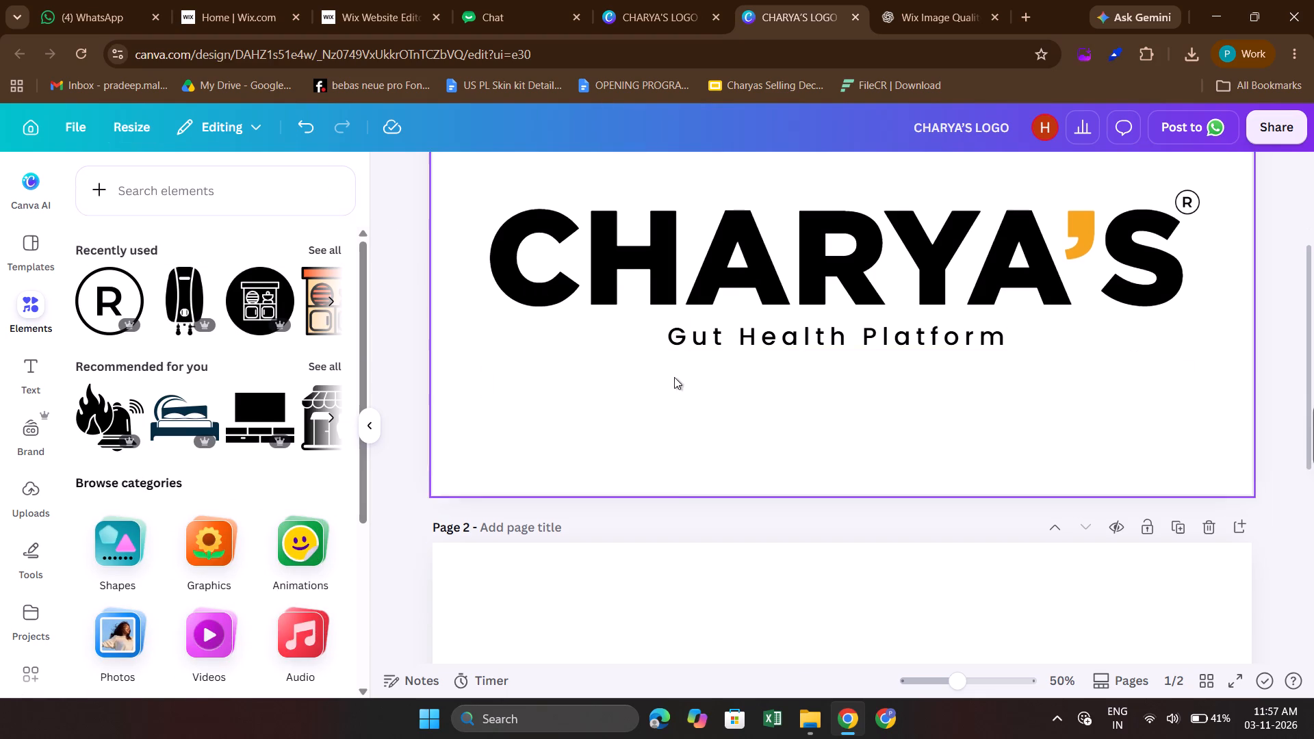
scroll(674, 377, down, 1)
scroll(674, 377, up, 8)
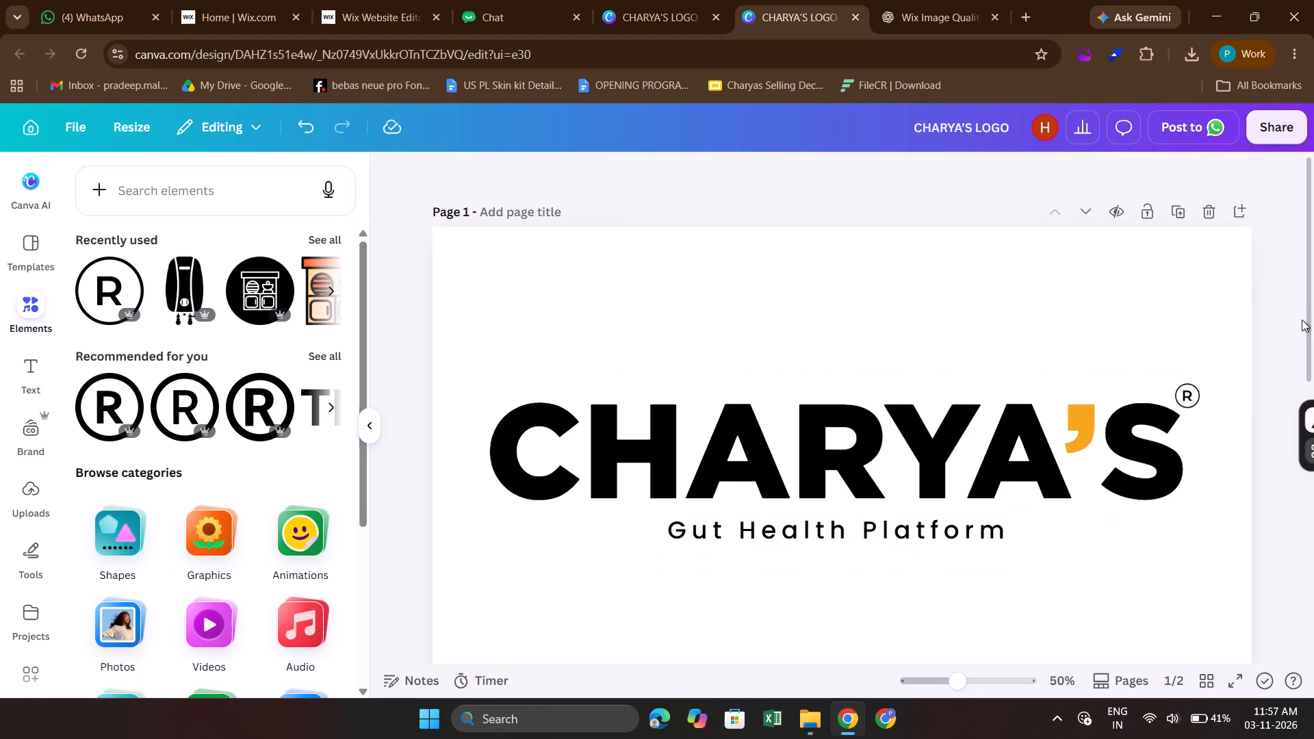
click(1290, 320)
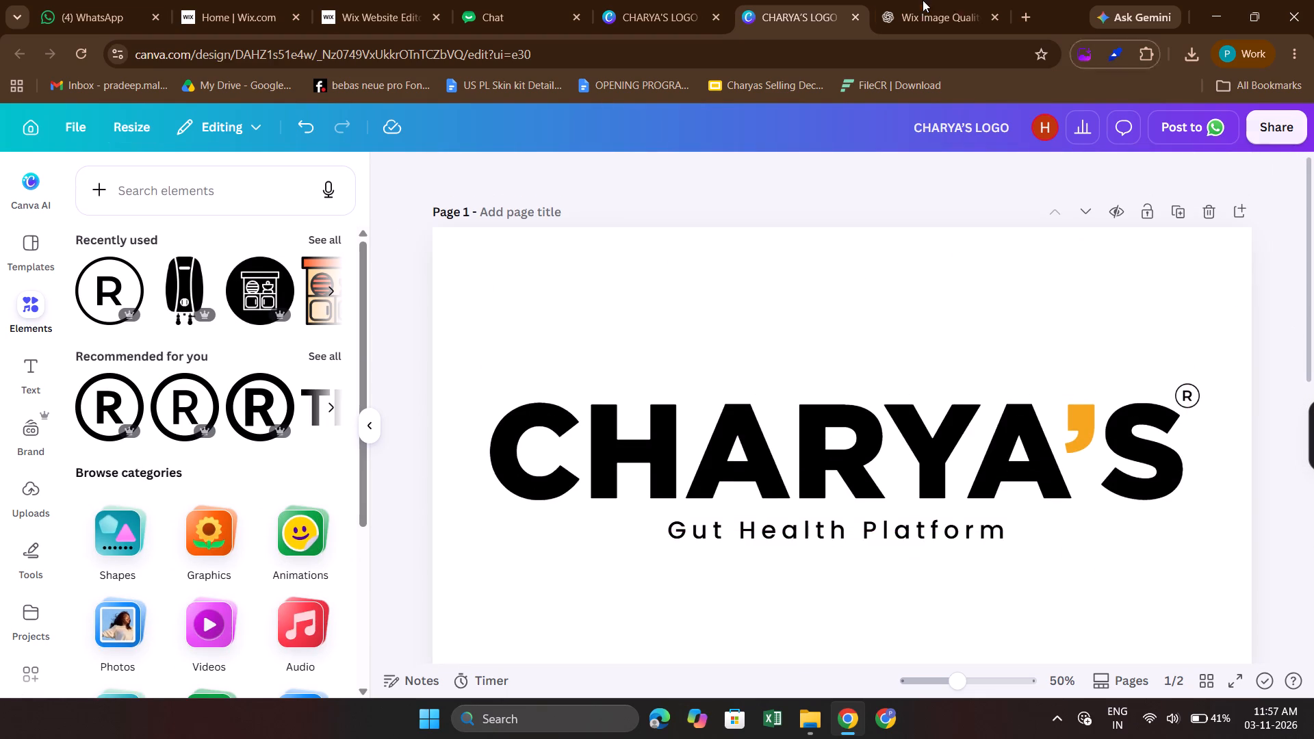
In the logo's PNG download settings, restrict the page selection to the current page, page 1.
click(1278, 131)
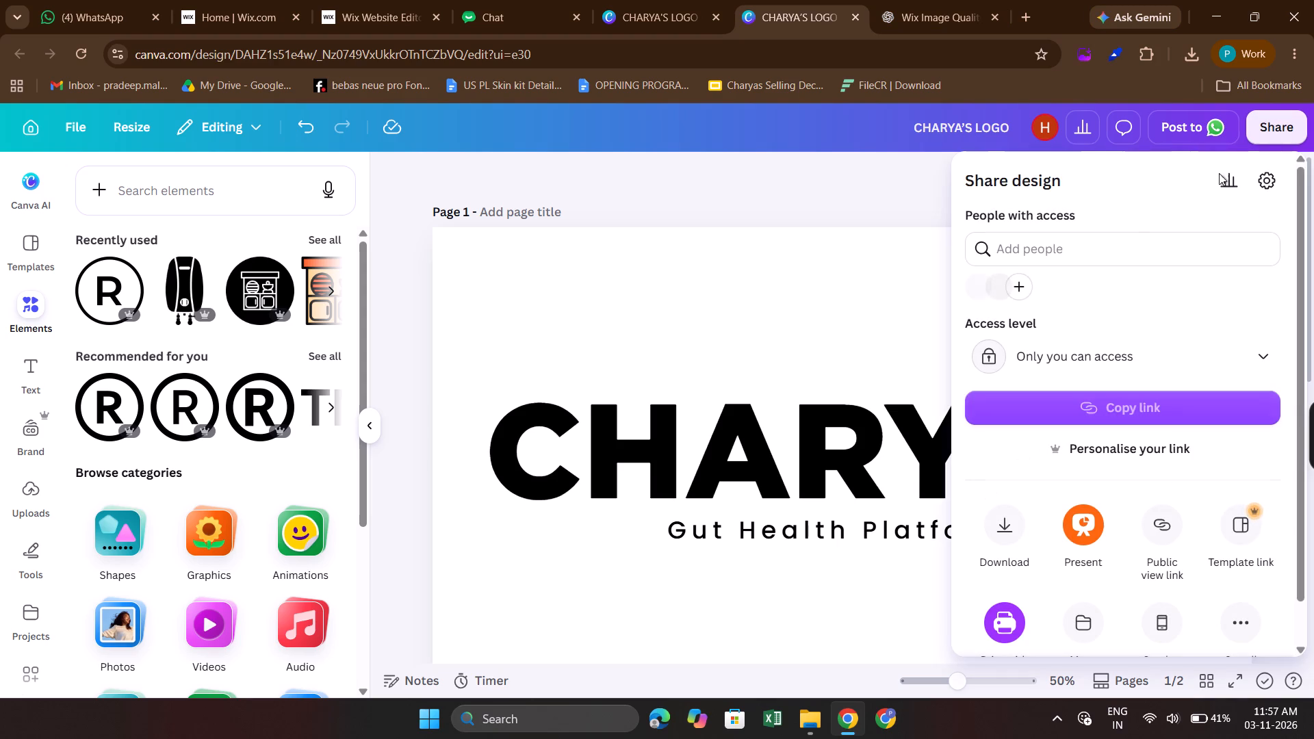
click(1006, 528)
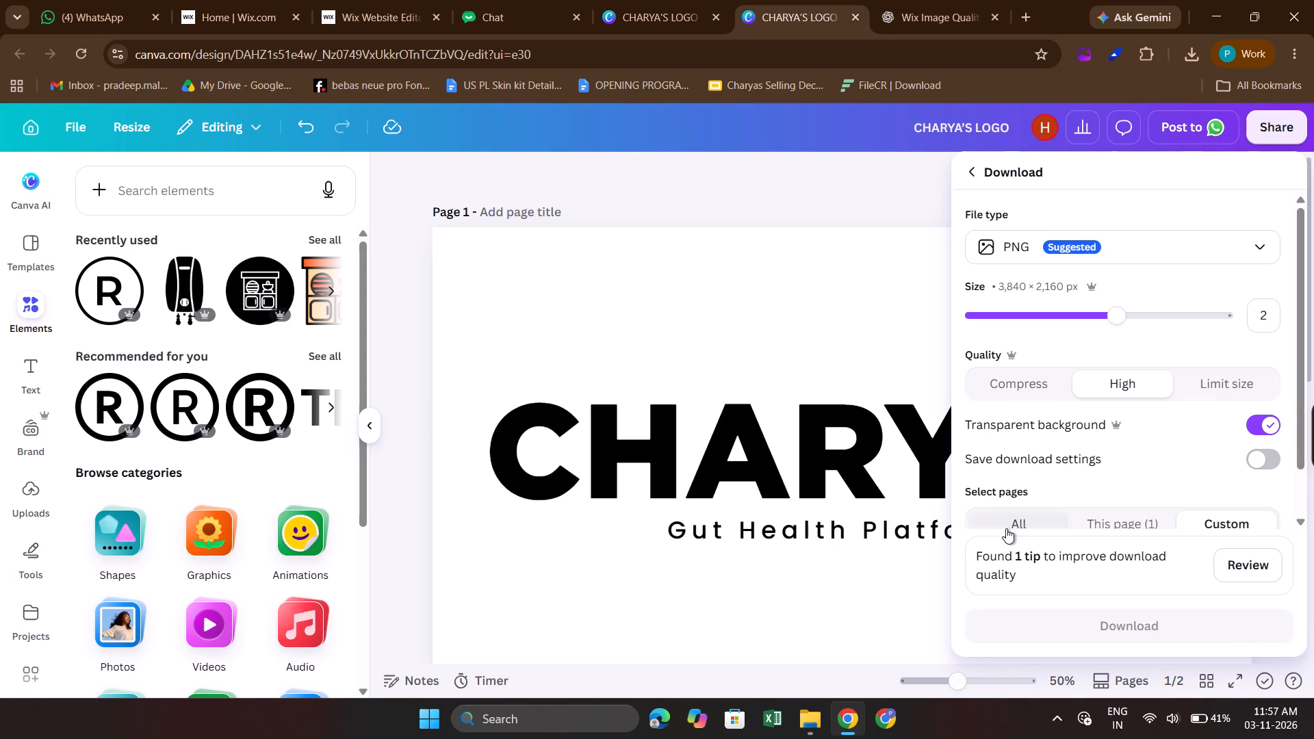
scroll(1190, 395, down, 1)
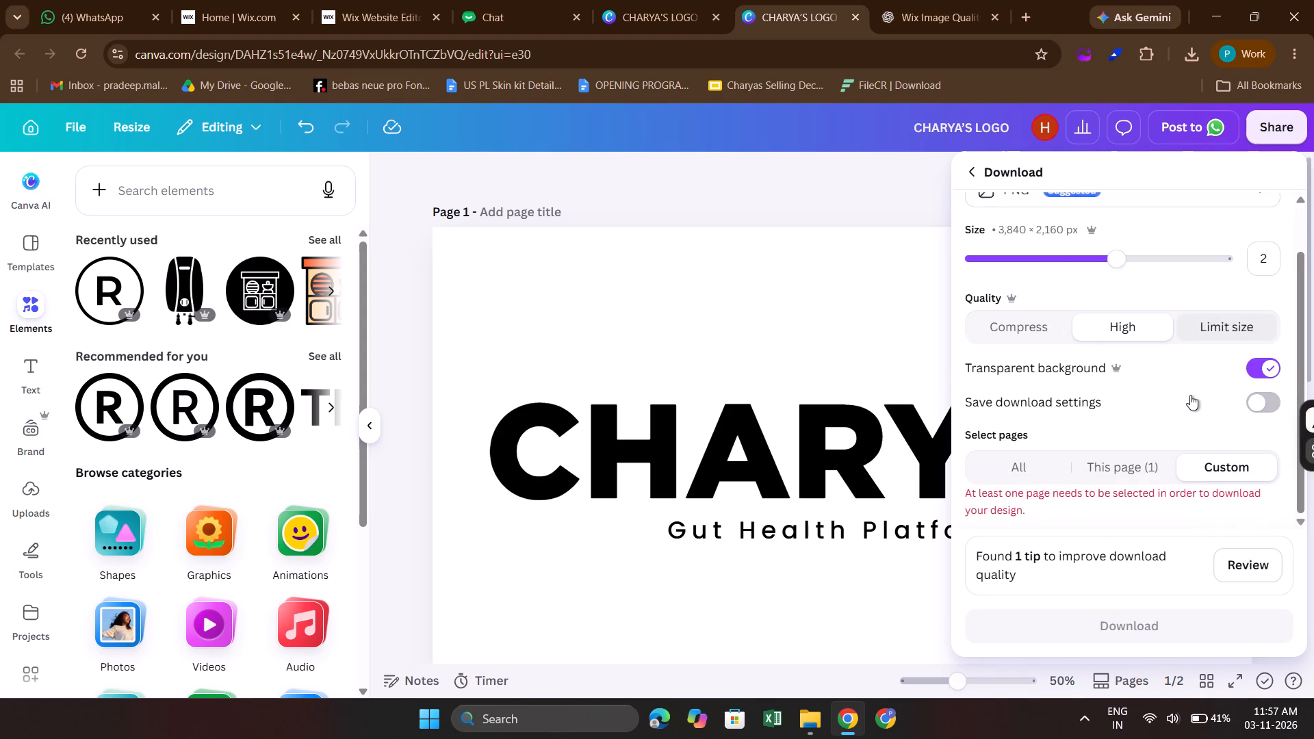
scroll(1190, 395, down, 1)
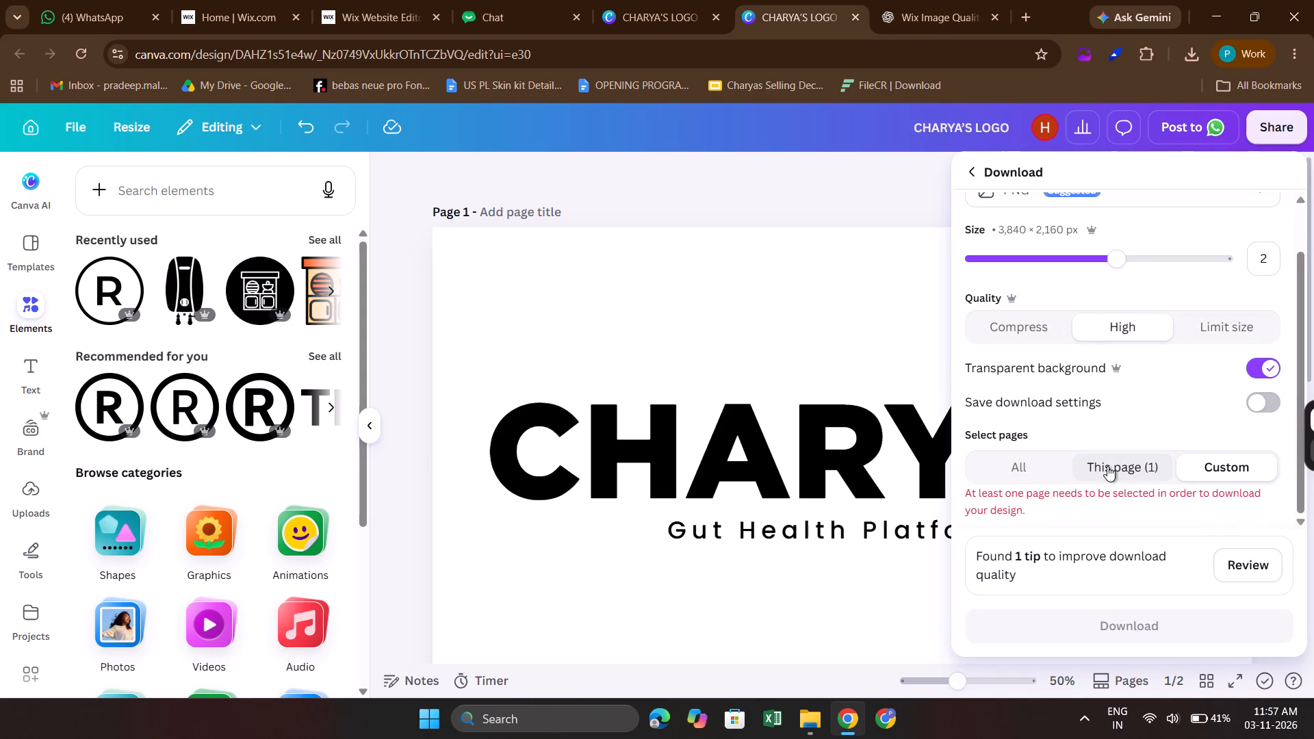
click(1107, 466)
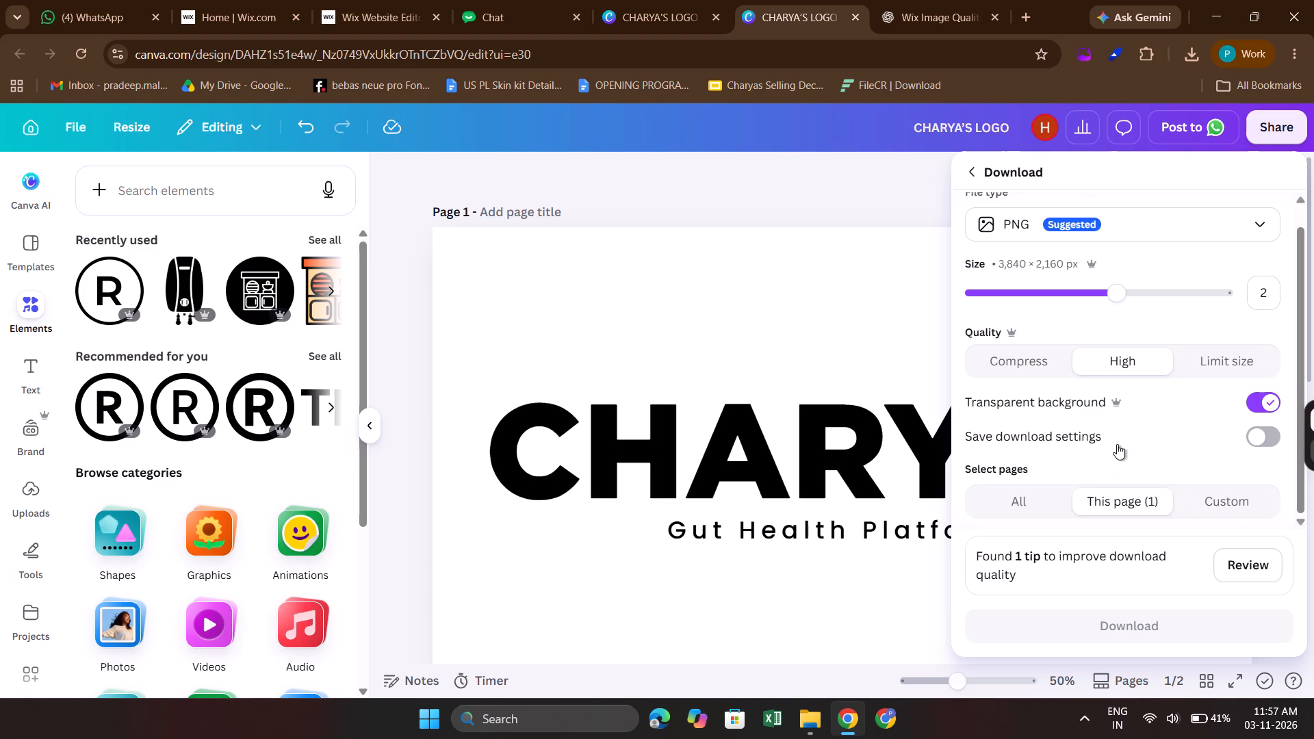
scroll(1117, 444, down, 3)
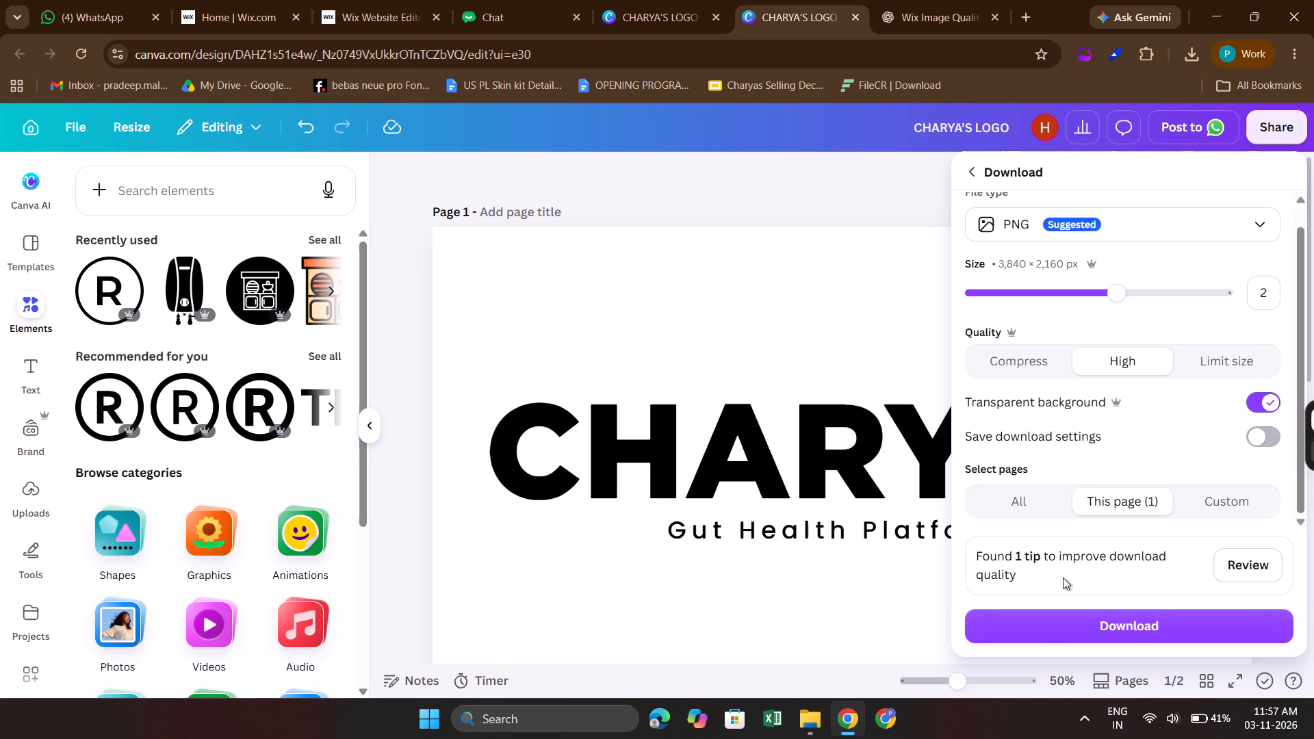
Delete today's older CHARYA'S logo downloads from the Downloads folder and close the folder window.
click(798, 720)
drag(326, 167, 162, 204)
key(Delete)
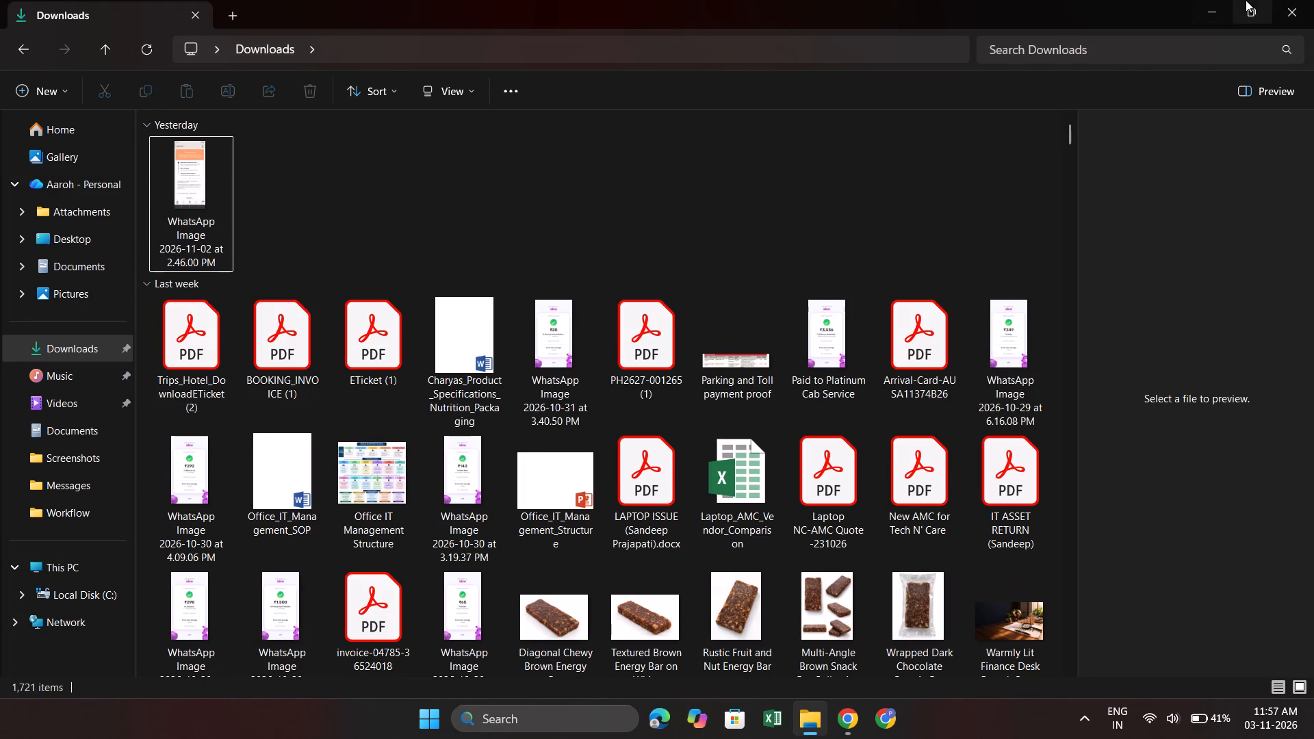
click(1292, 1)
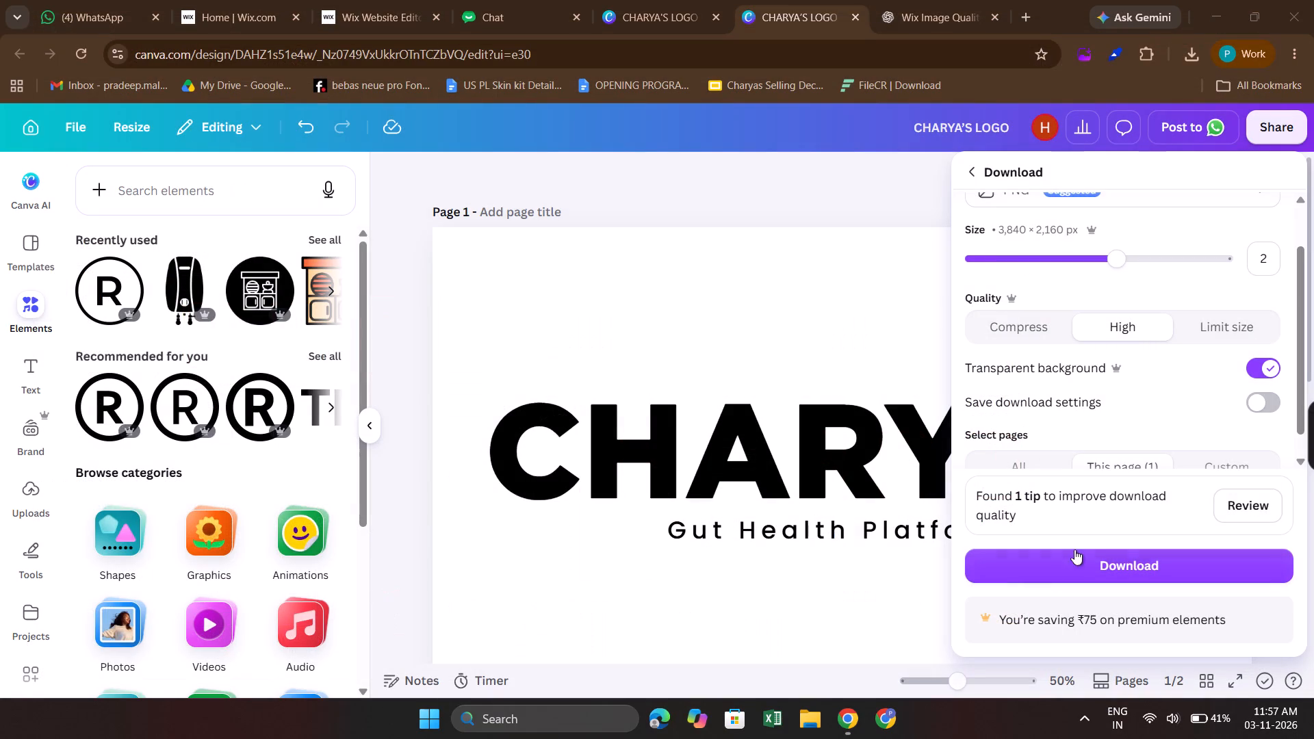
Download page 1 of the logo as a High quality PNG at size 2 with a transparent background.
click(1076, 554)
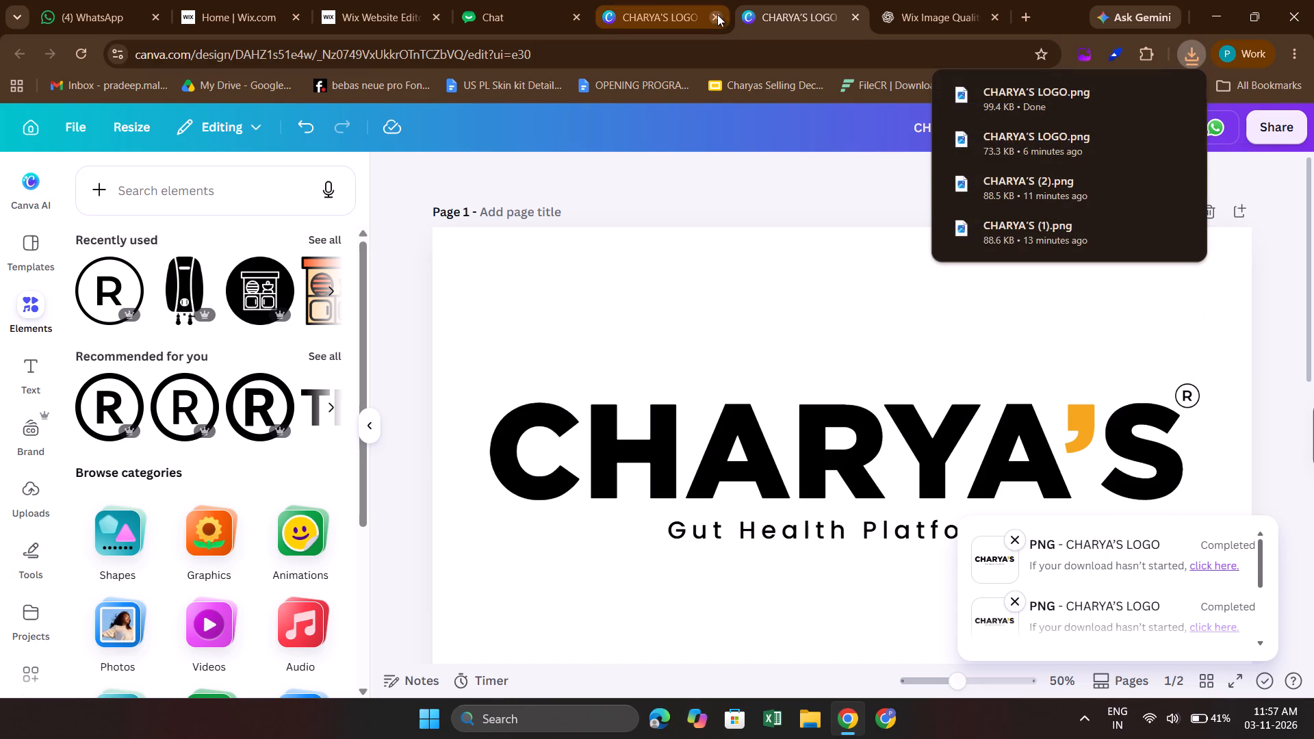
click(402, 1)
click(325, 204)
click(325, 204)
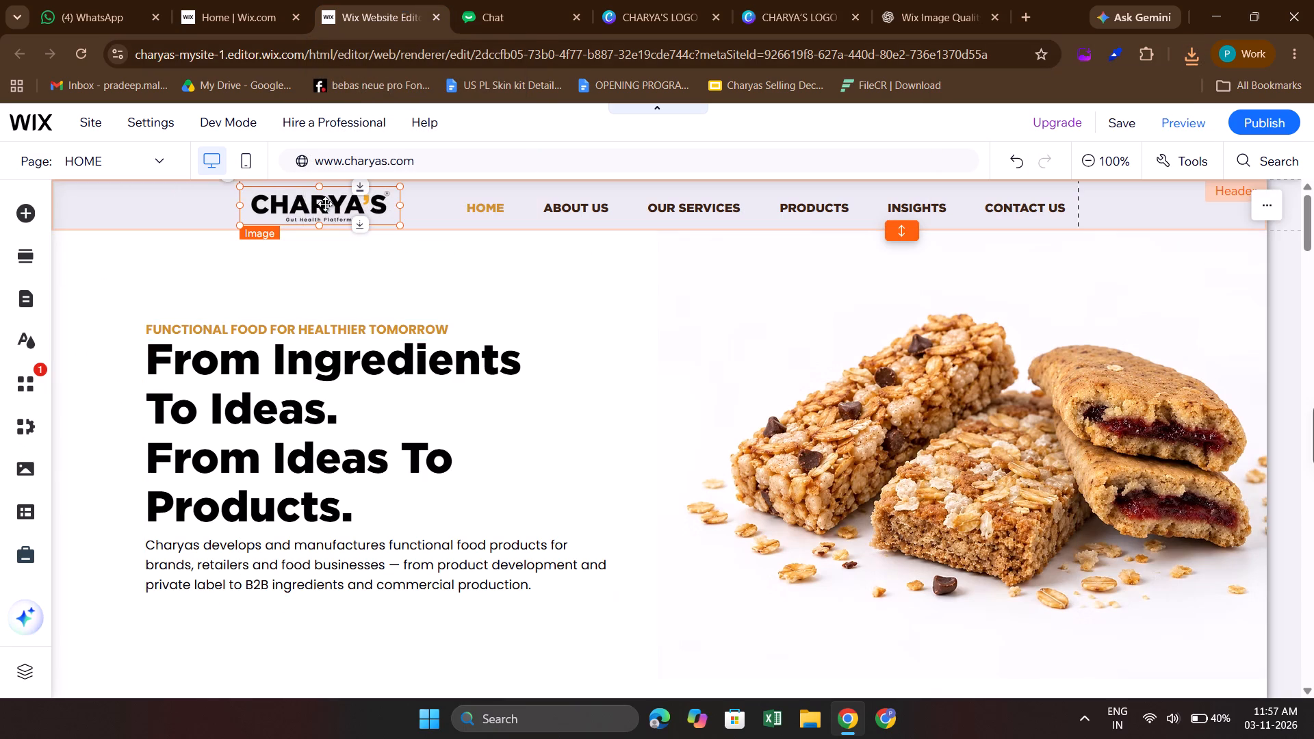
click(314, 258)
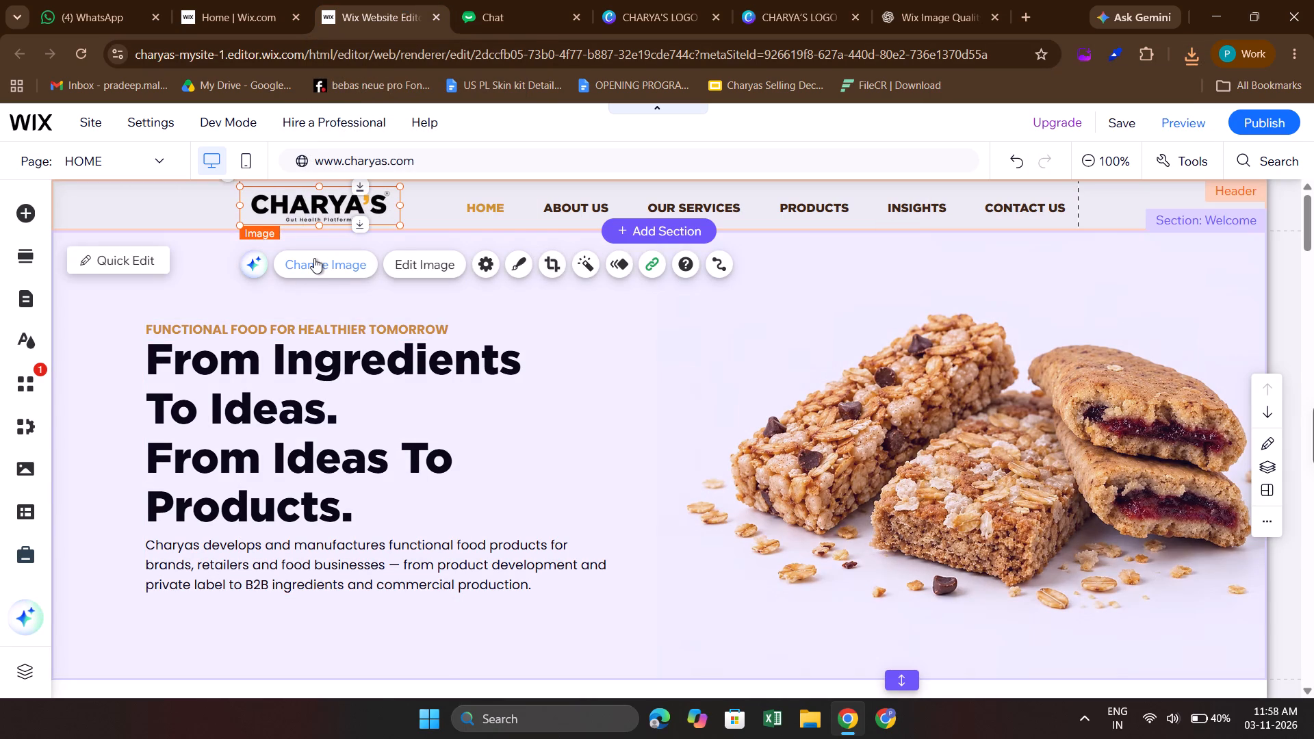
click(161, 209)
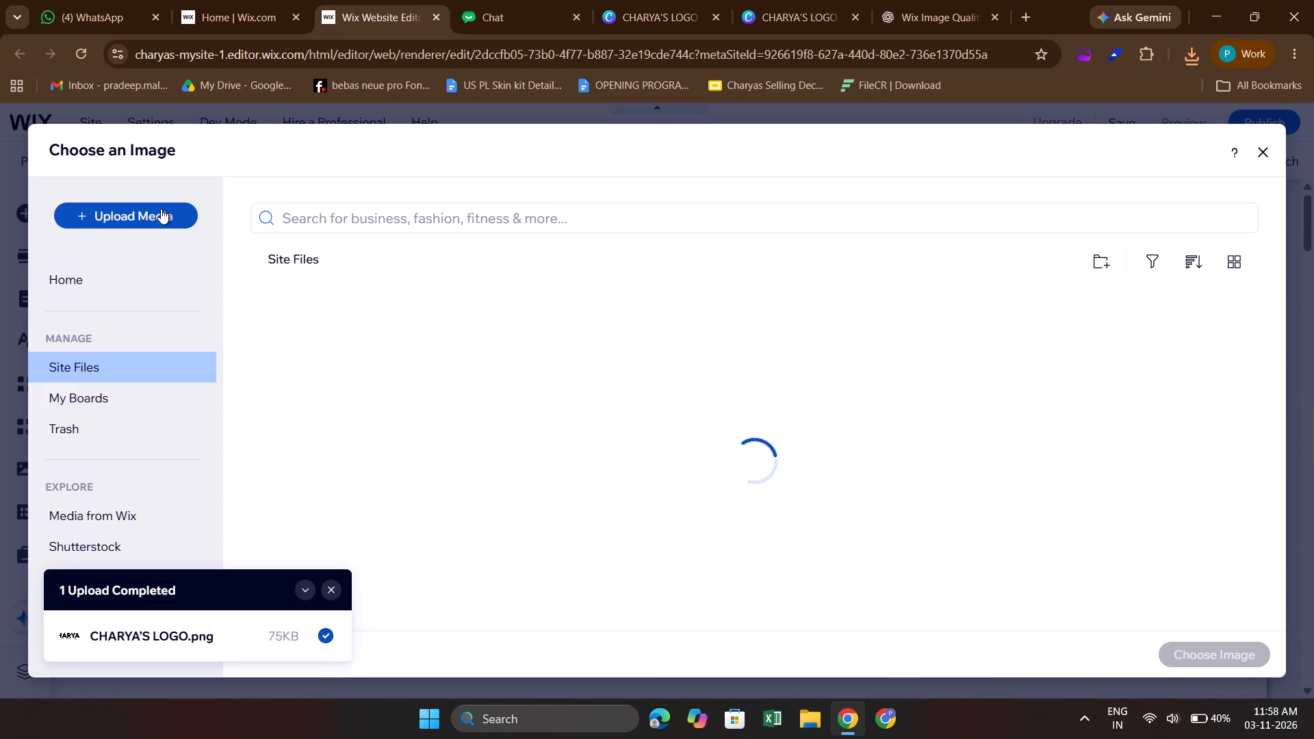
click(712, 455)
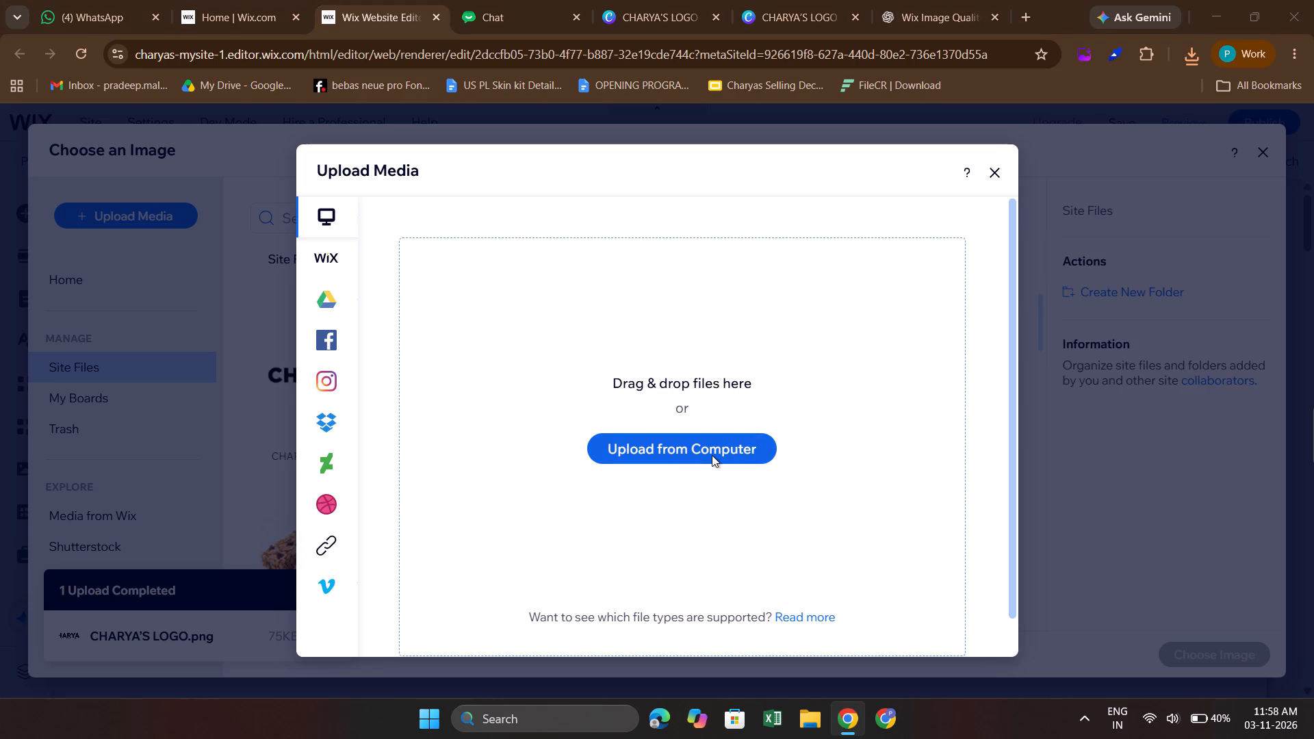
click(709, 454)
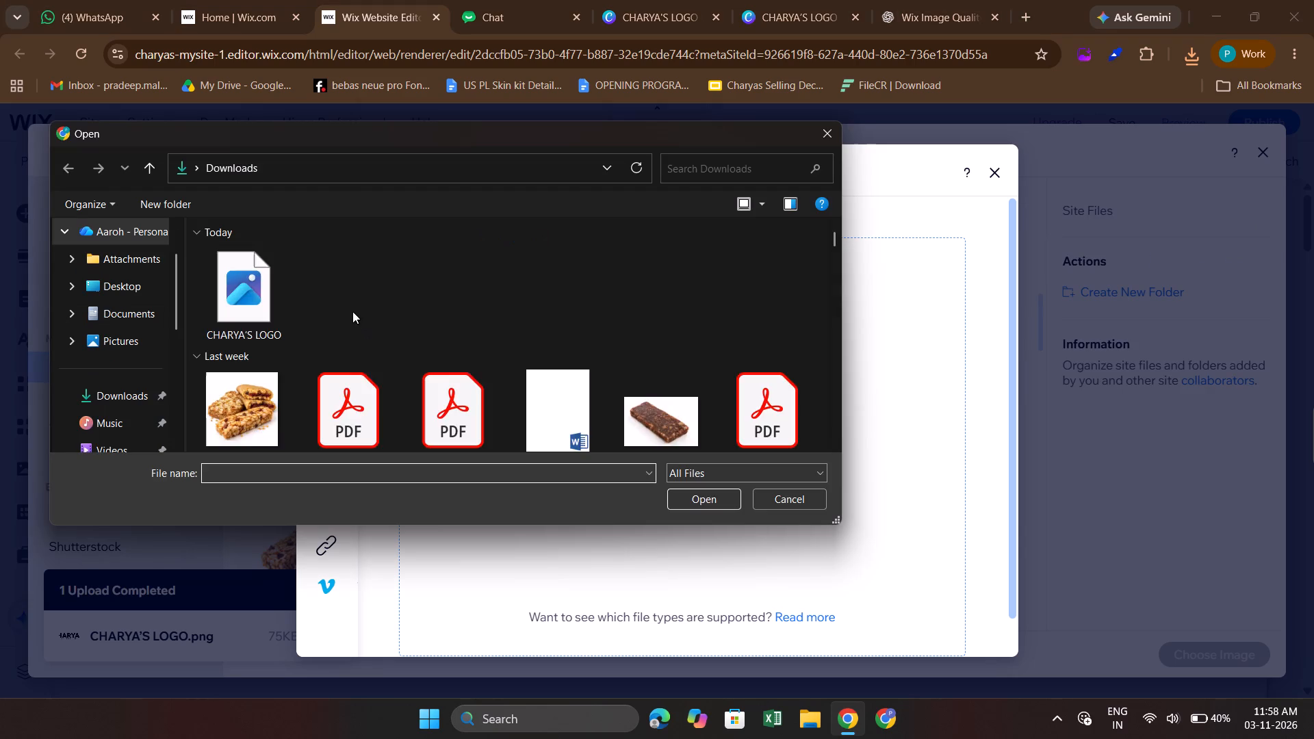
click(244, 303)
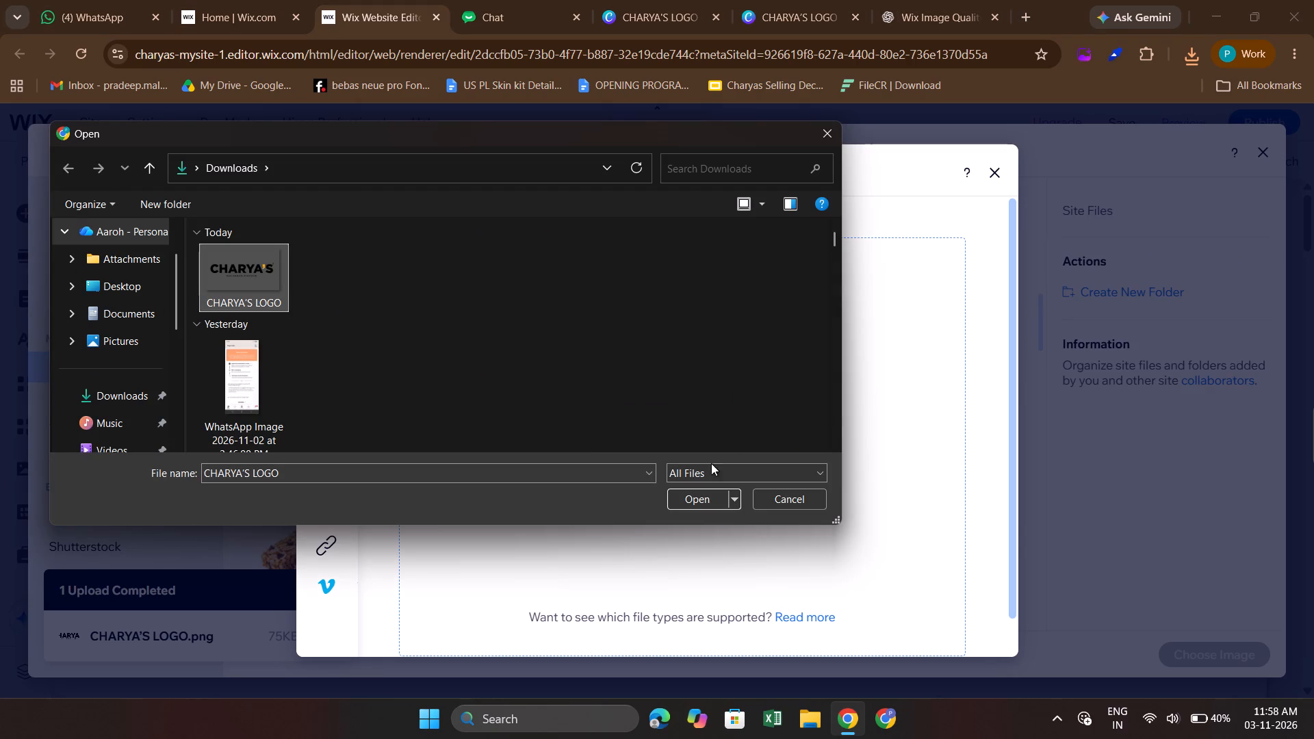
click(708, 496)
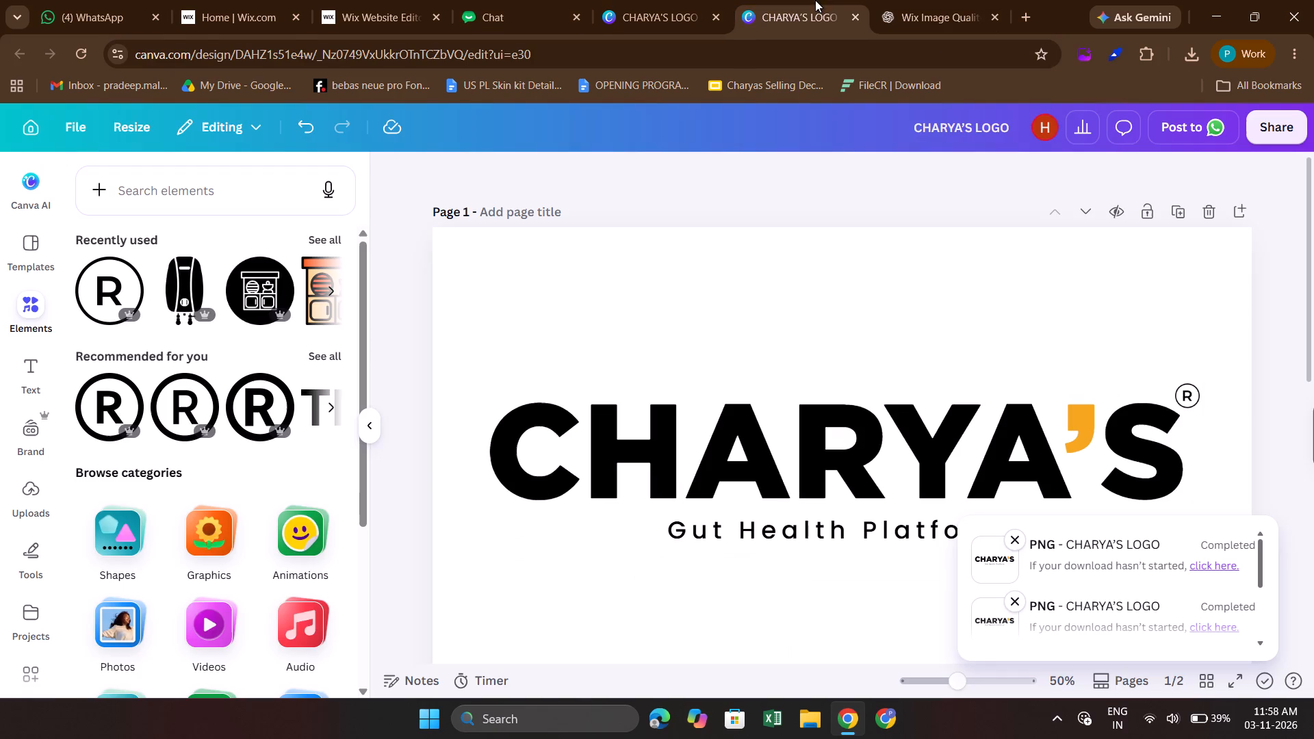
click(1270, 125)
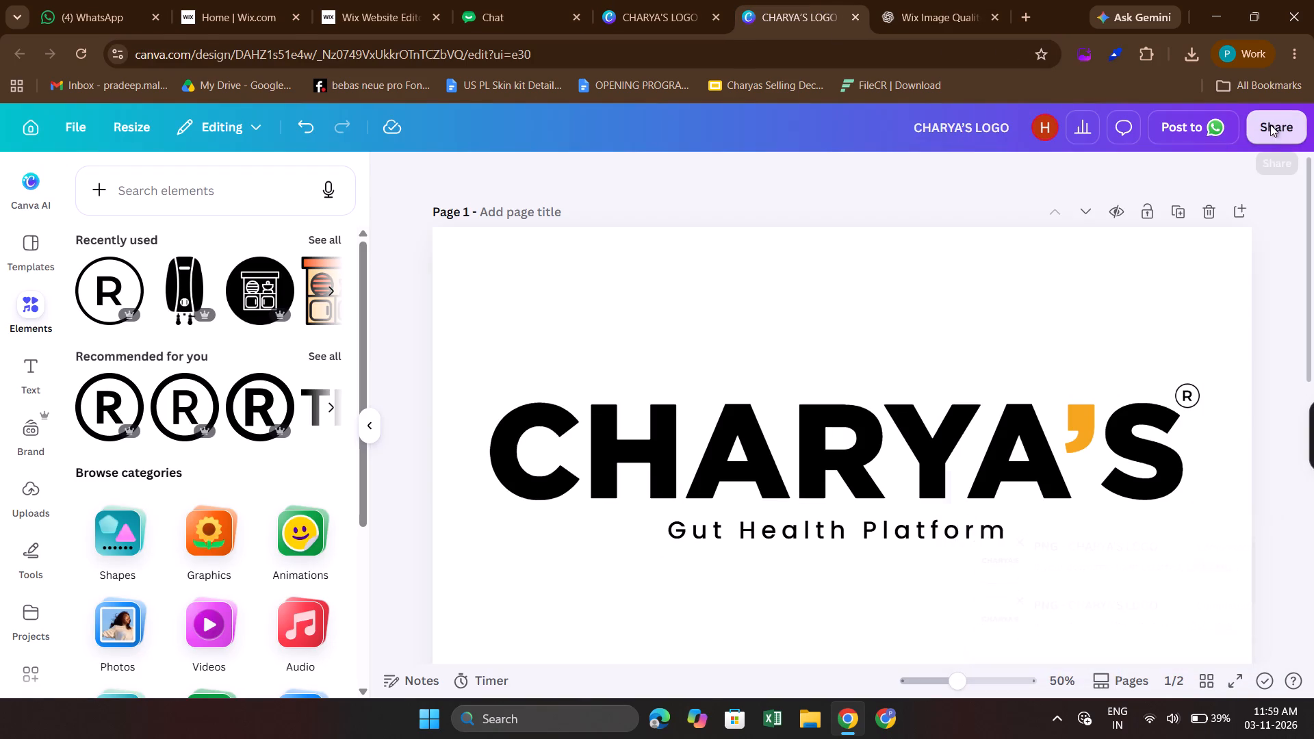
click(1008, 517)
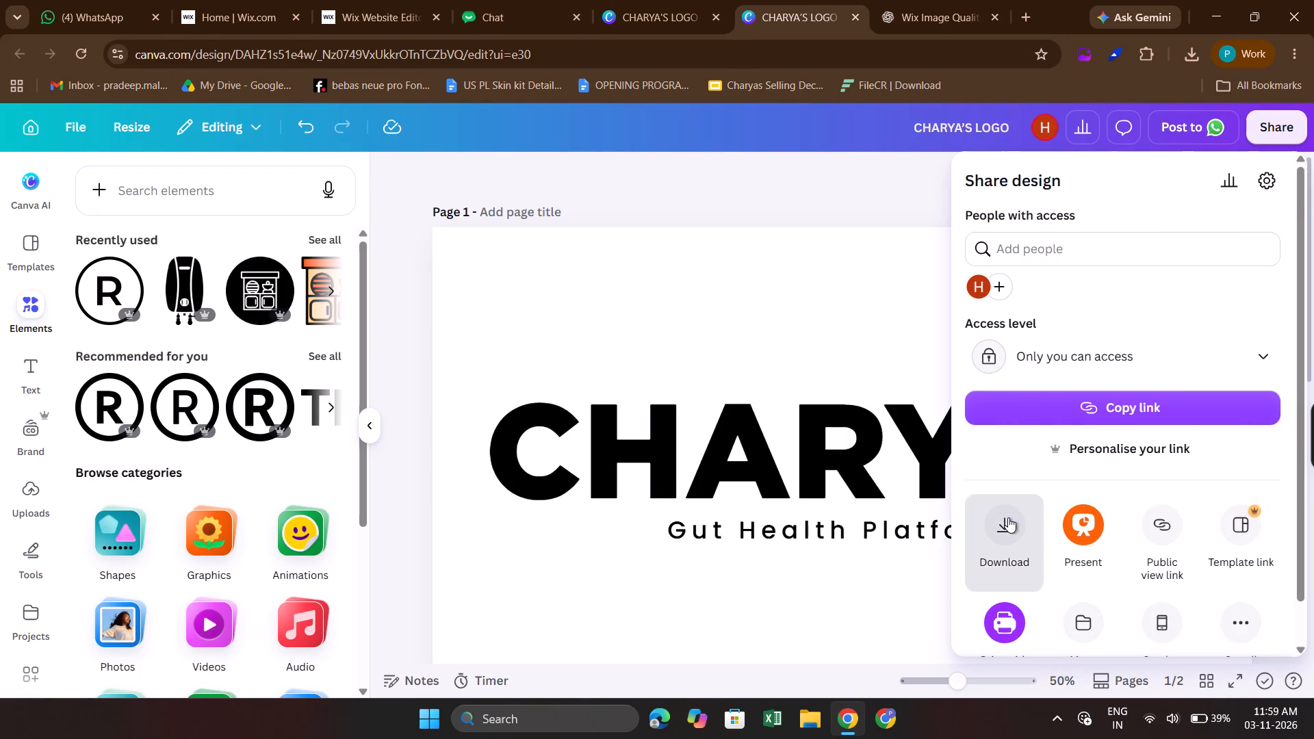
click(1101, 245)
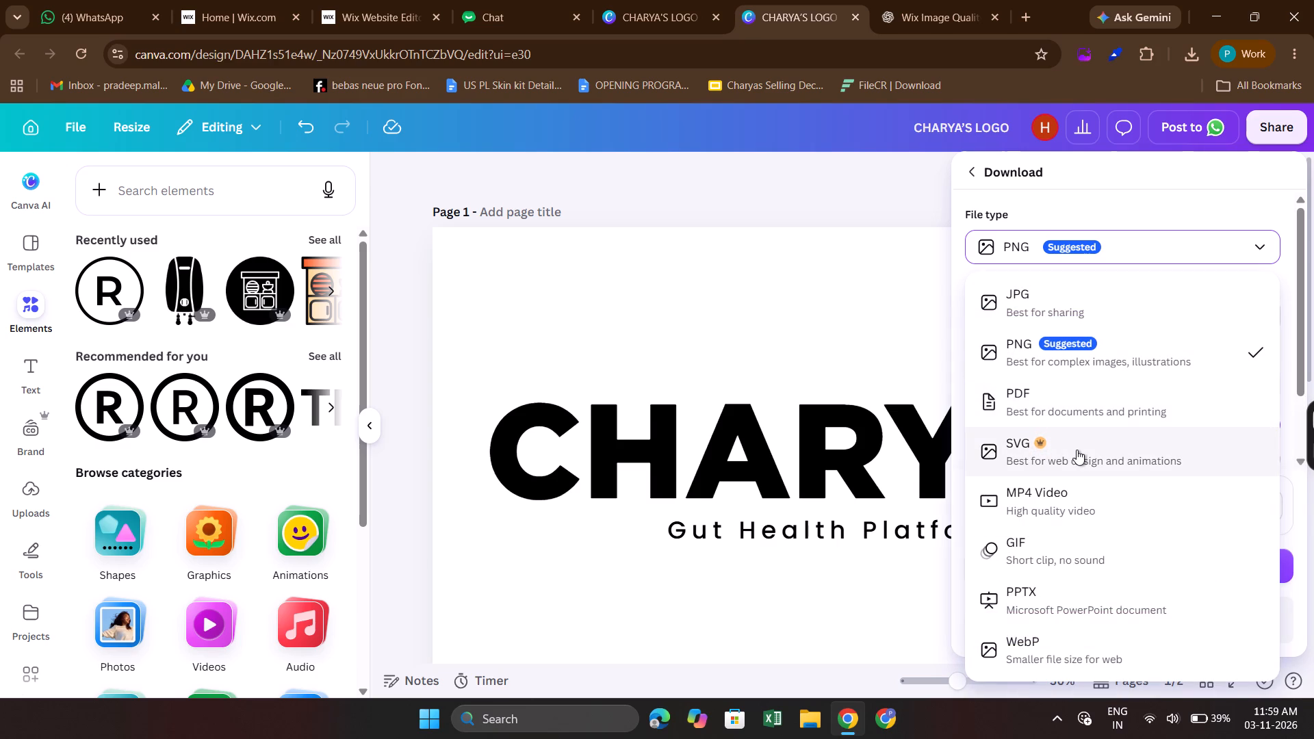
click(1072, 450)
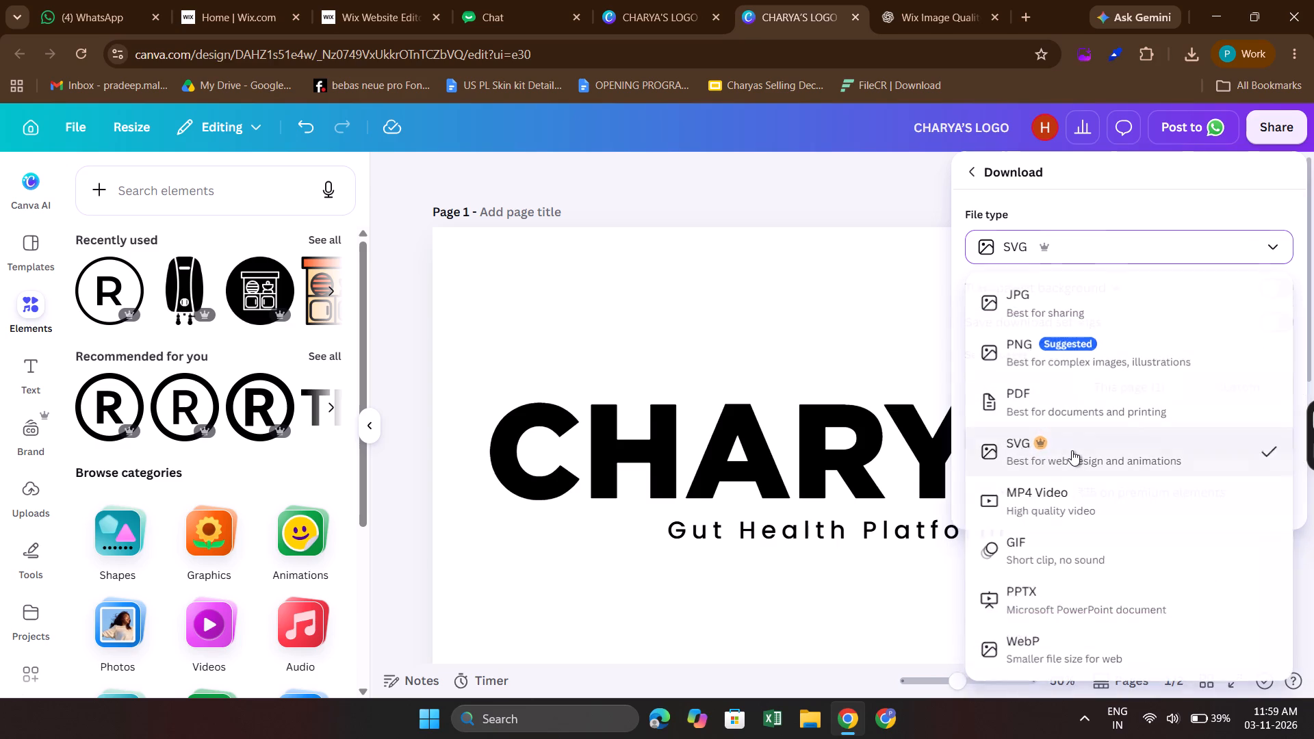
scroll(1114, 327, down, 2)
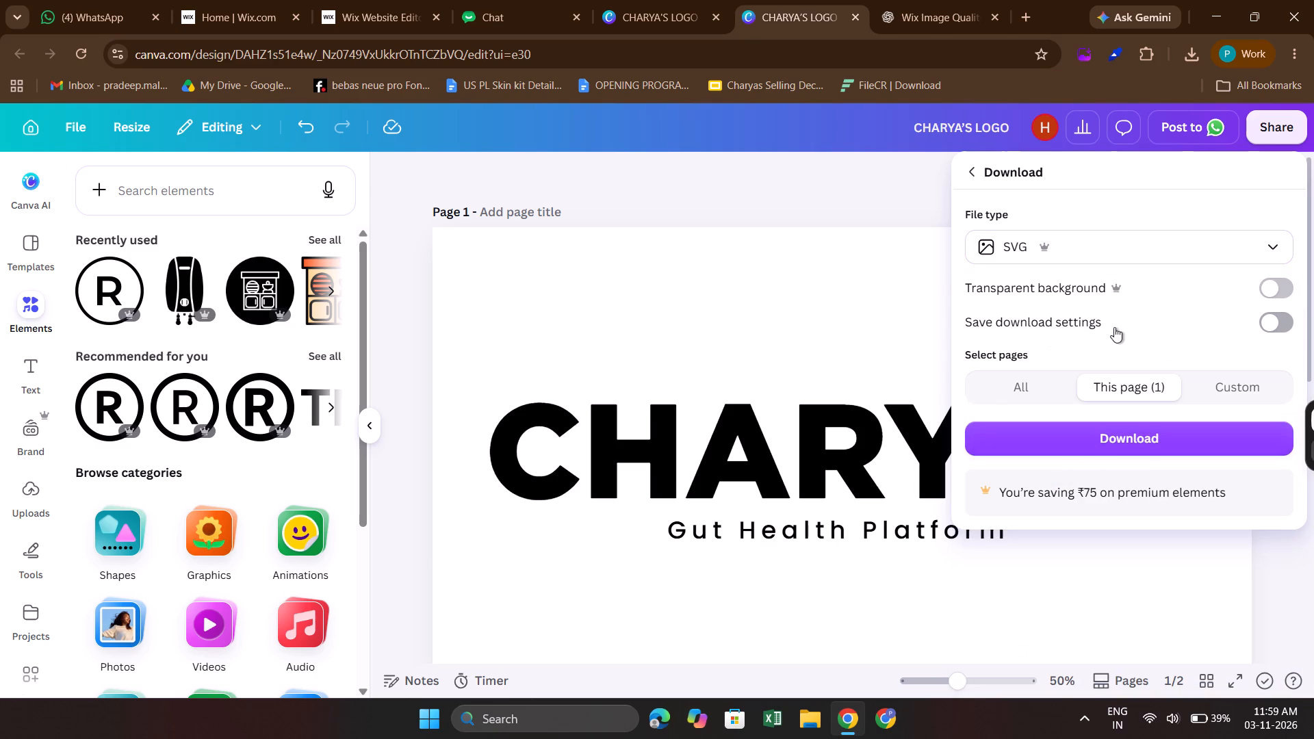
scroll(1114, 327, up, 2)
click(1270, 287)
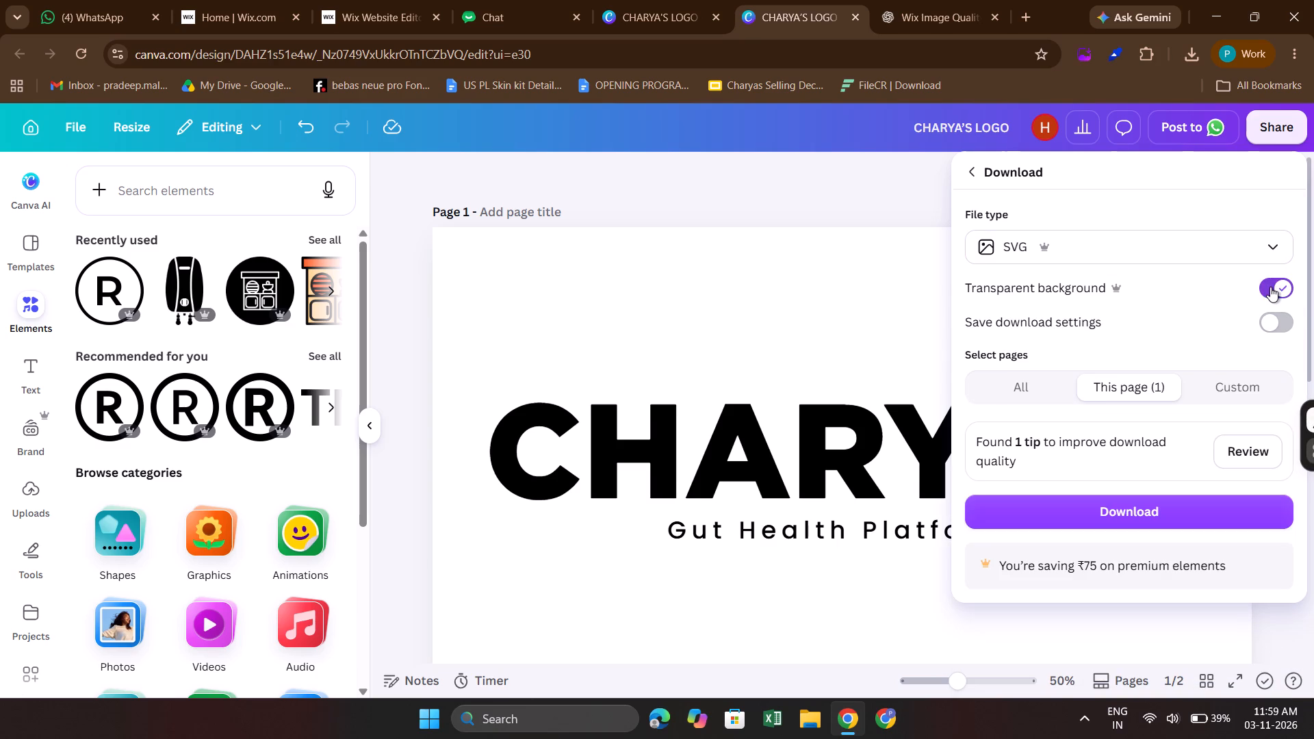
scroll(1115, 350, down, 2)
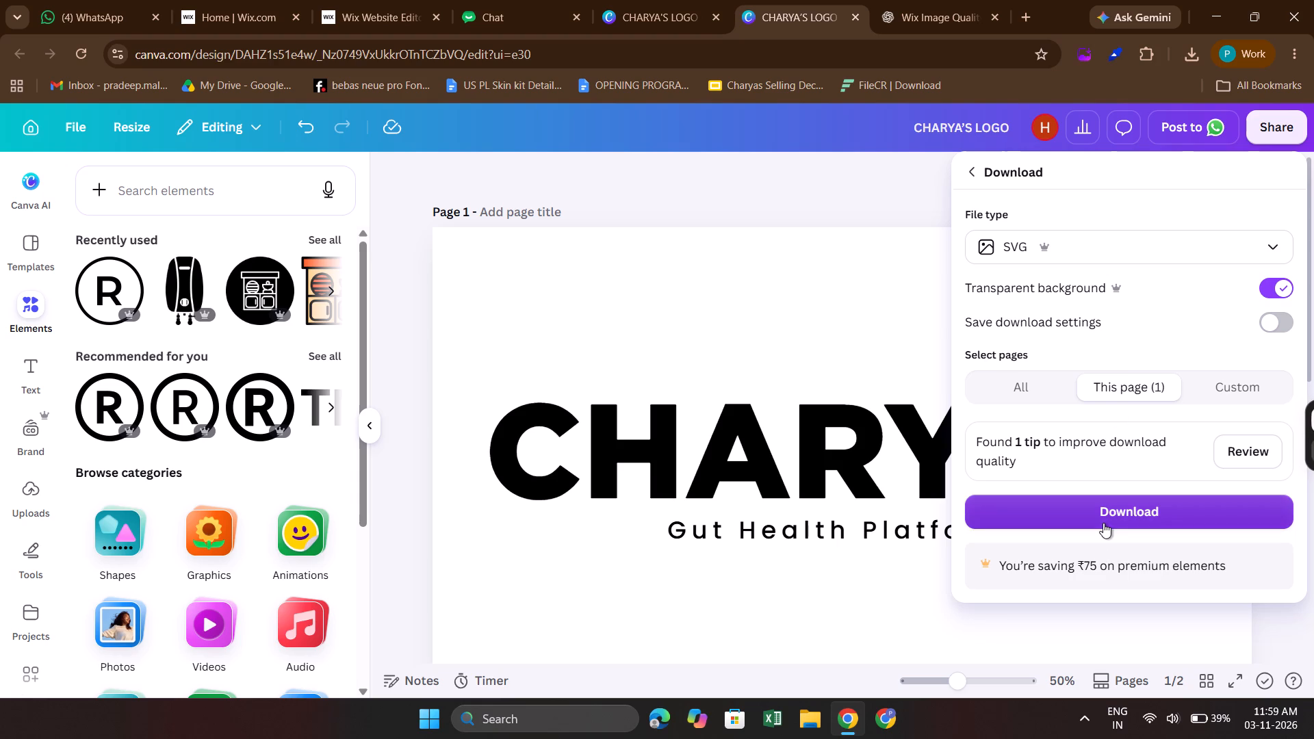
Delete today's CHARYA'S LOGO PNG from the Downloads folder in File Explorer and close the folder window.
click(806, 716)
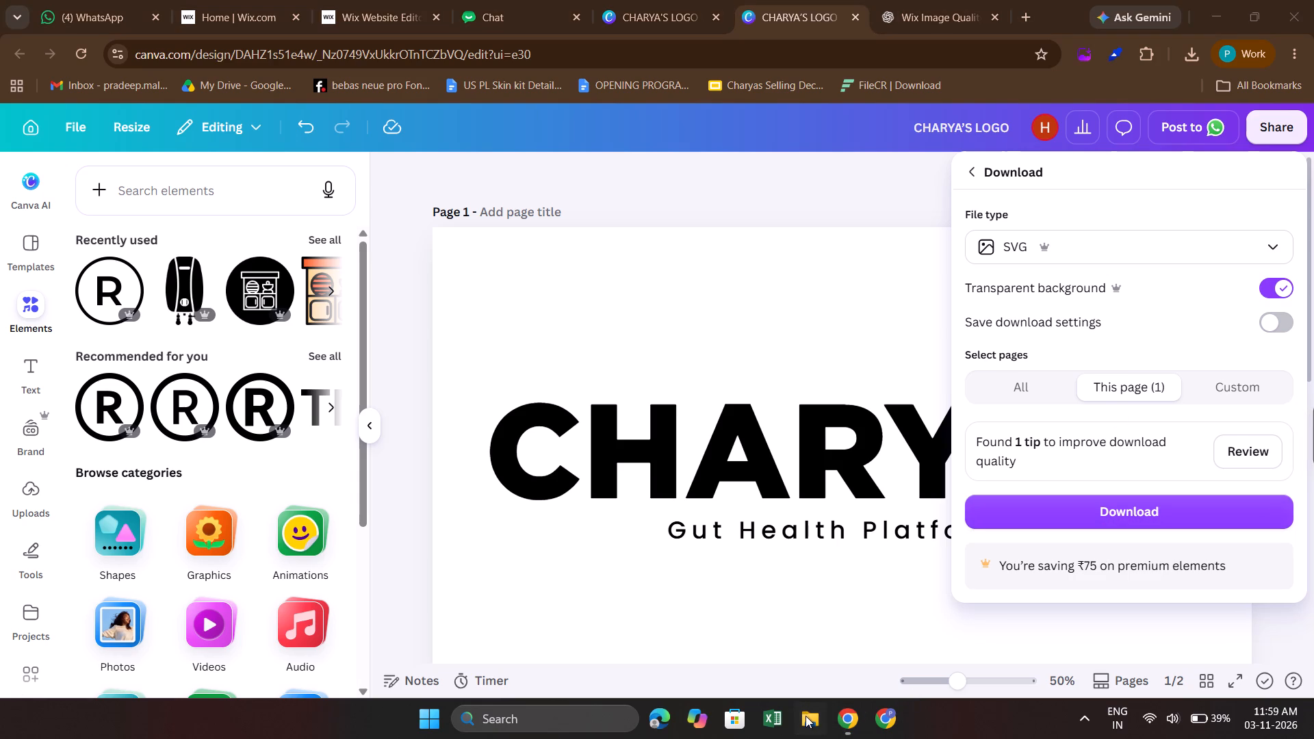
click(56, 350)
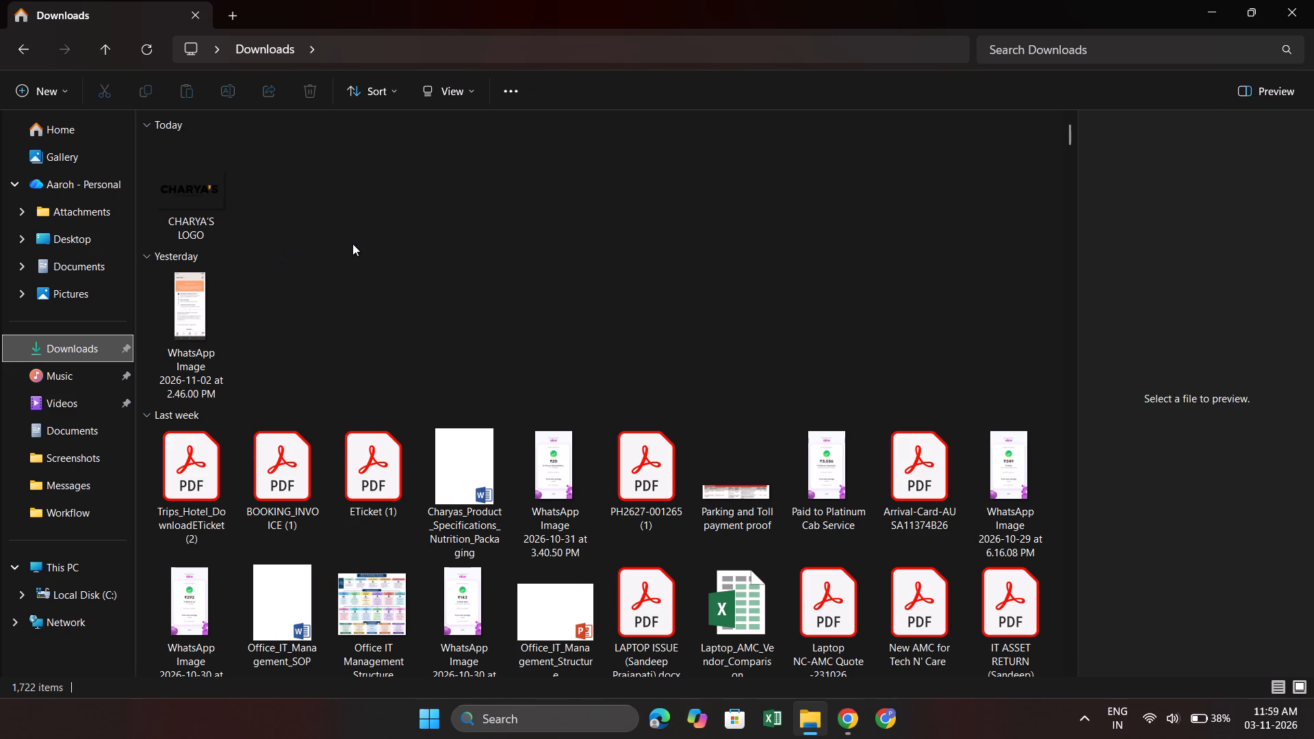
drag(353, 192, 177, 200)
key(Delete)
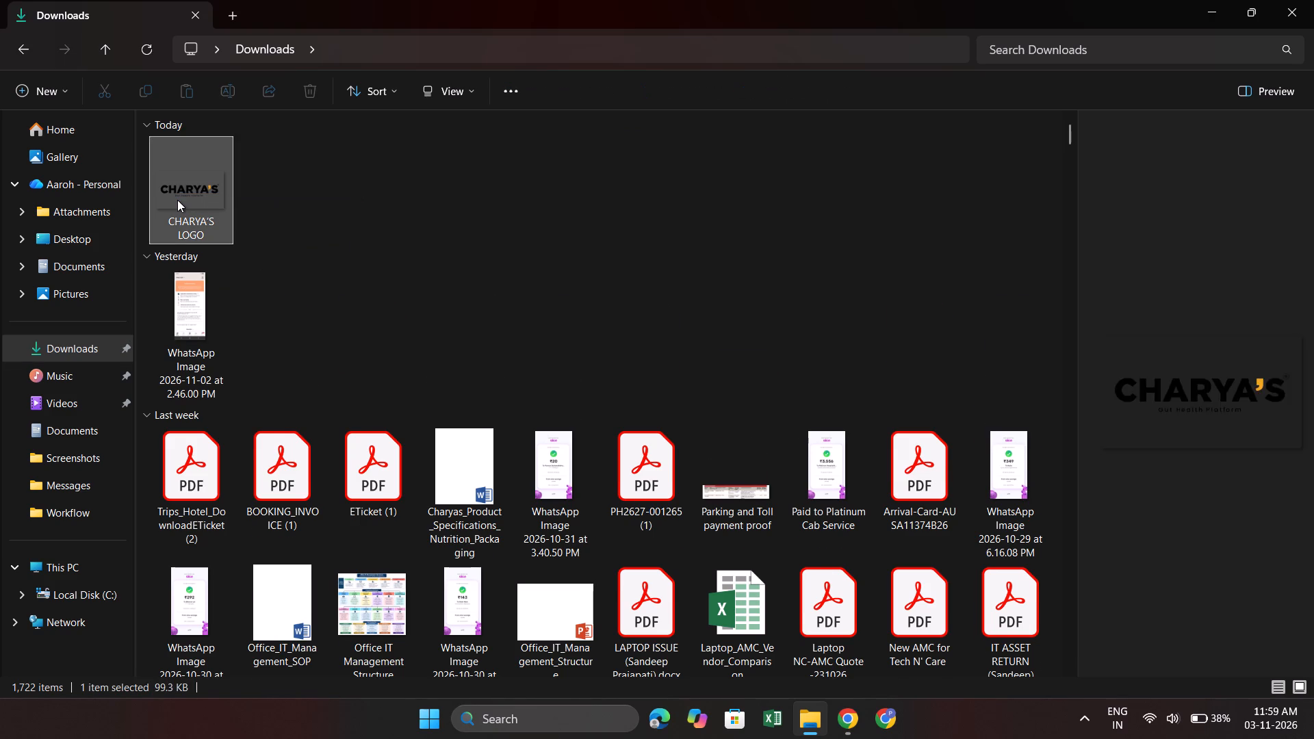
click(1312, 23)
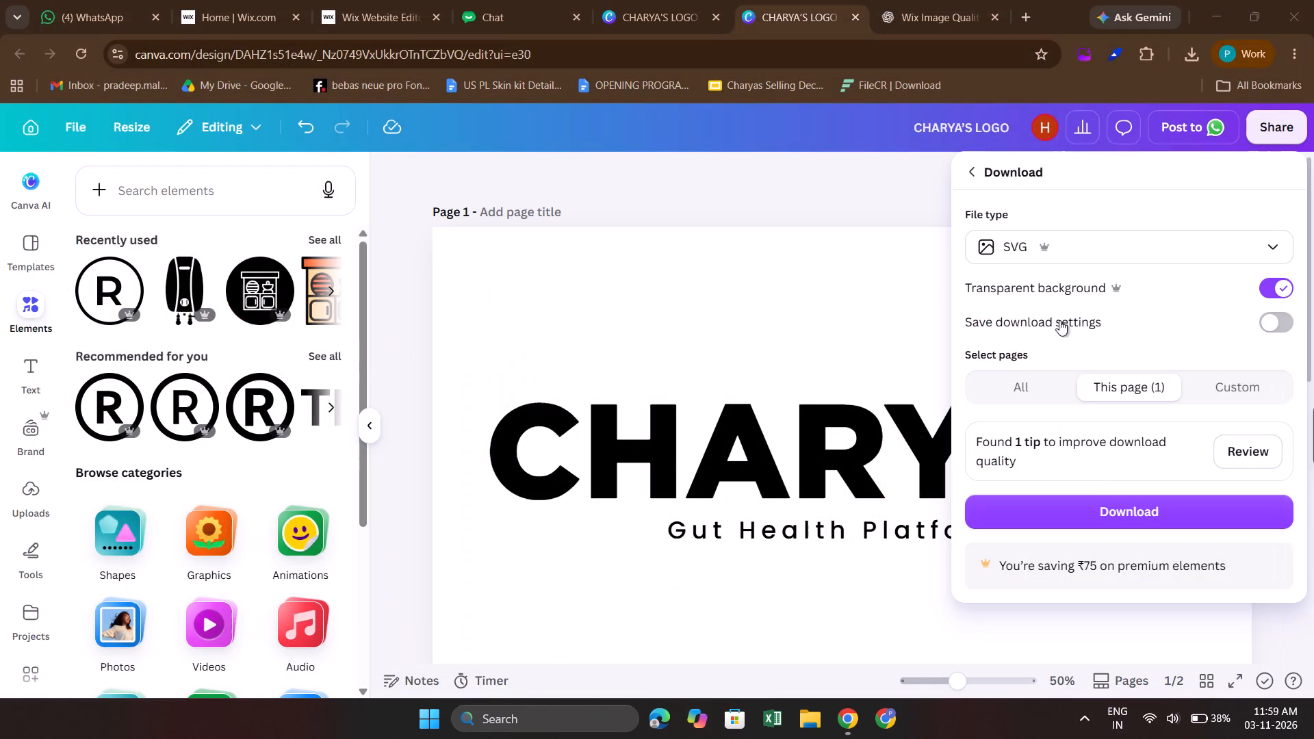
Download the CHARYA'S LOGO from Canva with the prepared SVG settings.
click(1084, 508)
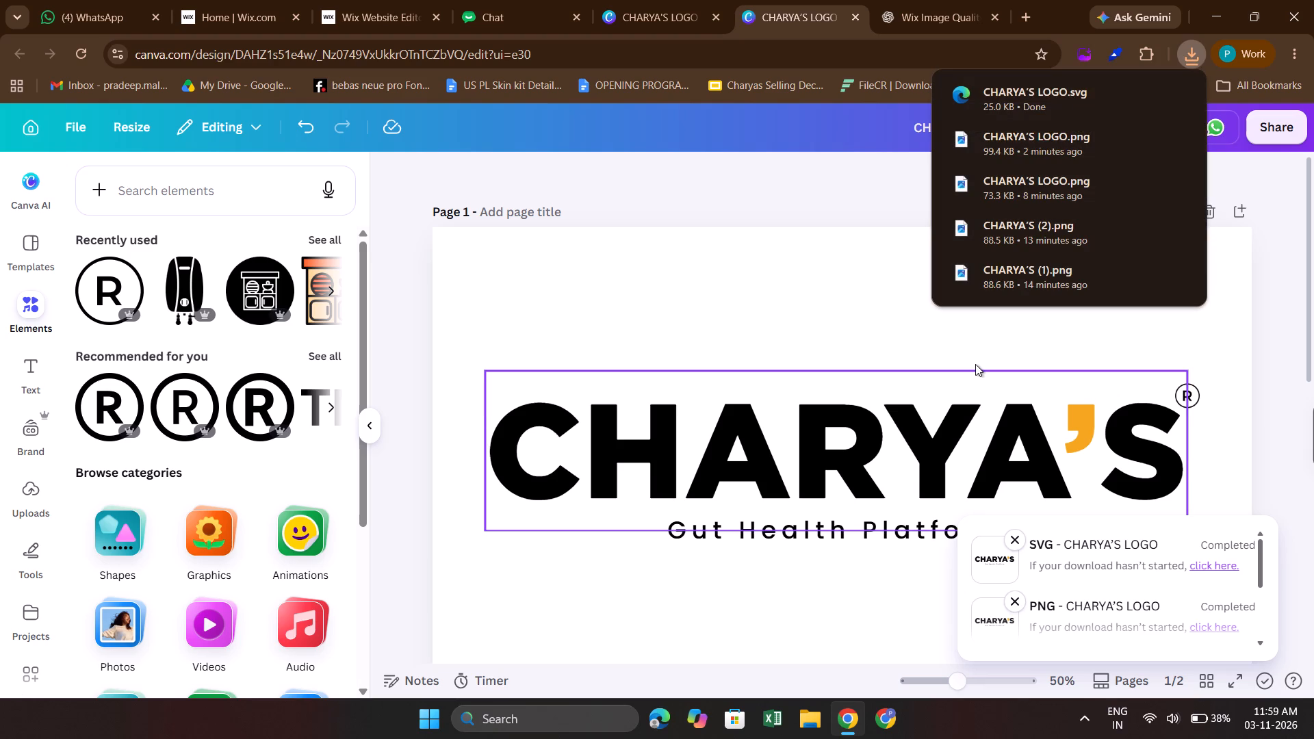
In the Wix editor, replace the home page header logo with the CHARYA'S LOGO SVG uploaded from Downloads.
click(935, 1)
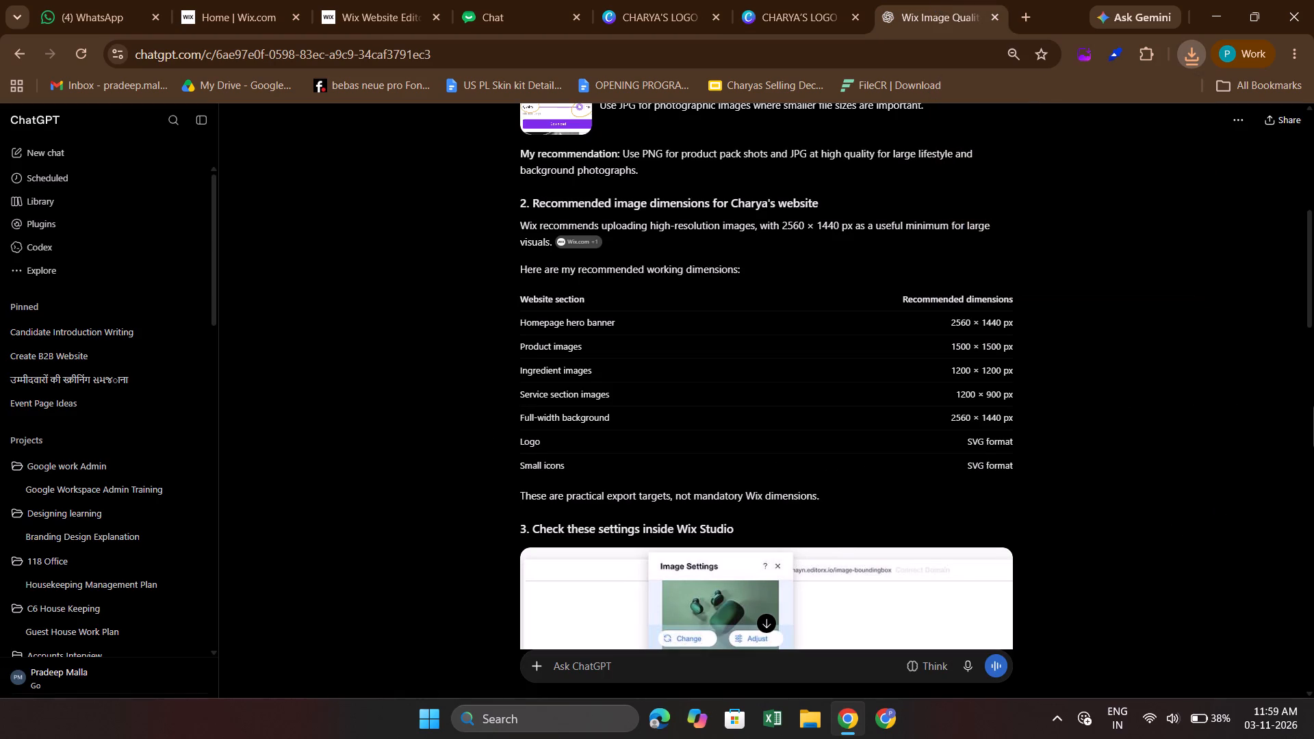
click(760, 1)
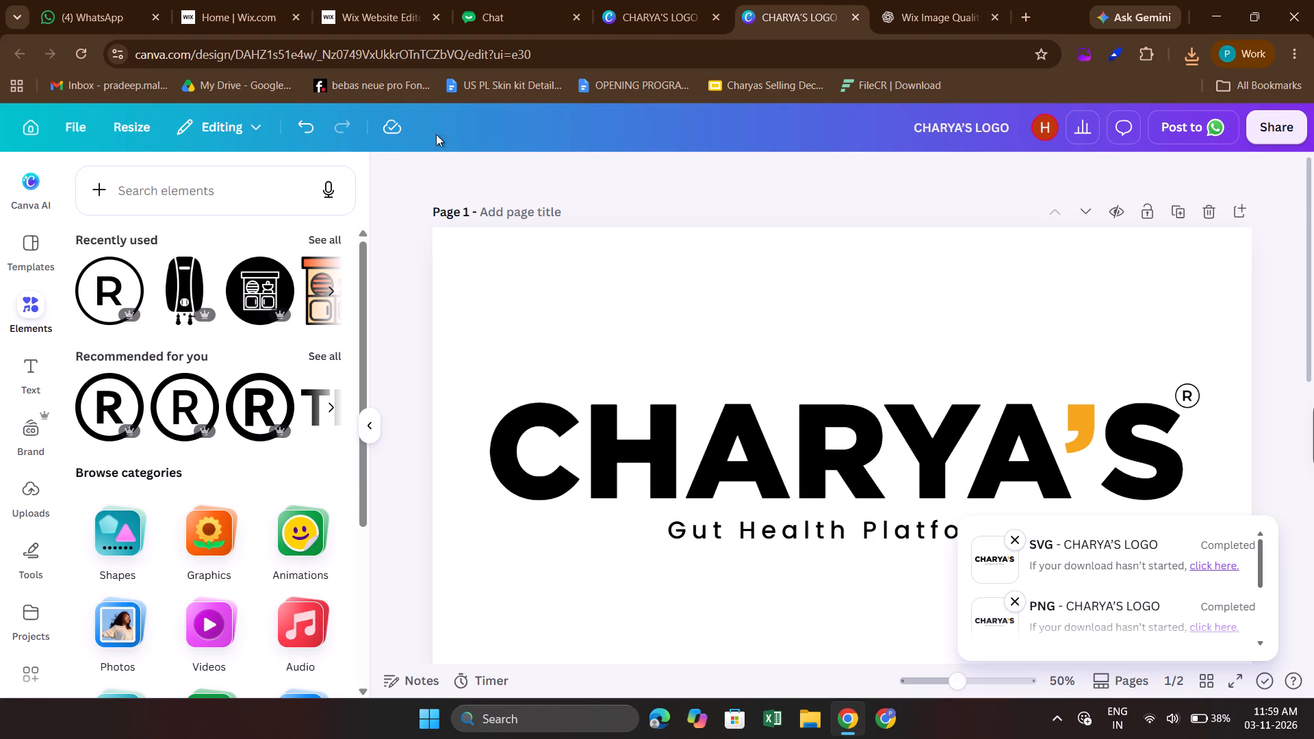
click(383, 0)
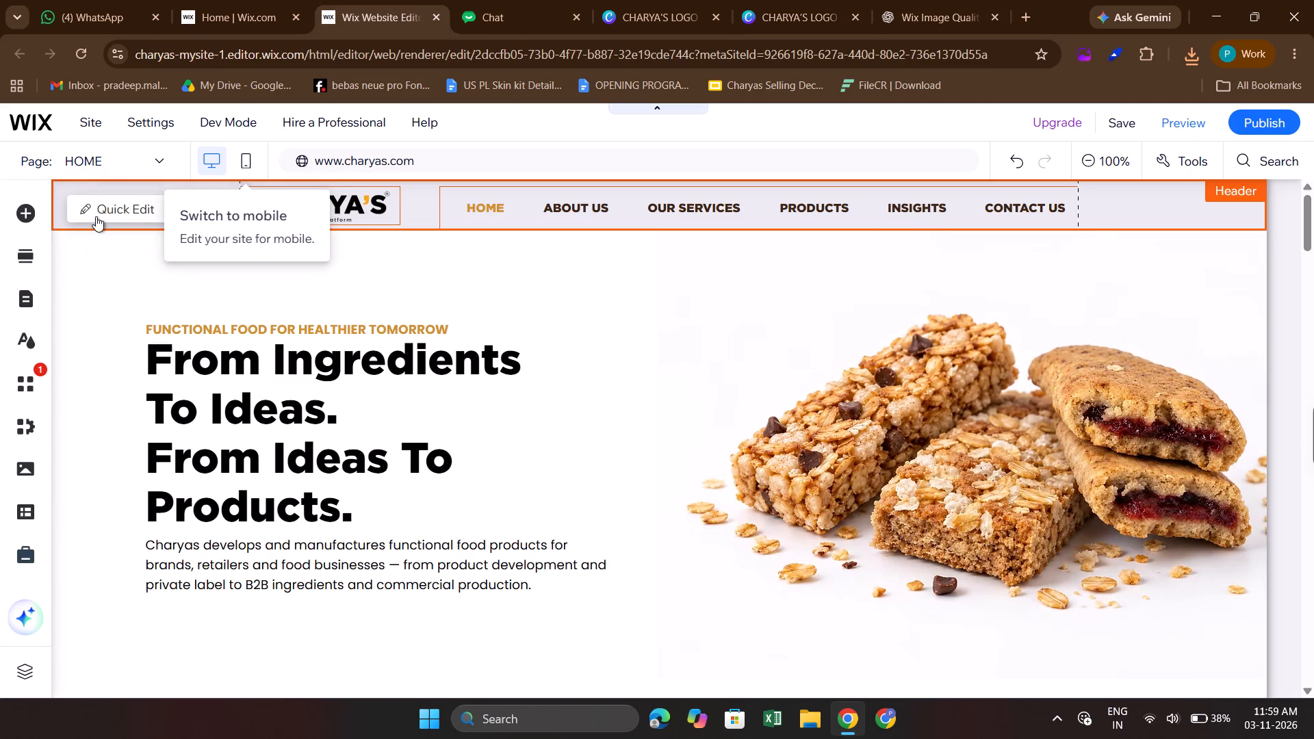
click(338, 206)
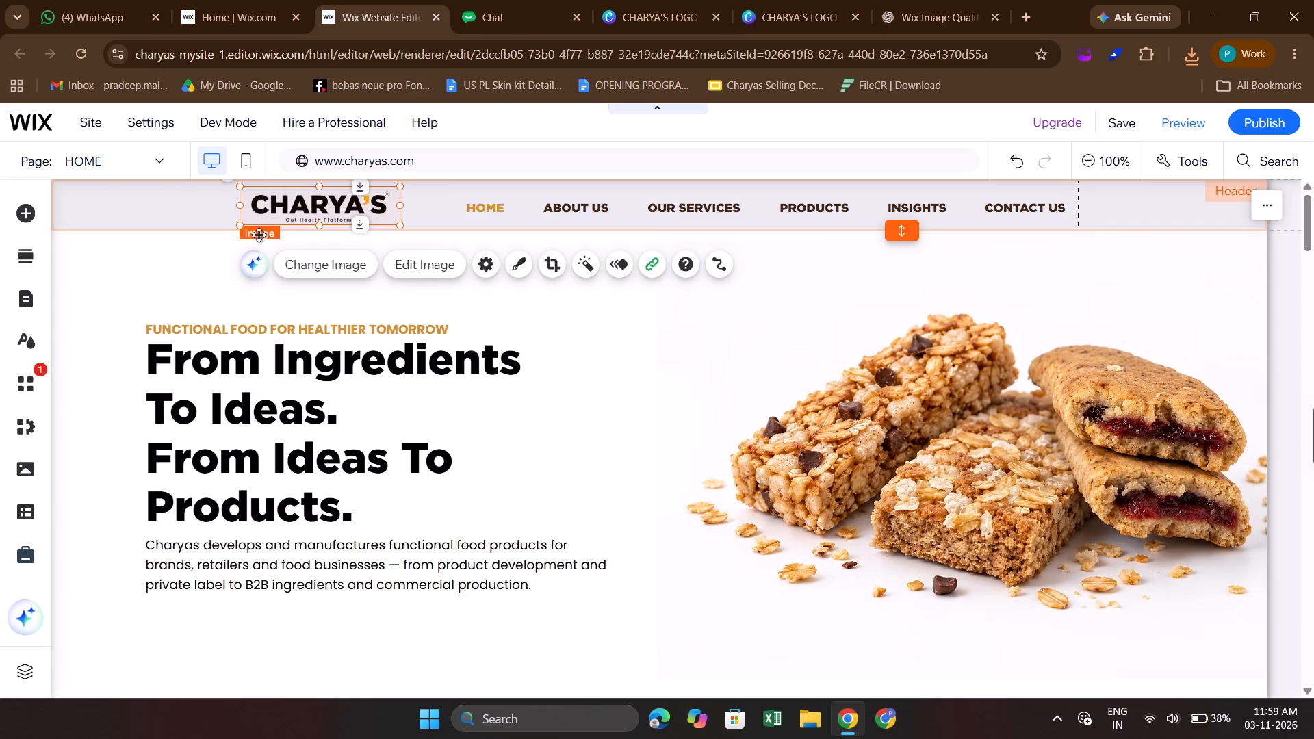
click(306, 268)
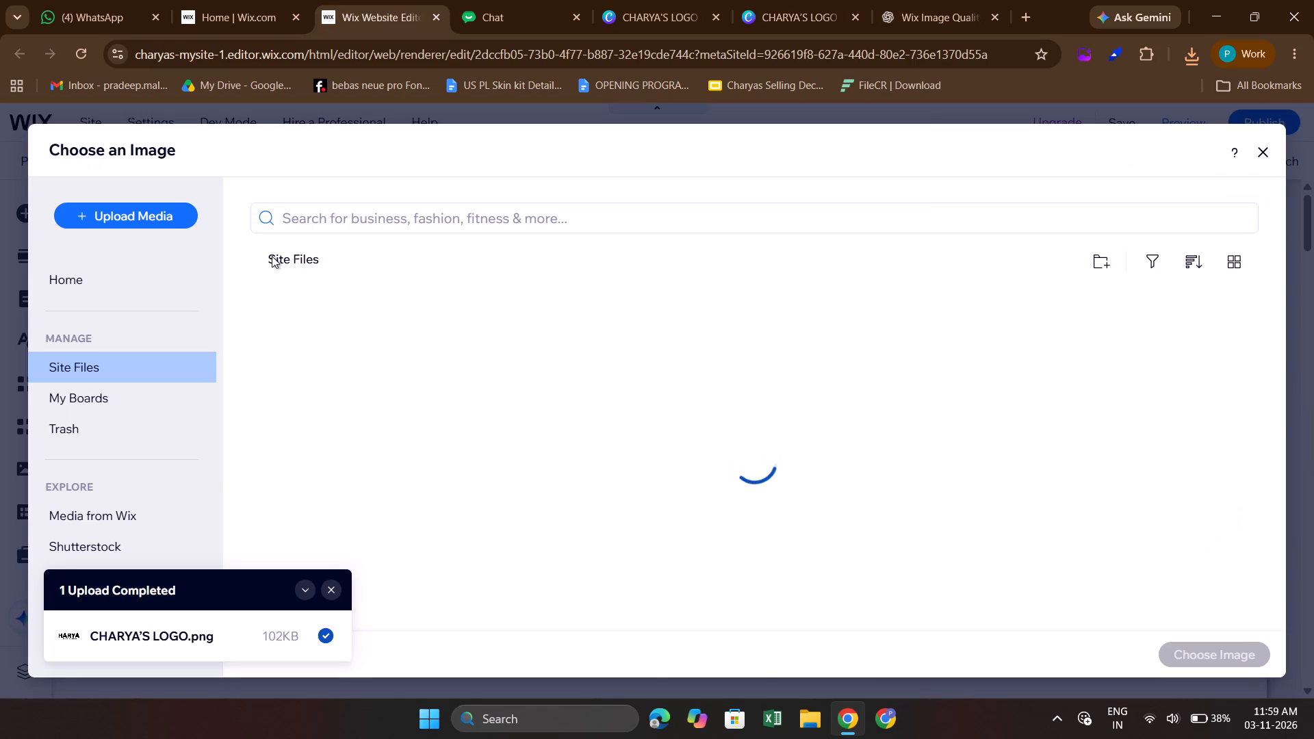
click(144, 220)
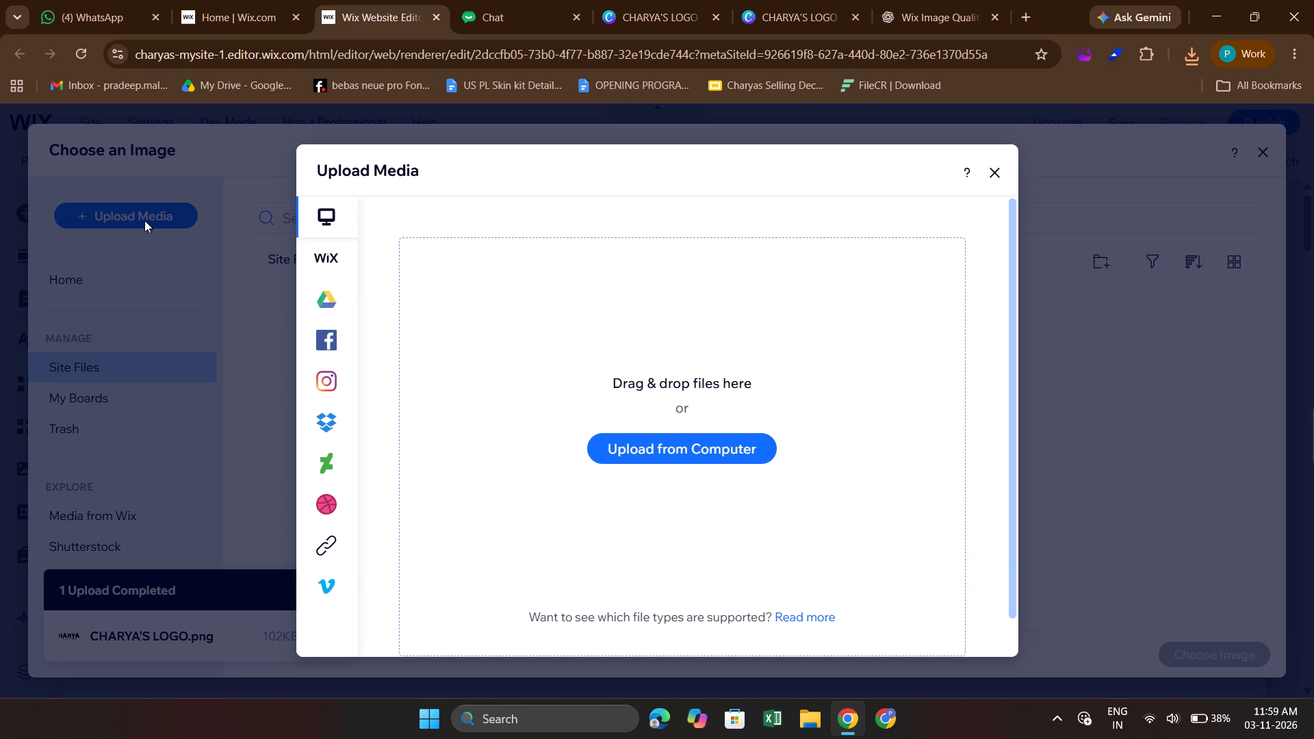
click(674, 450)
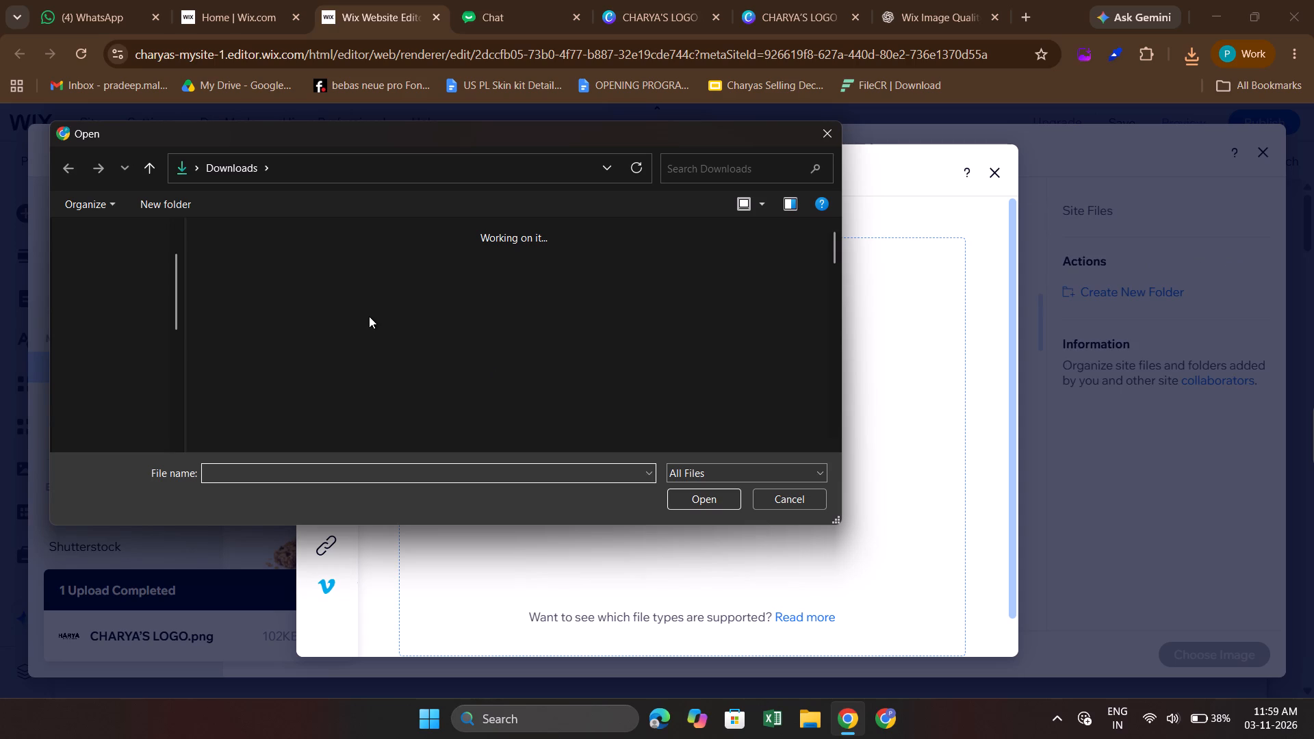
click(248, 296)
click(706, 497)
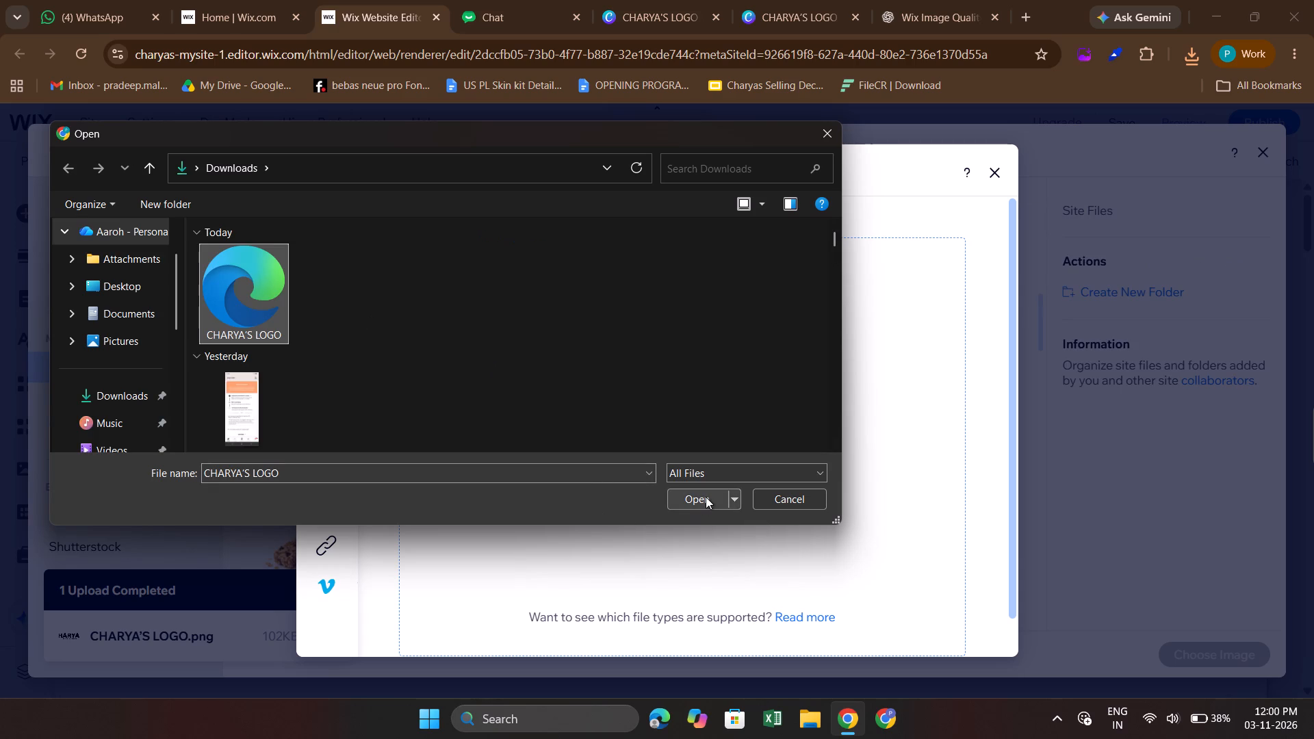
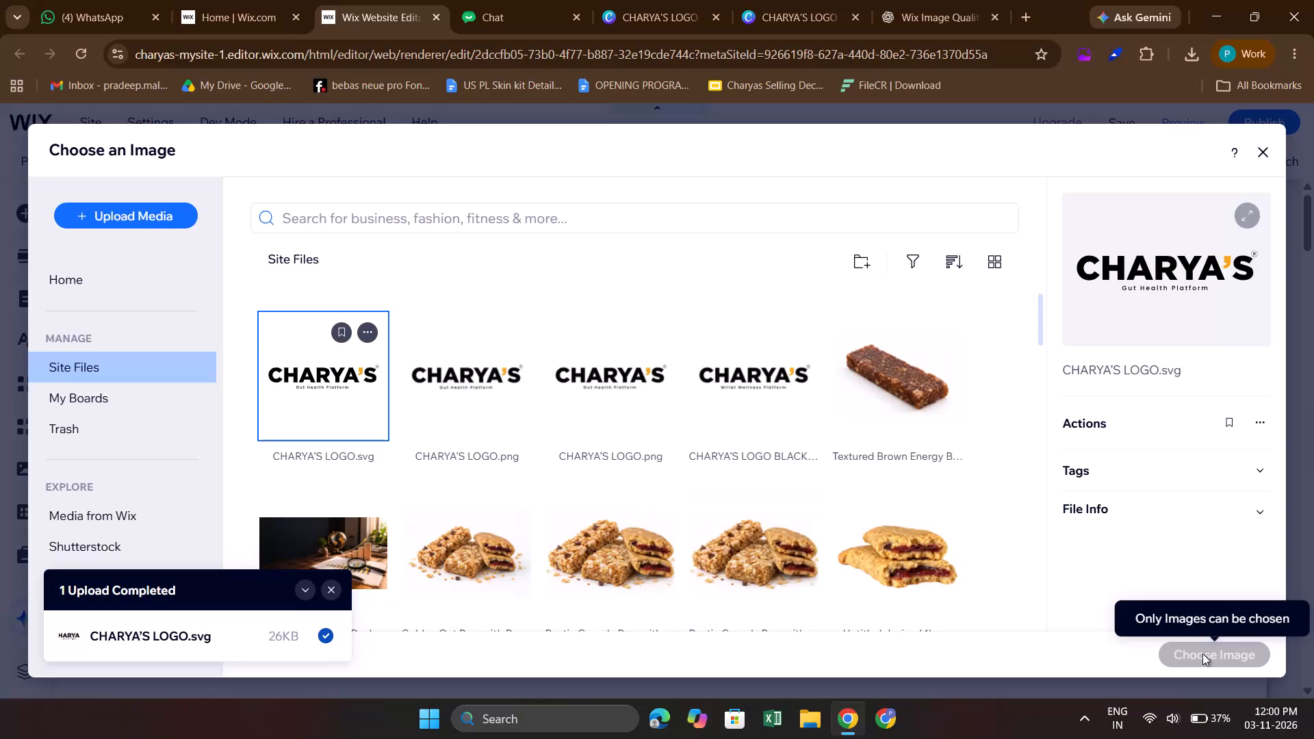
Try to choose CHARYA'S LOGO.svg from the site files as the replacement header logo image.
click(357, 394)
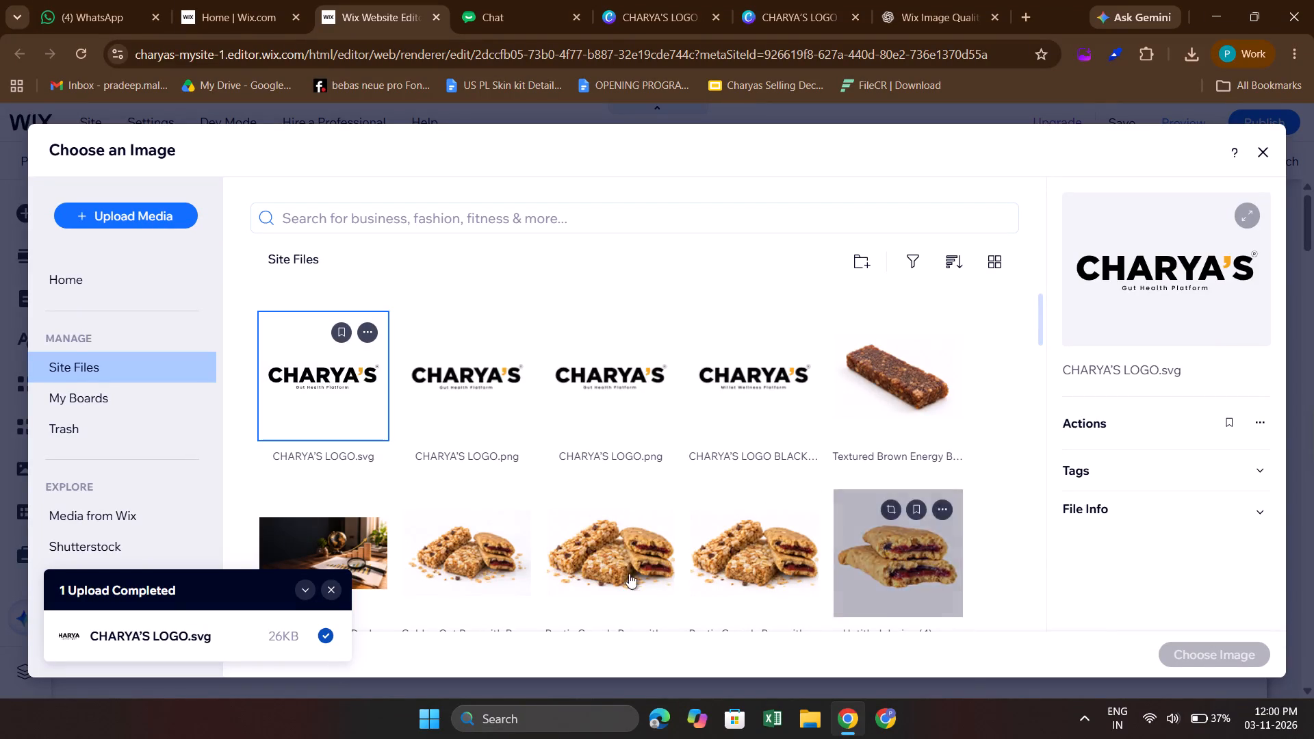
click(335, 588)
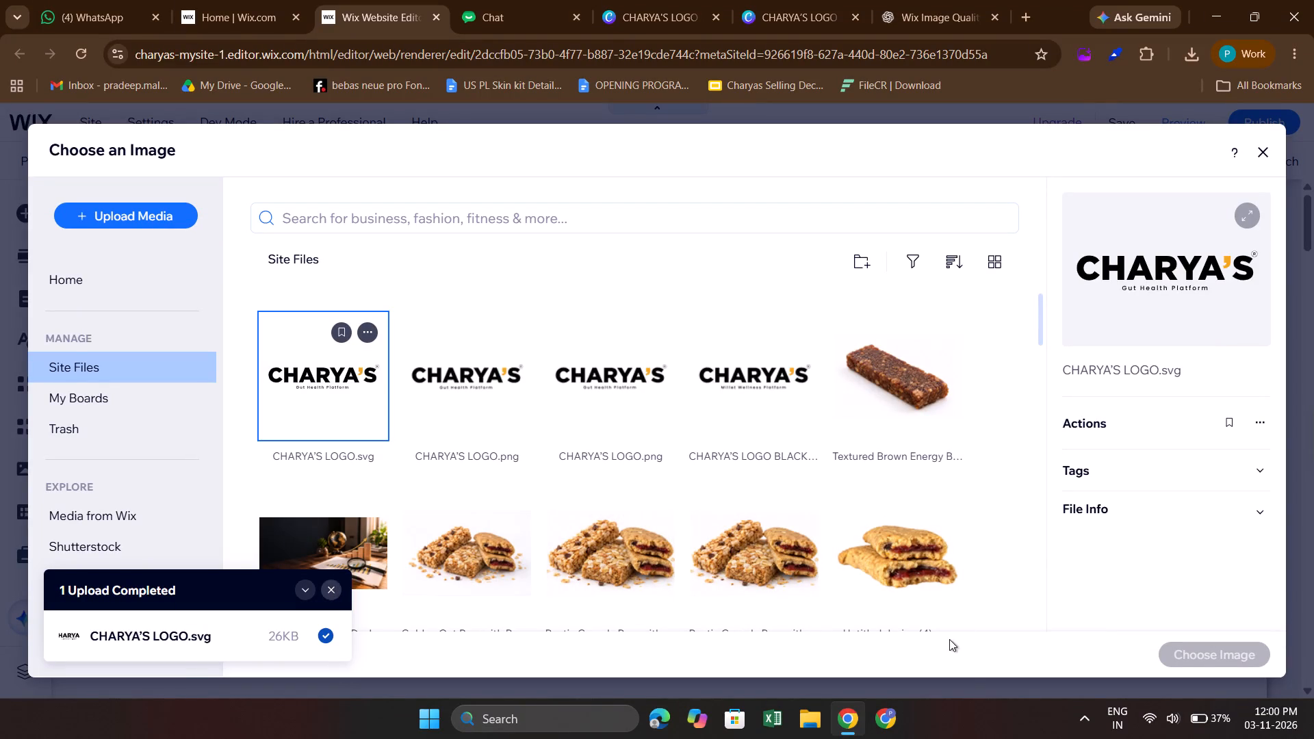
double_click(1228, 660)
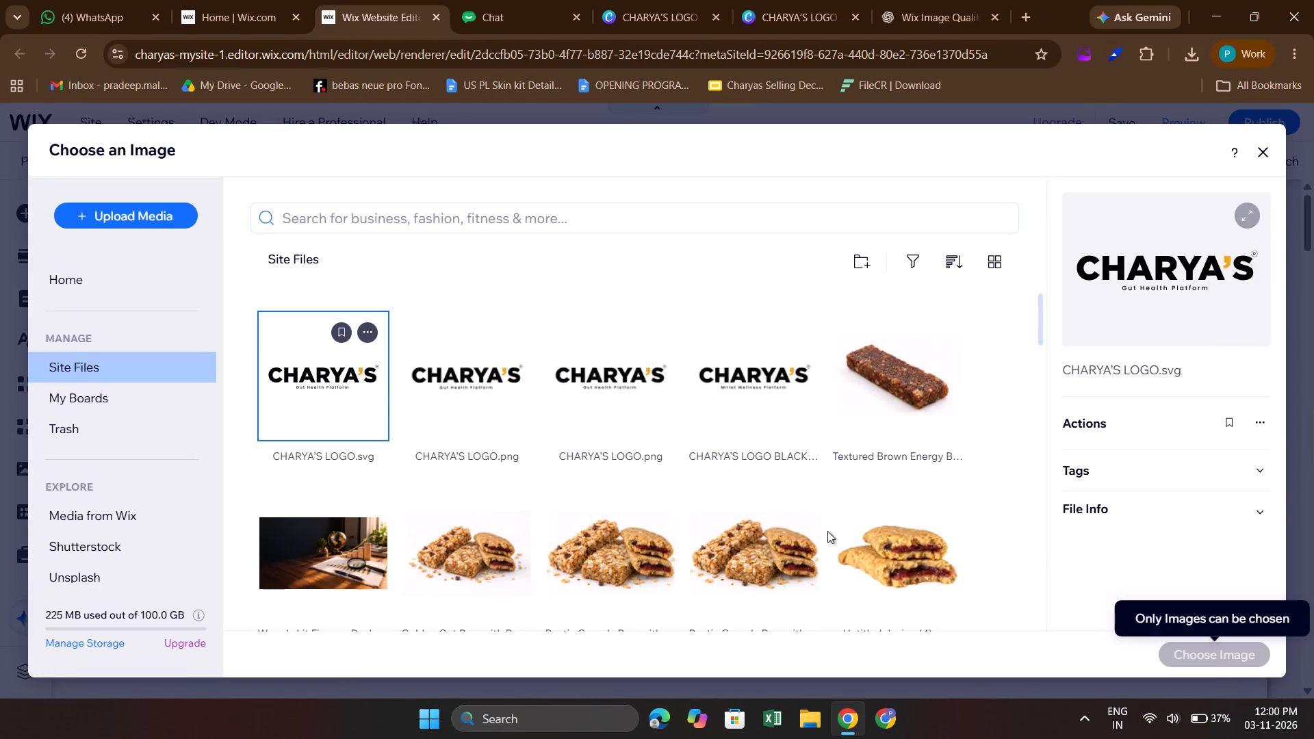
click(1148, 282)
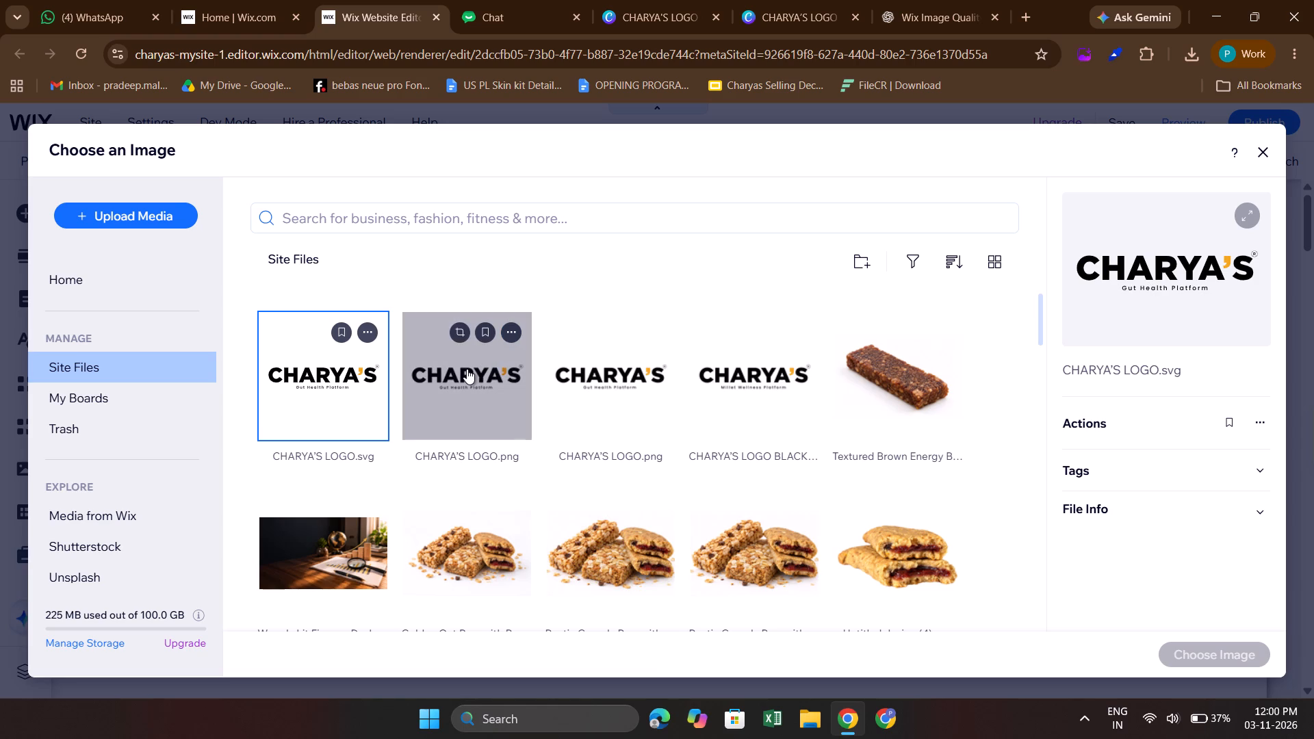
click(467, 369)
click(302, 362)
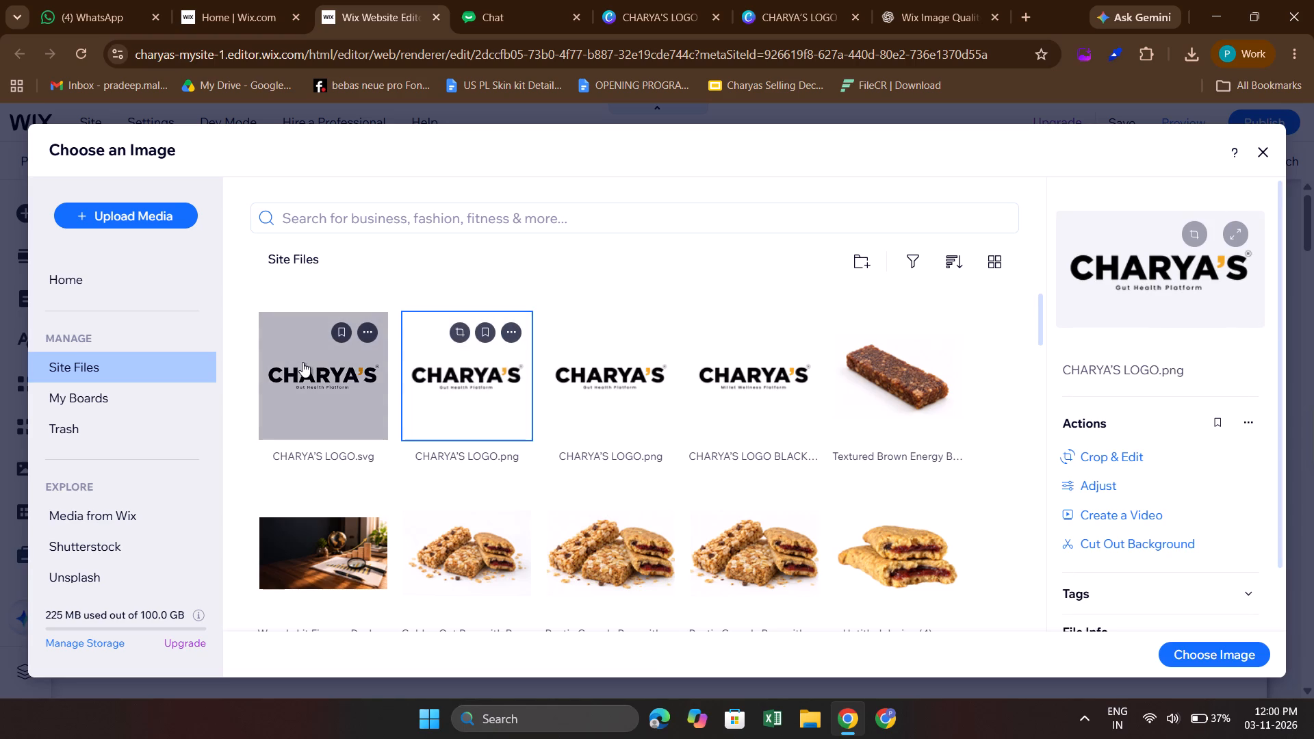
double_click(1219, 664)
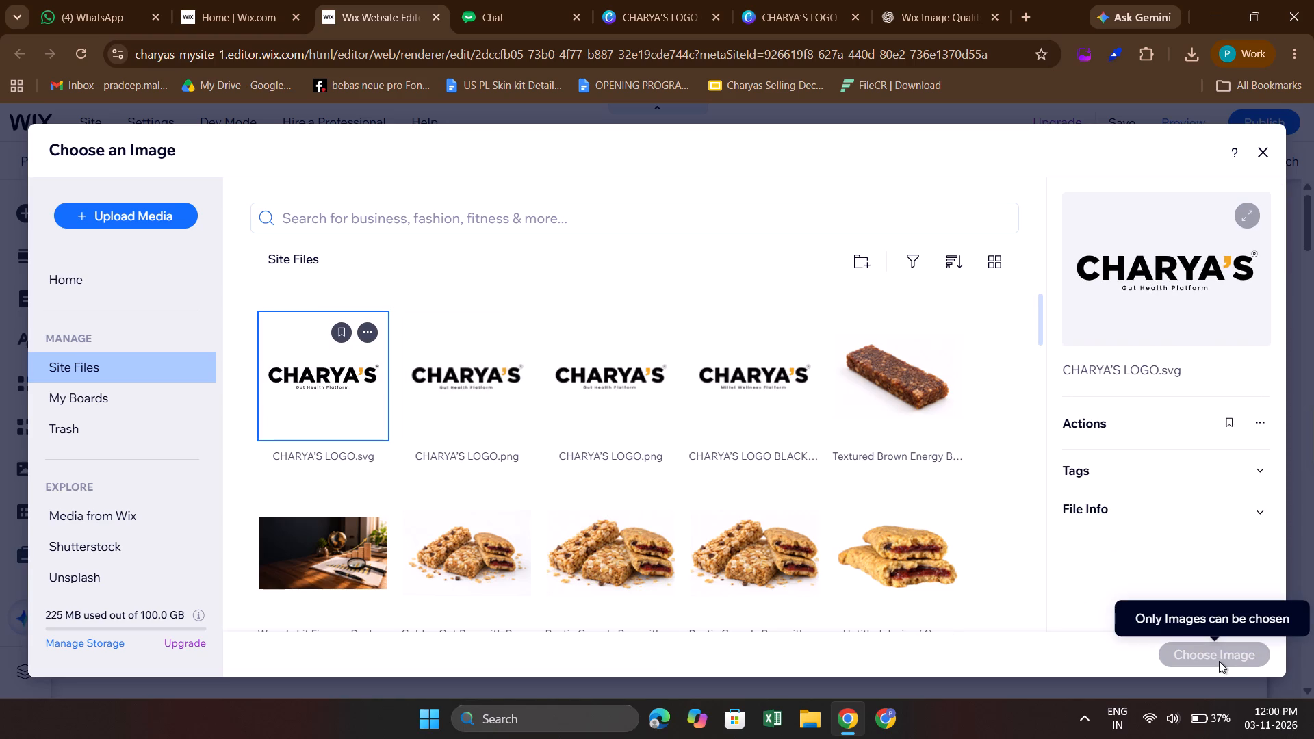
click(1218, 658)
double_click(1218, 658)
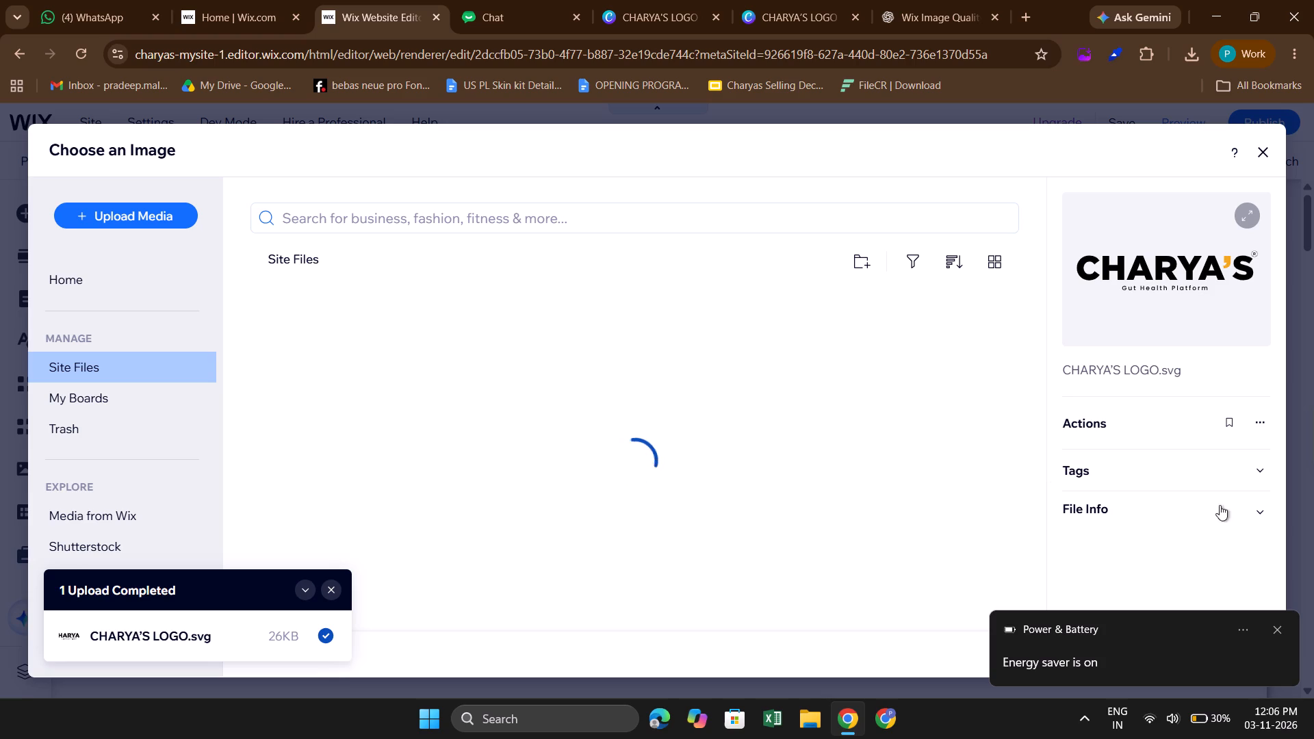
click(1278, 625)
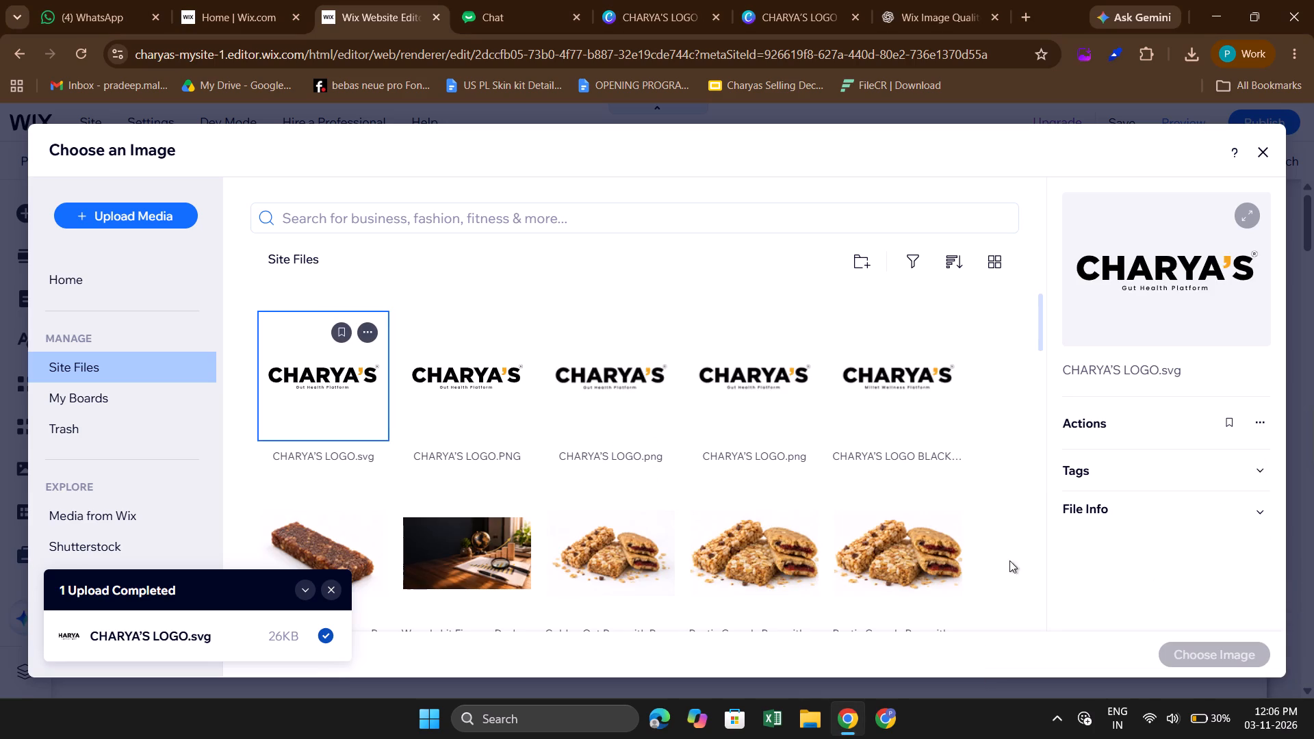
Check whether the renamed logo or the newly uploaded SVG can be chosen, and close the image chooser without replacing the header logo.
click(500, 373)
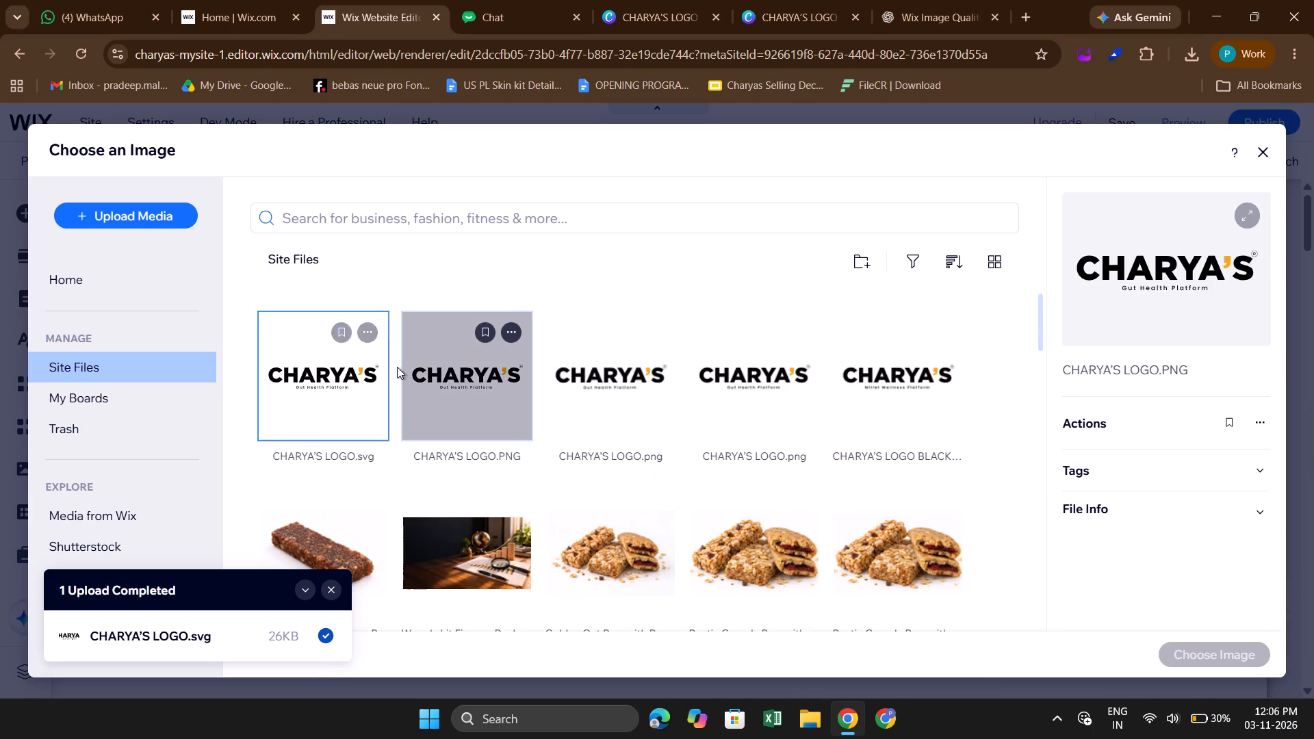
click(330, 383)
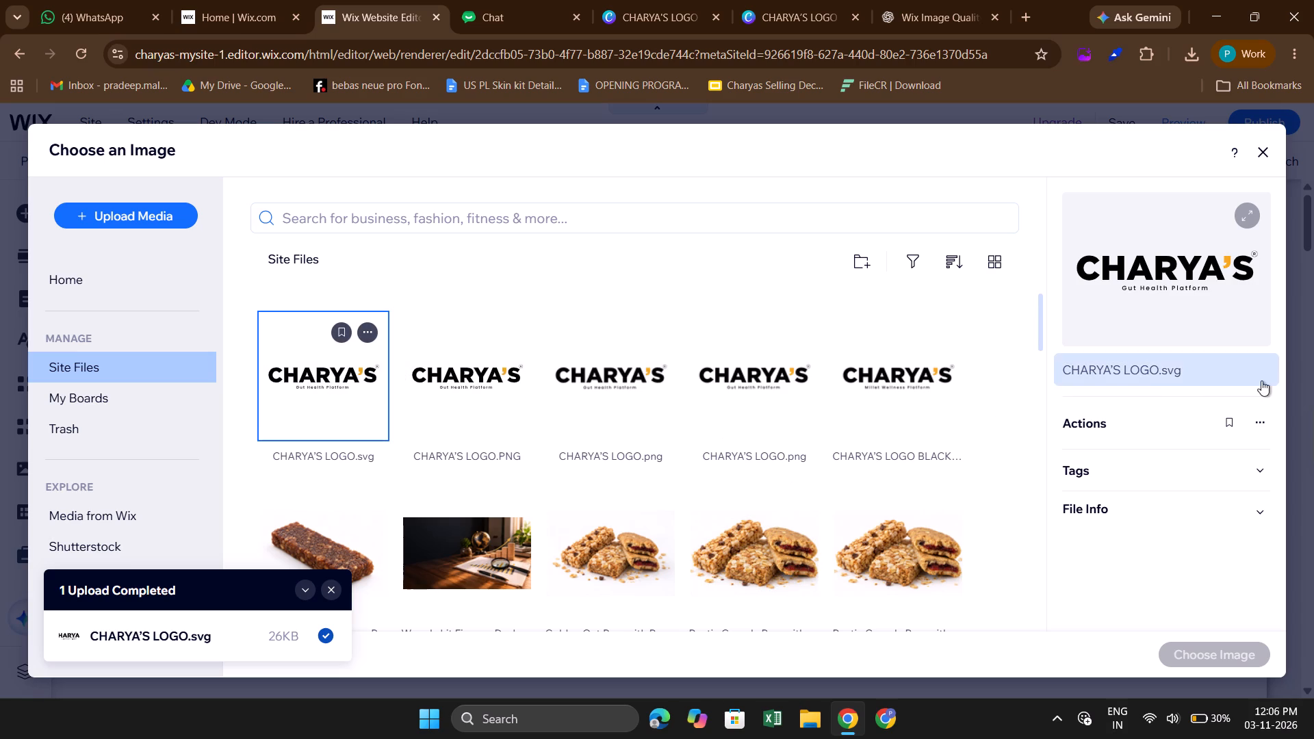
click(1258, 152)
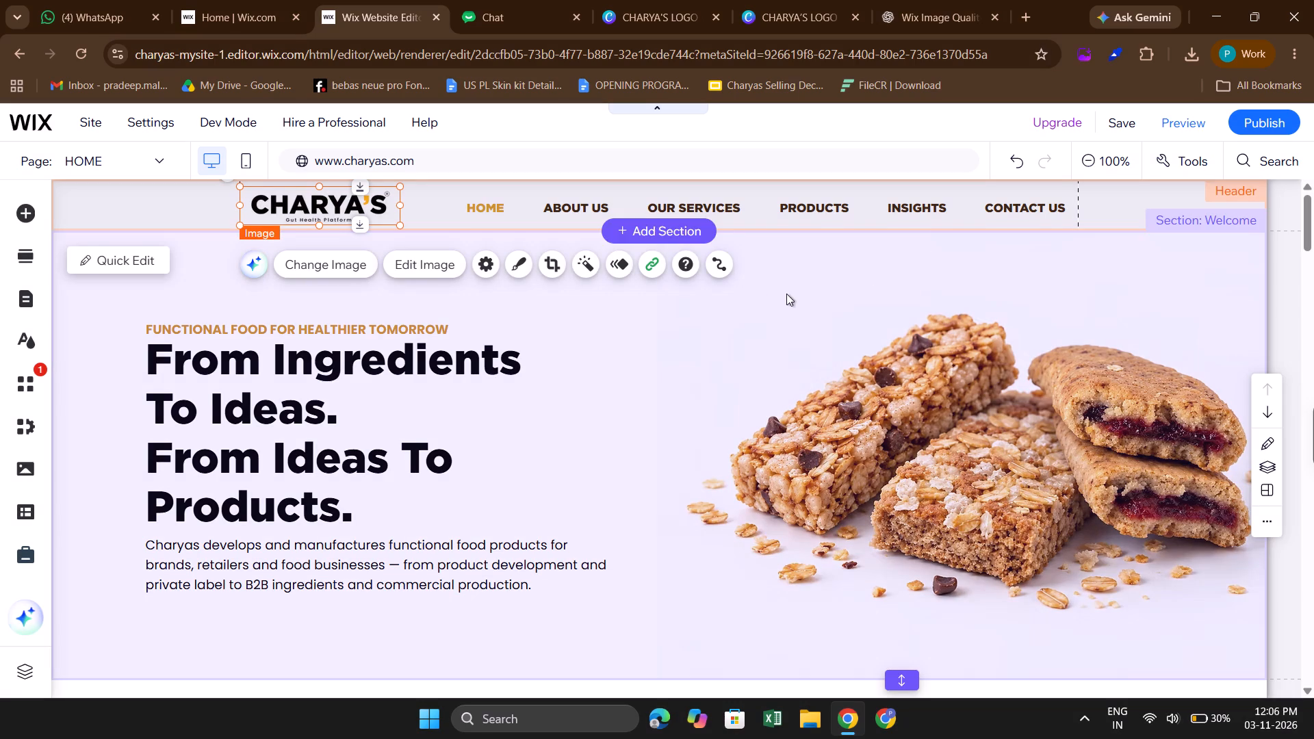
click(710, 341)
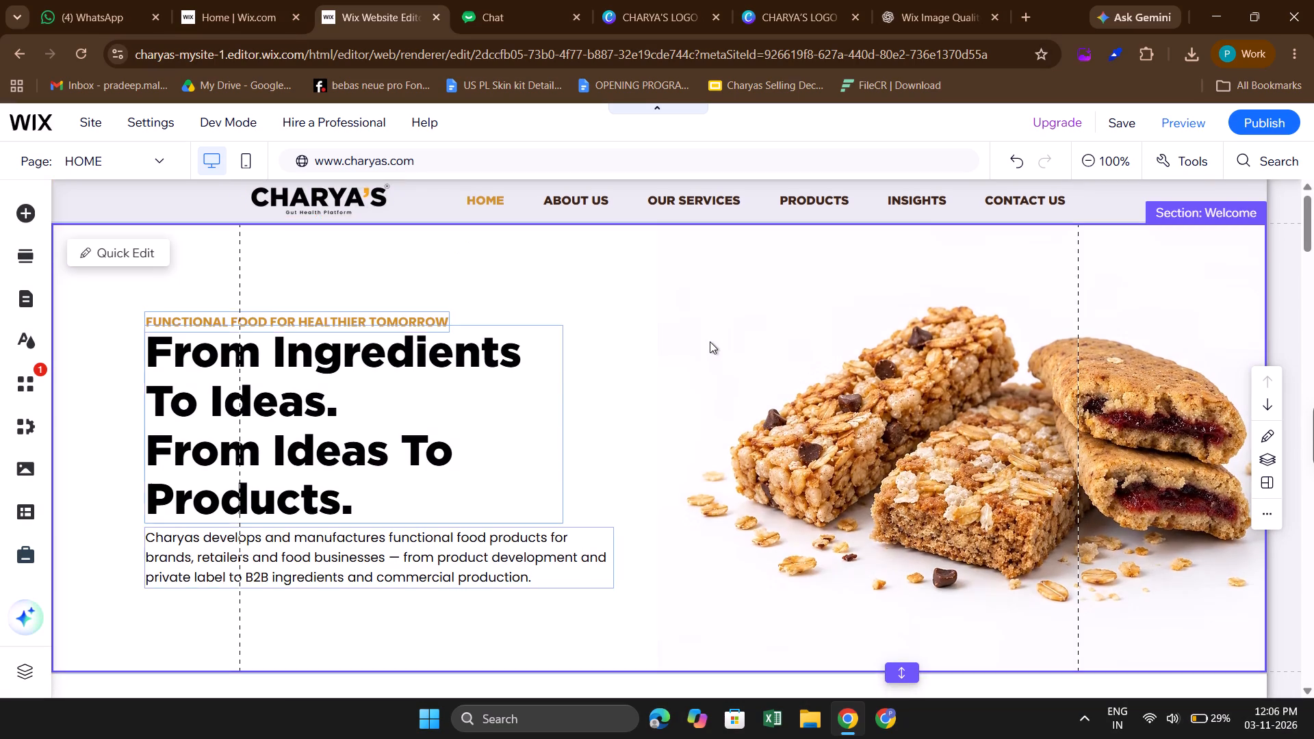
Narrow the Our Products heading's text box in the footer so the heading lines up with the product links beneath it.
scroll(710, 341, down, 3)
scroll(710, 341, down, 20)
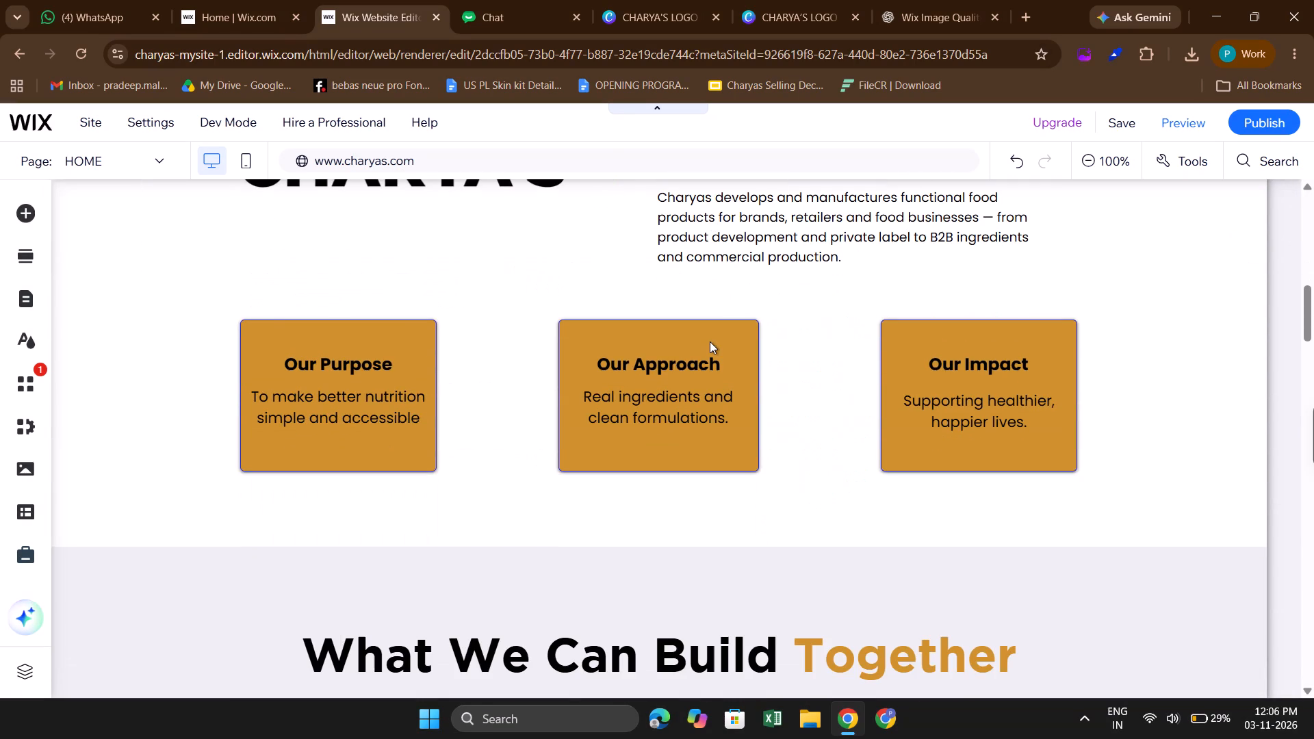
click(340, 459)
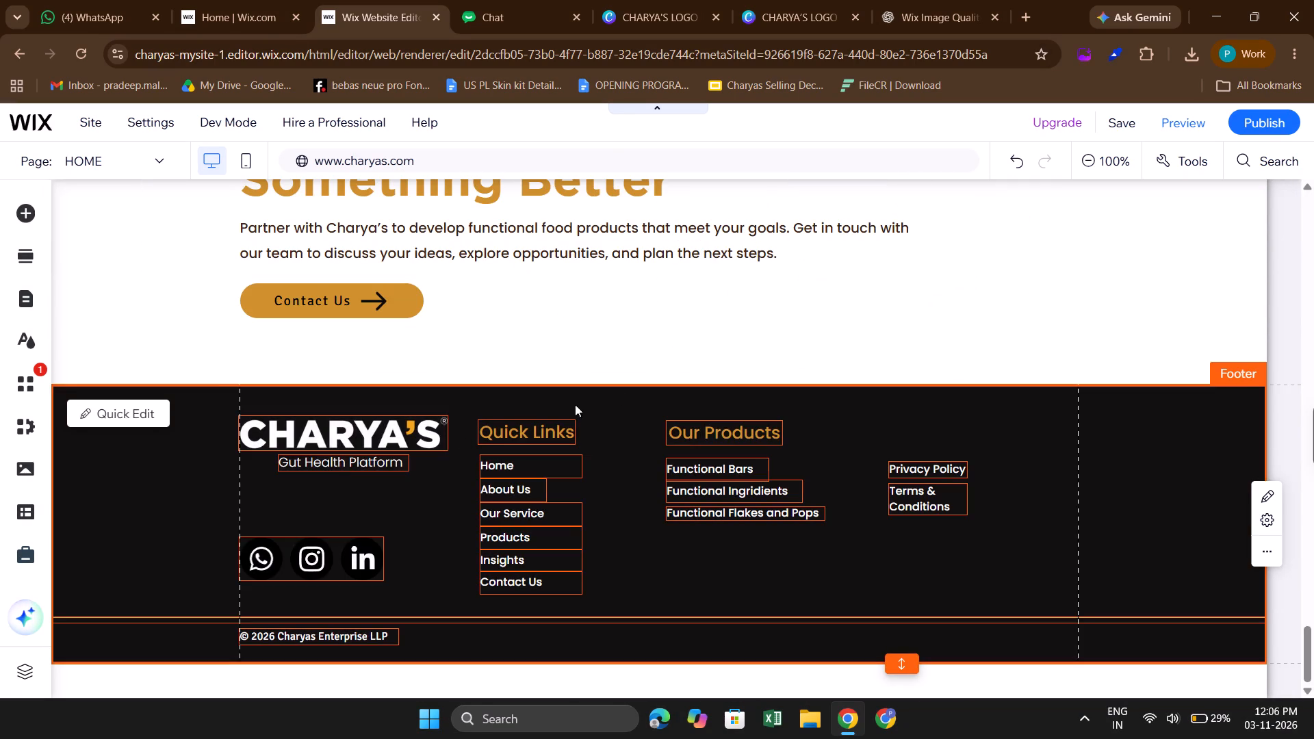
click(689, 324)
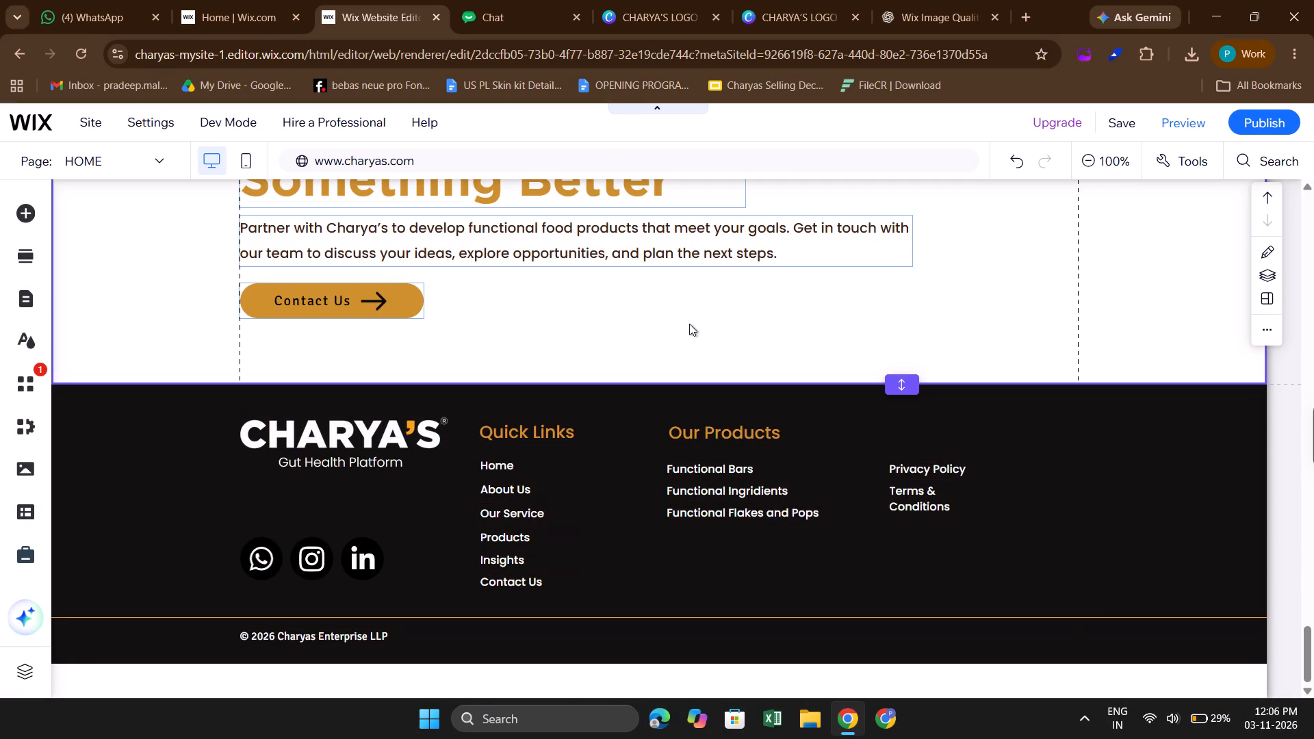
click(711, 430)
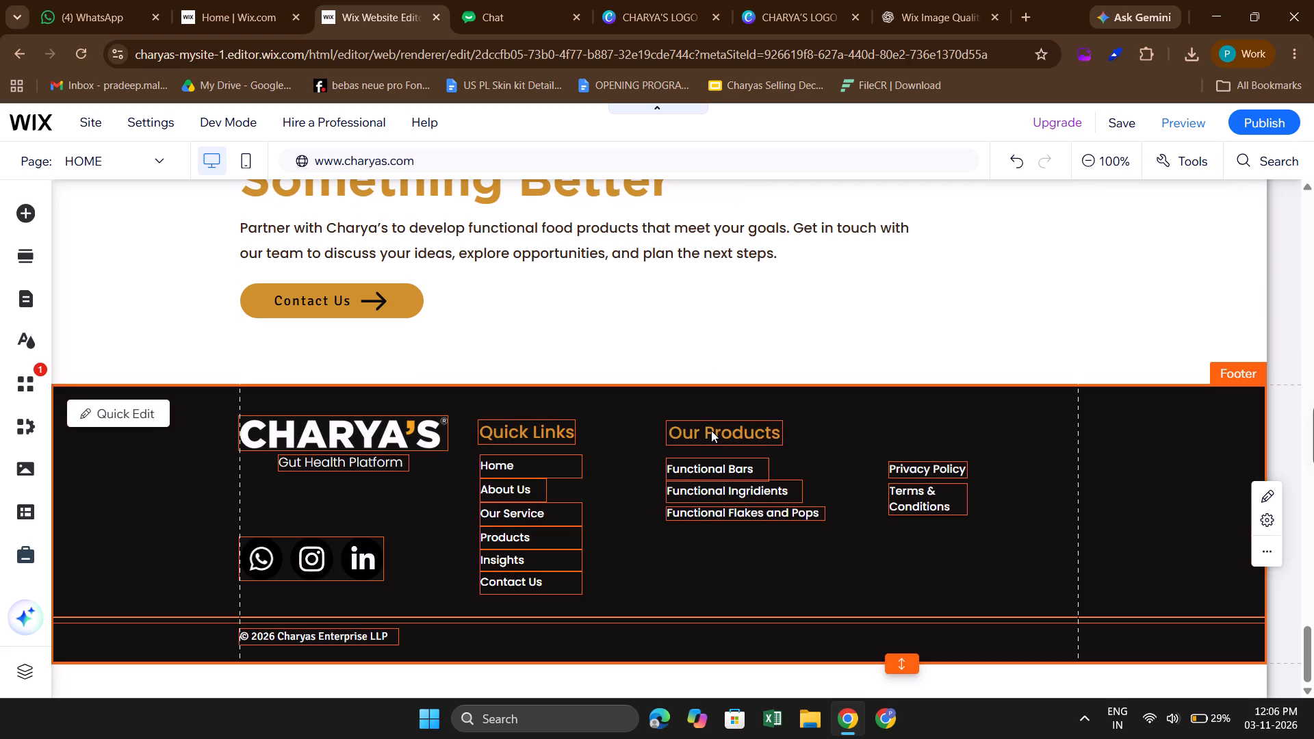
click(711, 430)
click(723, 432)
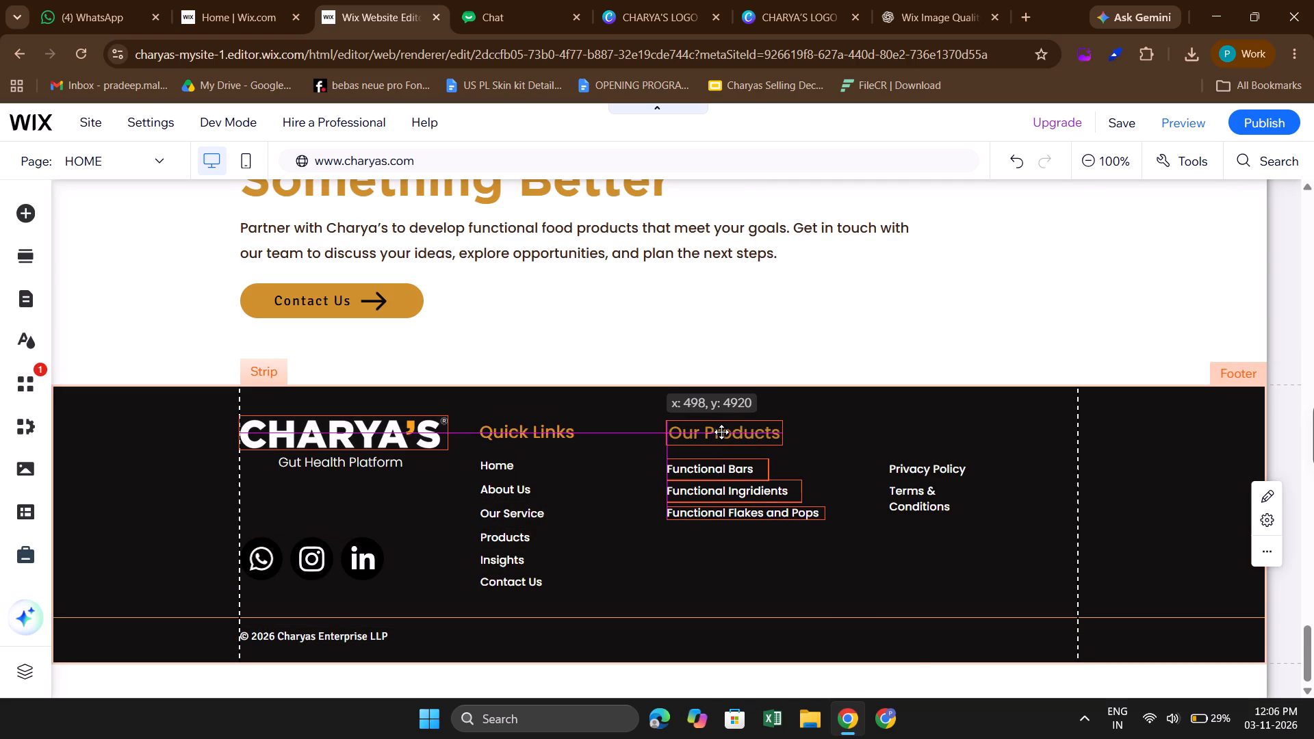
click(628, 553)
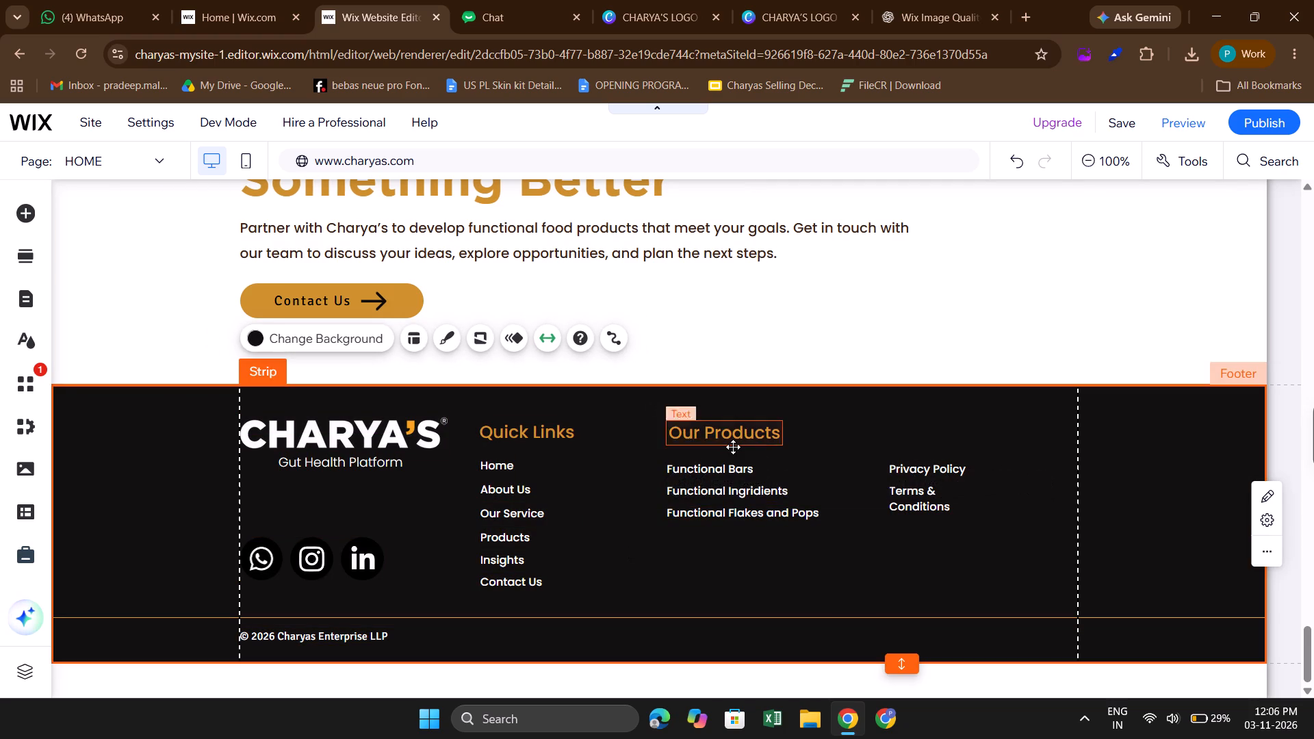
click(733, 447)
click(745, 432)
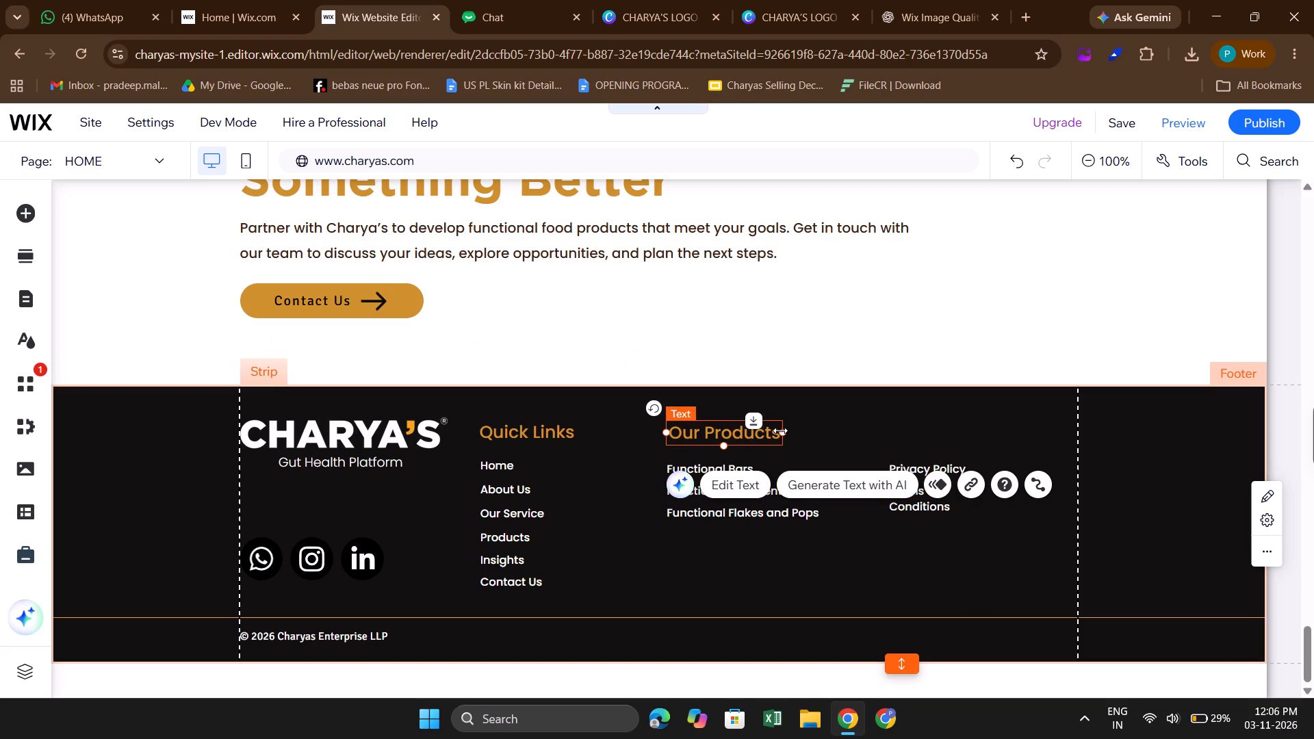
click(780, 430)
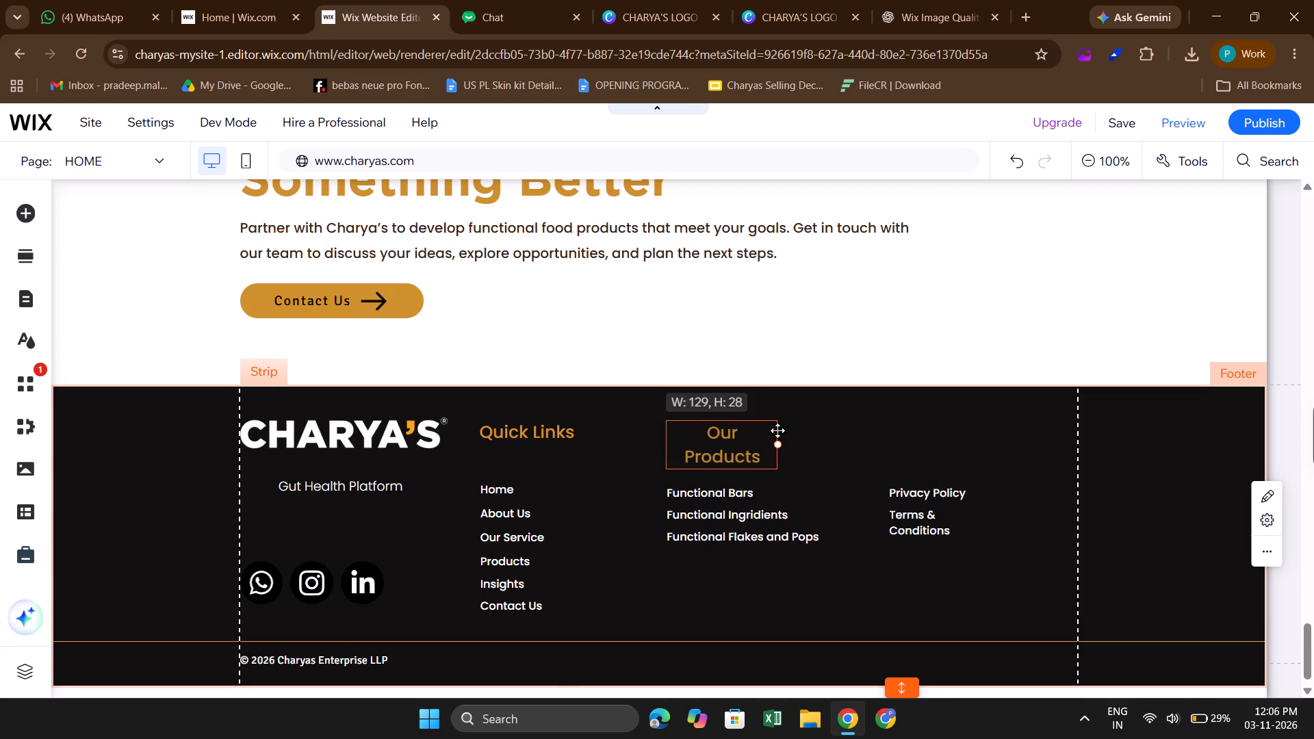
click(780, 430)
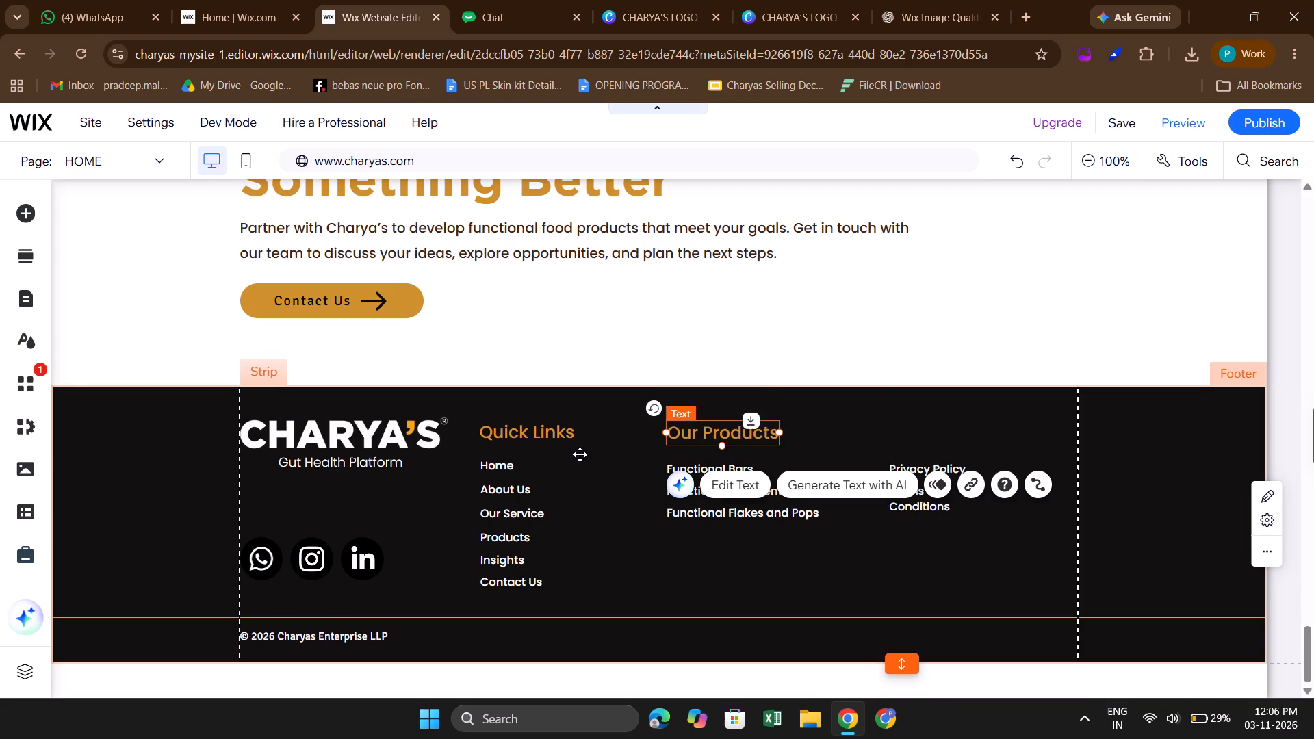
Narrow the footer's Quick Links heading box slightly and shift the heading to align with the links below it.
click(550, 433)
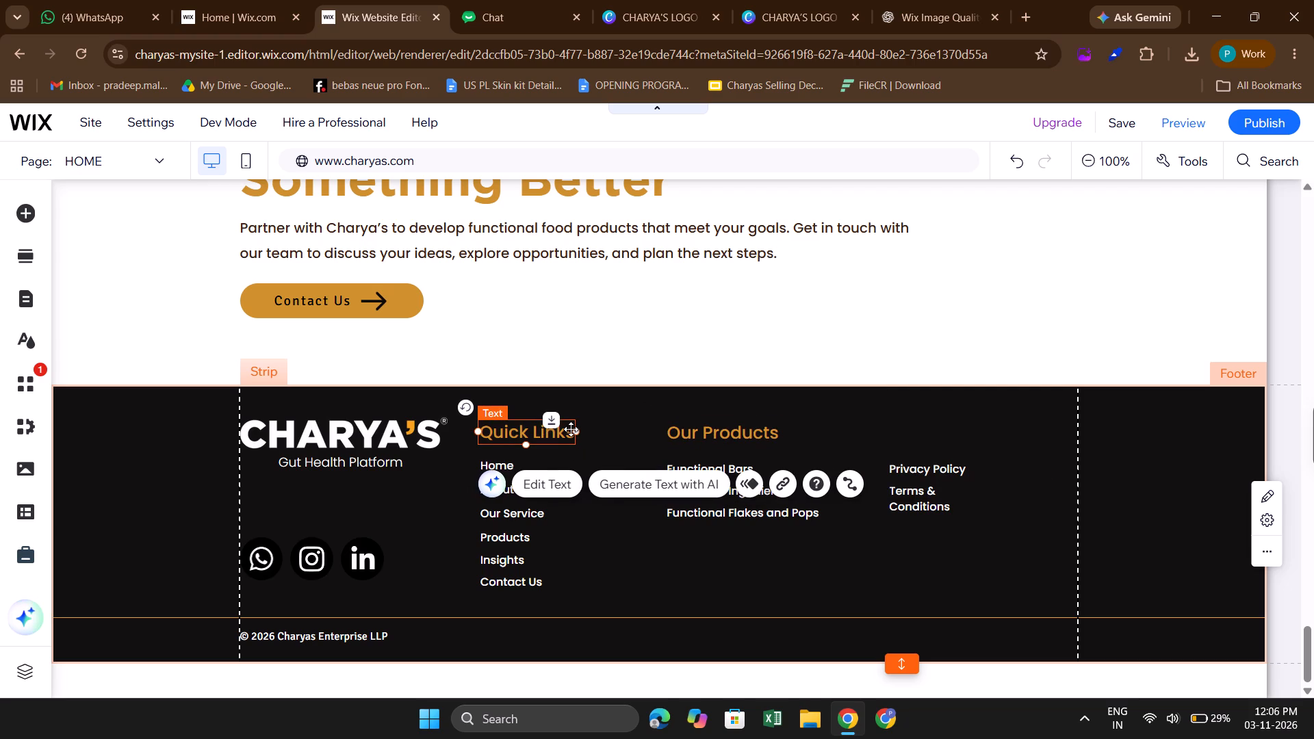
click(574, 430)
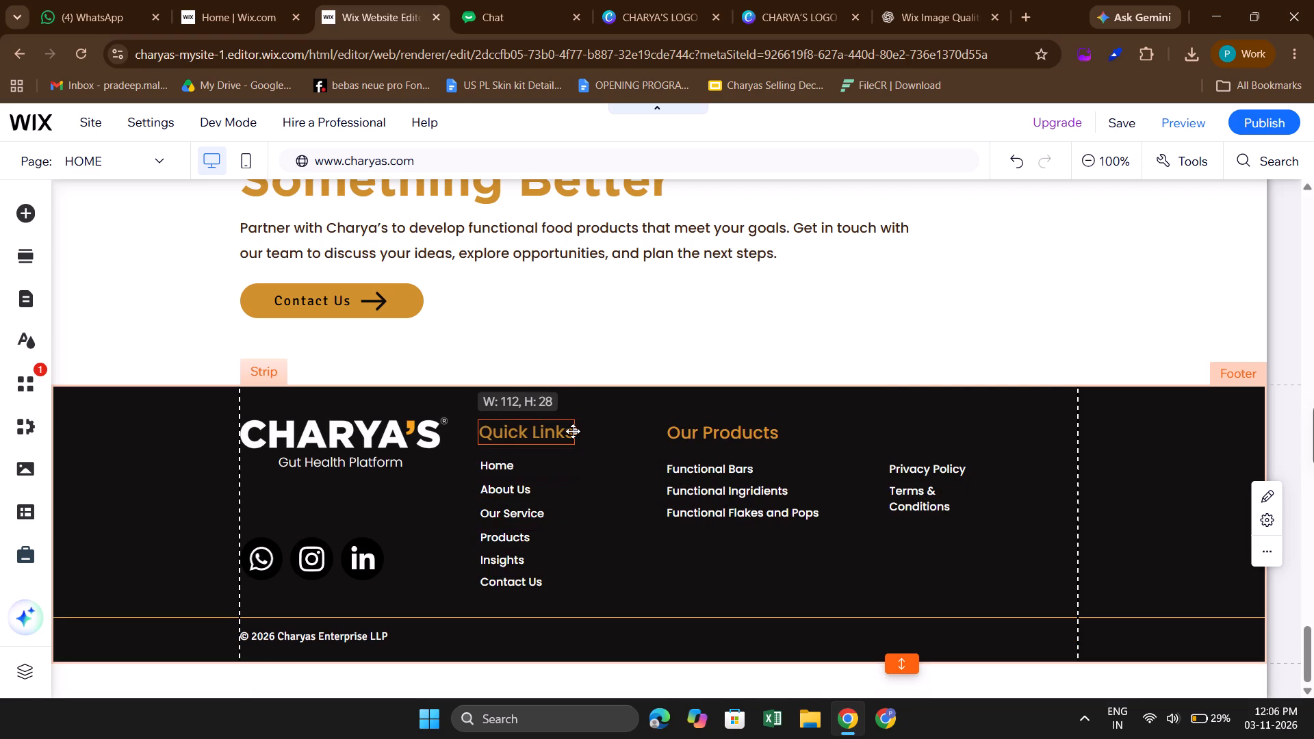
click(619, 439)
click(534, 438)
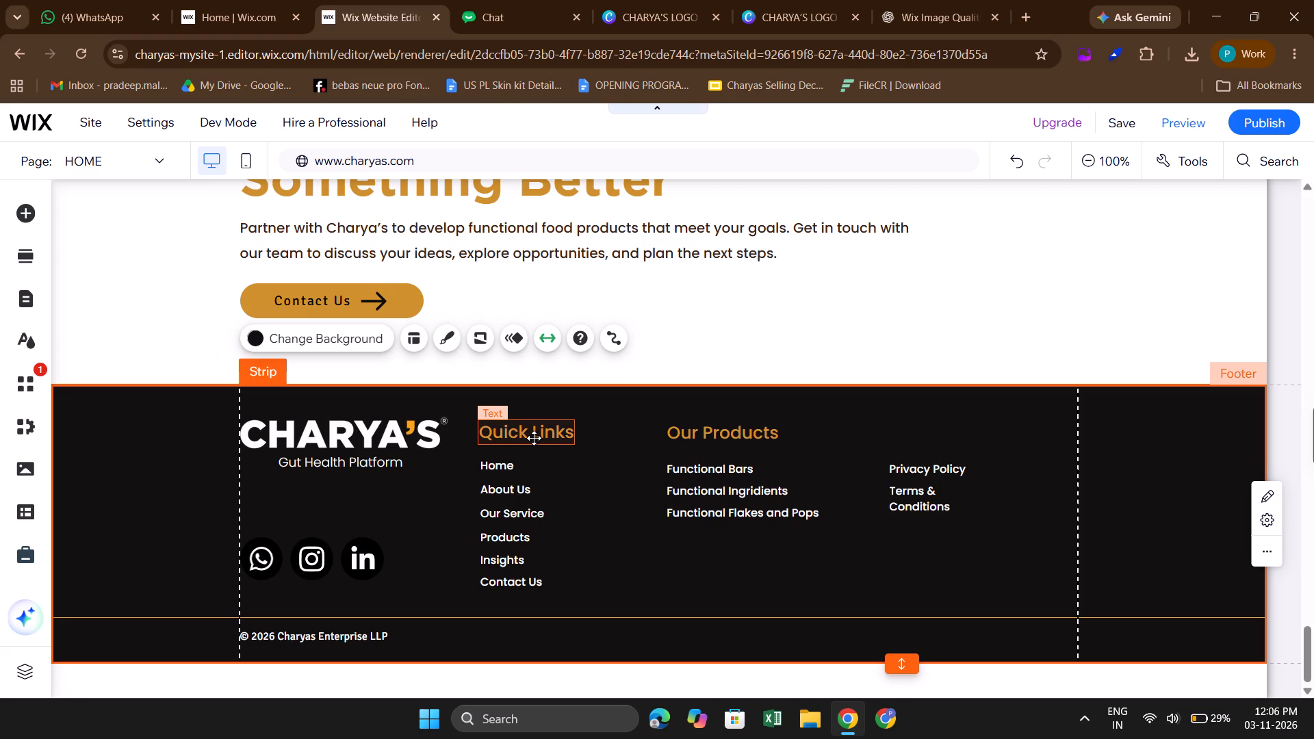
click(528, 436)
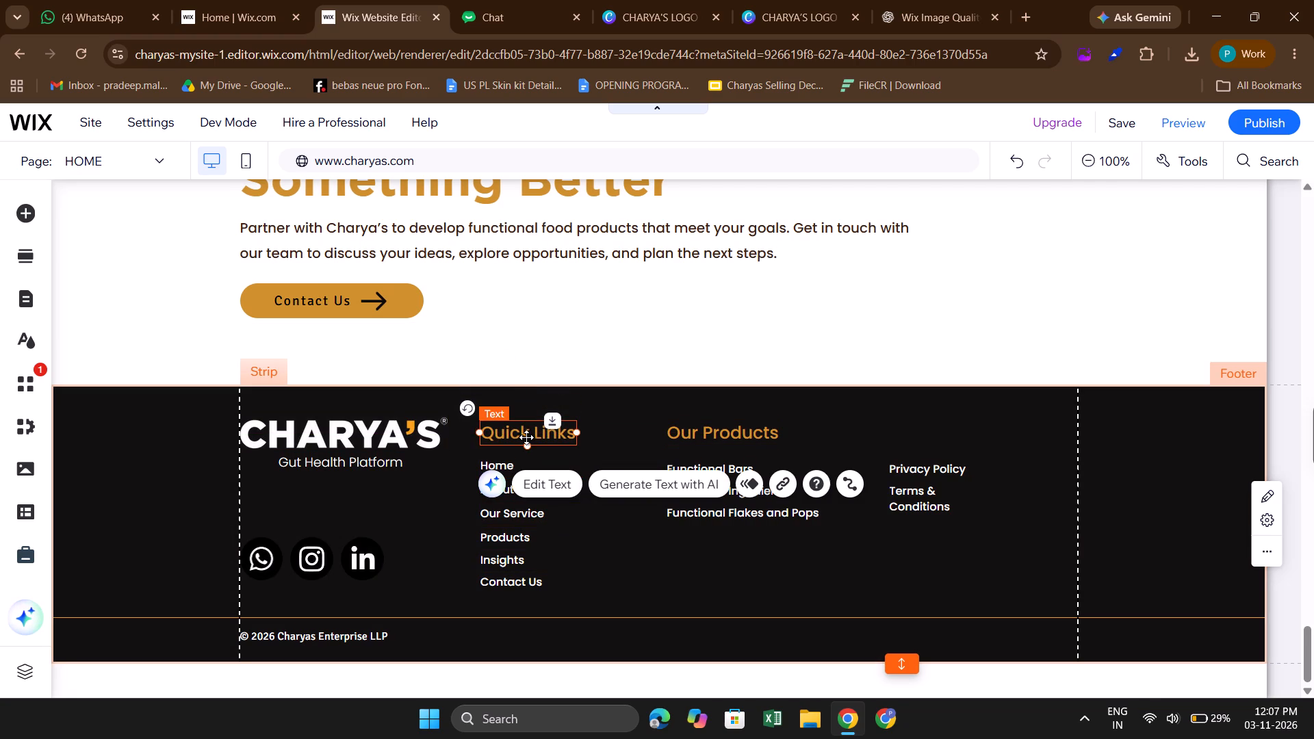
click(526, 437)
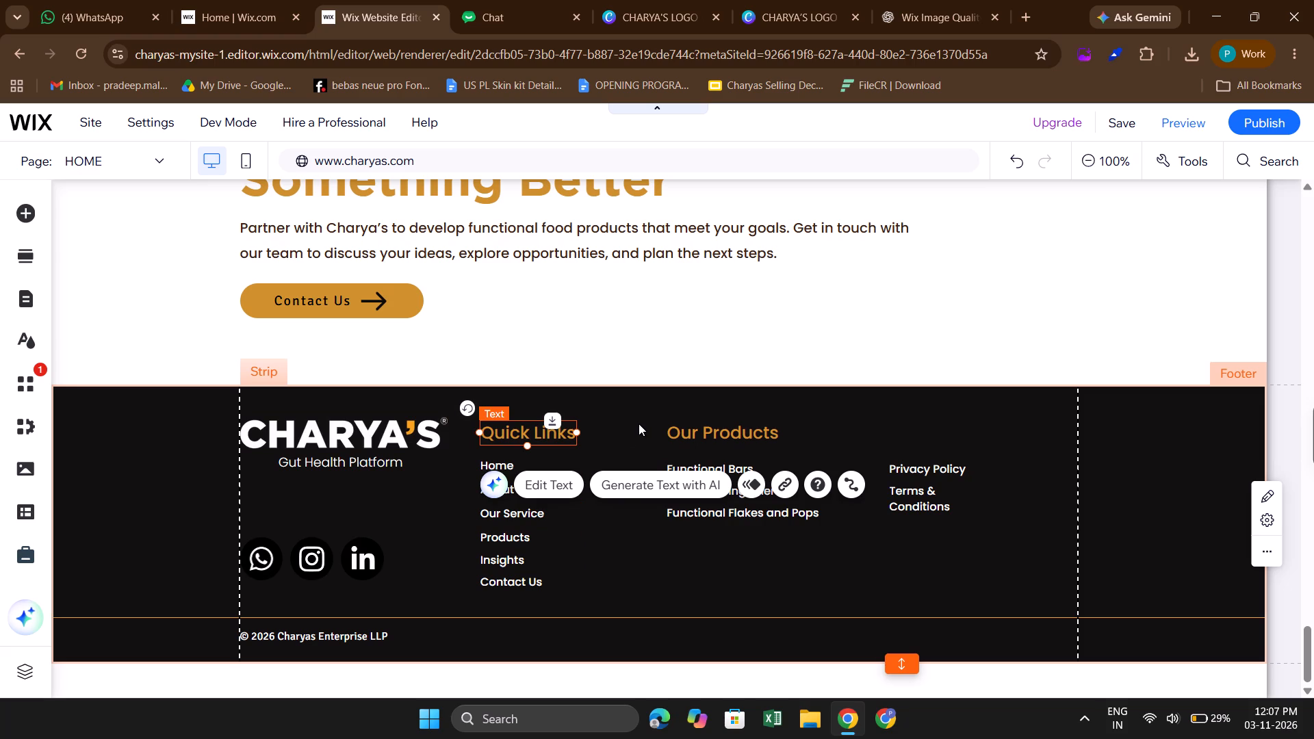
click(639, 424)
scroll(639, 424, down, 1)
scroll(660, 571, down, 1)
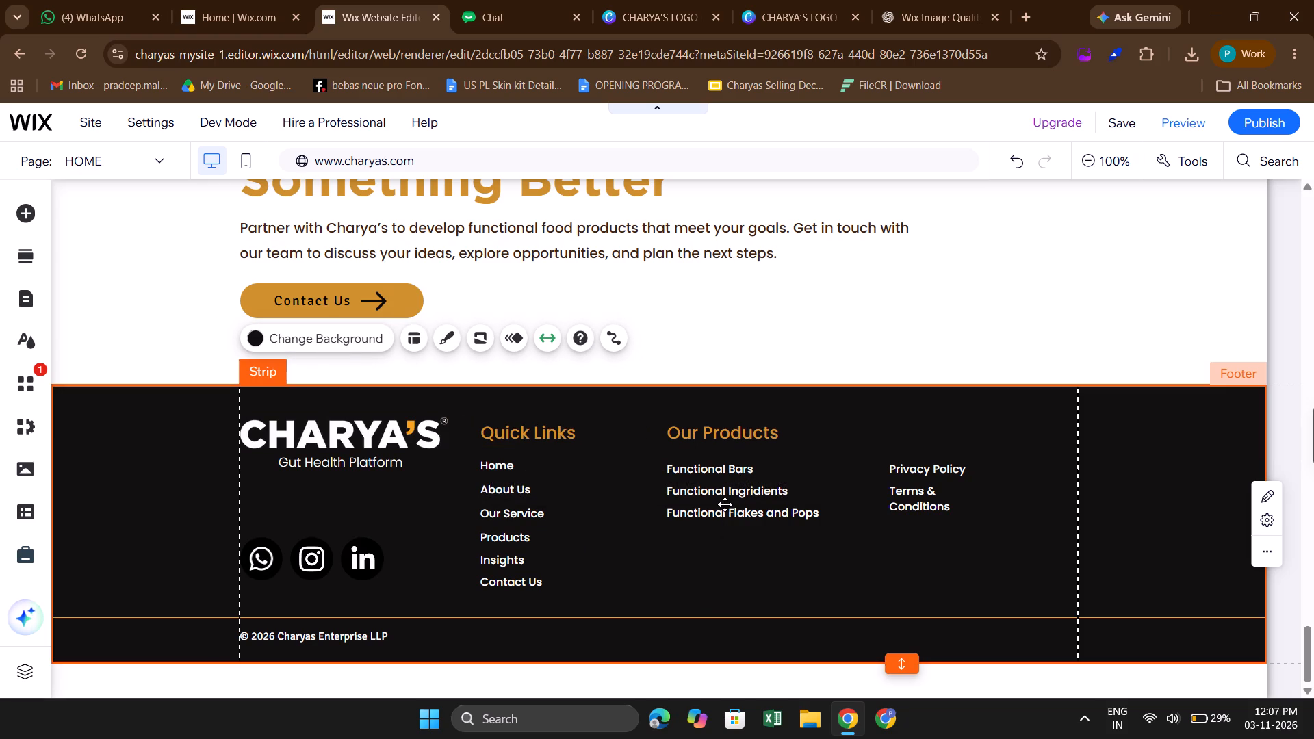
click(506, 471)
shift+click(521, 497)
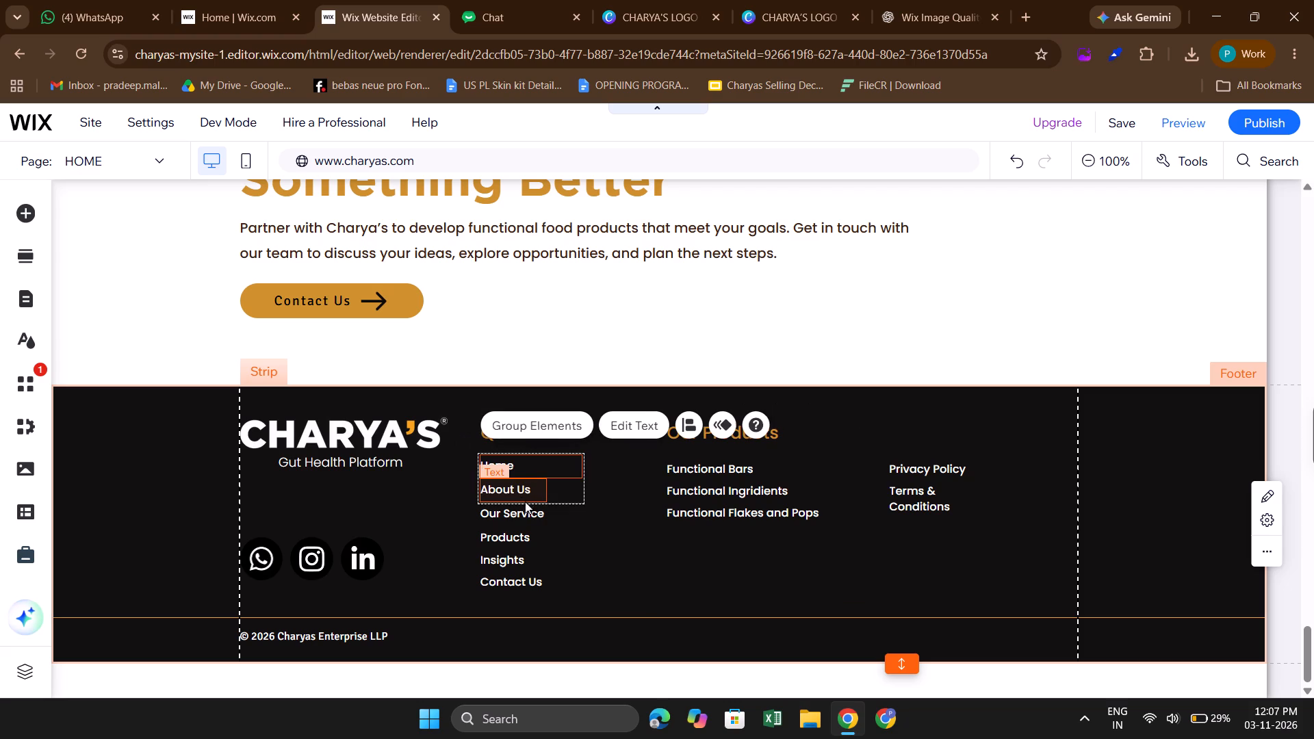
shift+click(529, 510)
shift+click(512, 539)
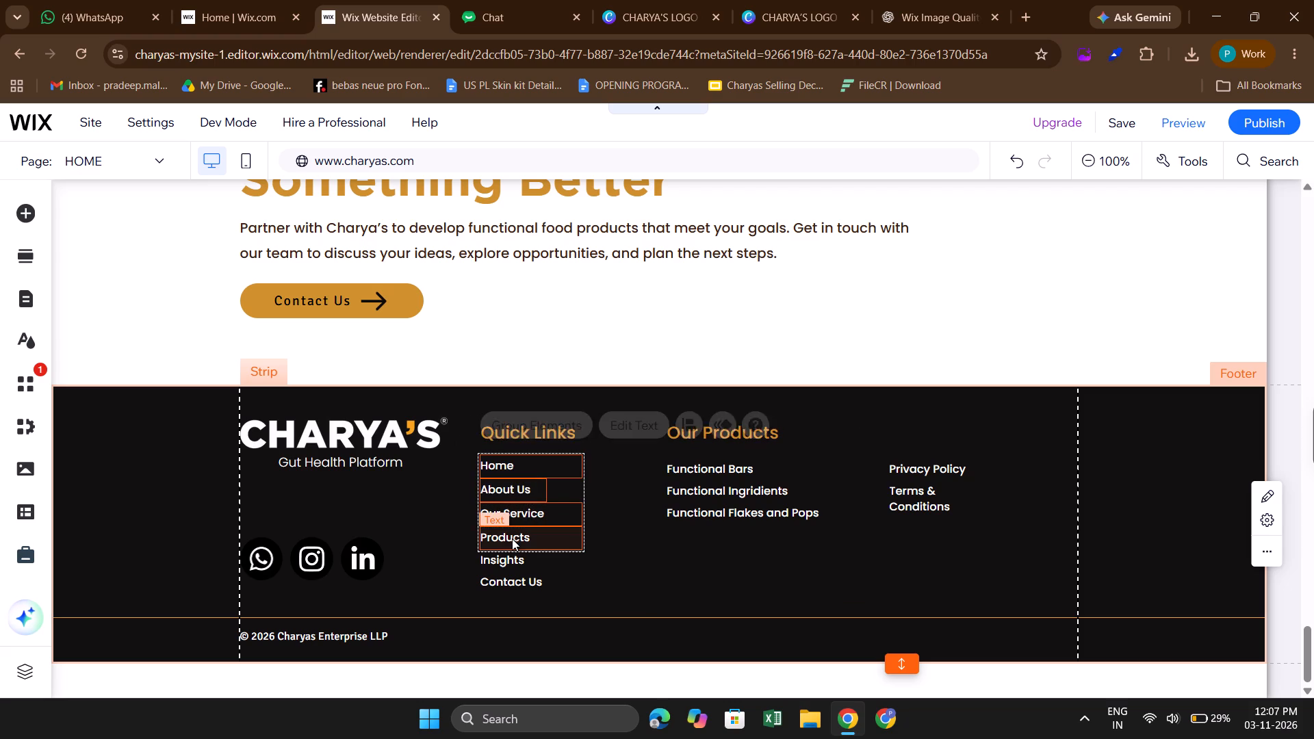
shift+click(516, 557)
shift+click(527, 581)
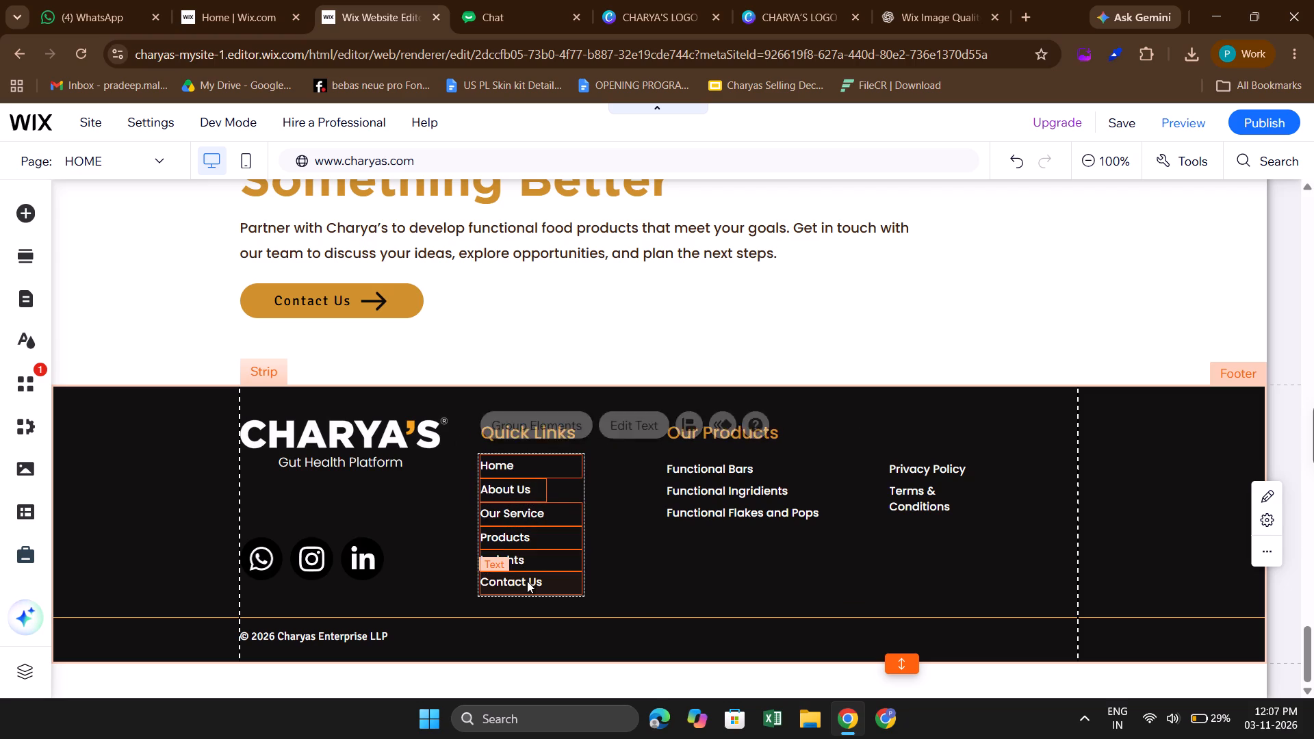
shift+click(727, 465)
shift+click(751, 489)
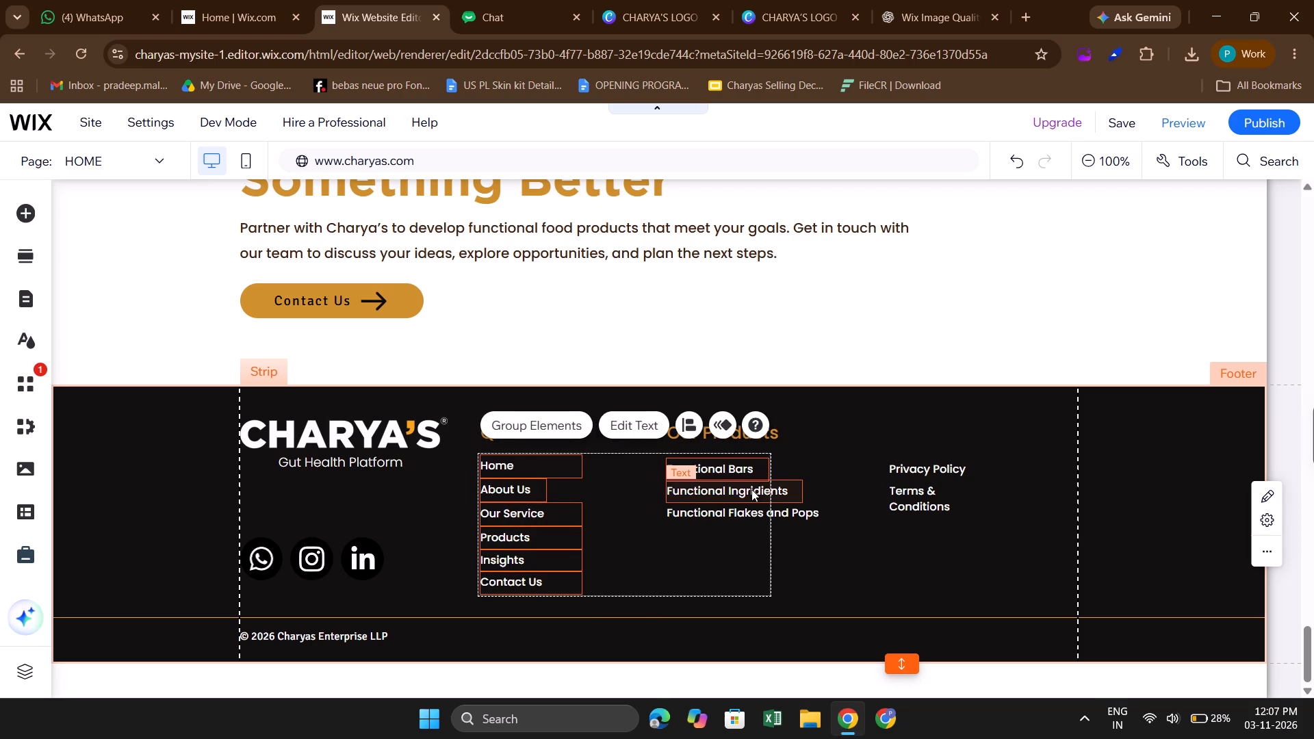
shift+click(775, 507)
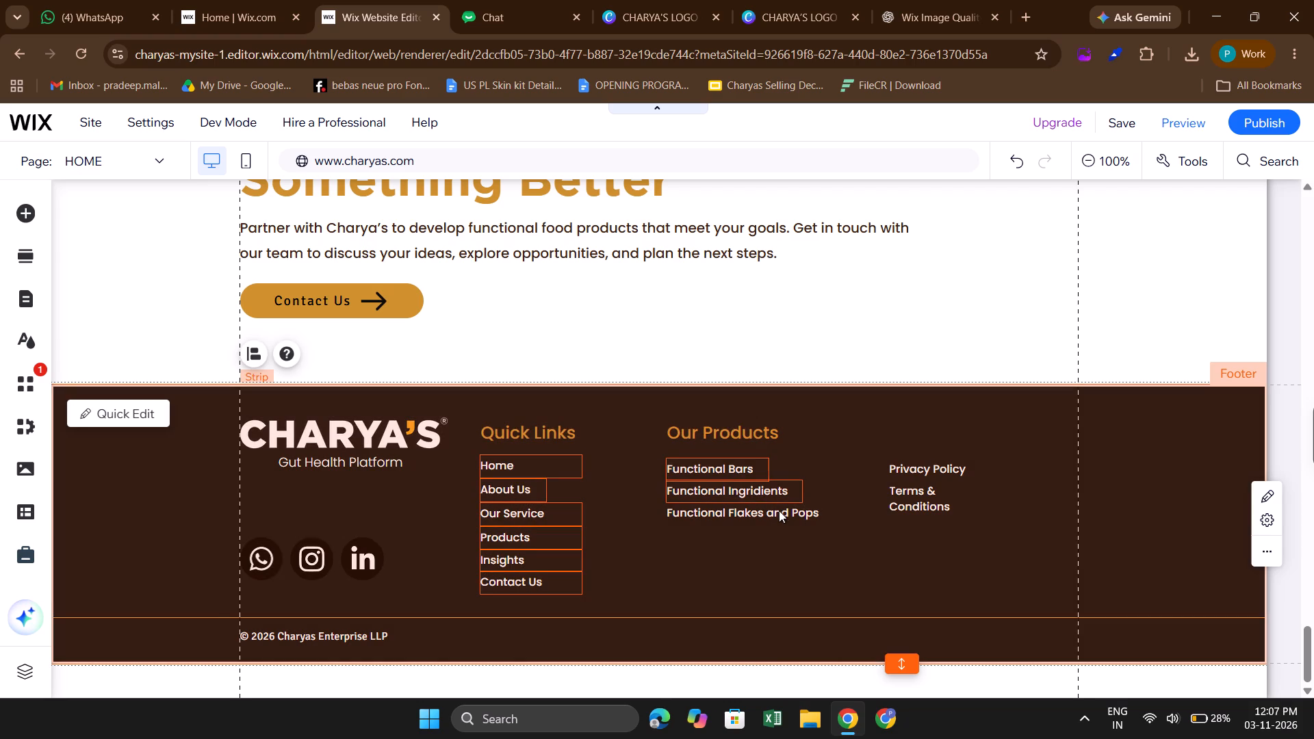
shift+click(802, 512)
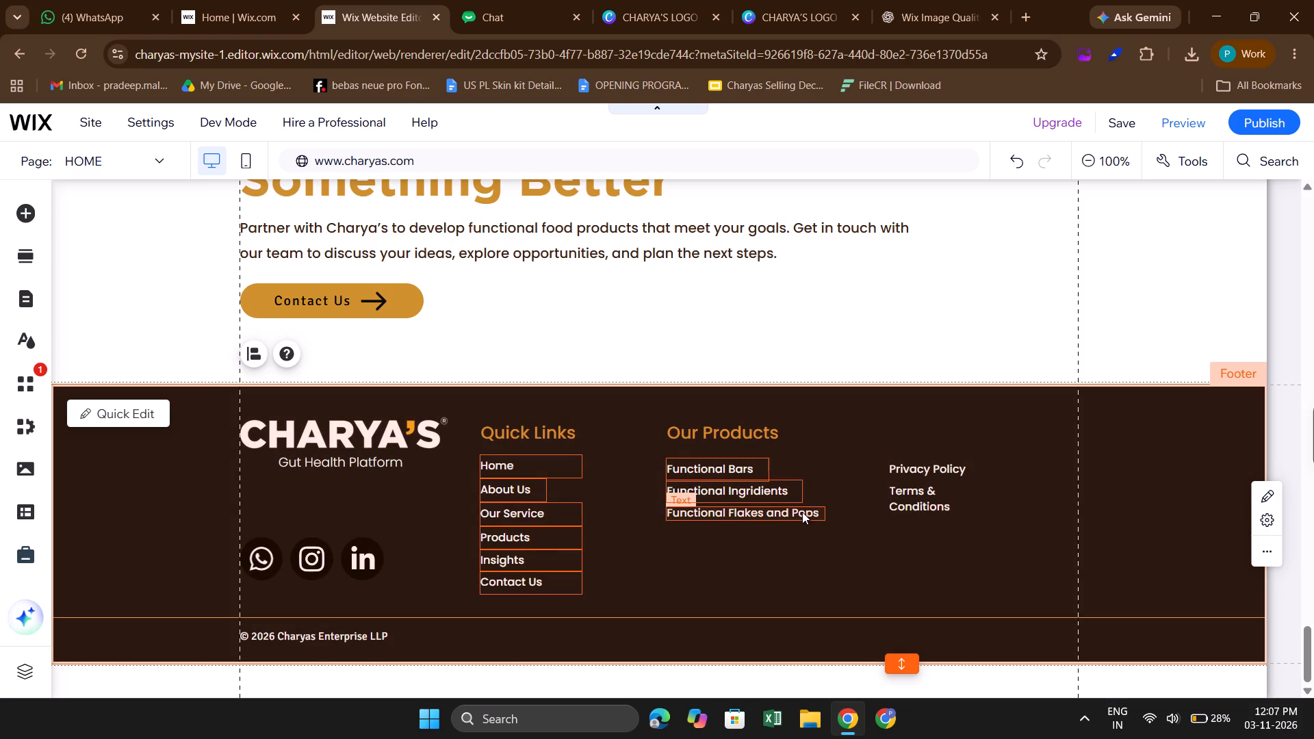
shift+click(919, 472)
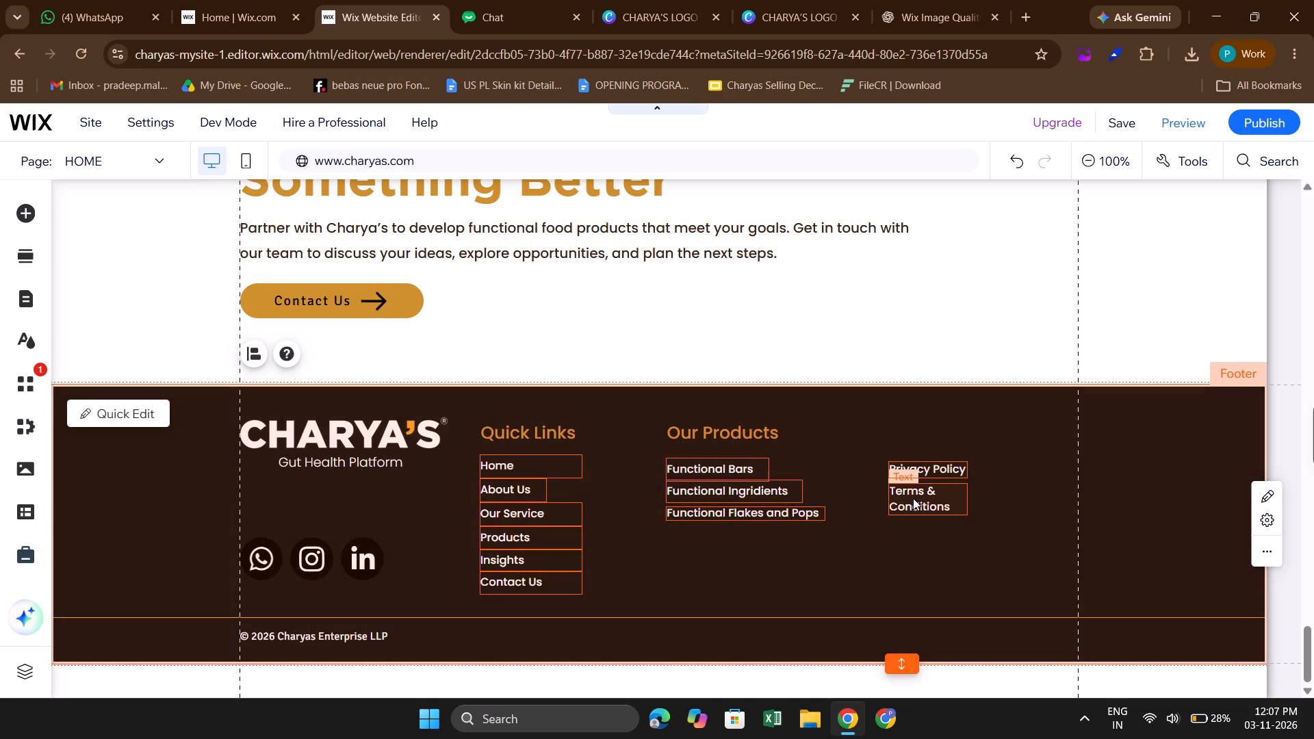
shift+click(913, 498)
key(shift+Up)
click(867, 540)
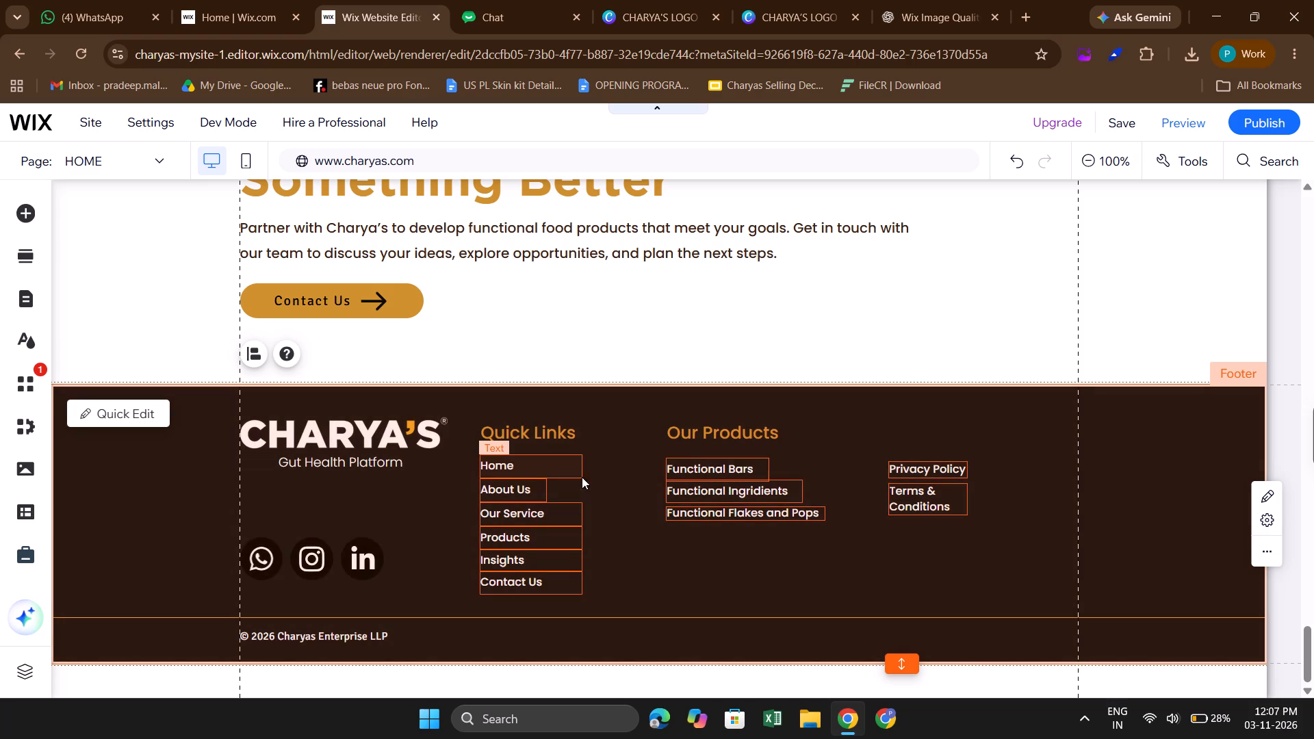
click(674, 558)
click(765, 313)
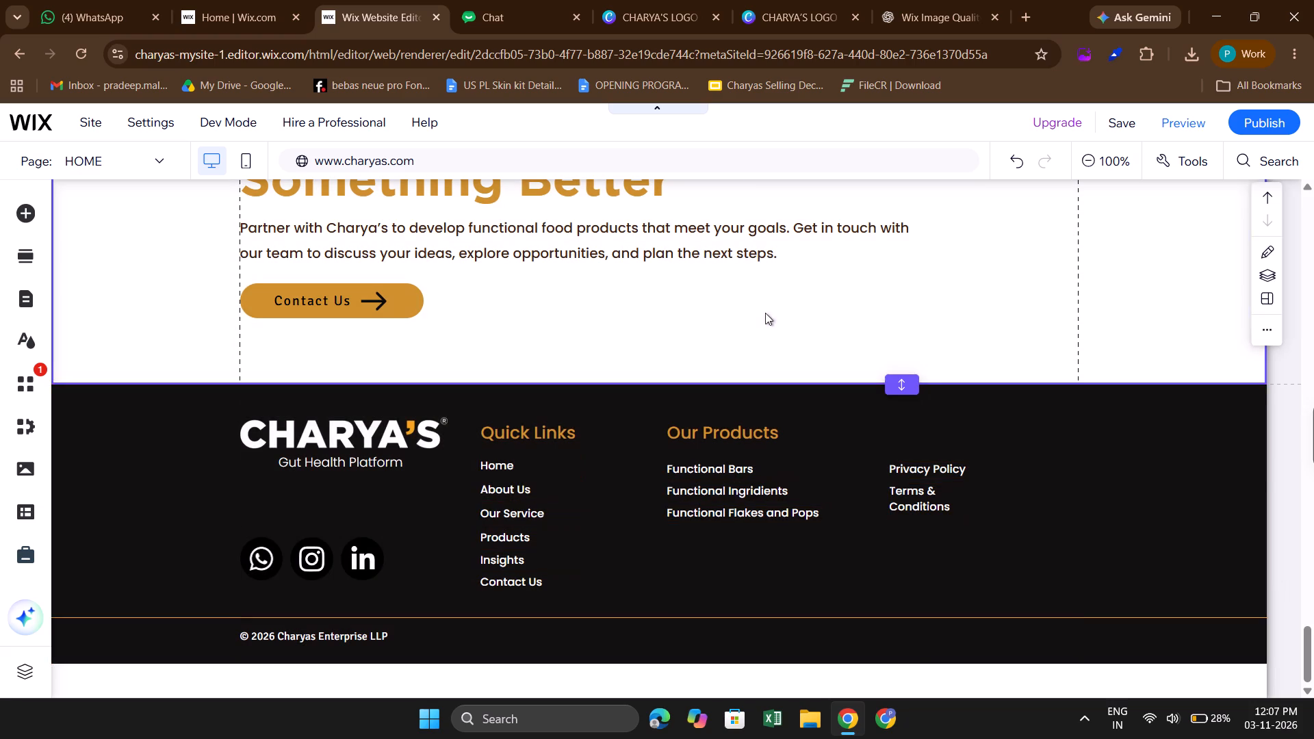
Group the footer's six Quick Links items, three product links, and the Privacy Policy and Terms & Conditions links into one element.
click(495, 463)
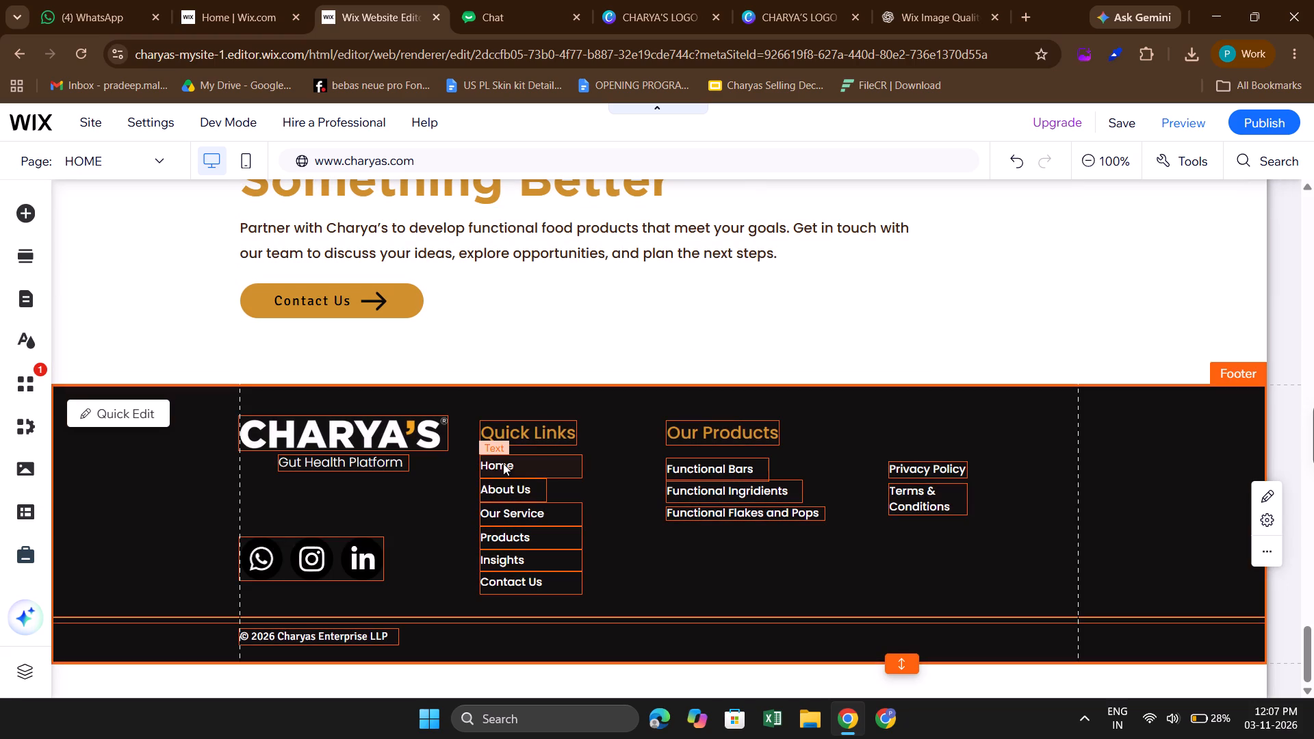
click(503, 463)
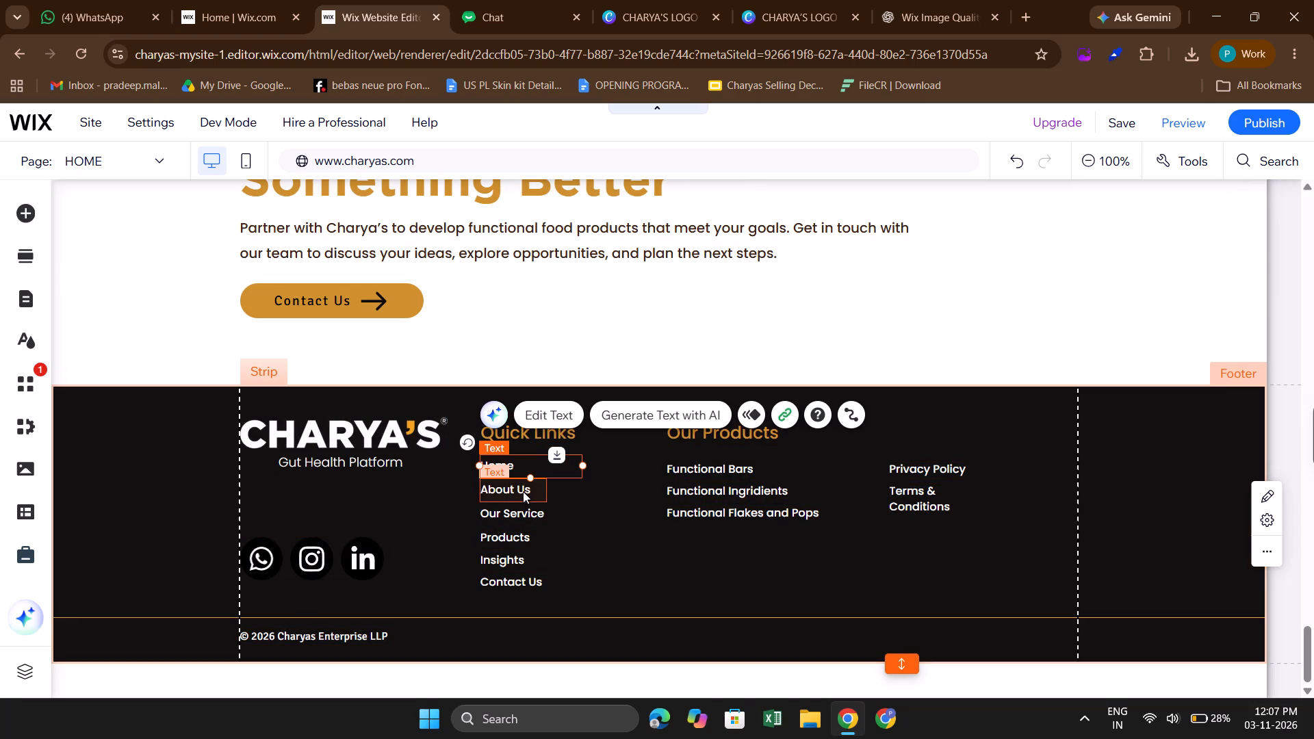
shift+click(523, 491)
shift+click(526, 512)
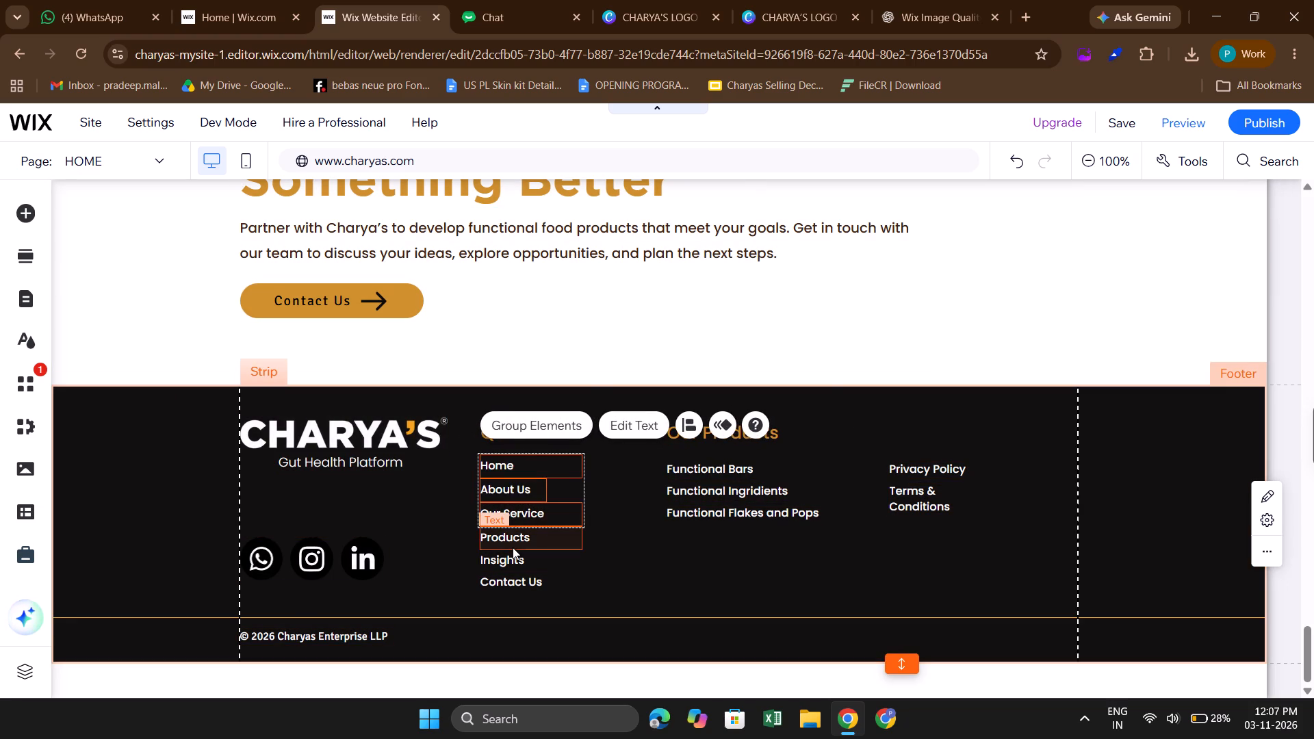
shift+click(513, 547)
shift+click(515, 558)
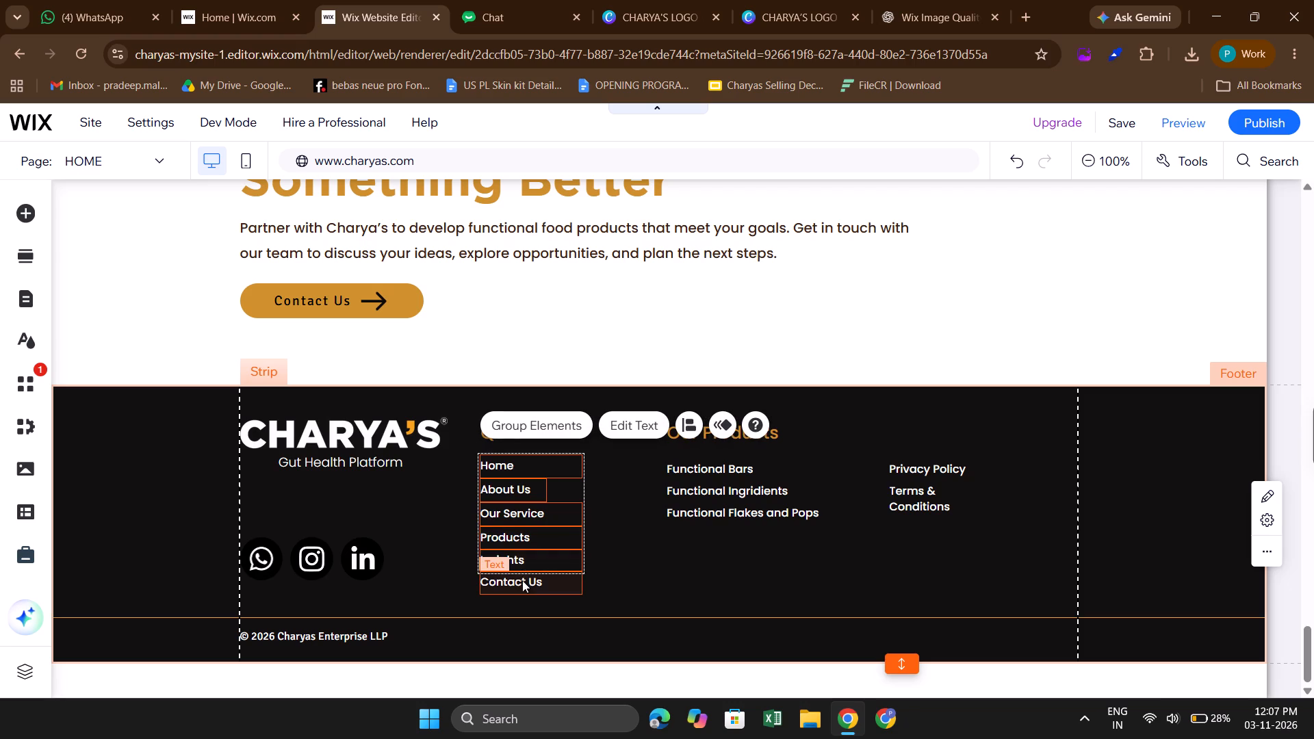
shift+click(522, 581)
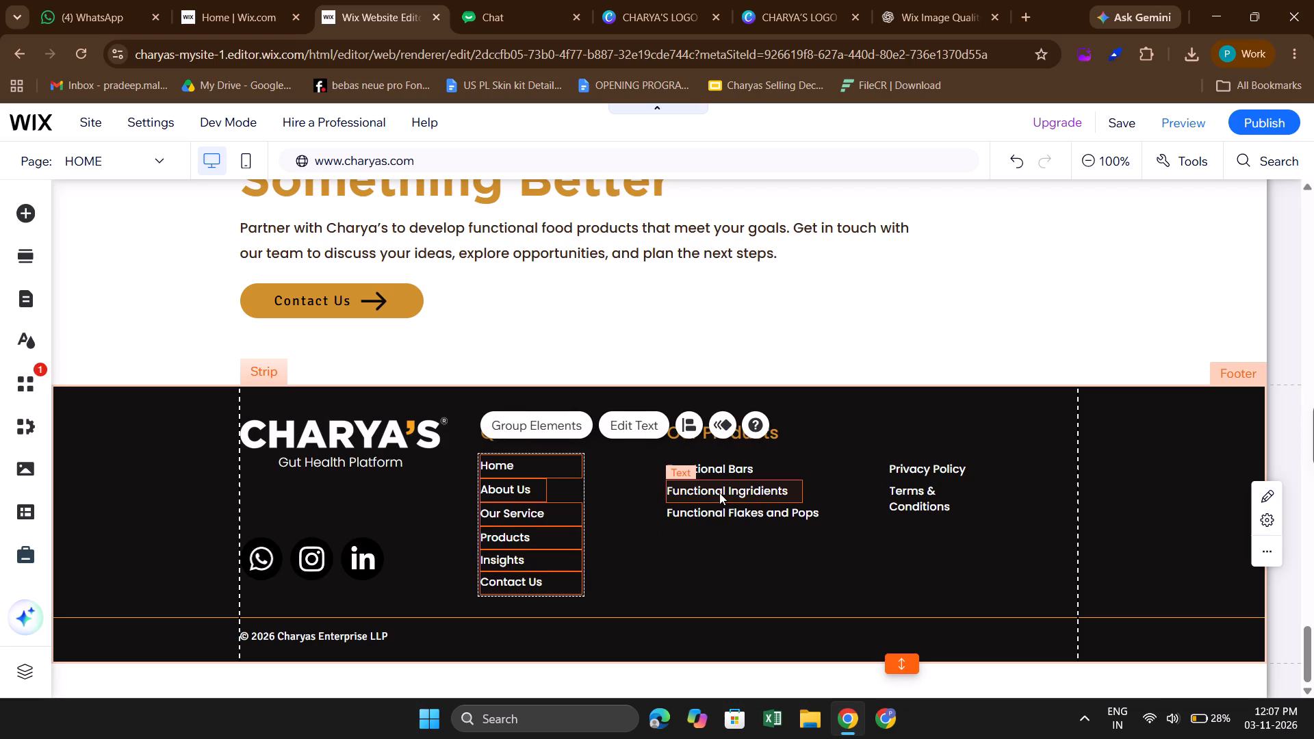
shift+click(719, 493)
shift+click(731, 469)
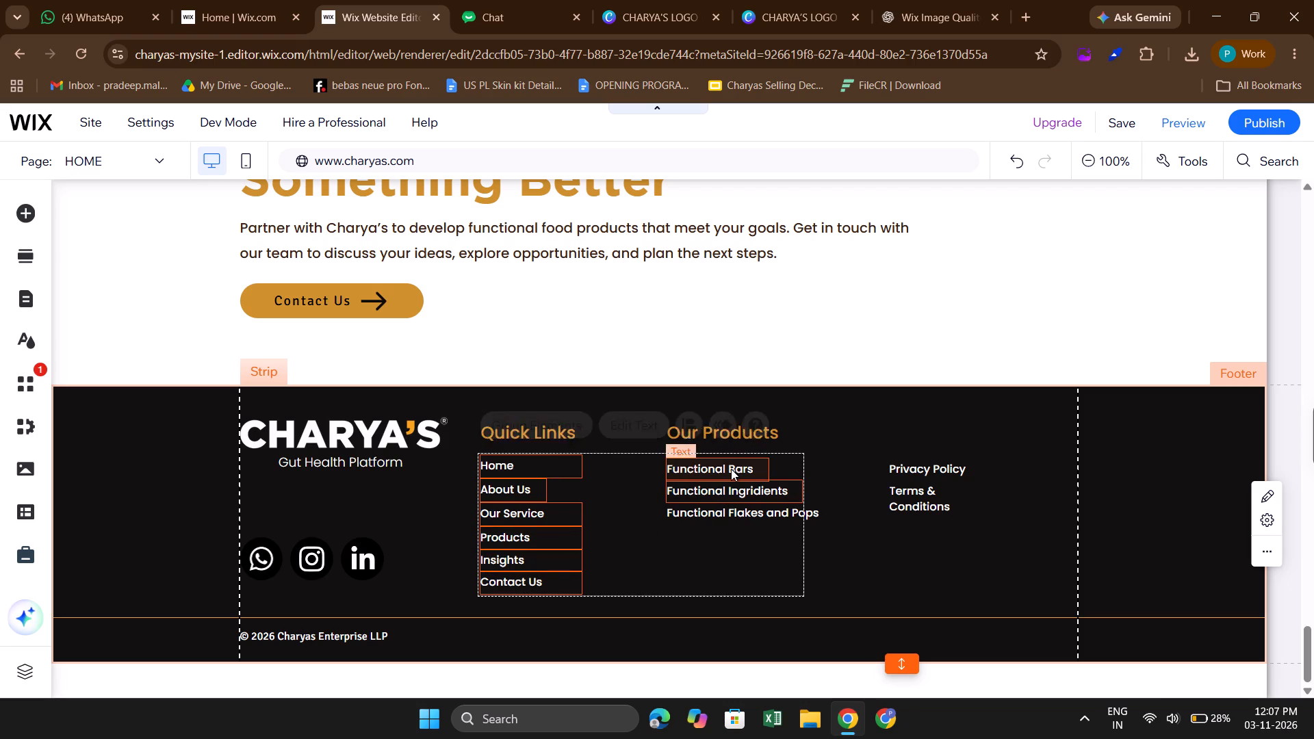
shift+click(748, 515)
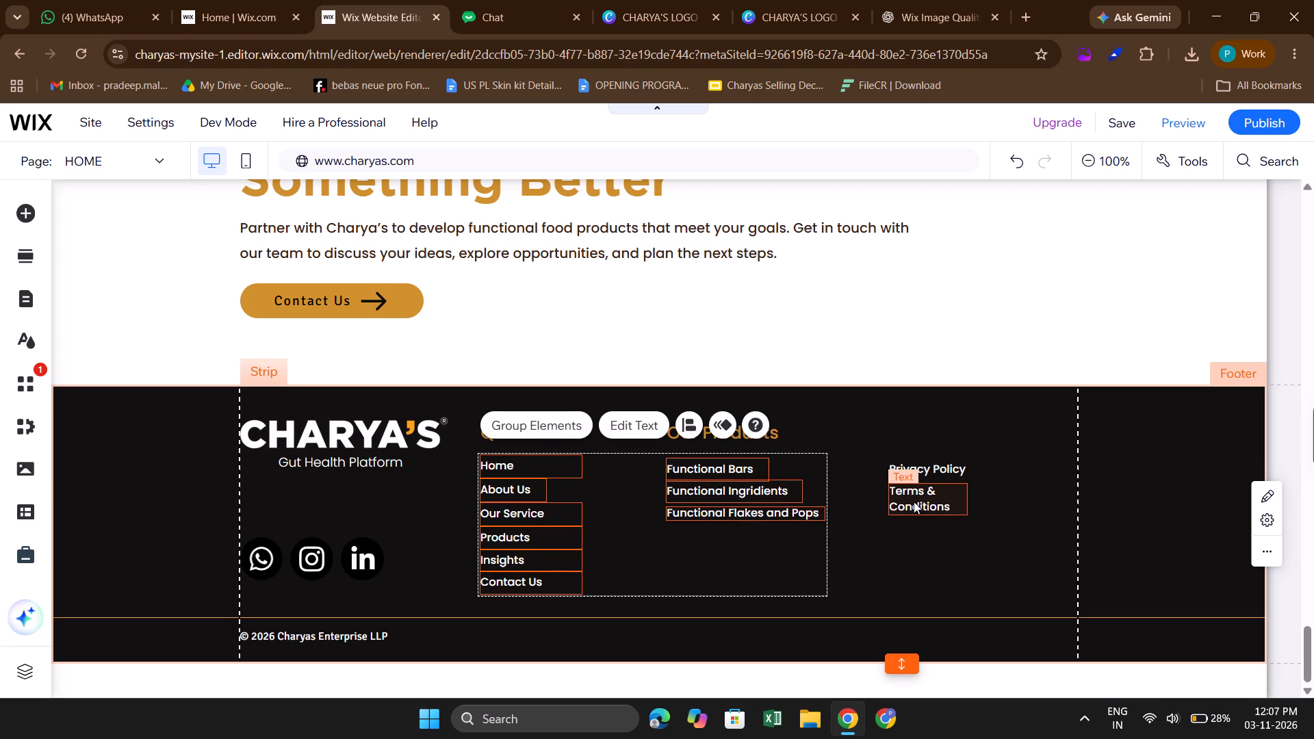
shift+click(914, 502)
shift+click(944, 465)
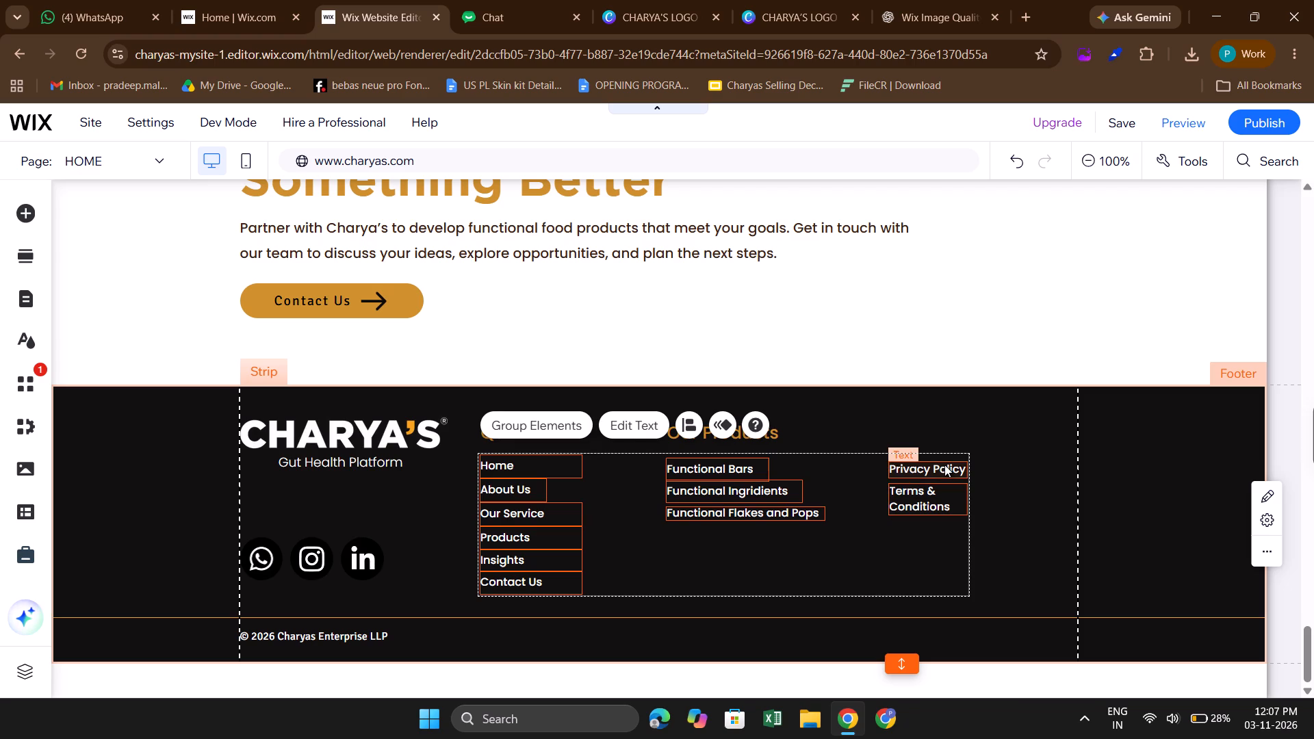
key(shift+Up)
key(shift+Up)
key(Up)
key(Up)
key(Up)
key(Up)
key(Up)
key(Up)
key(Up)
key(Up)
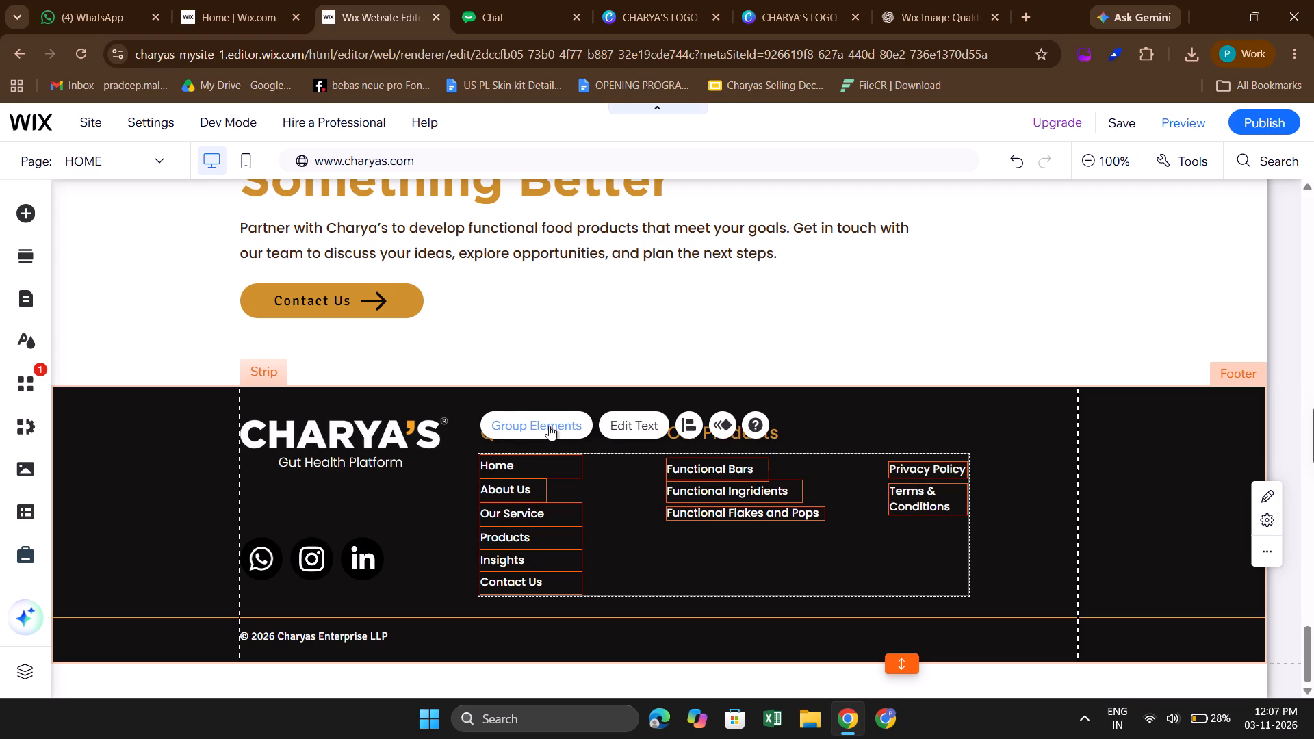
click(549, 425)
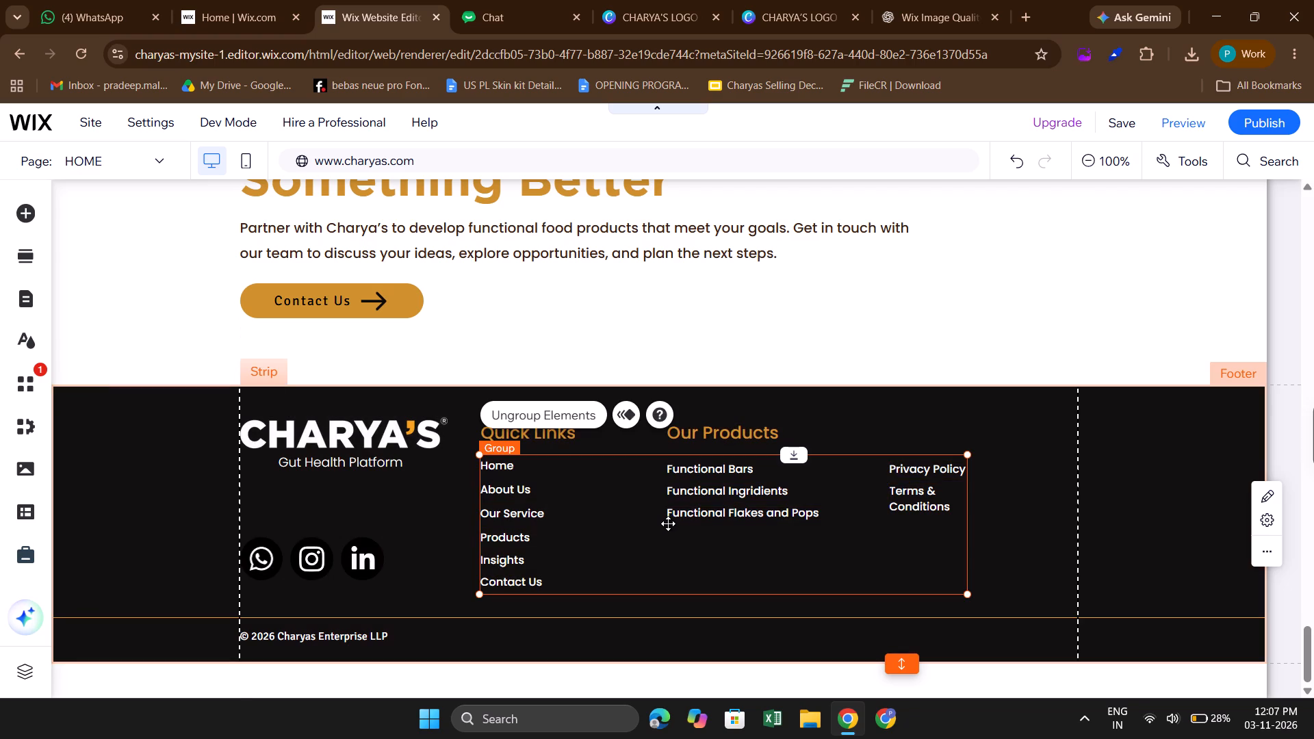
Nudge the grouped footer links slightly upward so they sit closer beneath the Quick Links and Our Products headings.
drag(668, 523, 668, 517)
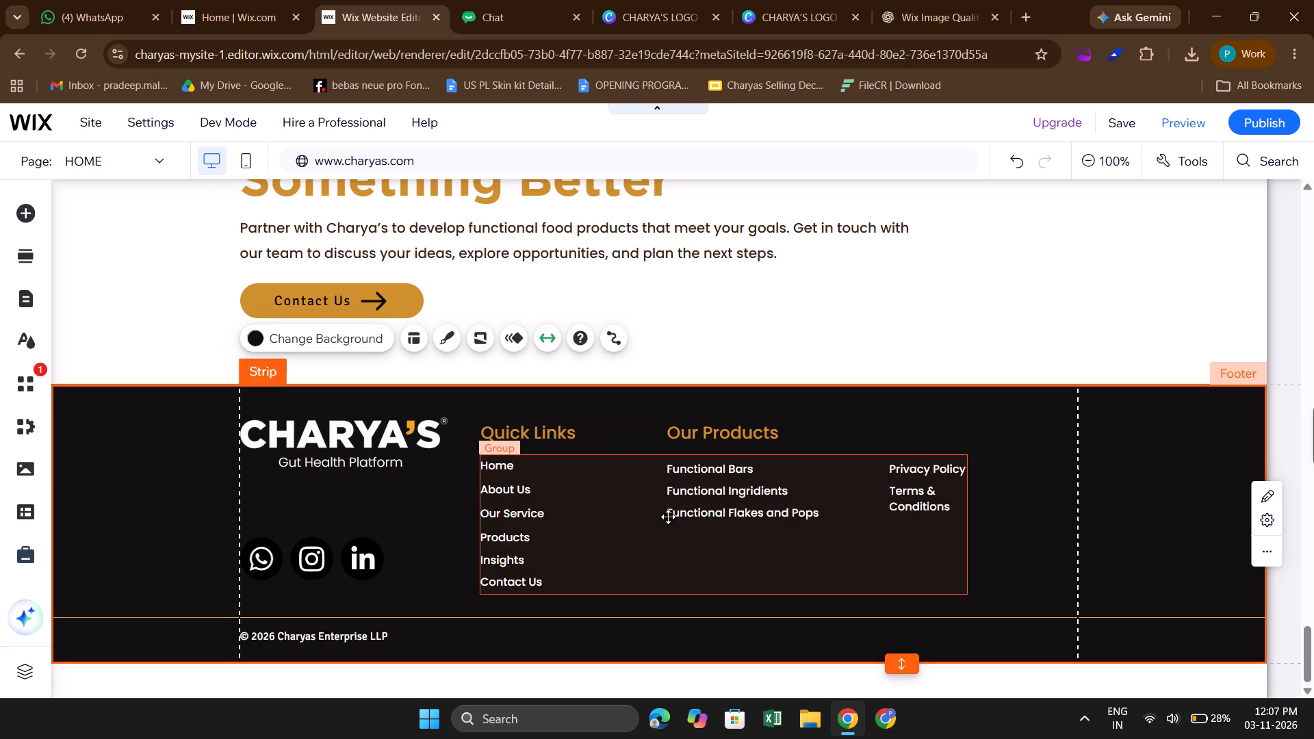
click(533, 530)
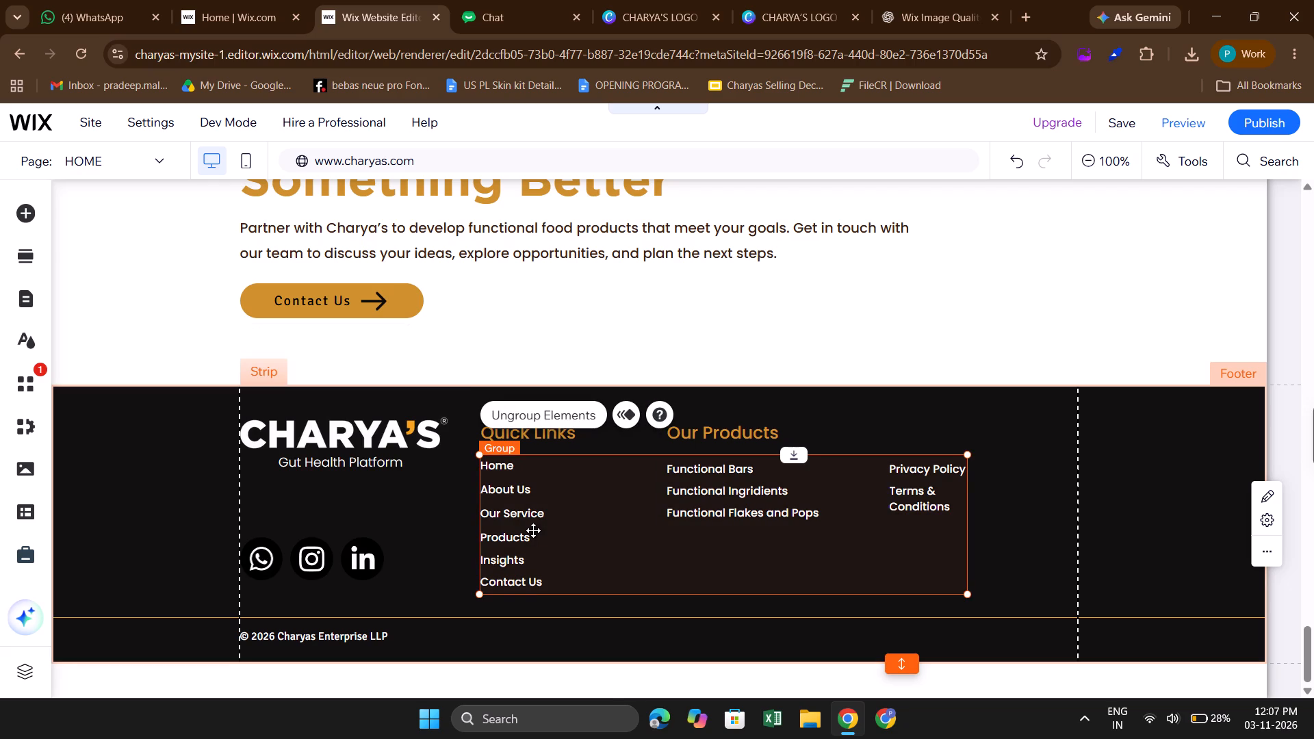
key(Up)
key(Up)
key(Up)
key(Up)
key(Up)
key(Up)
key(Up)
key(Up)
key(Up)
key(Up)
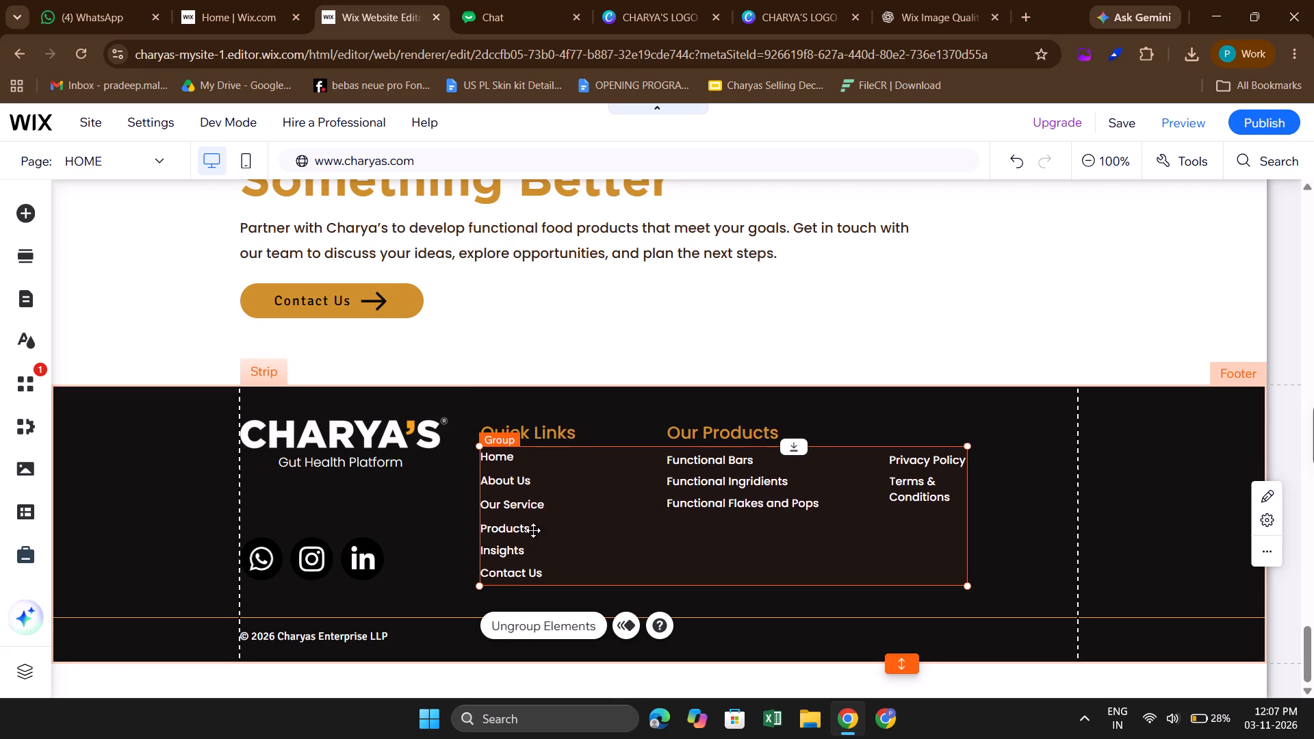
click(631, 356)
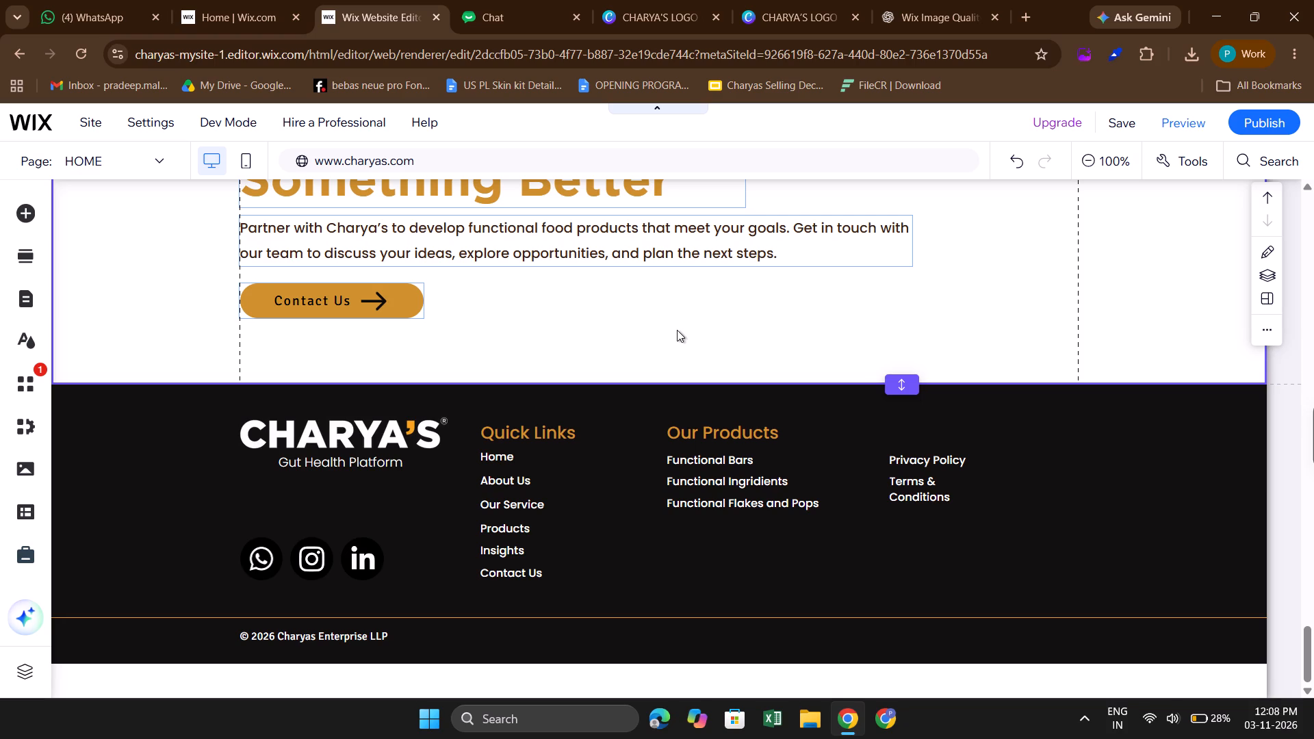
Review the home page's layout from the footer up to the header and hero, and on through the sections below.
scroll(402, 493, up, 1)
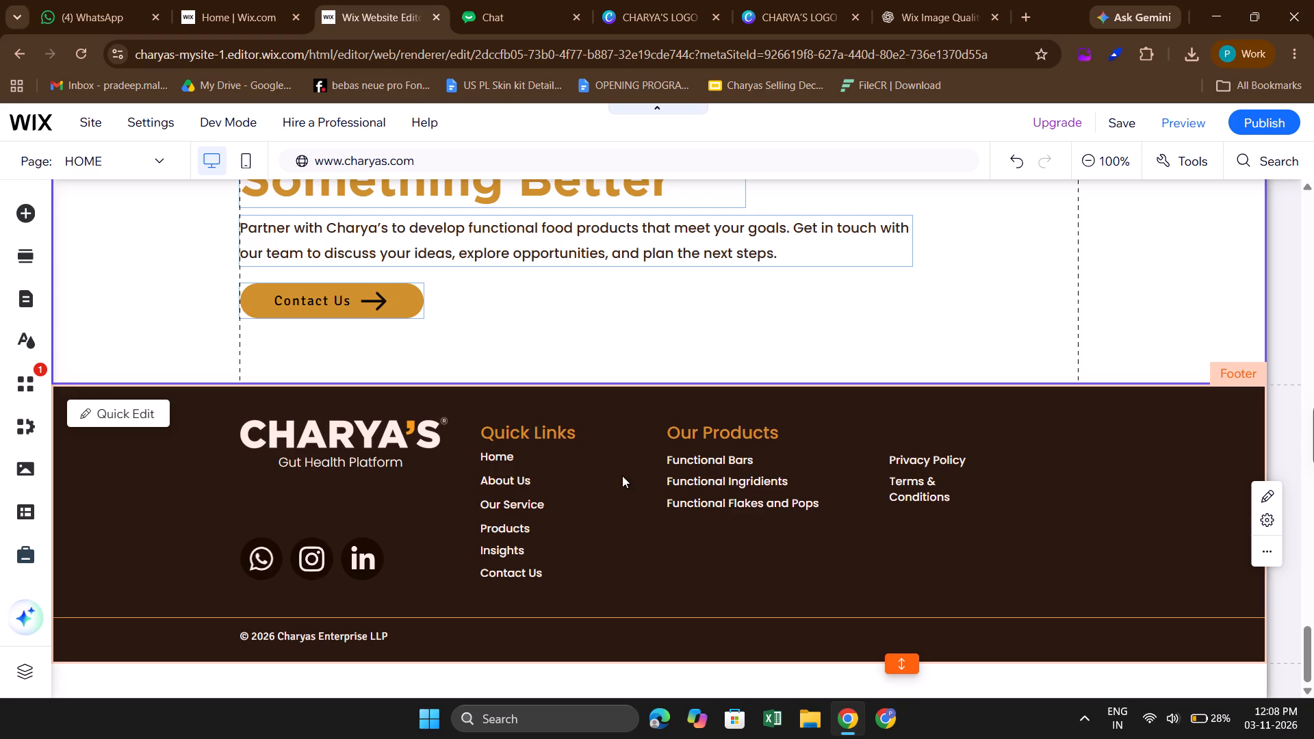
scroll(622, 476, up, 3)
click(909, 426)
scroll(909, 426, up, 3)
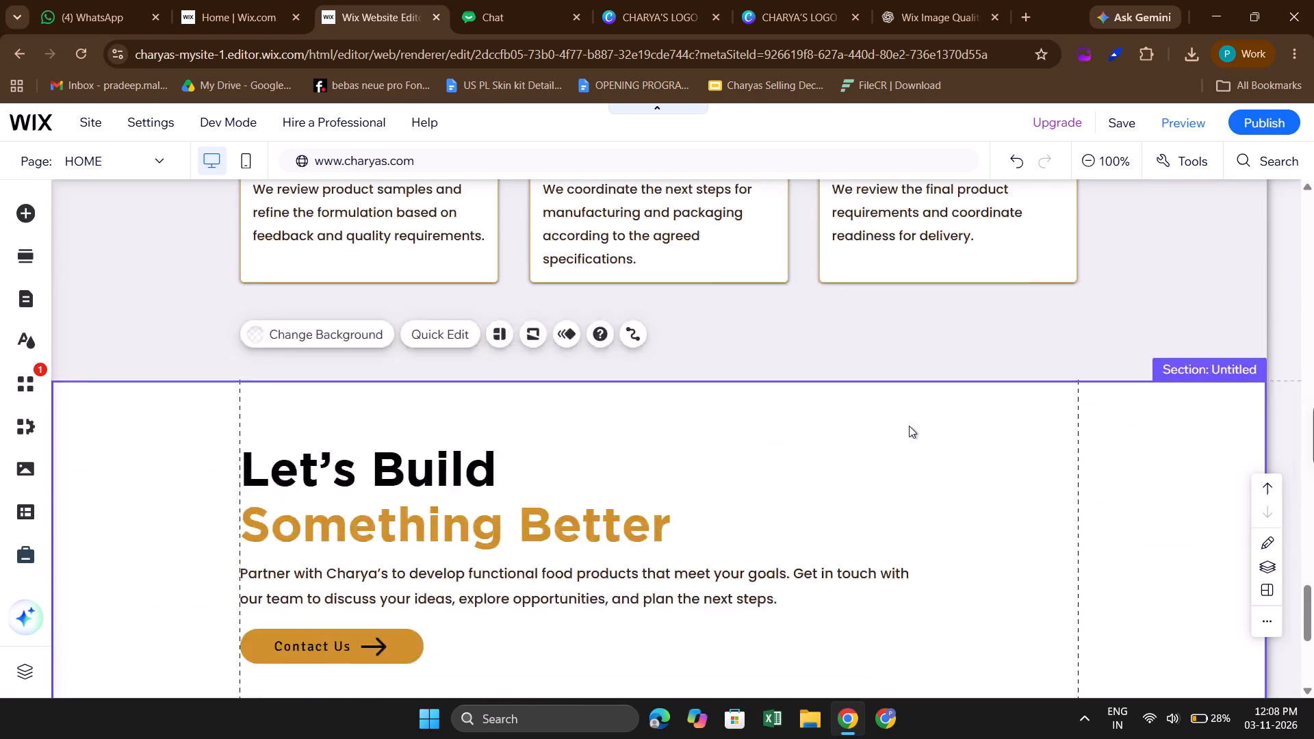
scroll(909, 426, up, 17)
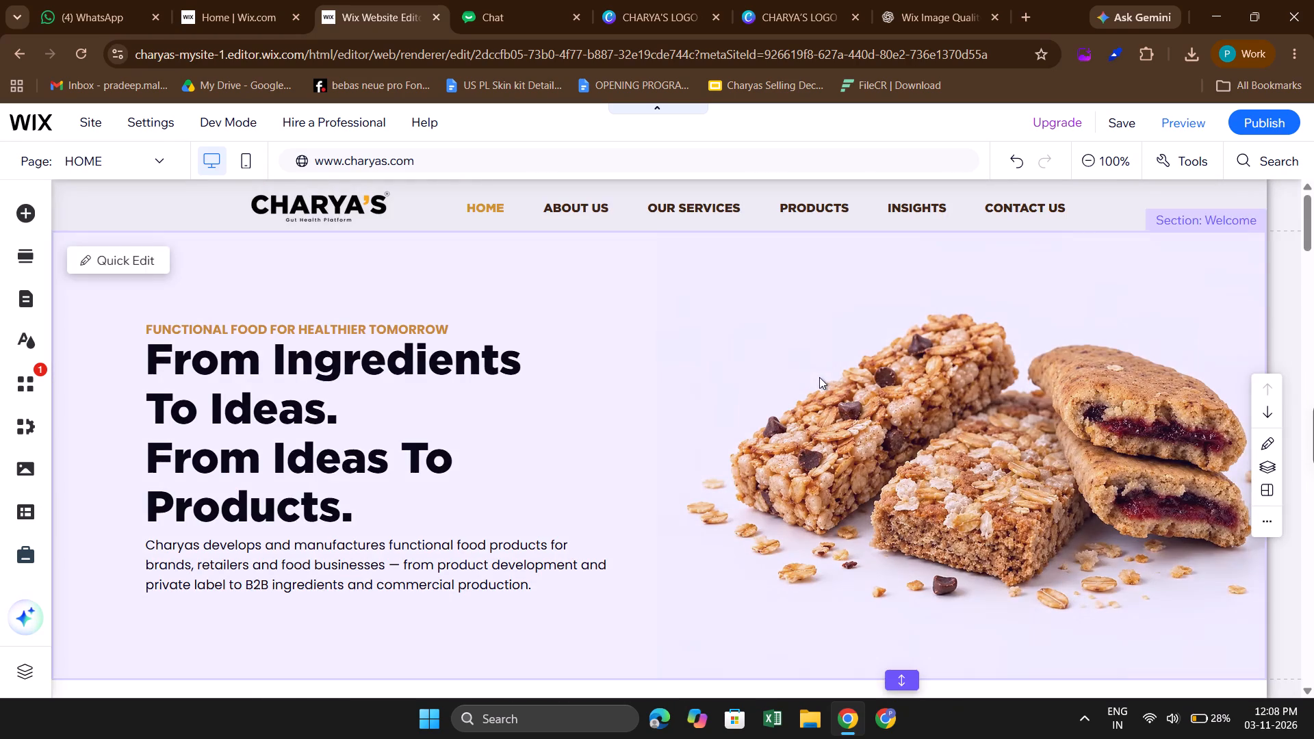
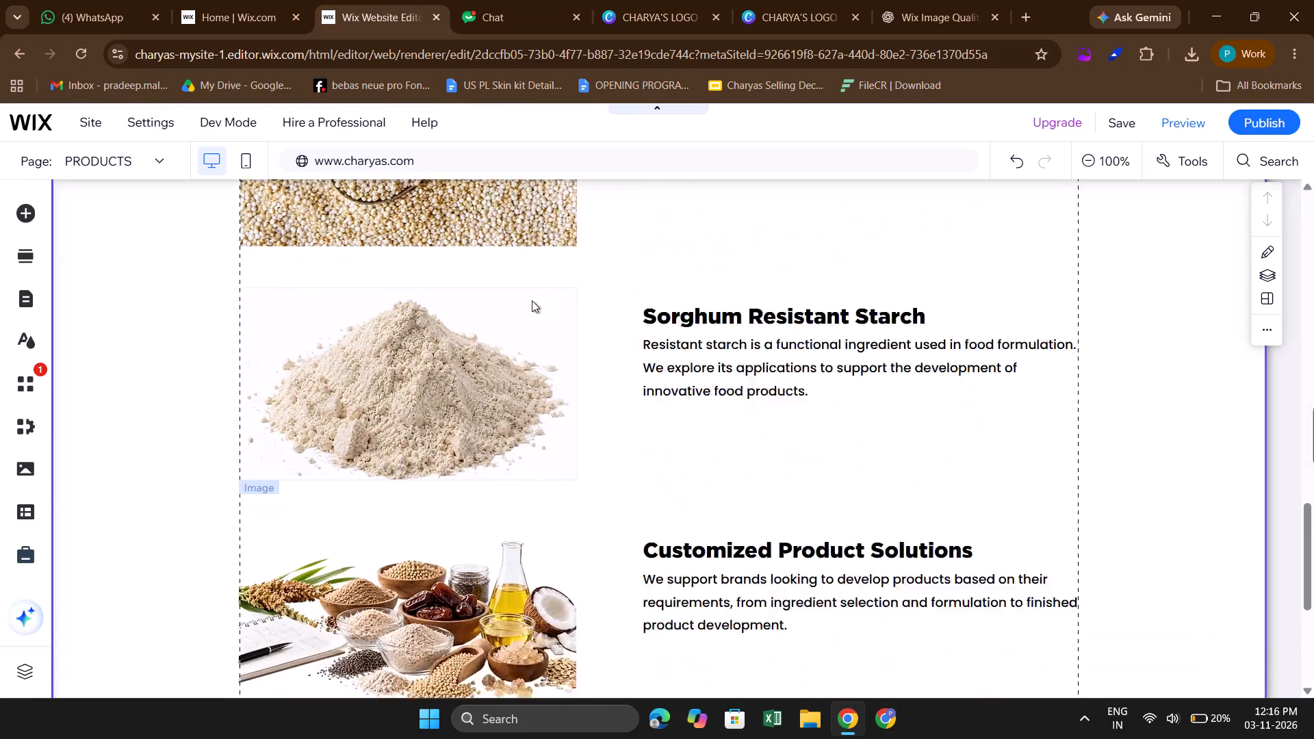
scroll(532, 300, right, 1)
scroll(532, 300, up, 1)
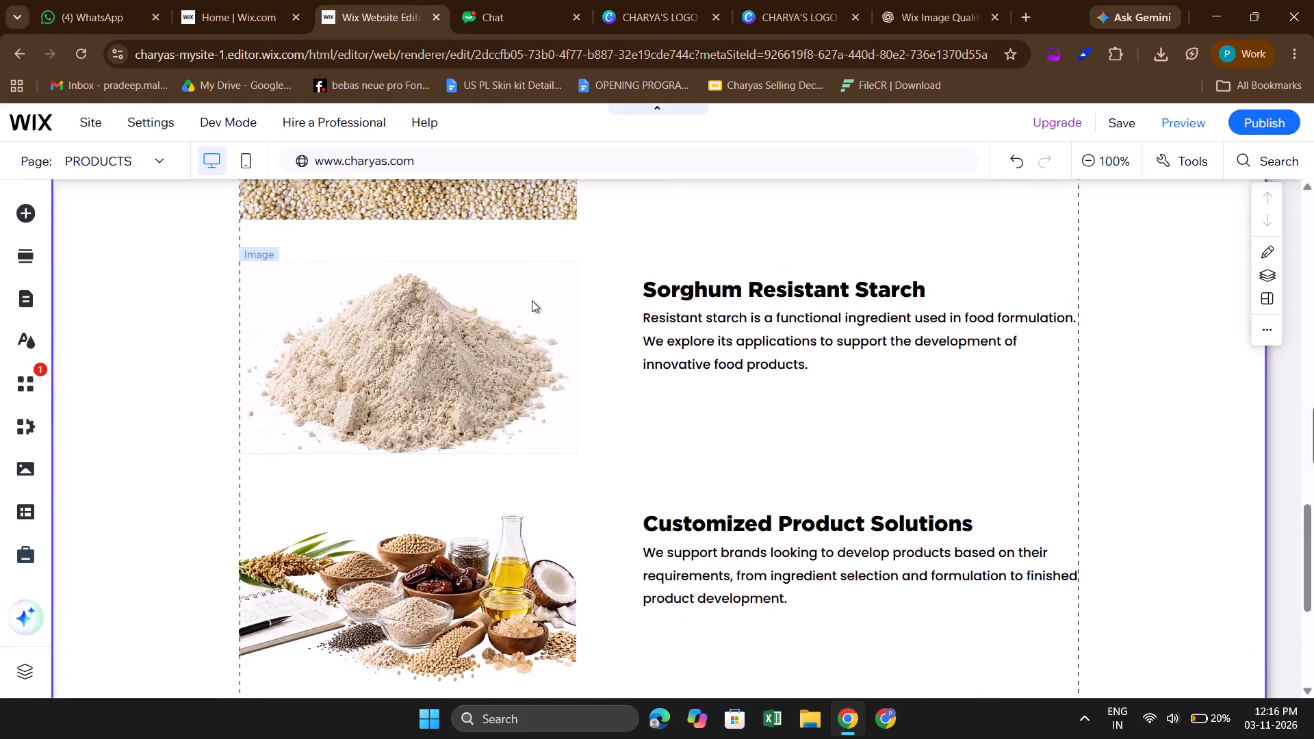
scroll(532, 300, up, 1)
scroll(491, 385, up, 4)
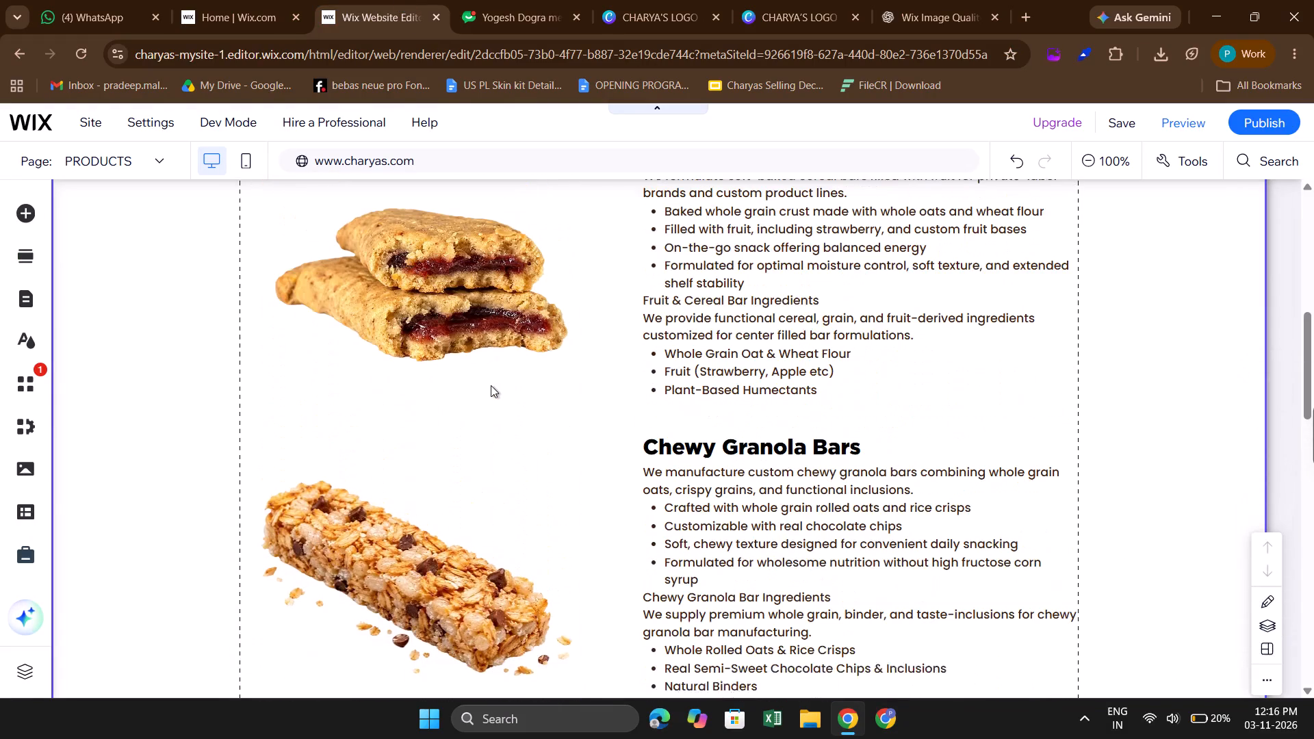
scroll(491, 385, up, 9)
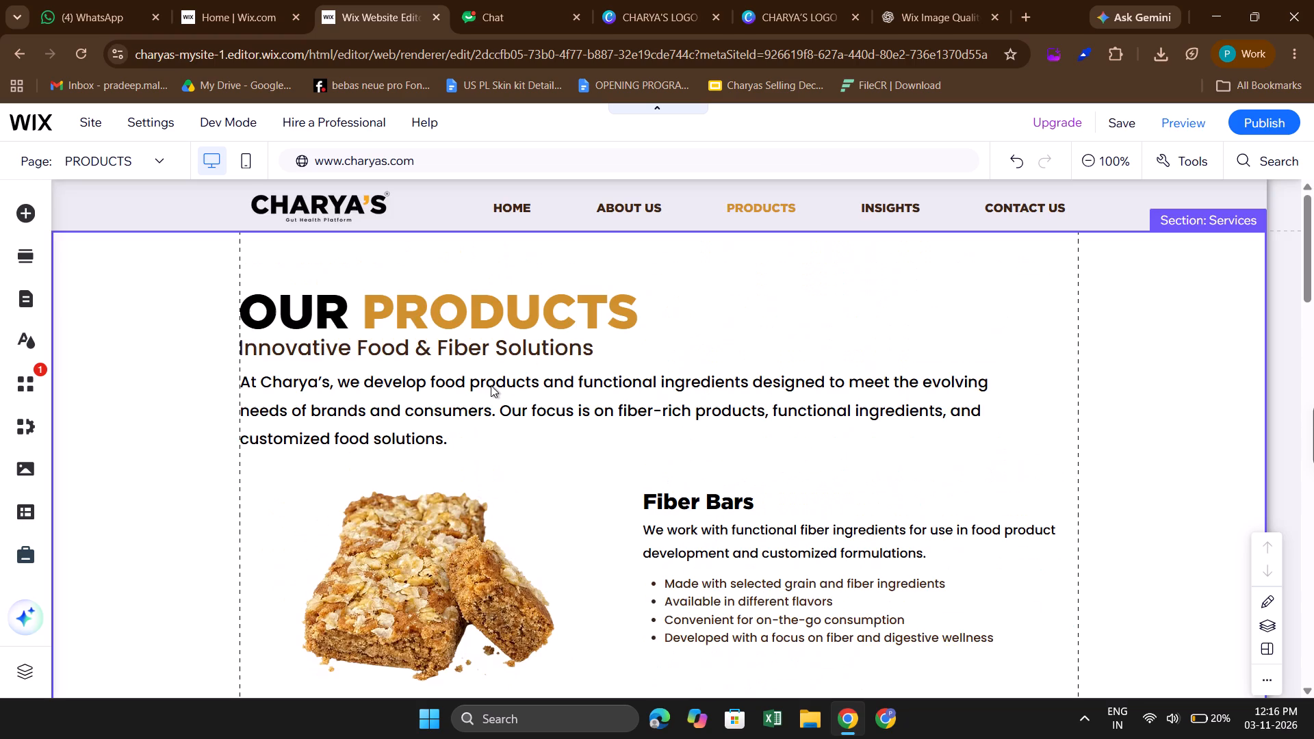
Save the site with the current Products page changes.
key(ctrl+s)
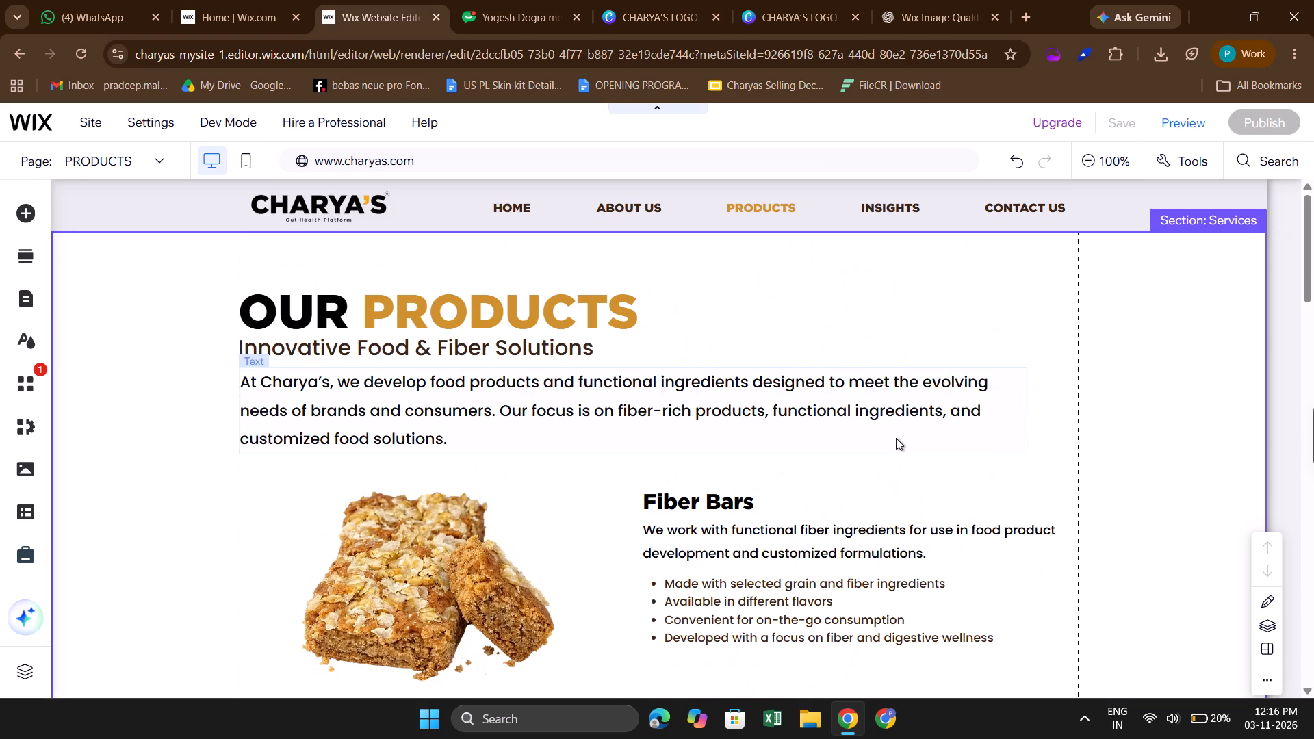
click(1191, 431)
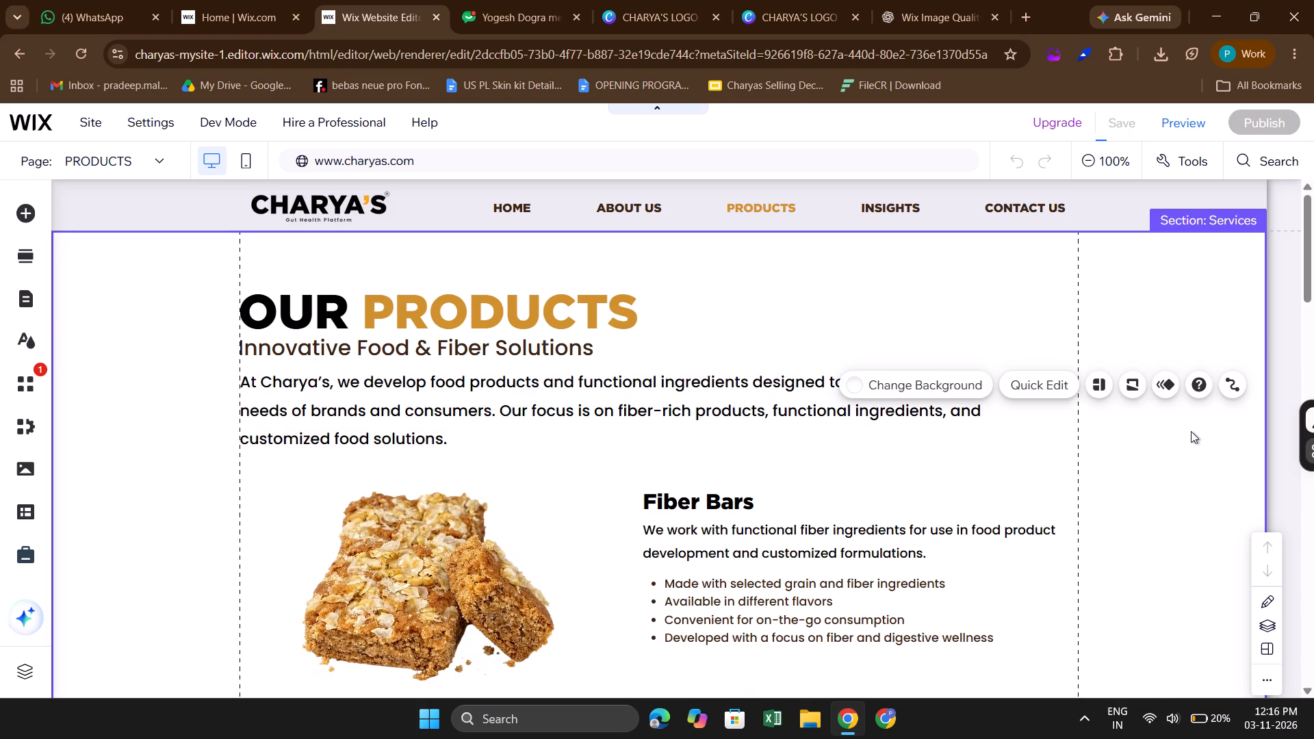
key(ctrl+s)
key(ctrl+s)
key(ctrl+s)
scroll(825, 422, up, 1)
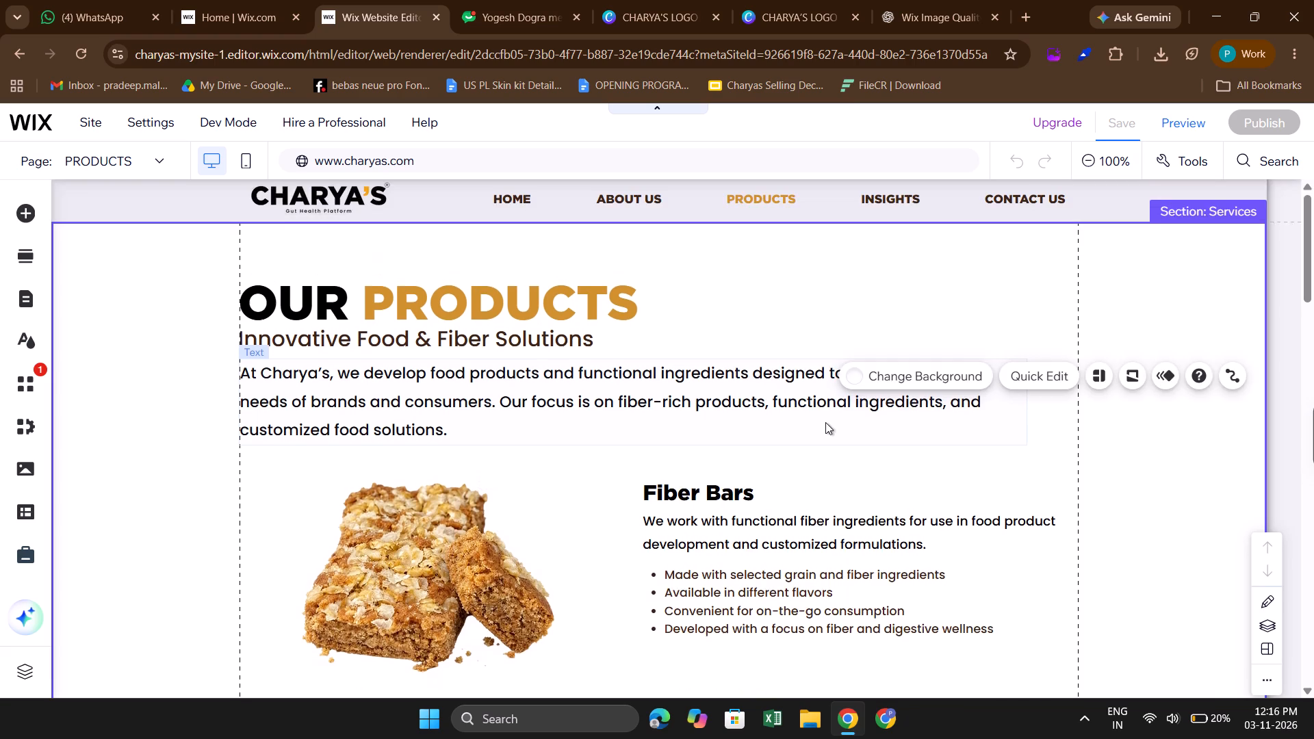
click(143, 338)
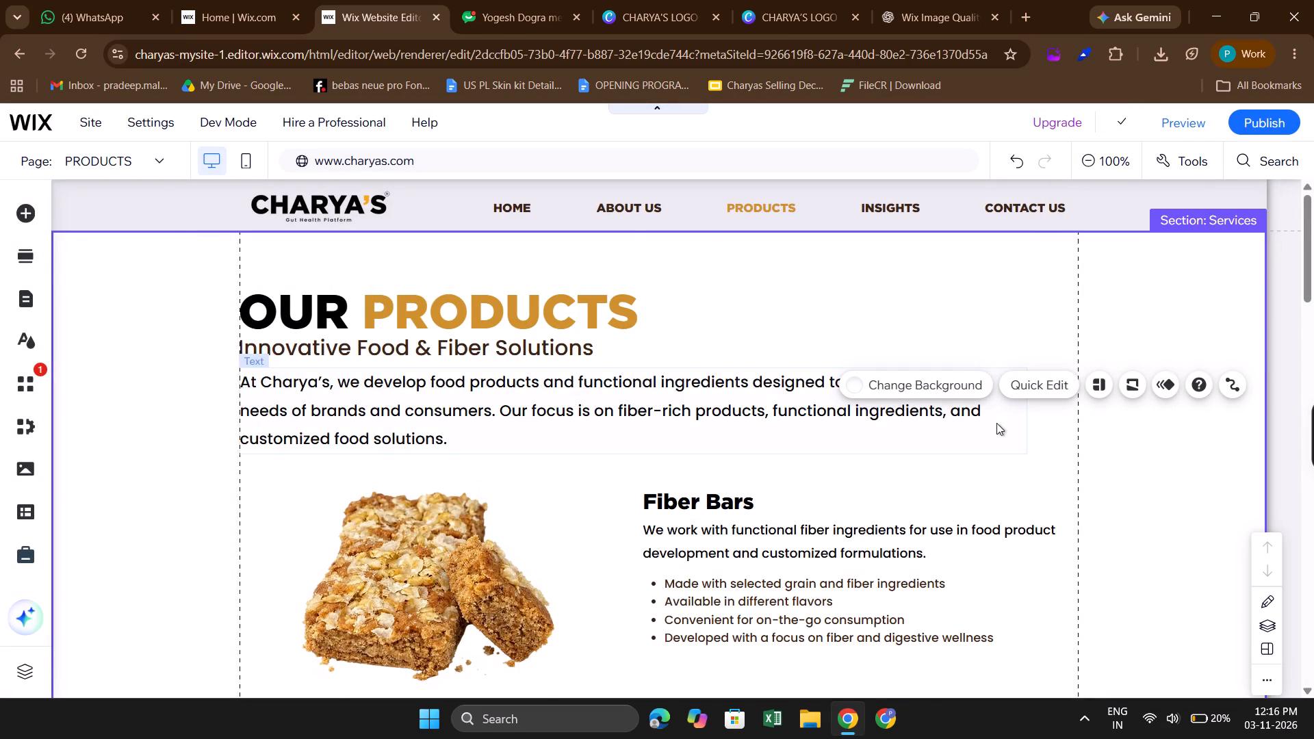
Review the text and images of every product section on the Products page, from Fiber Bars to the footer.
scroll(775, 495, down, 4)
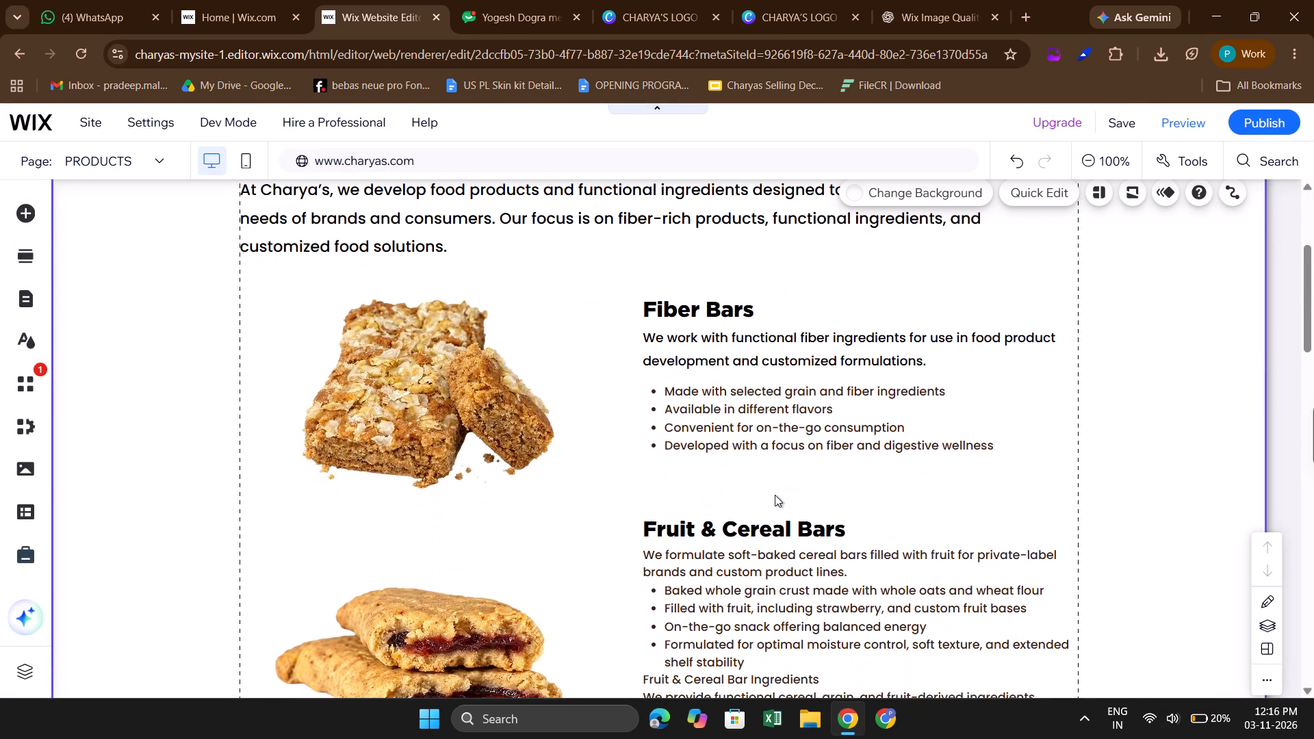
scroll(610, 540, down, 3)
scroll(610, 540, up, 4)
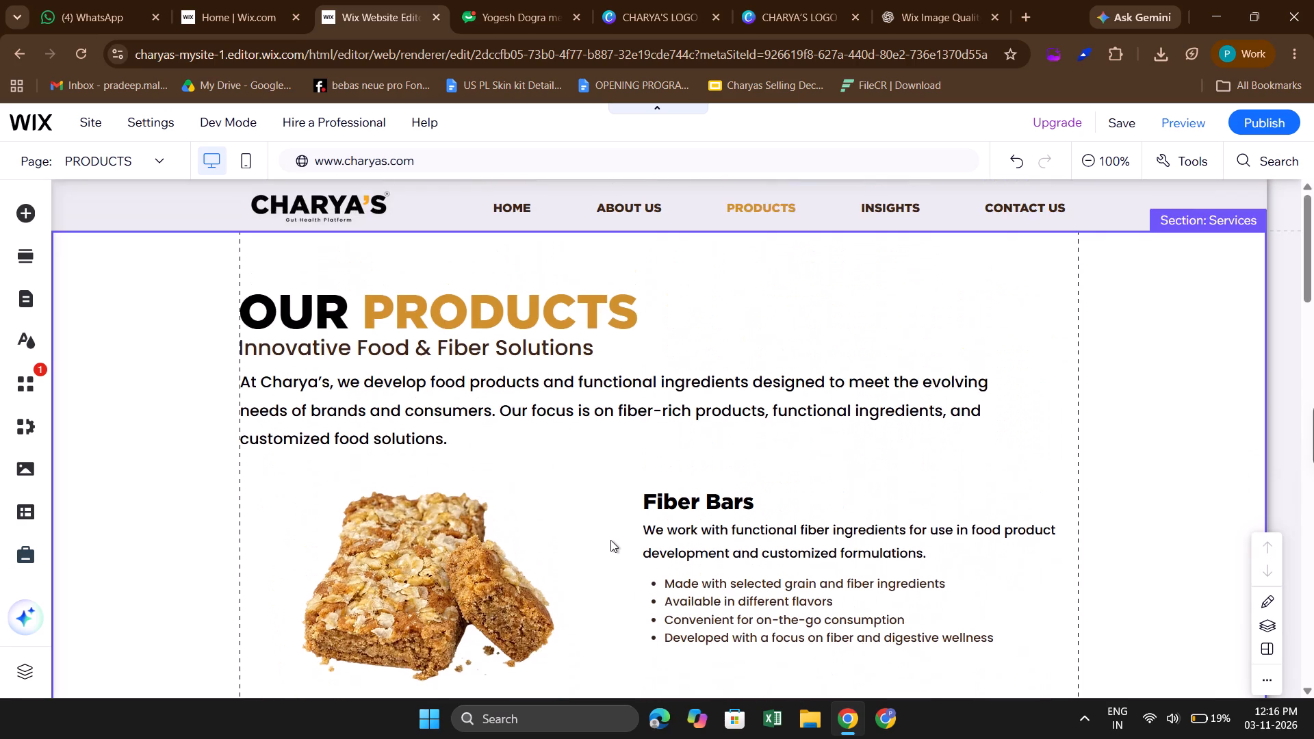
scroll(707, 508, down, 11)
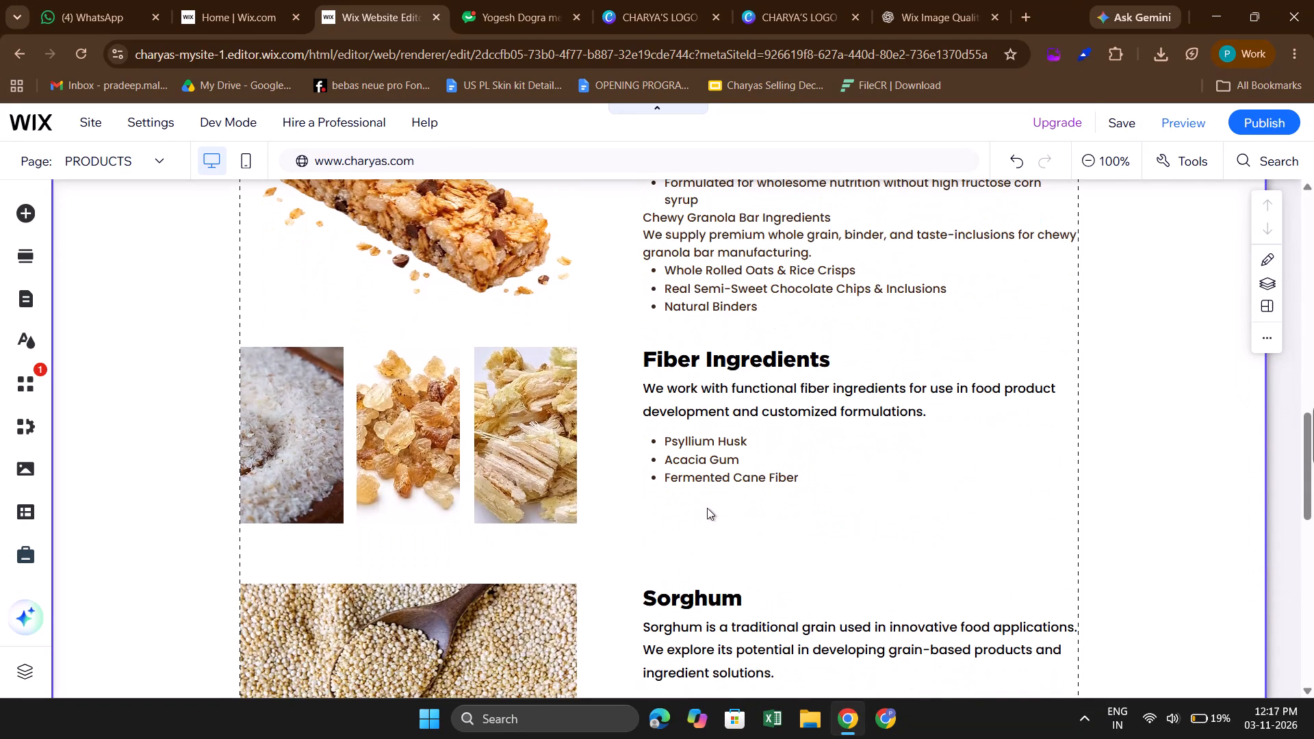
scroll(707, 508, down, 1)
scroll(707, 508, up, 14)
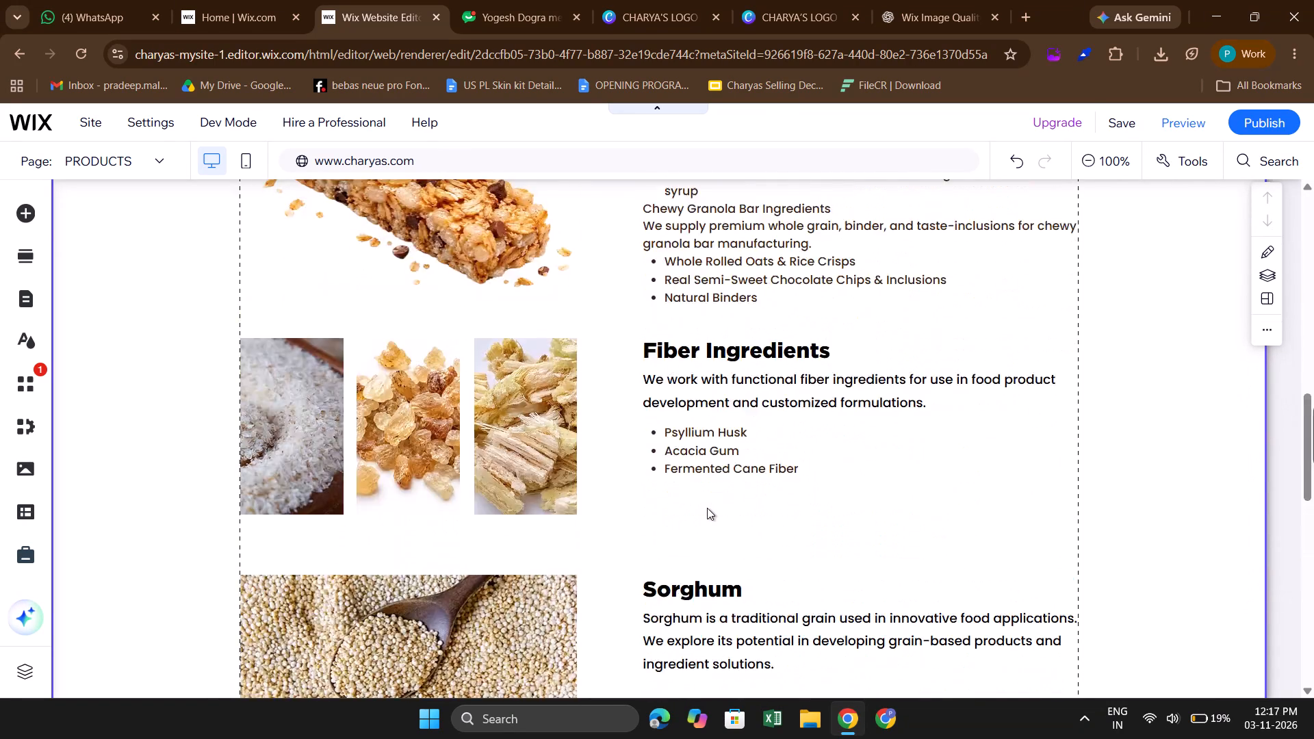
scroll(707, 508, up, 6)
scroll(707, 508, down, 1)
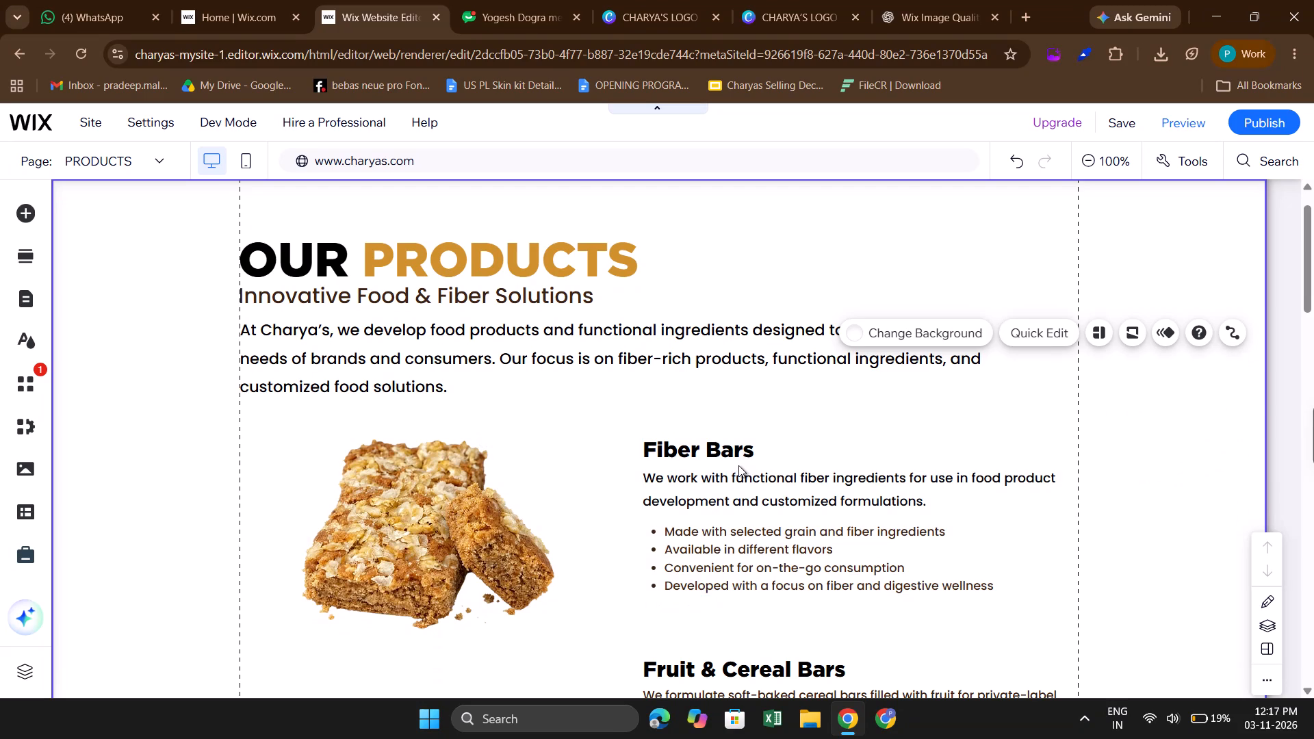
scroll(756, 424, down, 2)
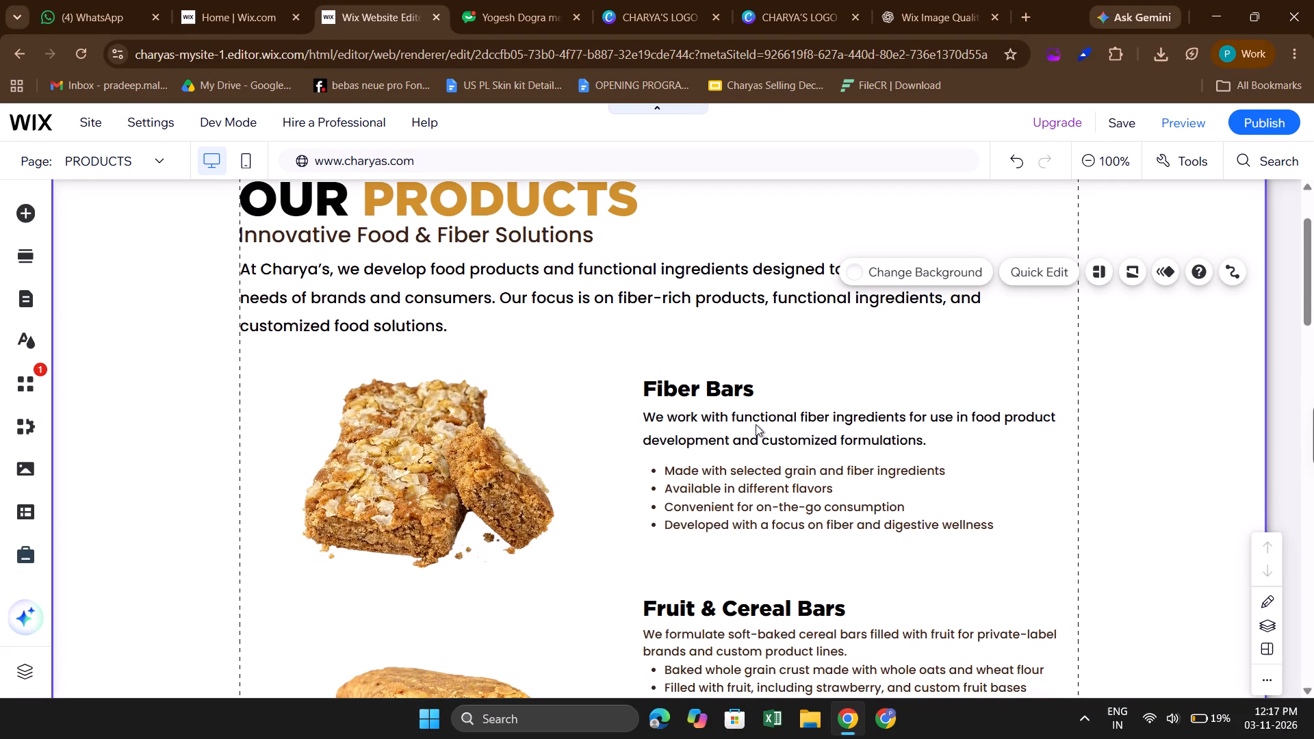
scroll(756, 424, down, 1)
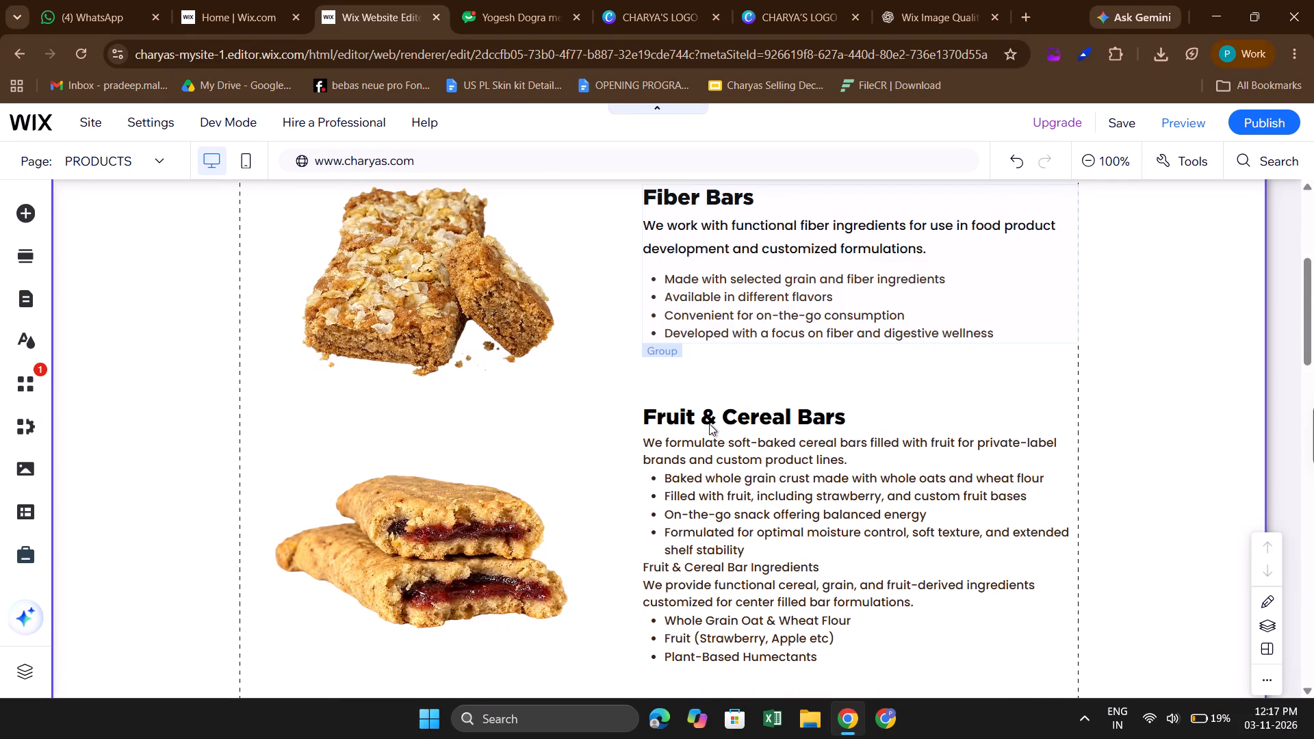
scroll(709, 424, up, 2)
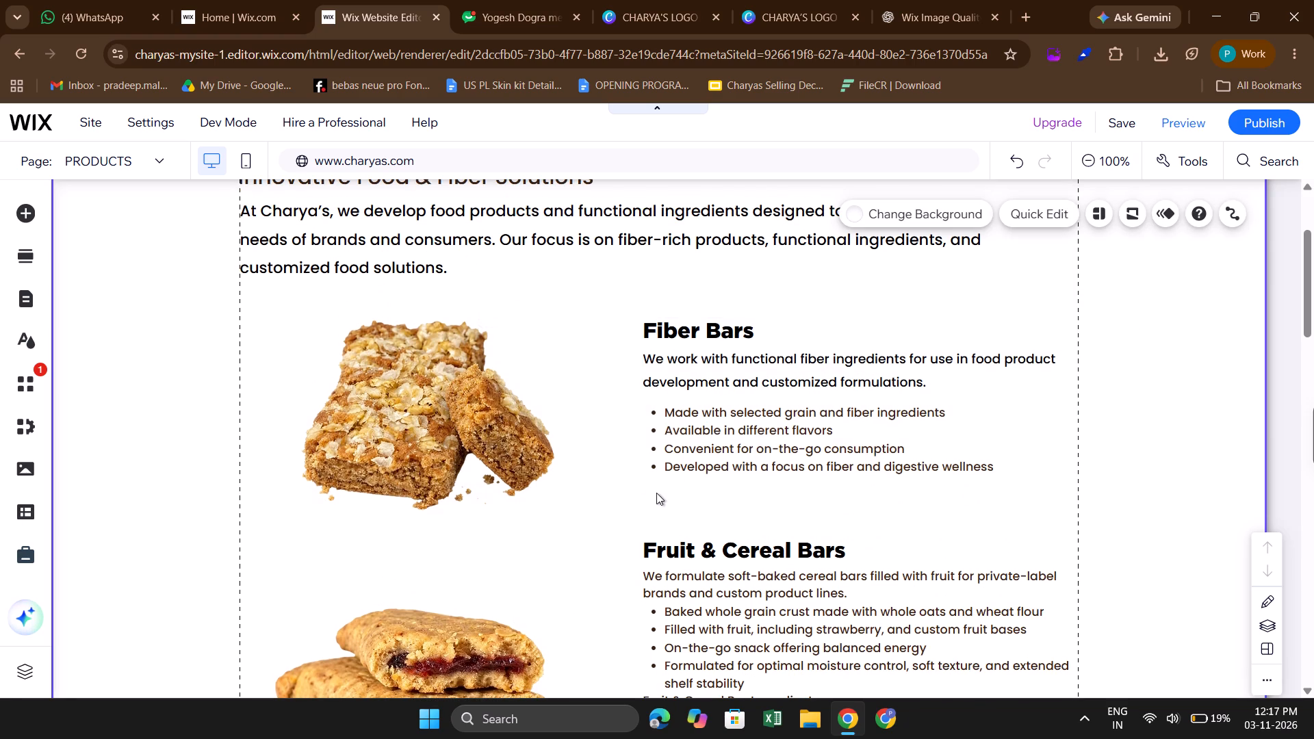
scroll(656, 493, down, 18)
scroll(656, 493, up, 11)
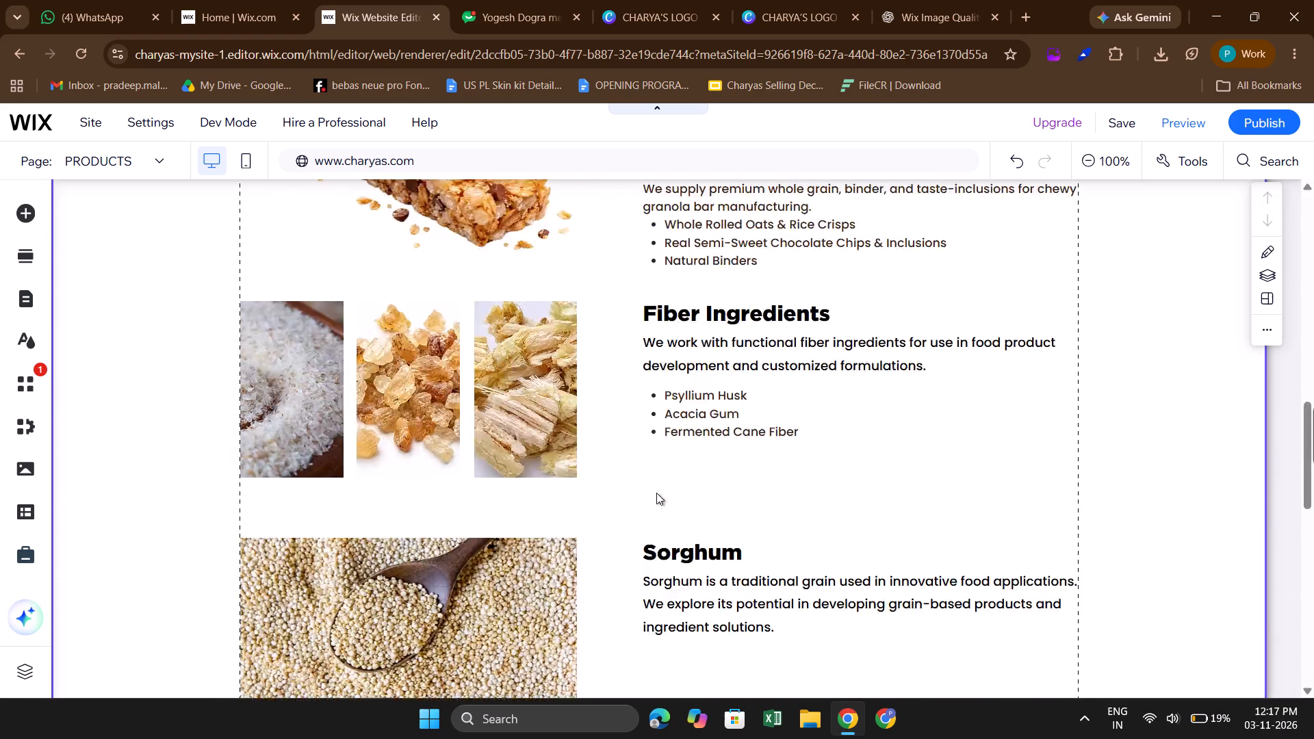
scroll(656, 493, up, 3)
scroll(656, 493, down, 2)
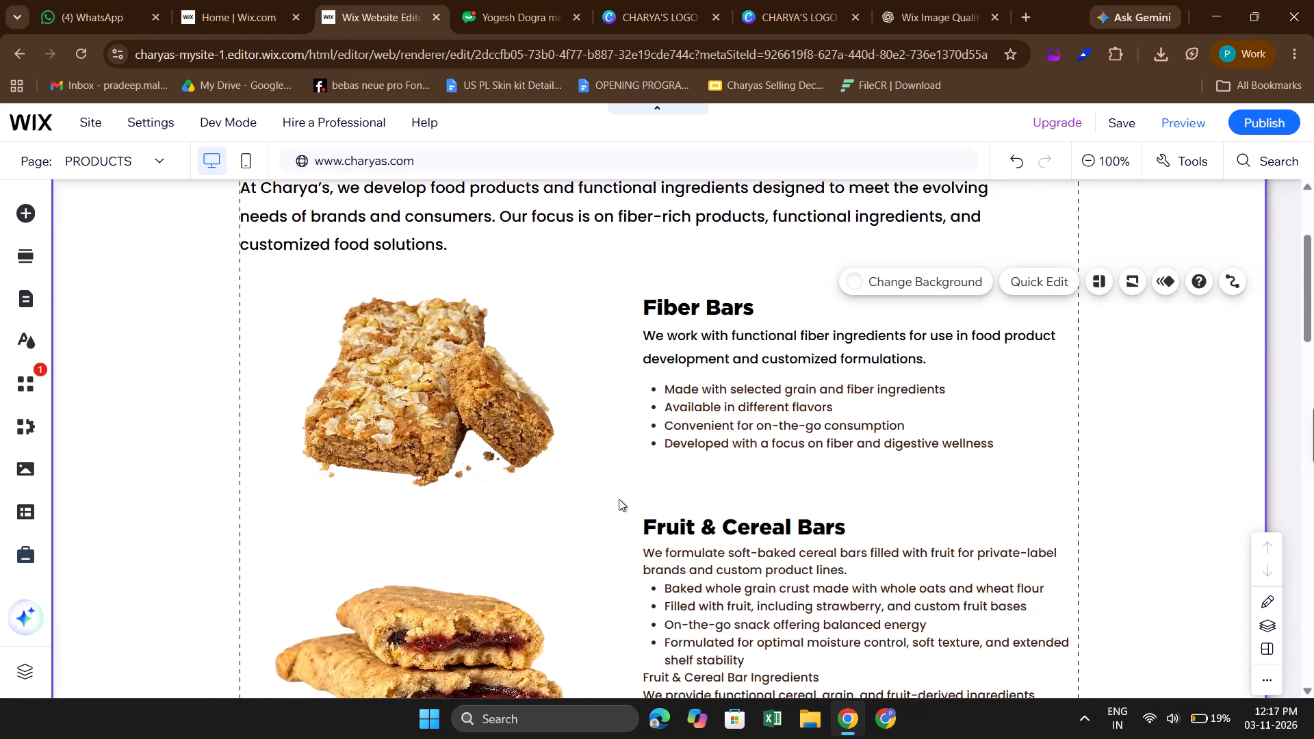
scroll(619, 499, down, 1)
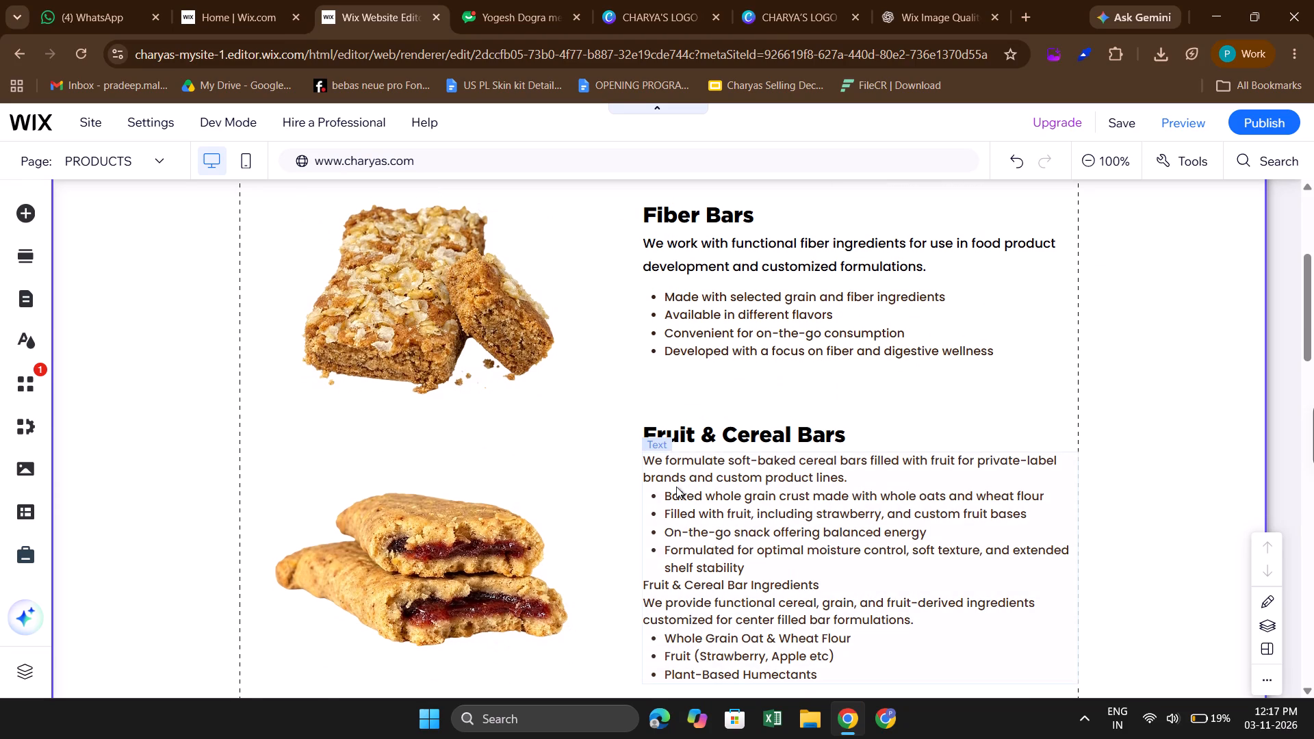
scroll(676, 487, up, 1)
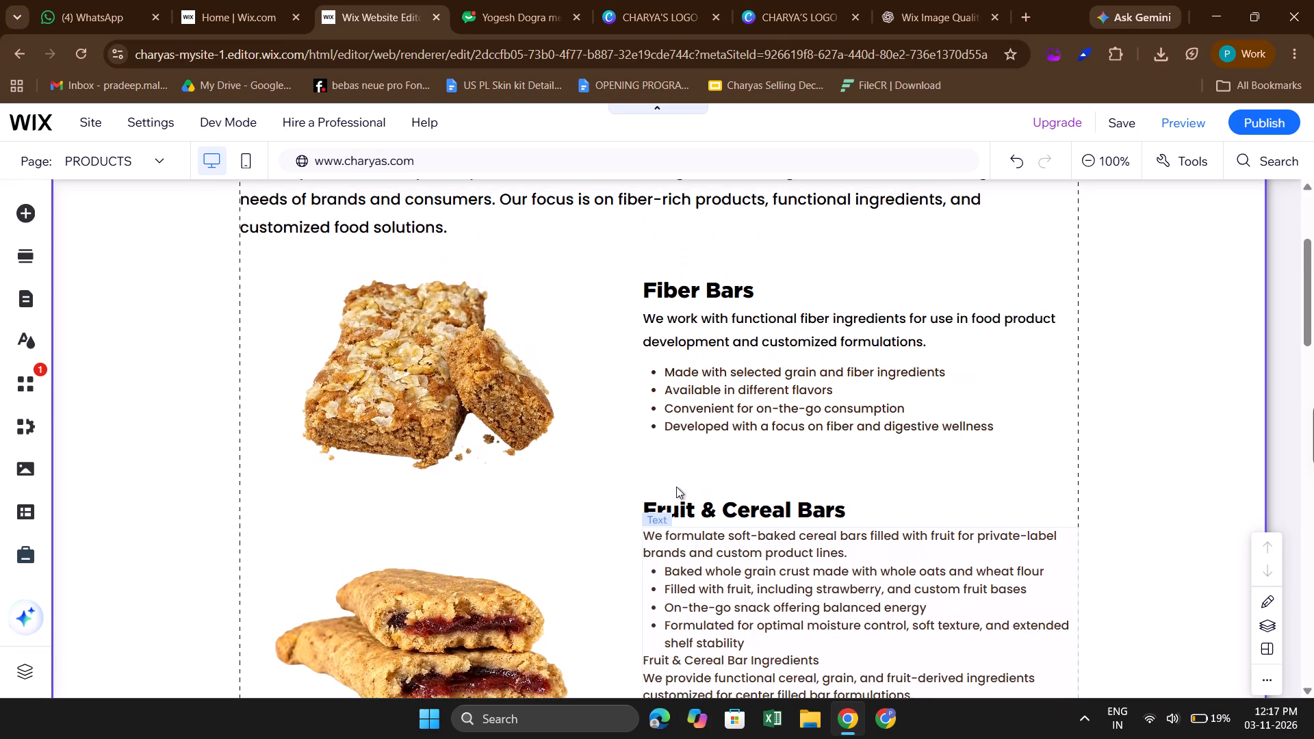
scroll(676, 487, down, 4)
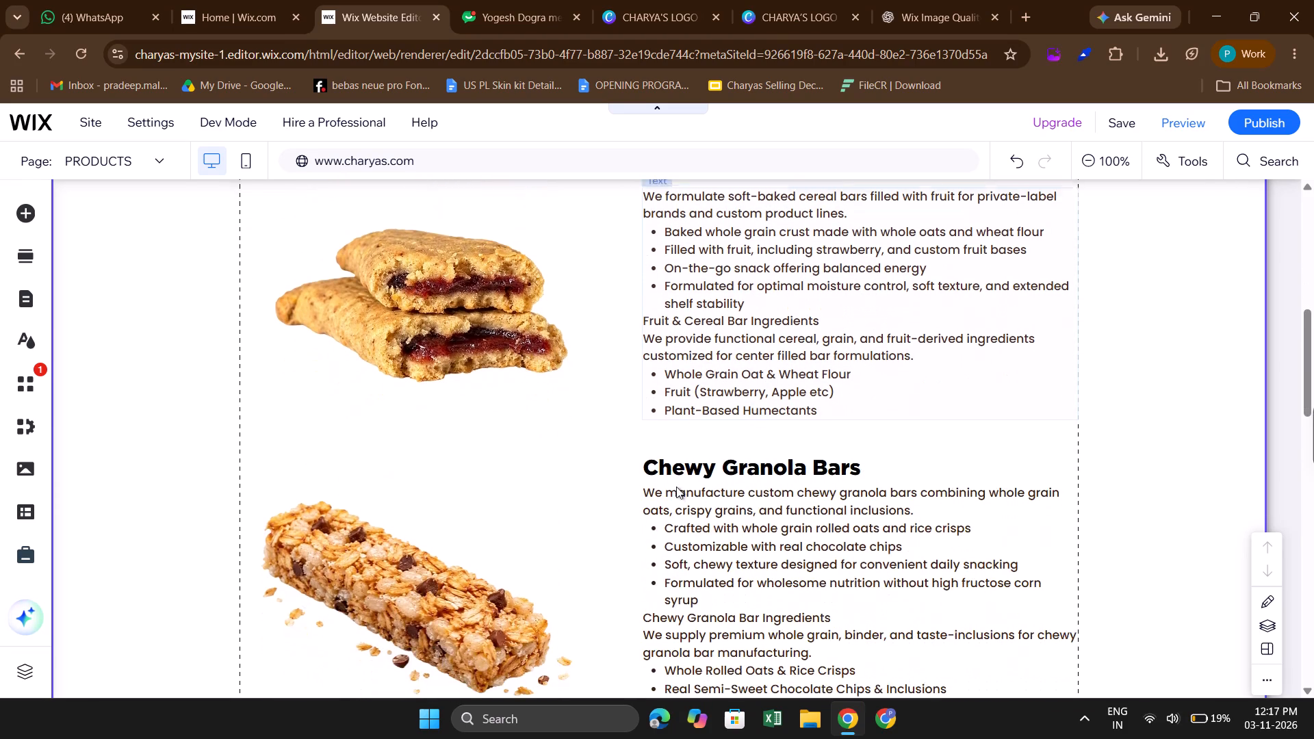
scroll(676, 487, down, 13)
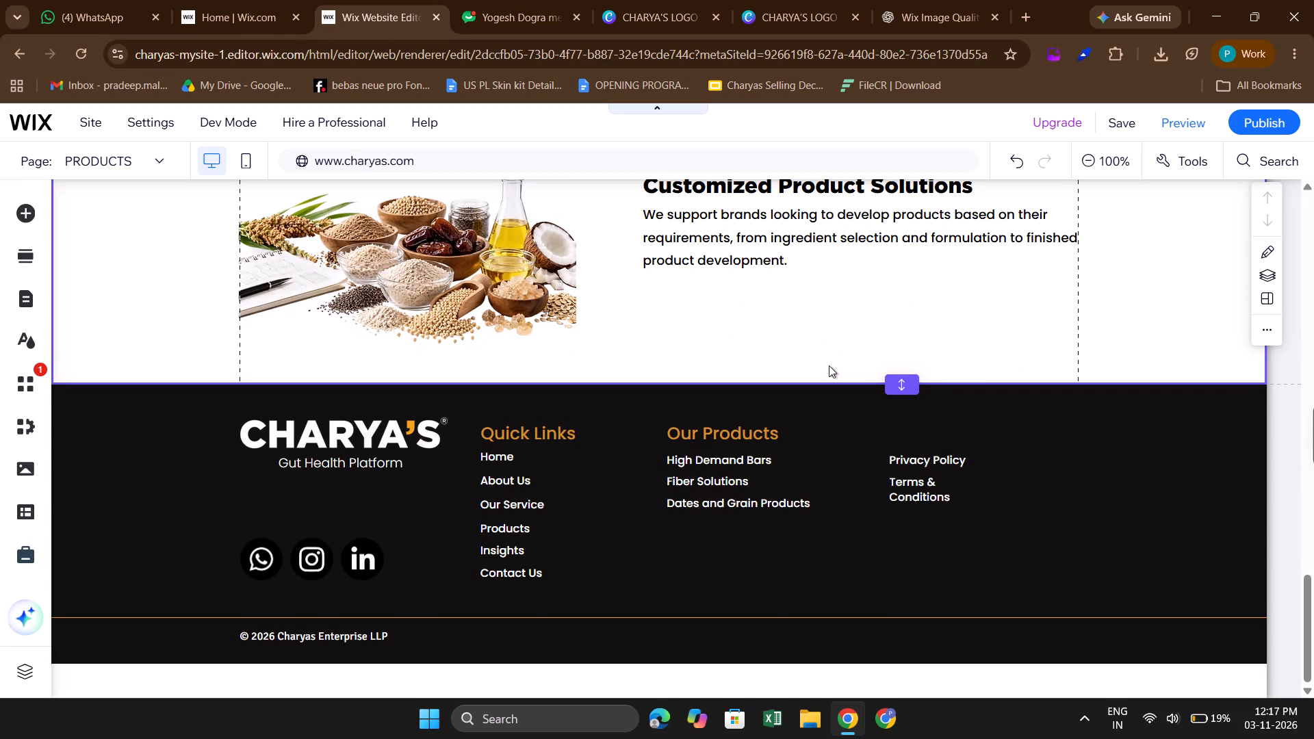
scroll(829, 365, up, 1)
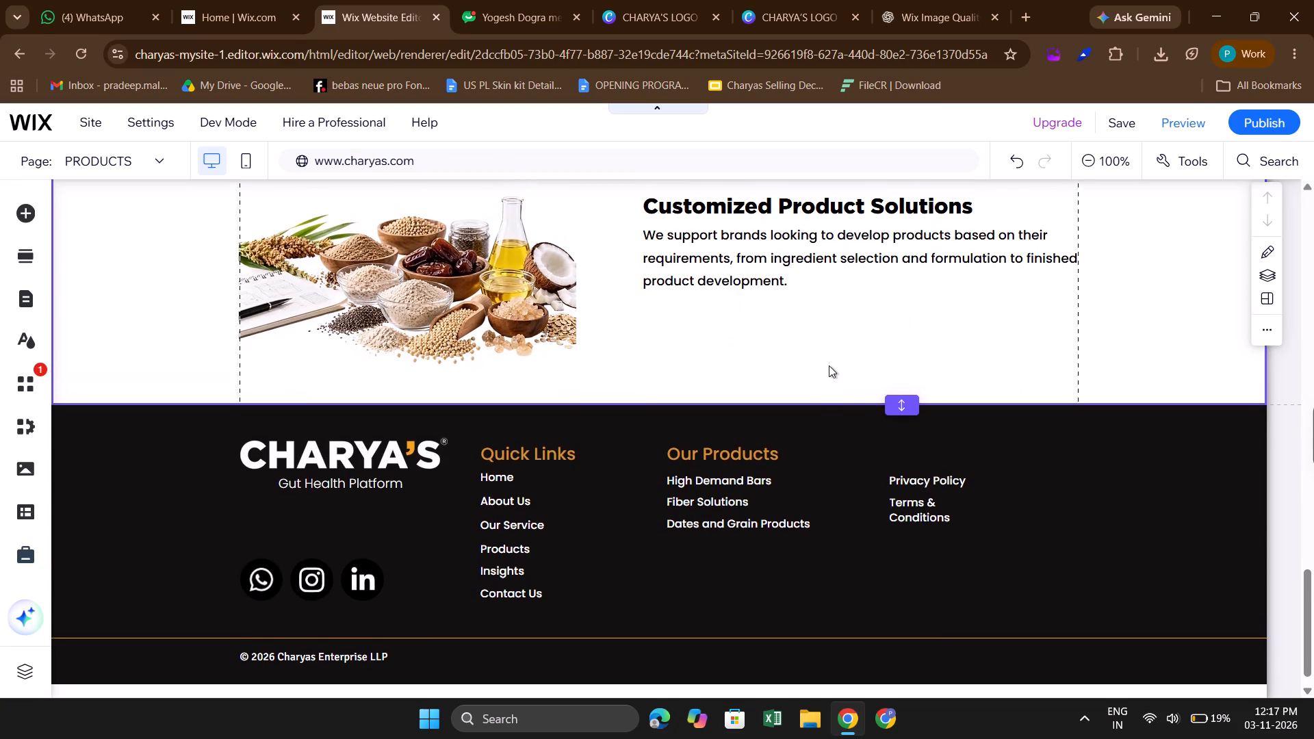
scroll(829, 365, up, 5)
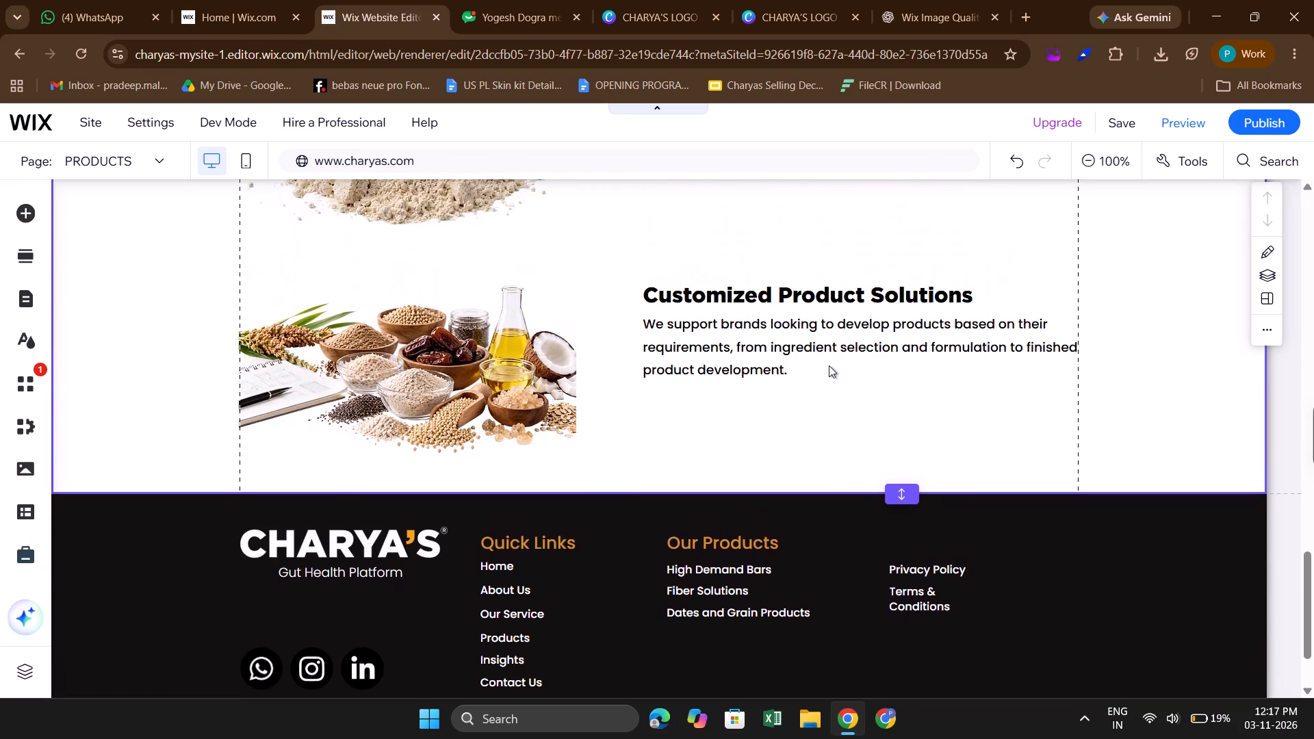
scroll(829, 365, up, 8)
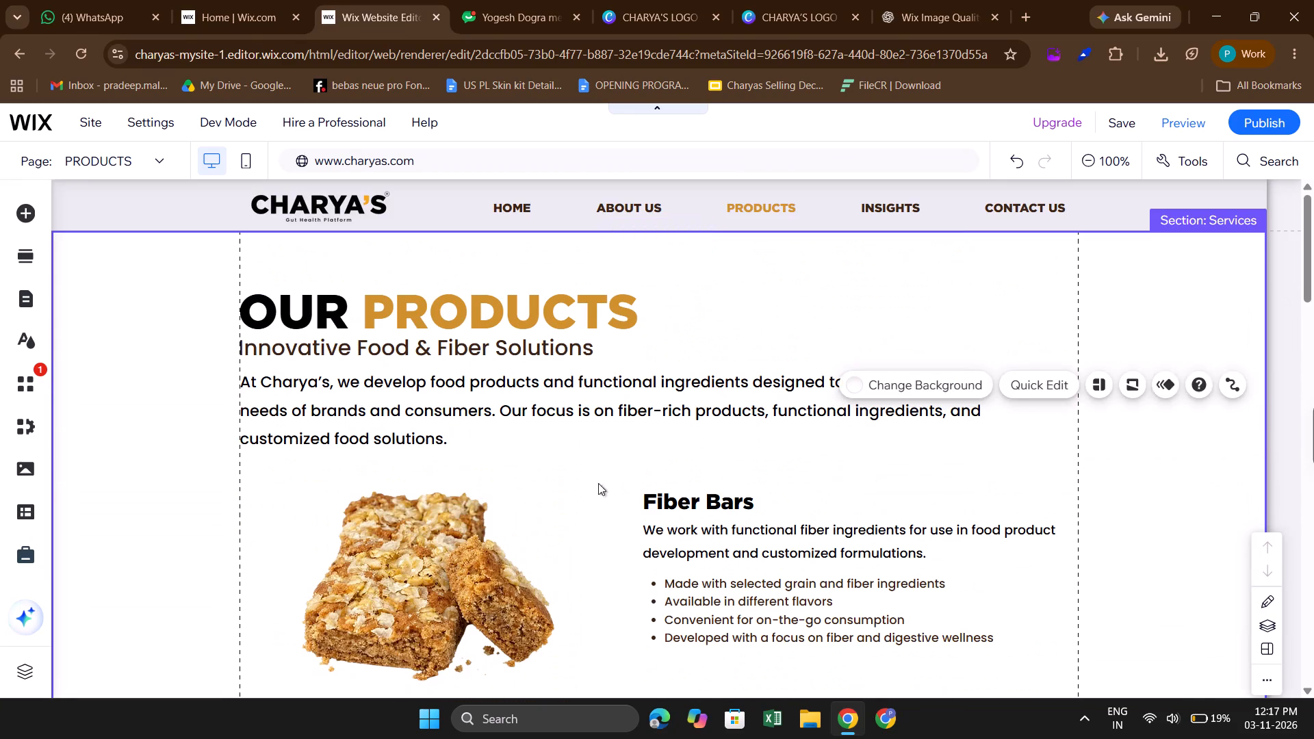
scroll(494, 500, down, 2)
scroll(494, 500, up, 5)
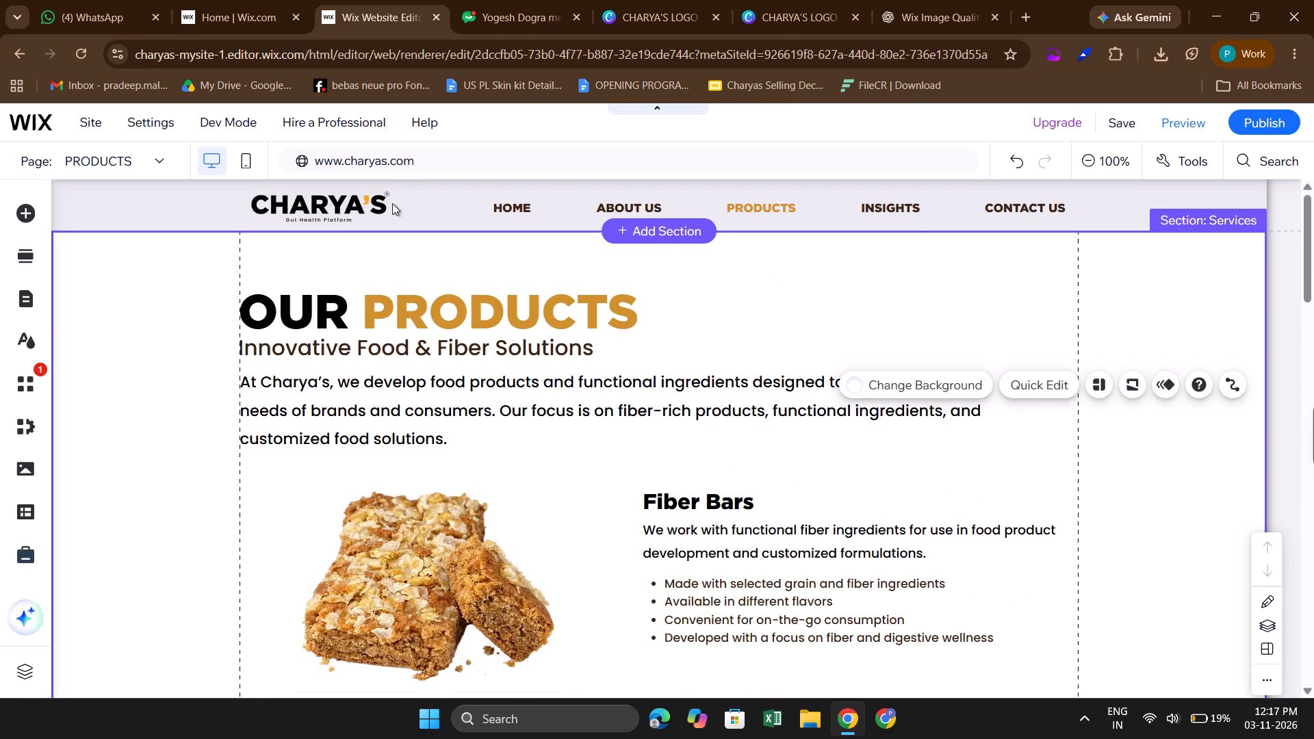
Switch to the Contact Us page and examine the field labels of the "Send Us an Enquiry" form.
click(124, 166)
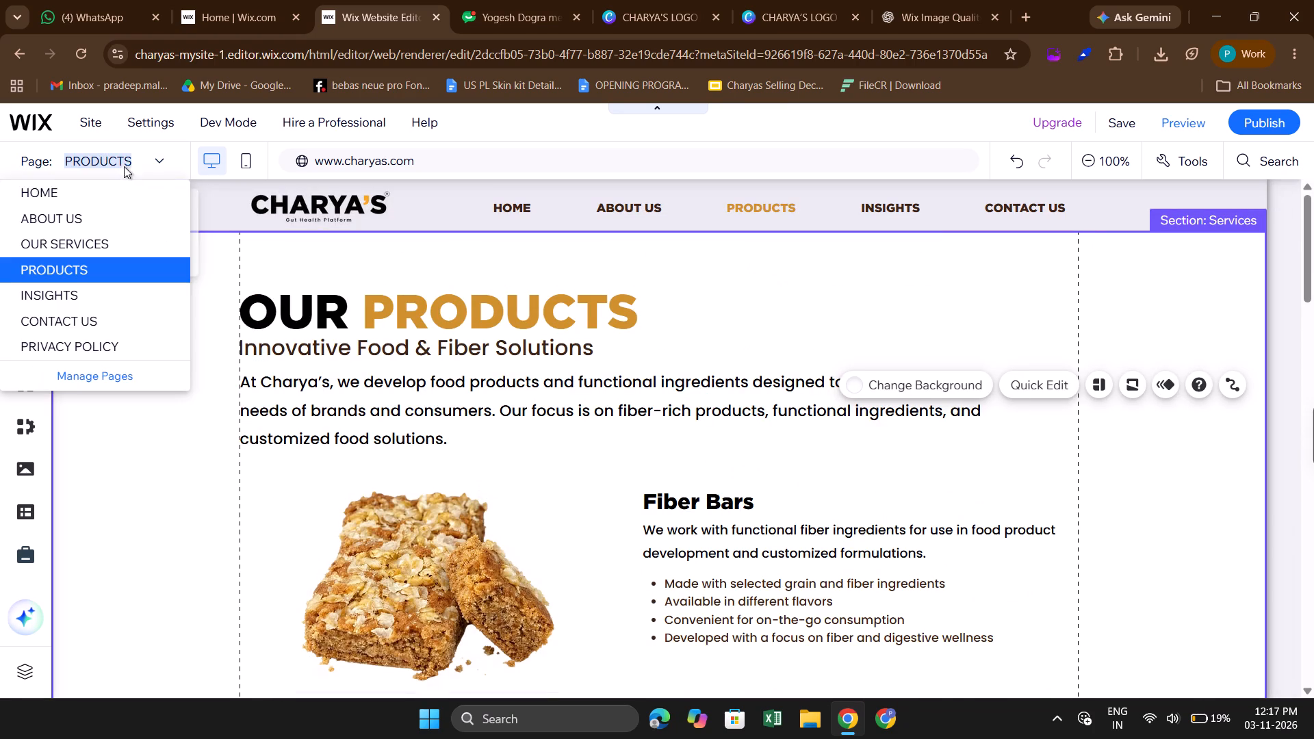
click(120, 327)
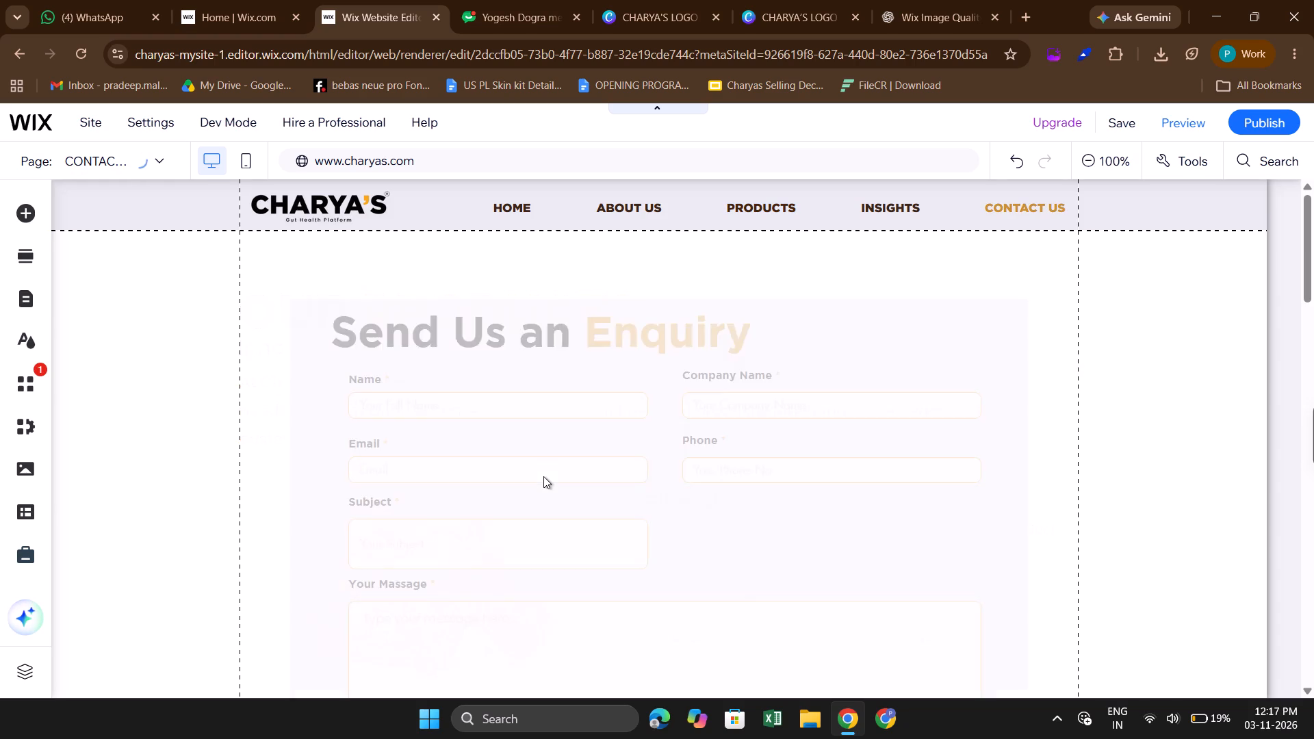
scroll(543, 476, down, 3)
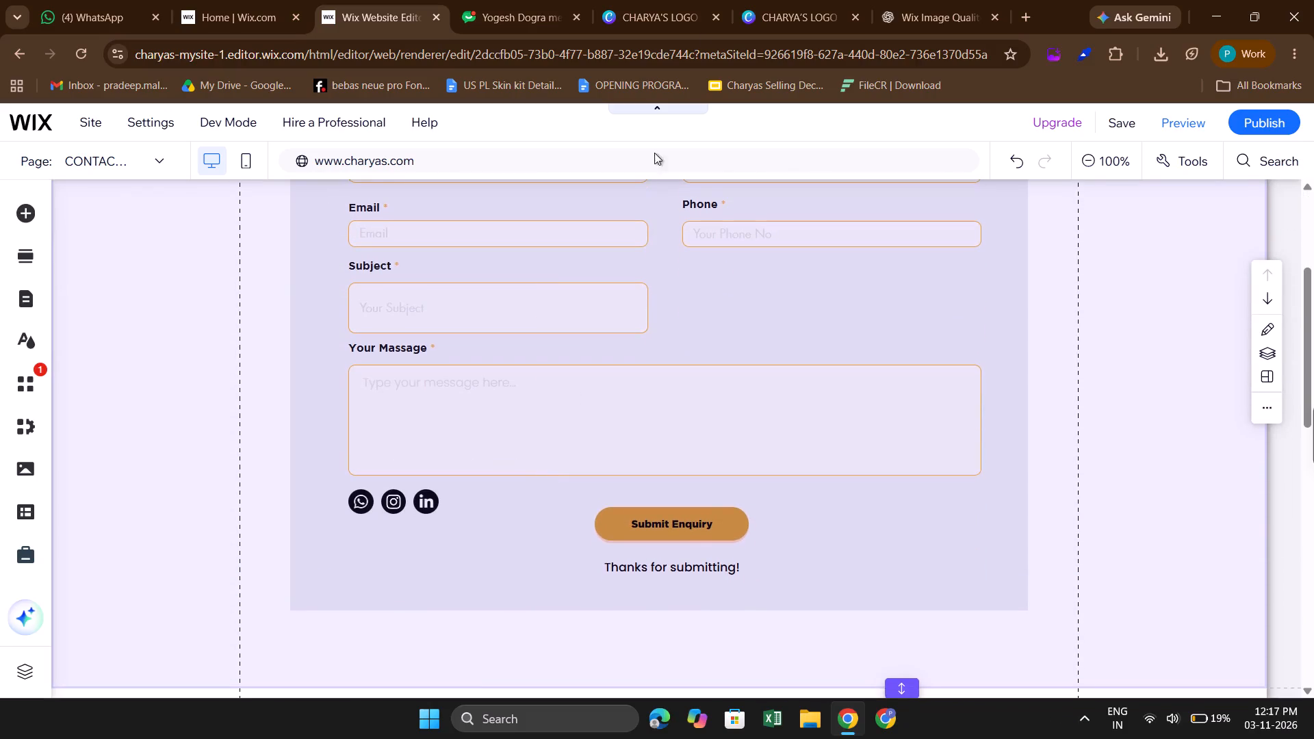
Search the web for "massage" in a new browser tab to check the word used in the form label.
click(1022, 20)
text(messag)
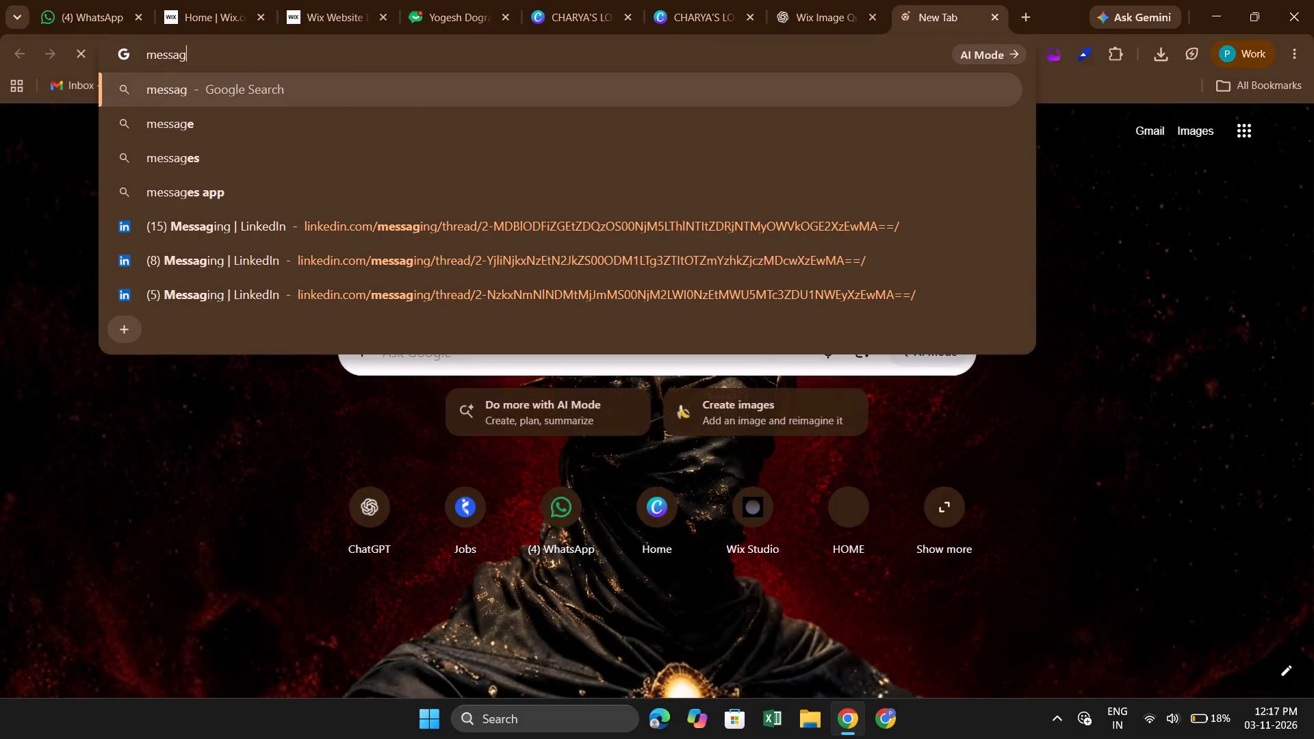
key(e)
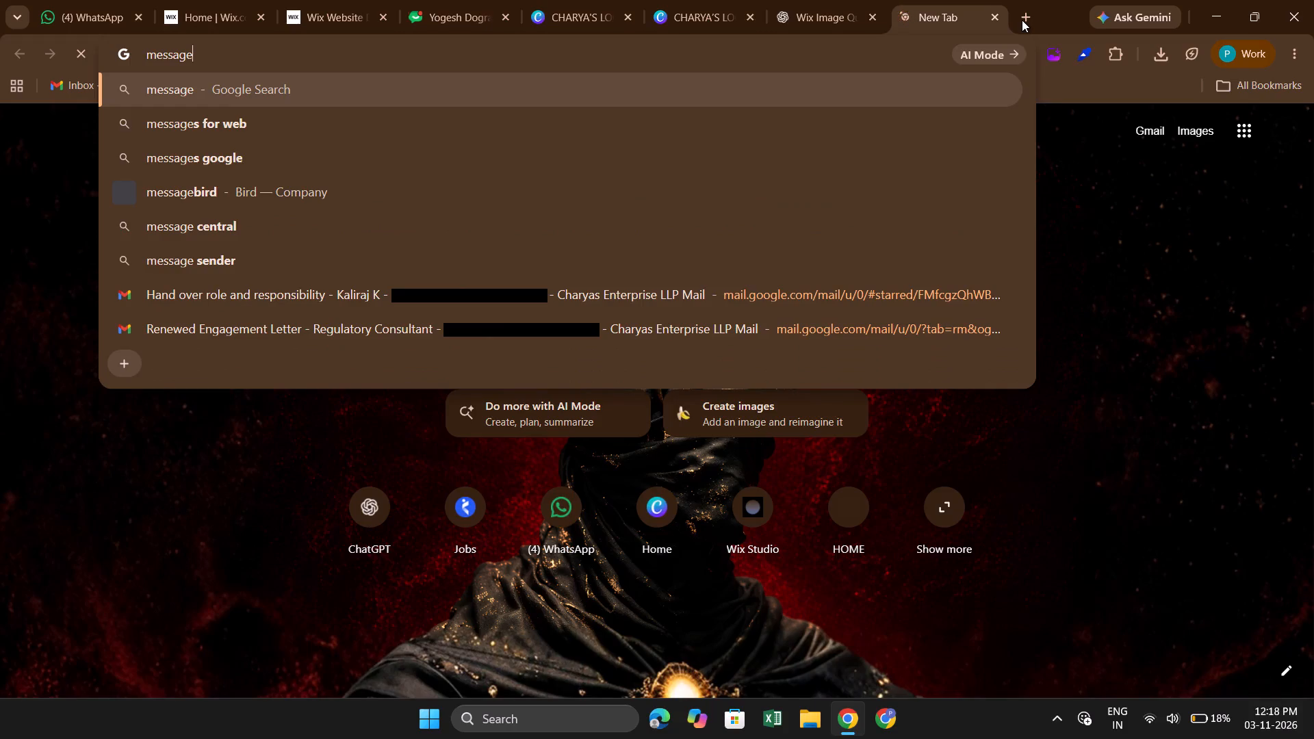
key(BackSpace)
key(BackSpace)
key(BackSpace)
key(BackSpace)
key(BackSpace)
key(BackSpace)
text(assage)
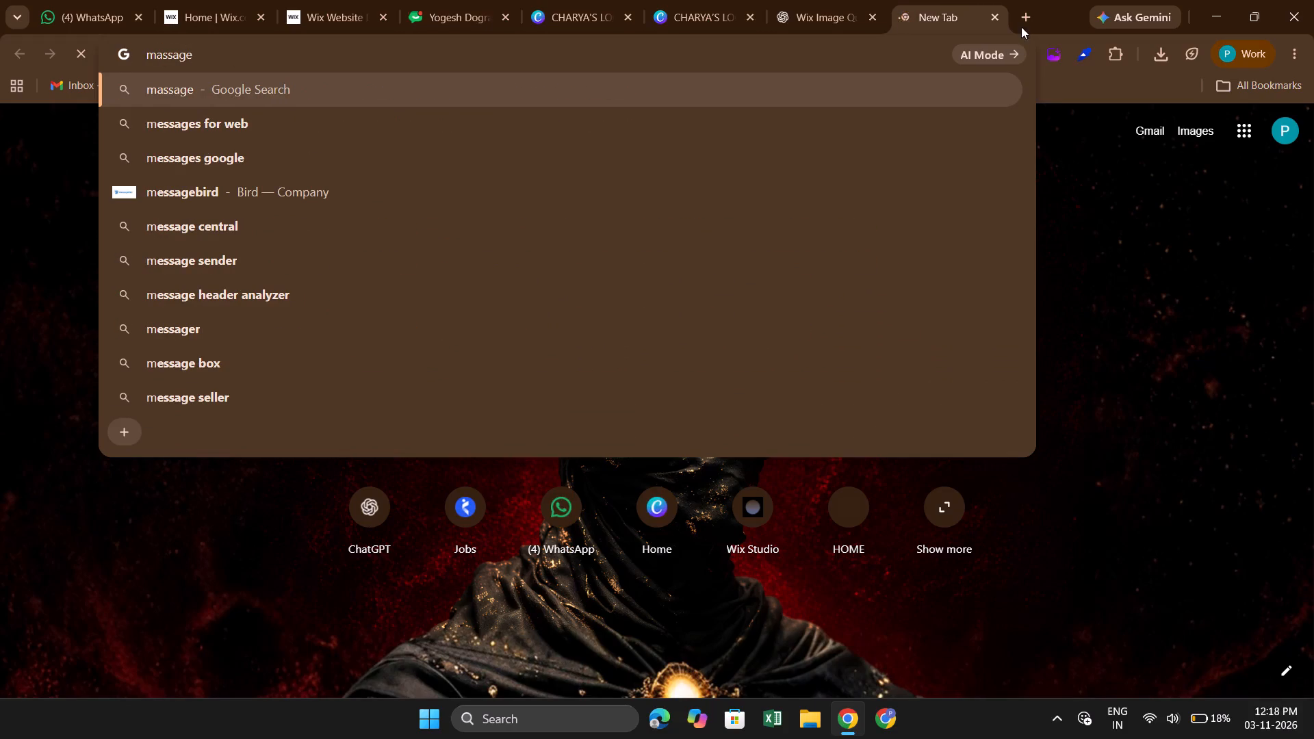
key(Return)
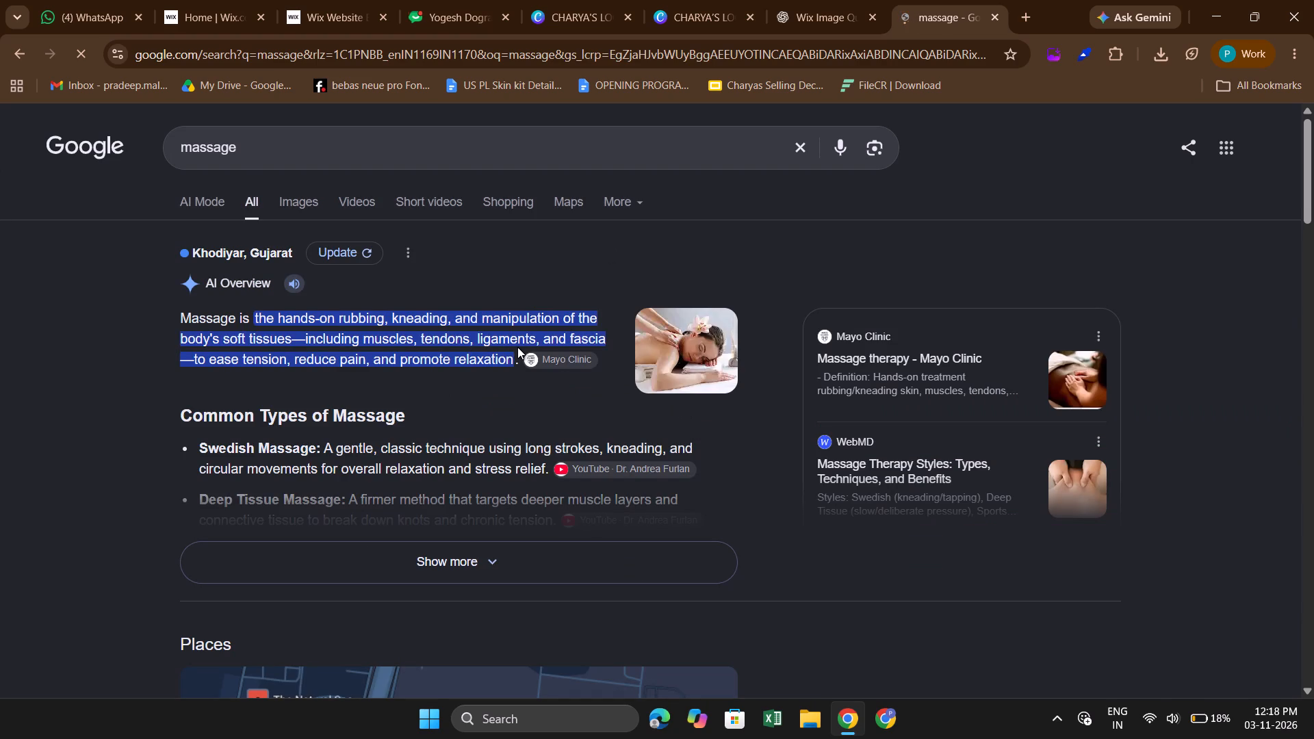
Change the web search to "message" to compare the two spellings.
click(197, 142)
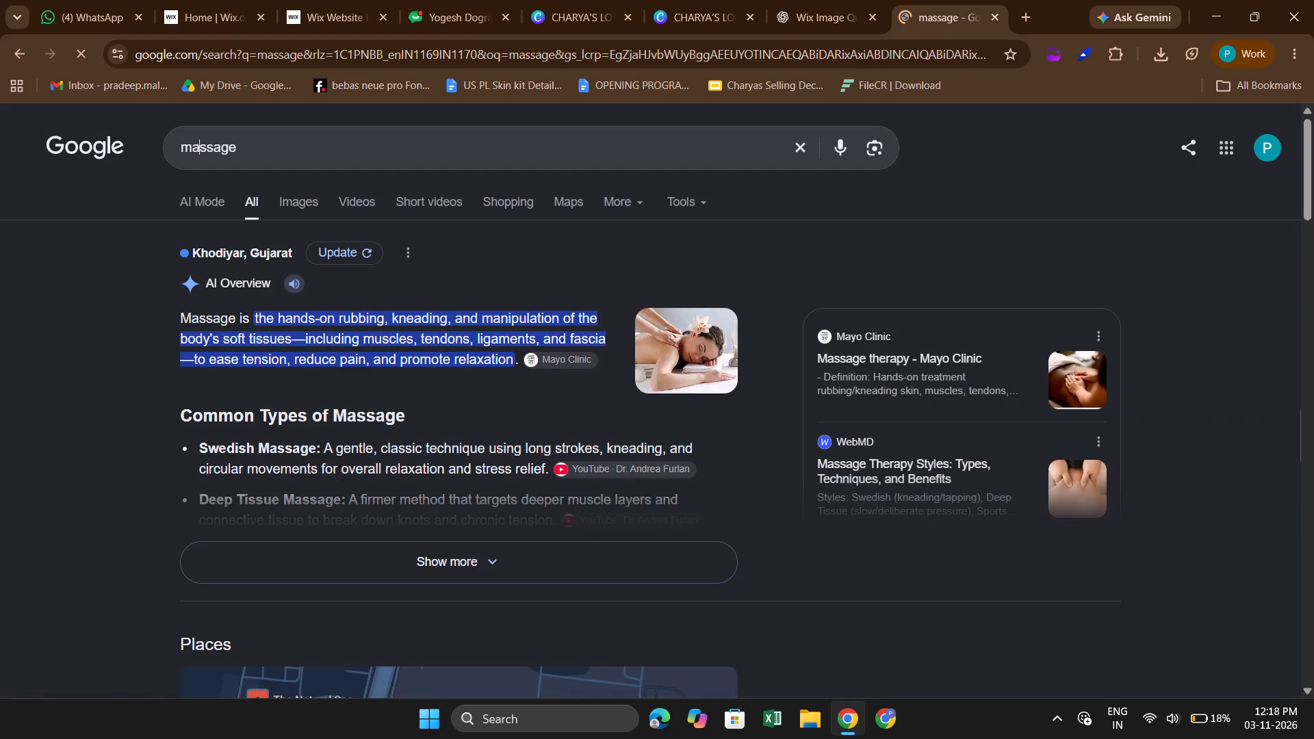
key(BackSpace)
key(e)
key(Return)
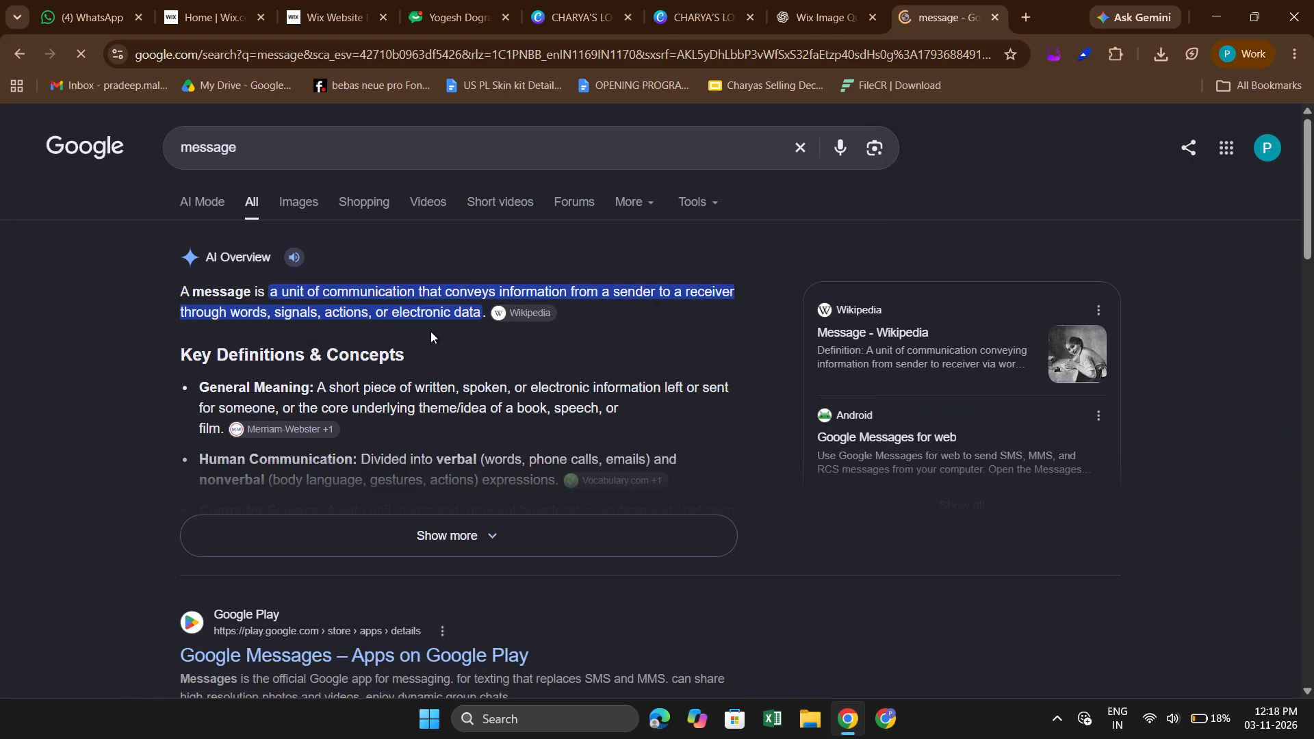
Check the web search results for the meaning and spelling of "message".
scroll(430, 331, right, 3)
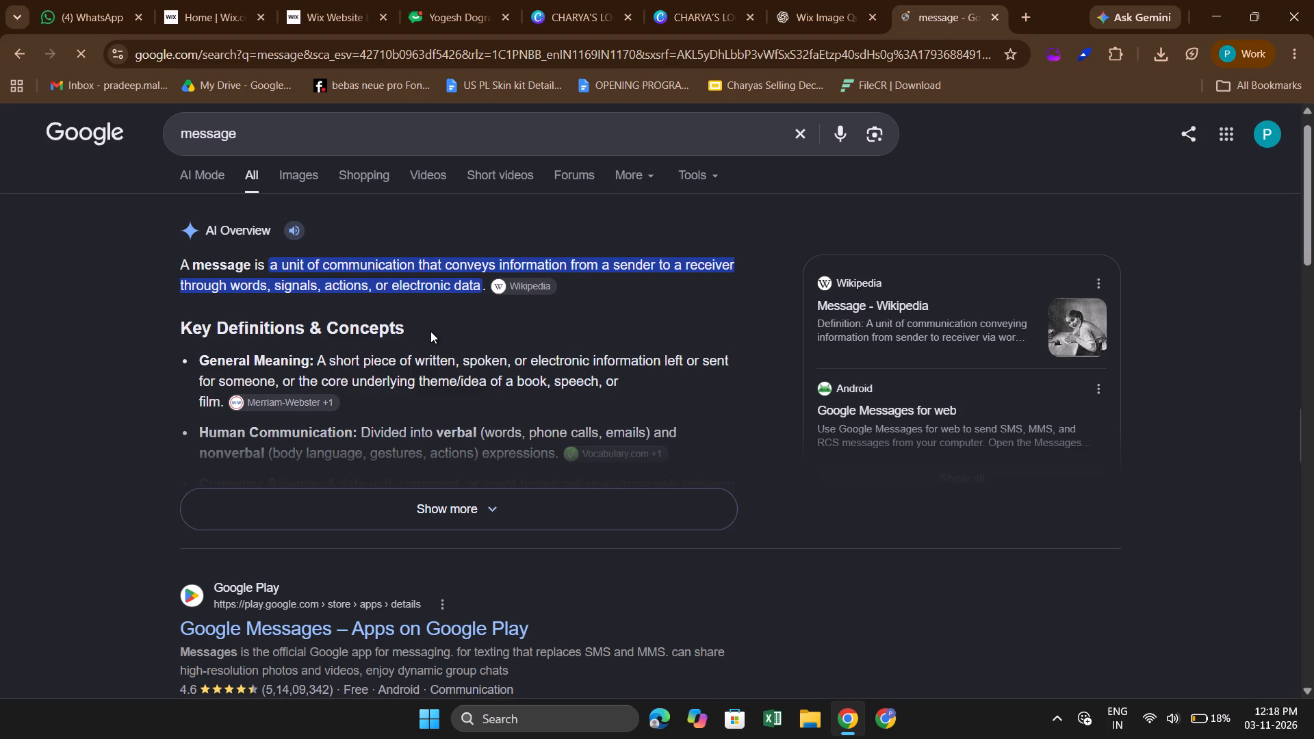
scroll(430, 331, right, 3)
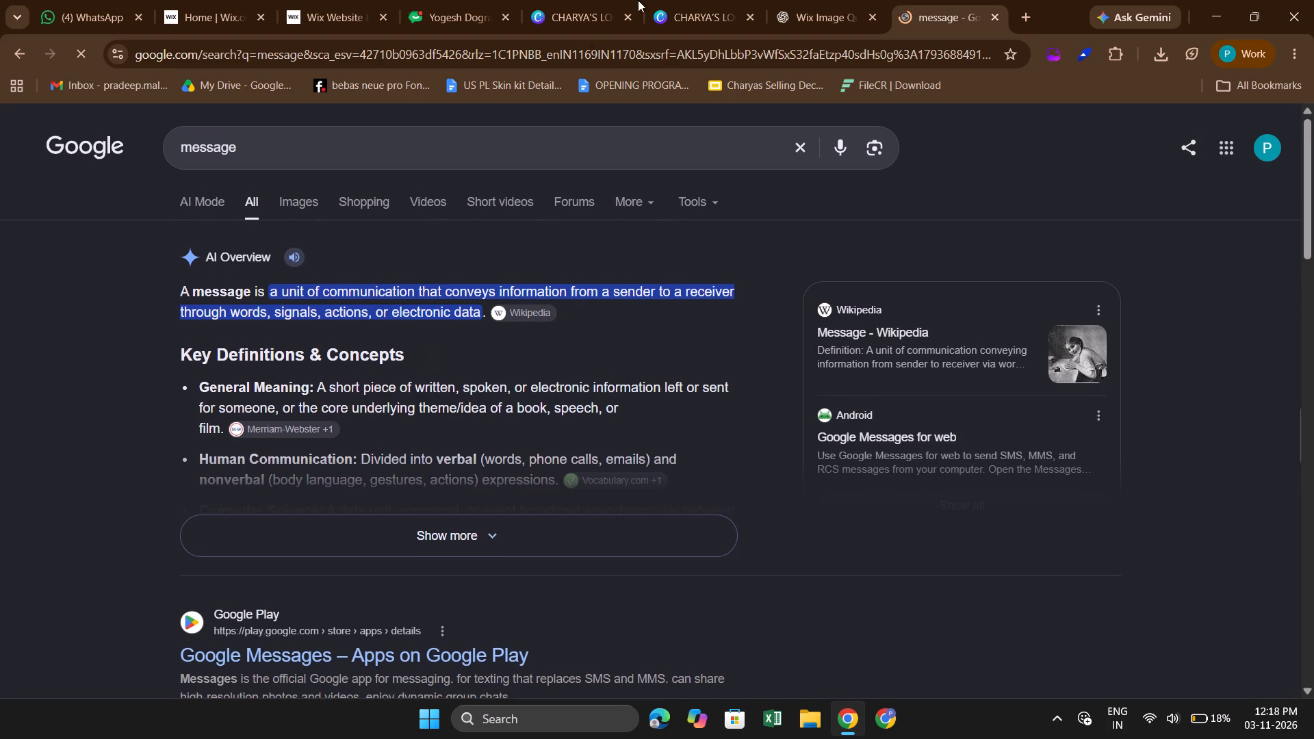
Return to the Wix editor and correct the enquiry form's long answer field title to "Your Message".
click(788, 0)
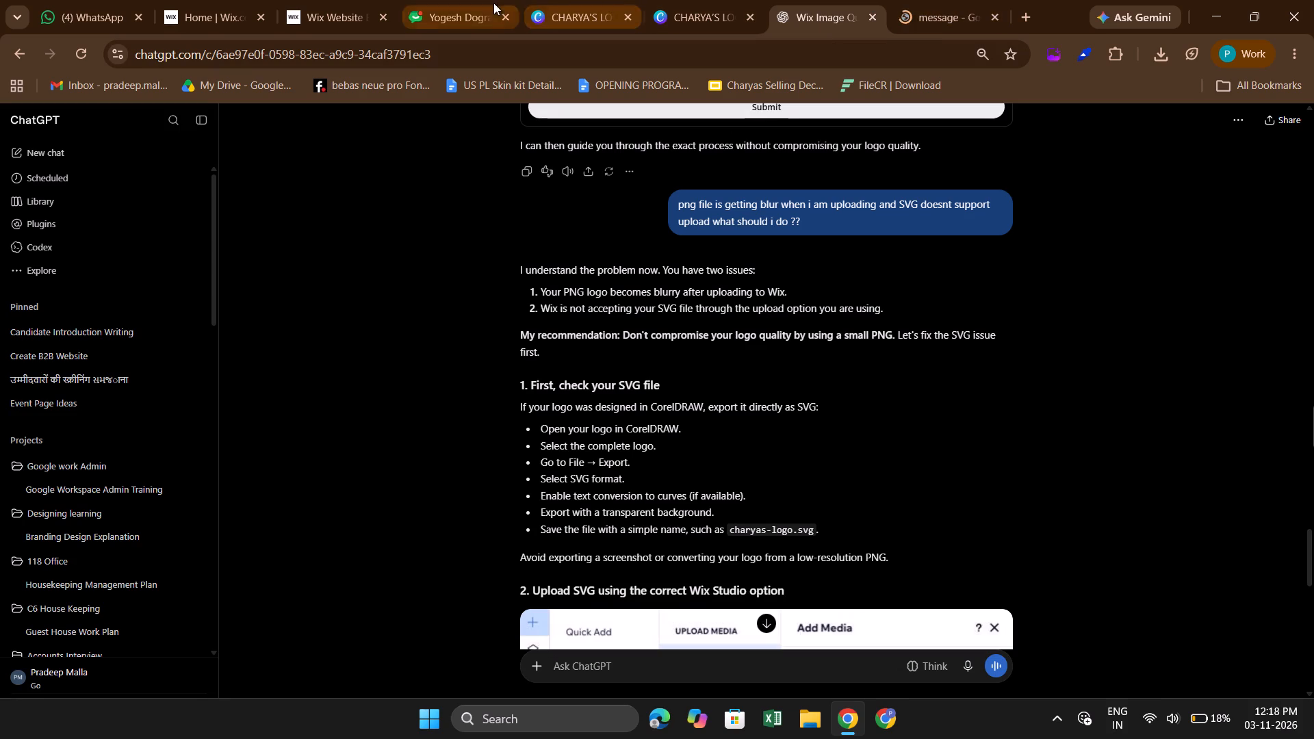
click(339, 5)
double_click(396, 349)
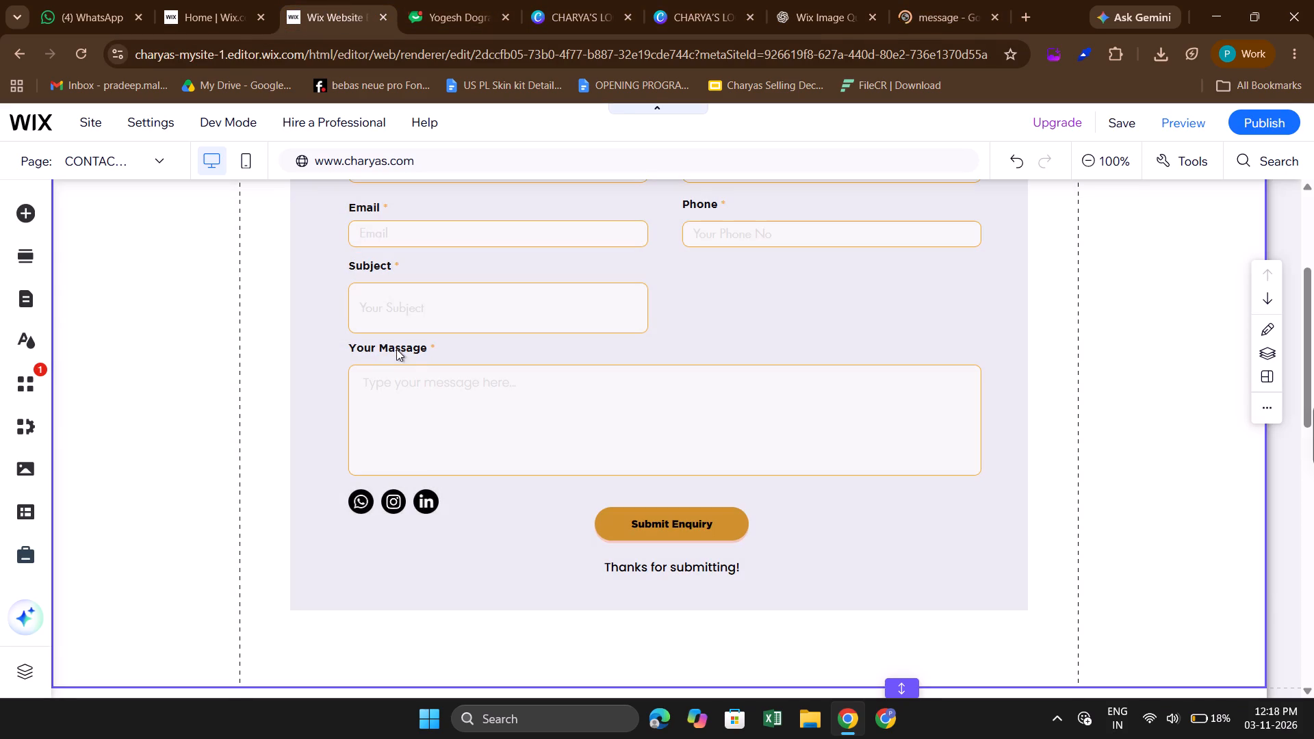
double_click(396, 349)
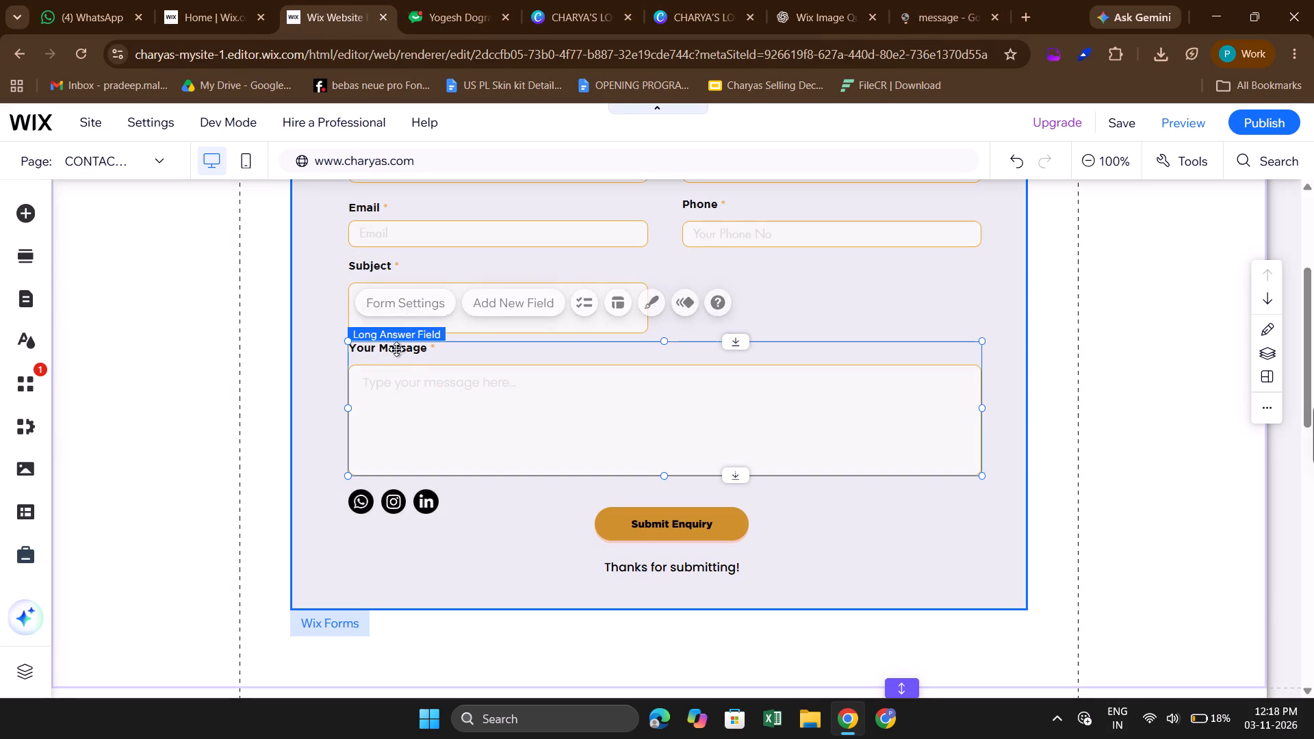
double_click(393, 349)
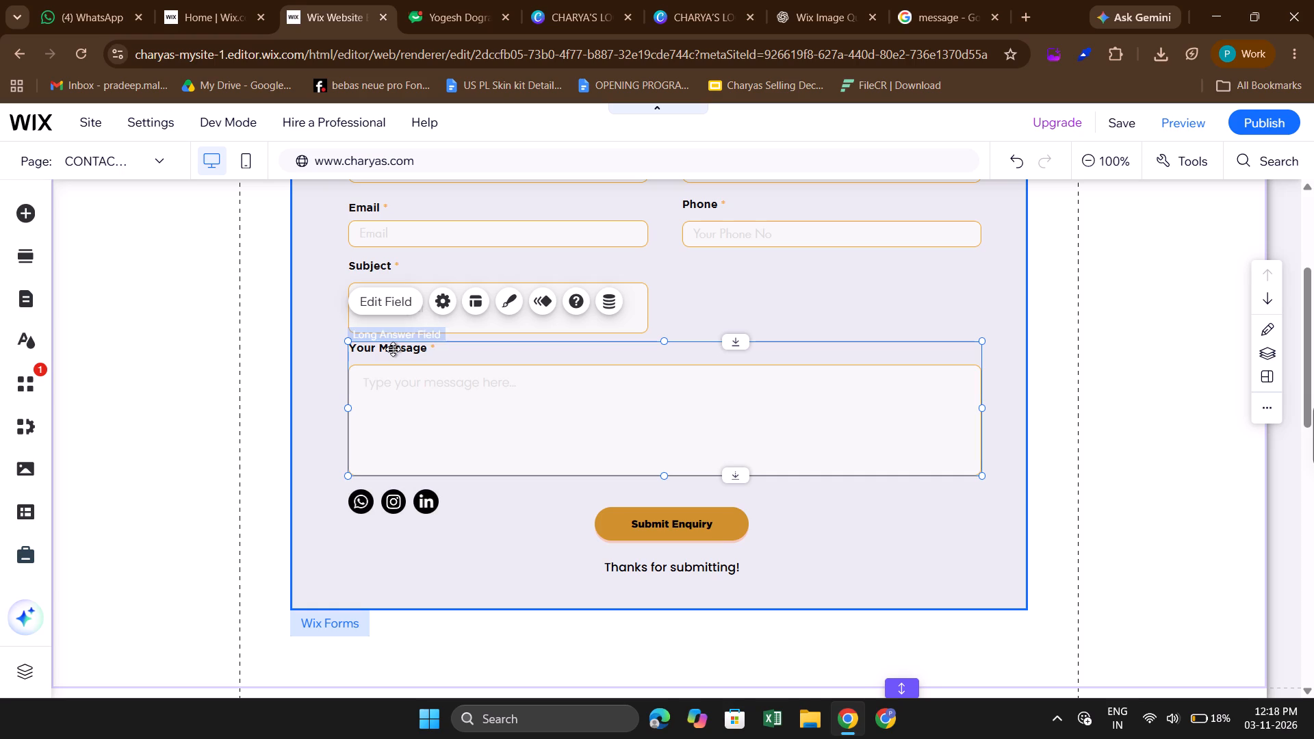
click(408, 300)
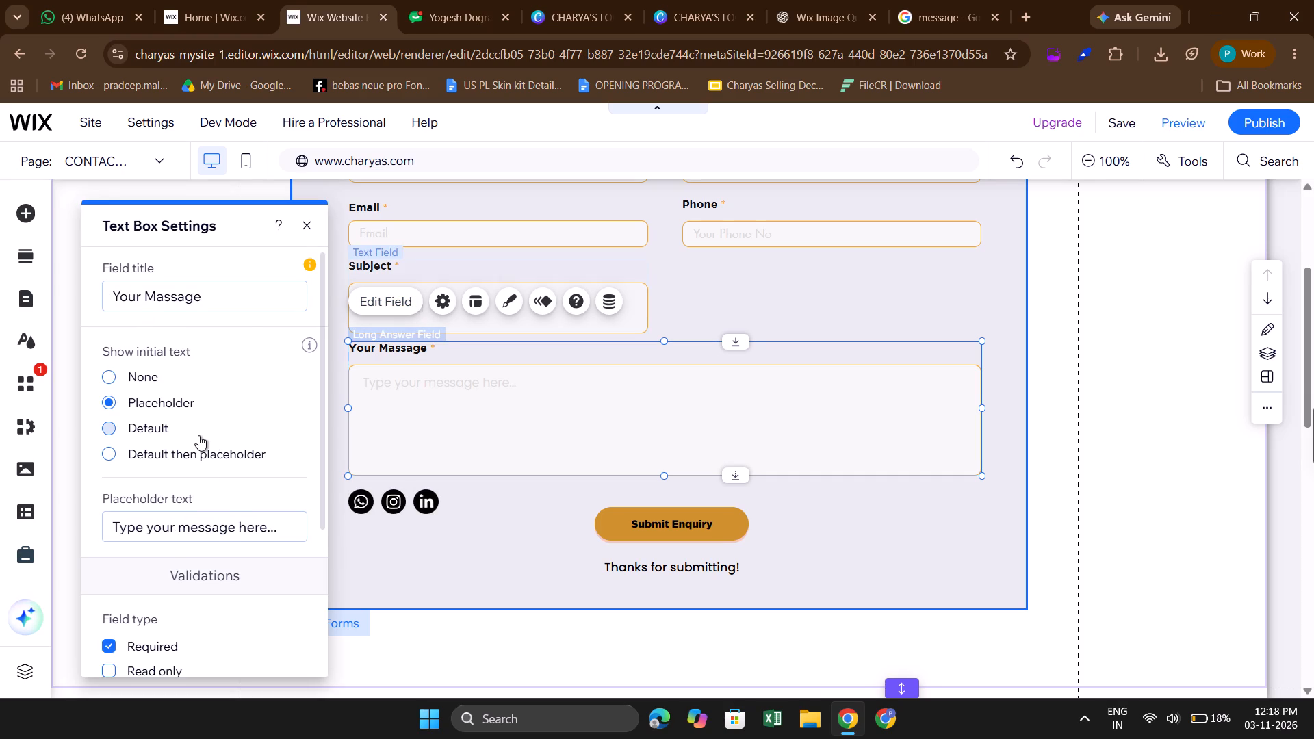
scroll(198, 435, down, 1)
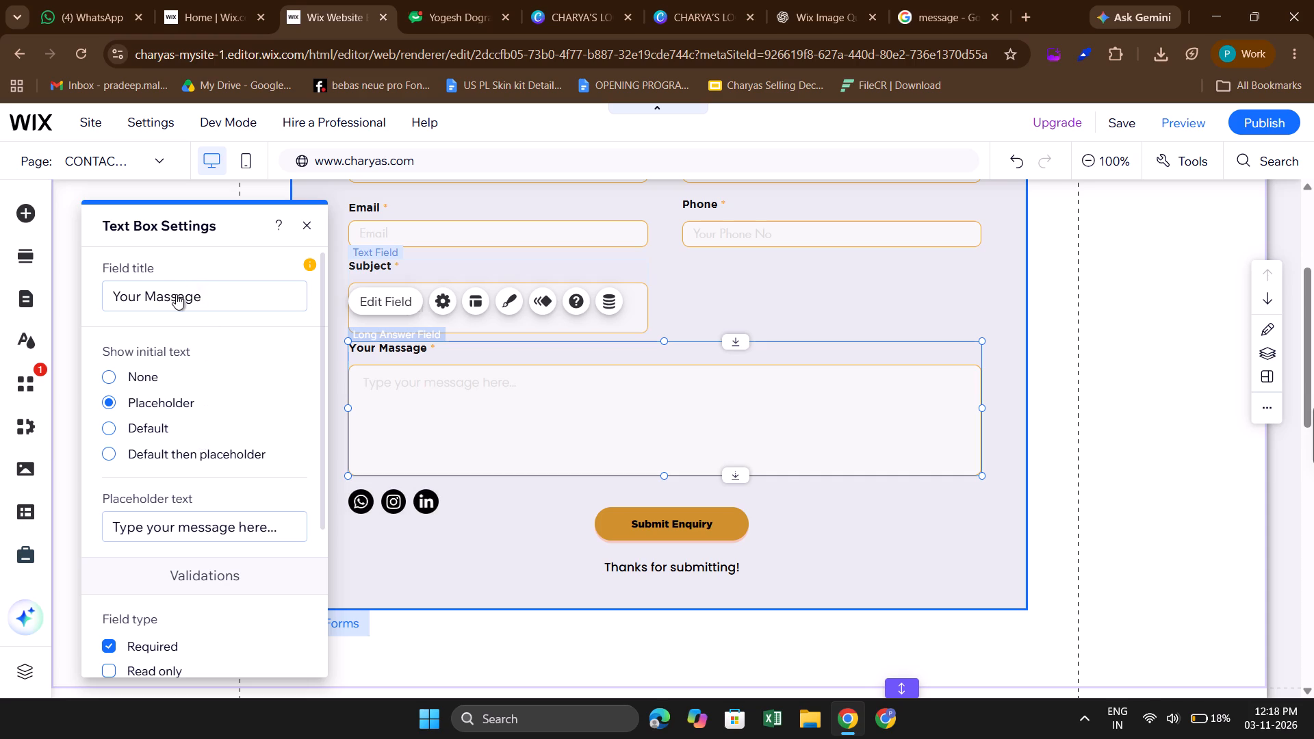
click(162, 294)
click(162, 294)
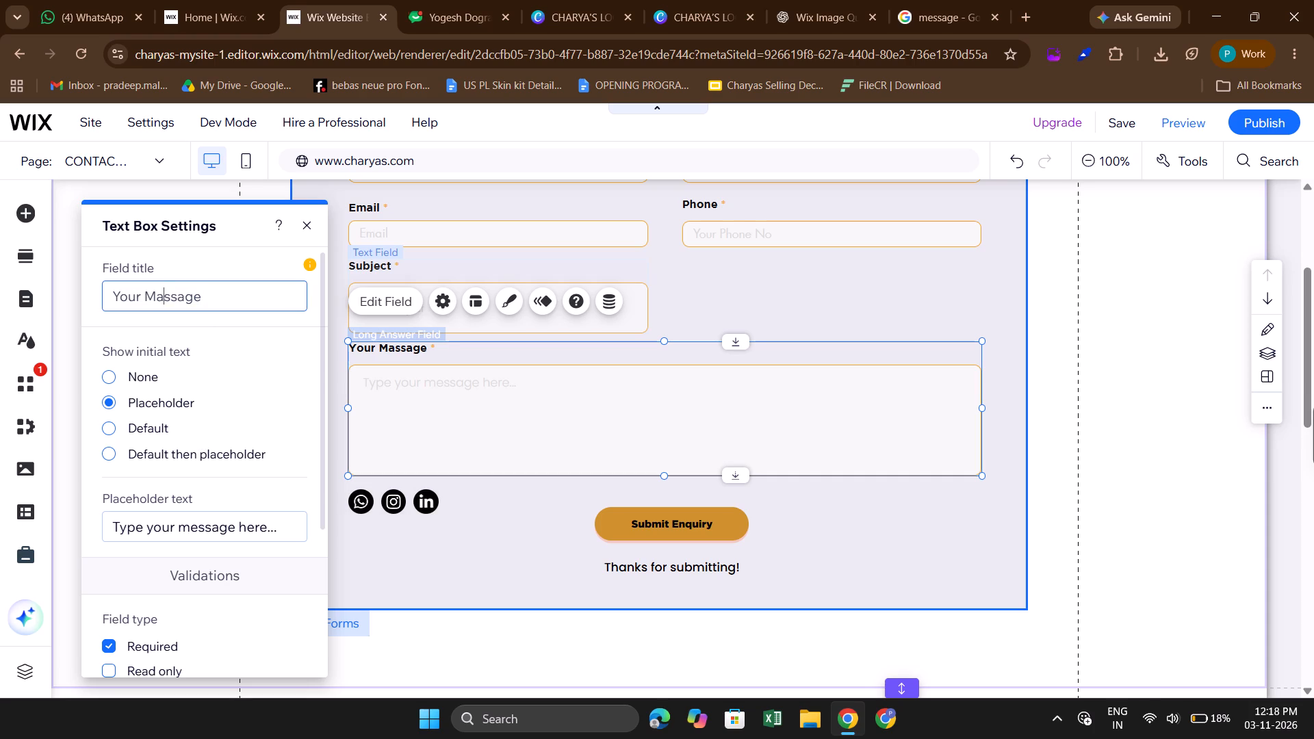
key(BackSpace)
key(e)
click(261, 255)
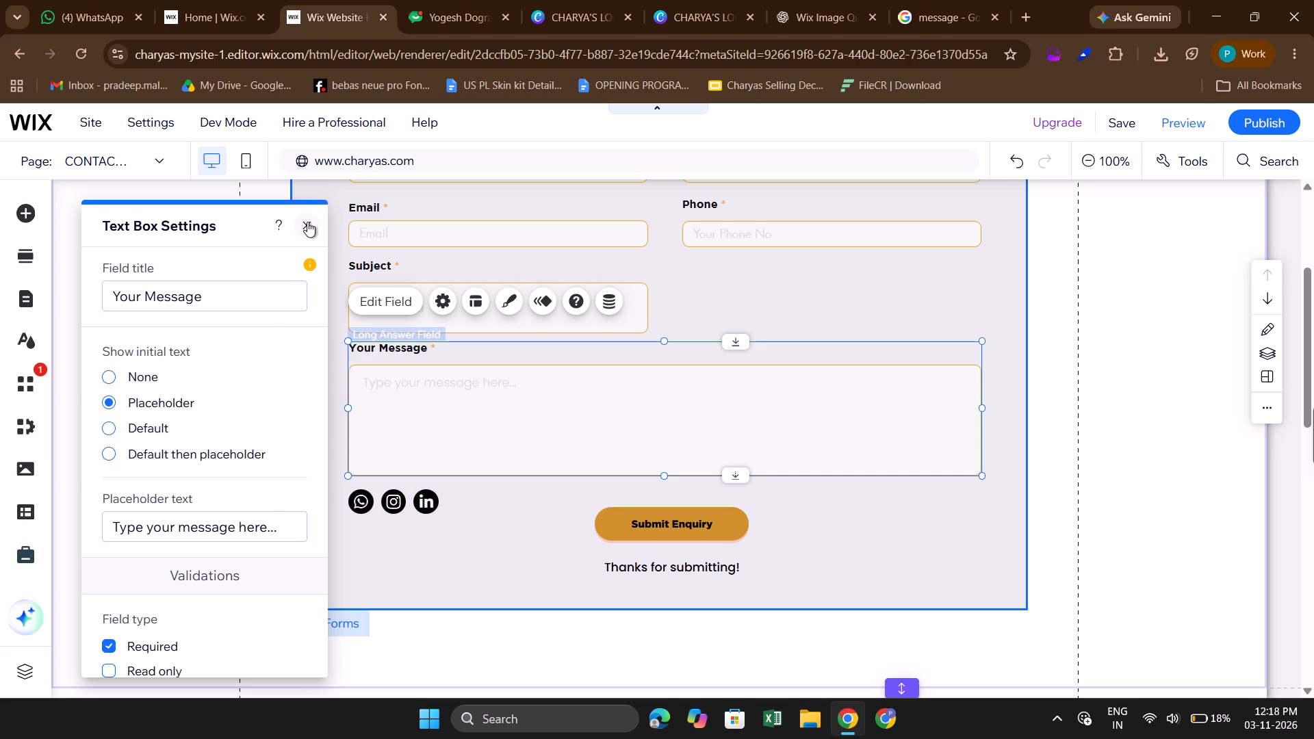
scroll(283, 387, down, 3)
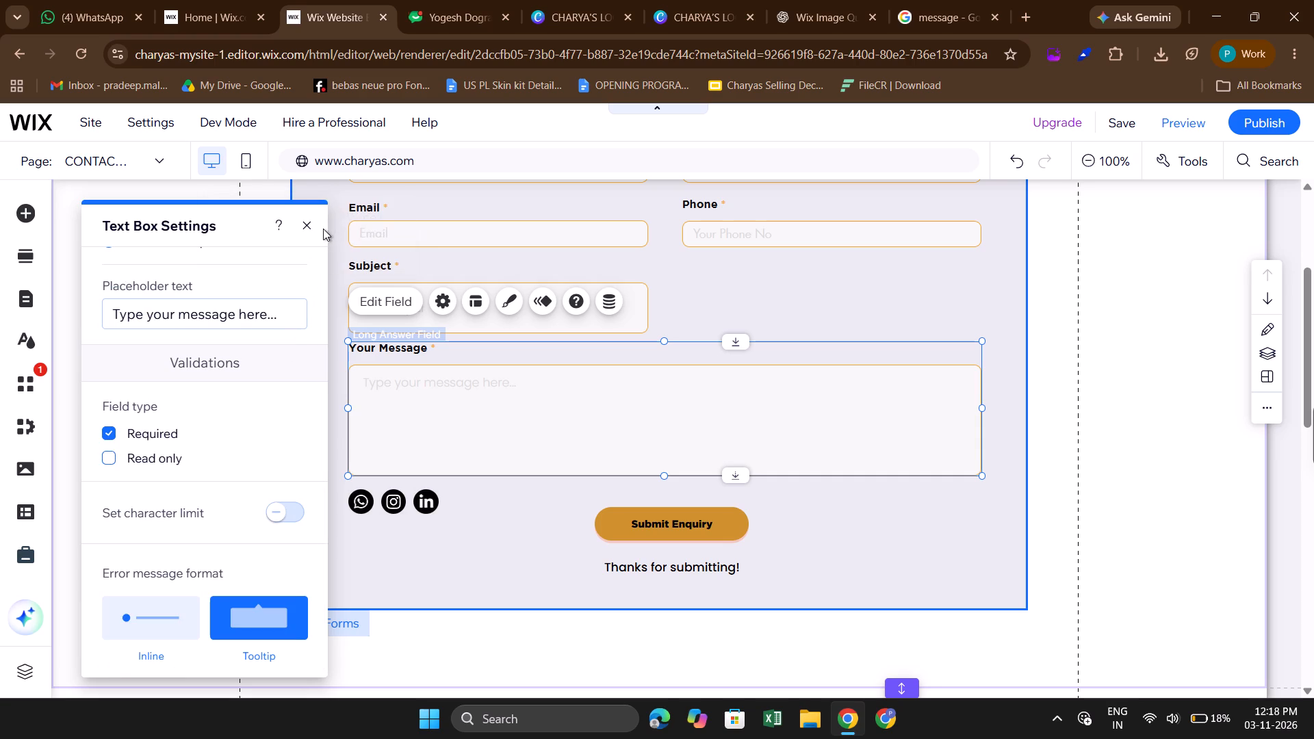
click(312, 228)
Review the field titles and placeholder texts of the enquiry form's fields, including Name, Phone, Email, Subject and Your Message.
scroll(476, 270, up, 1)
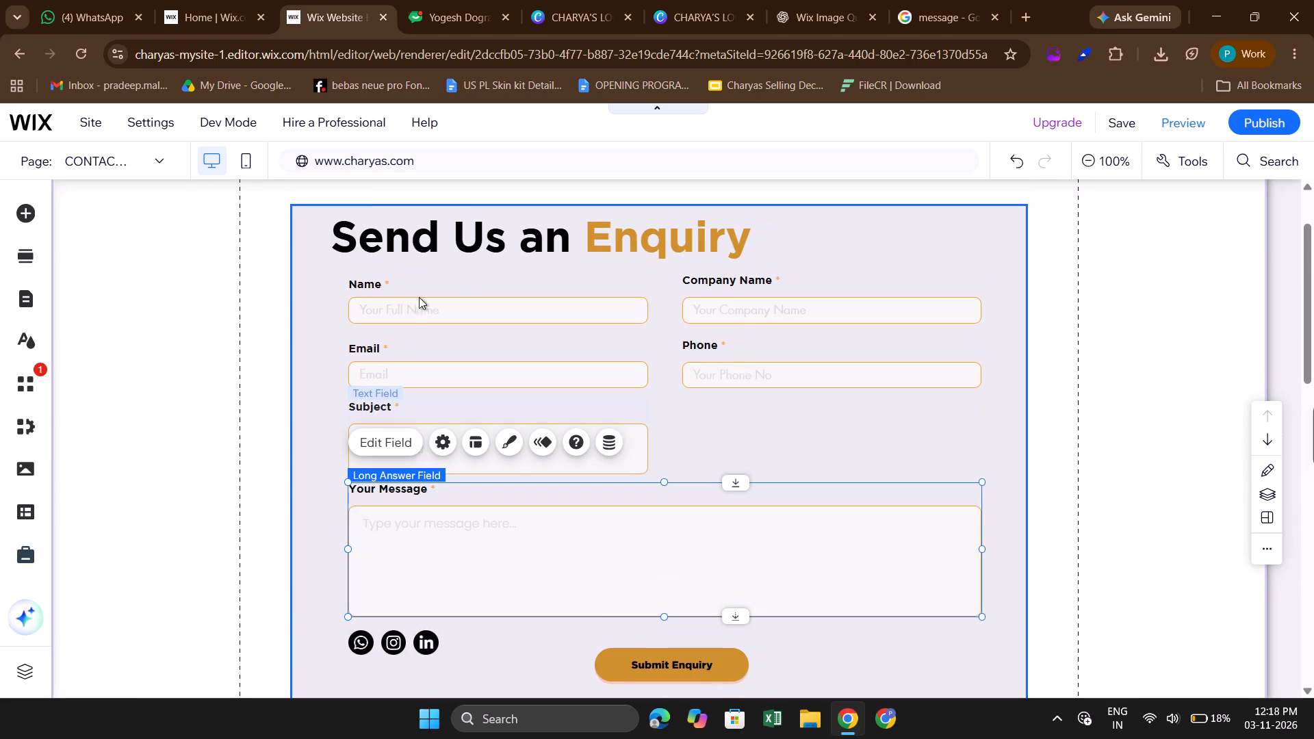
click(410, 312)
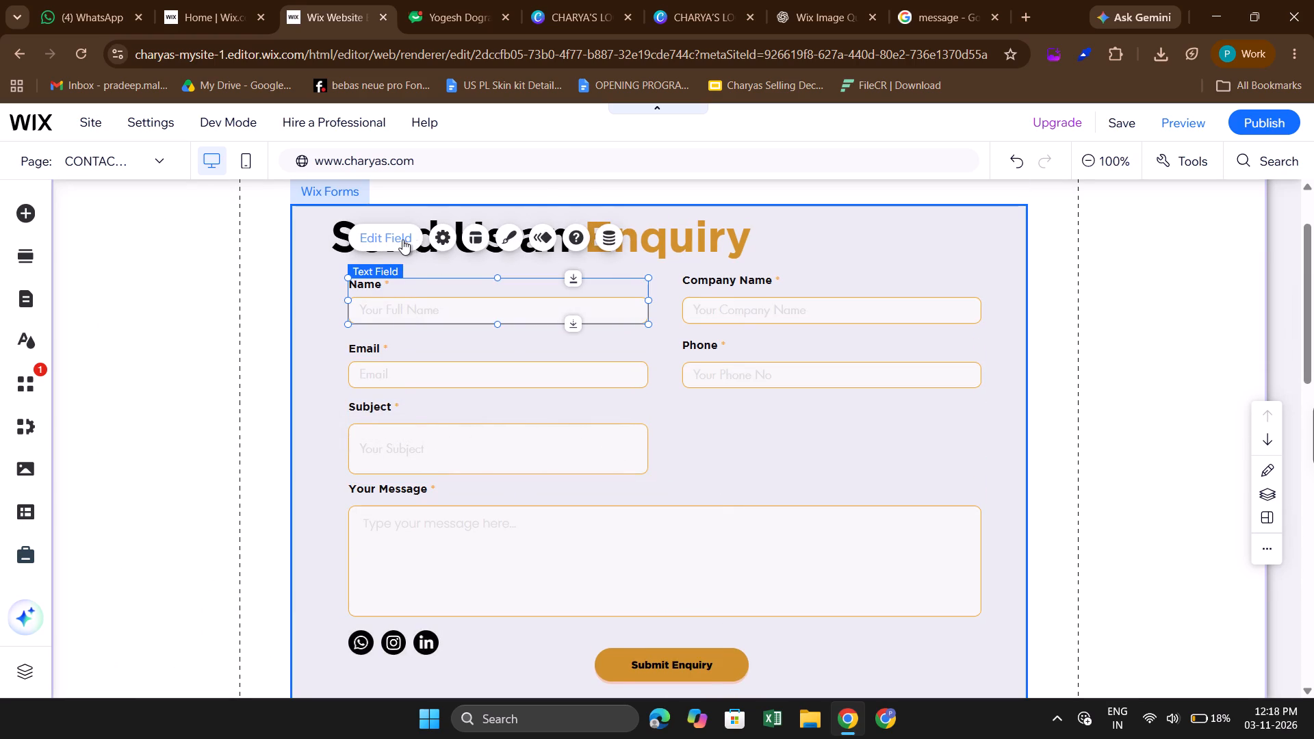
click(402, 239)
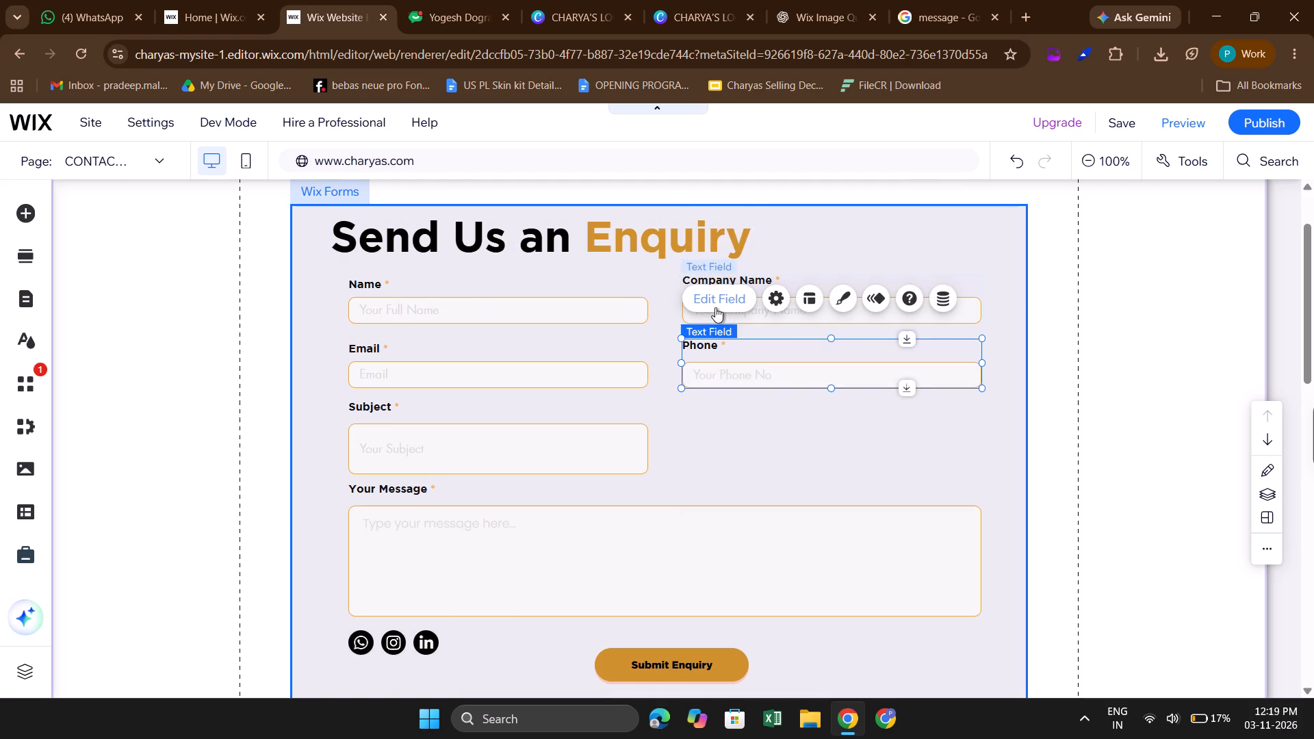
click(368, 372)
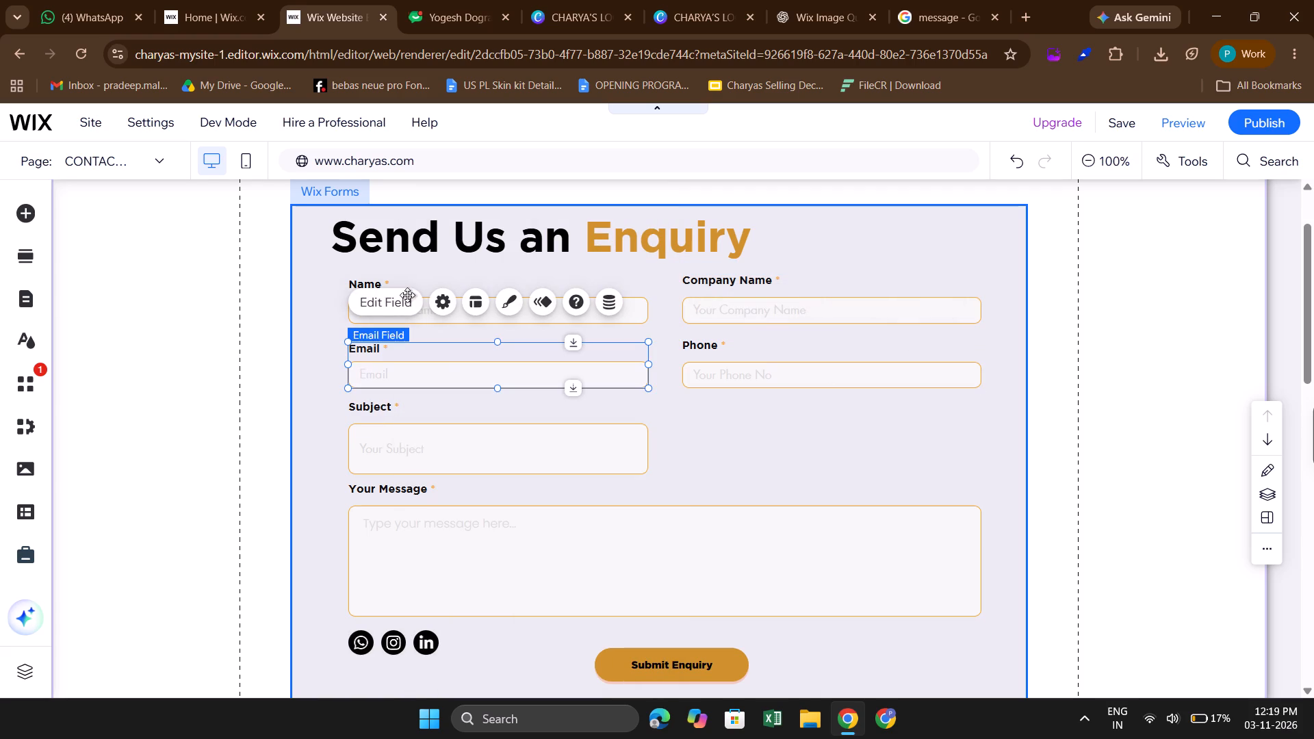
click(398, 301)
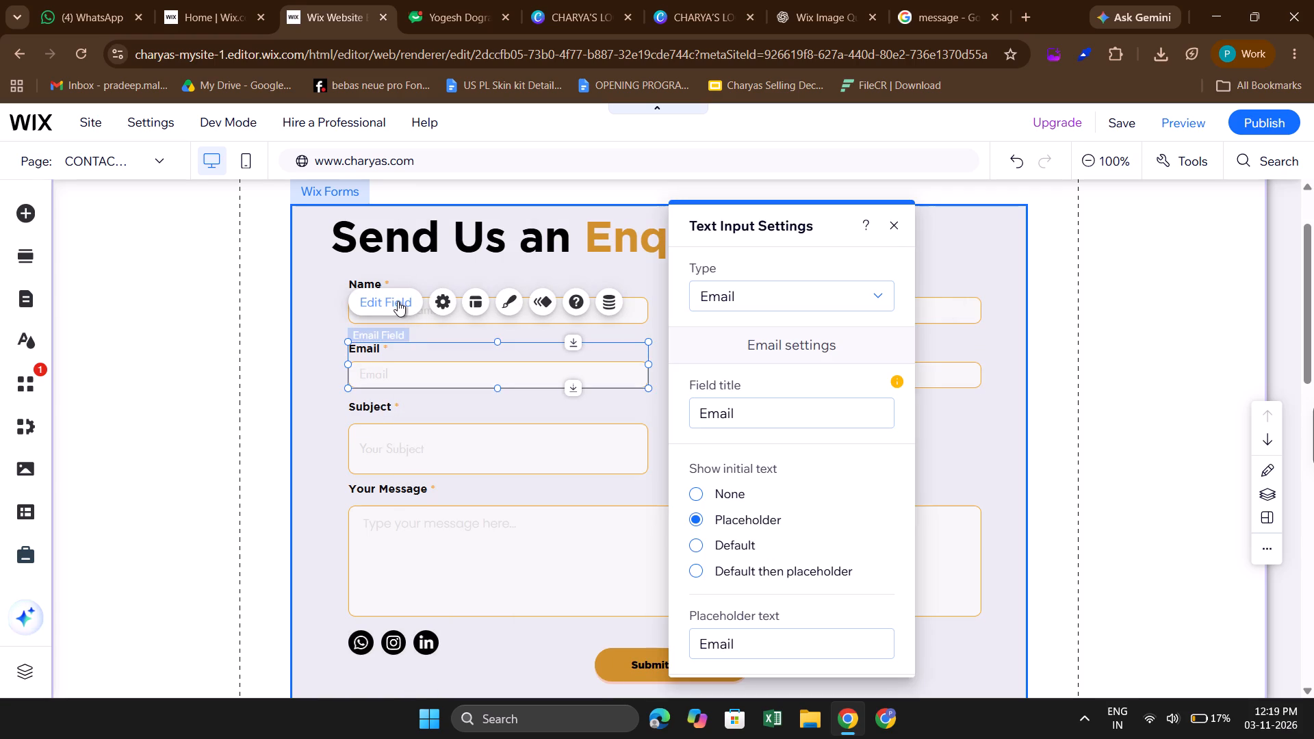
click(463, 441)
click(361, 365)
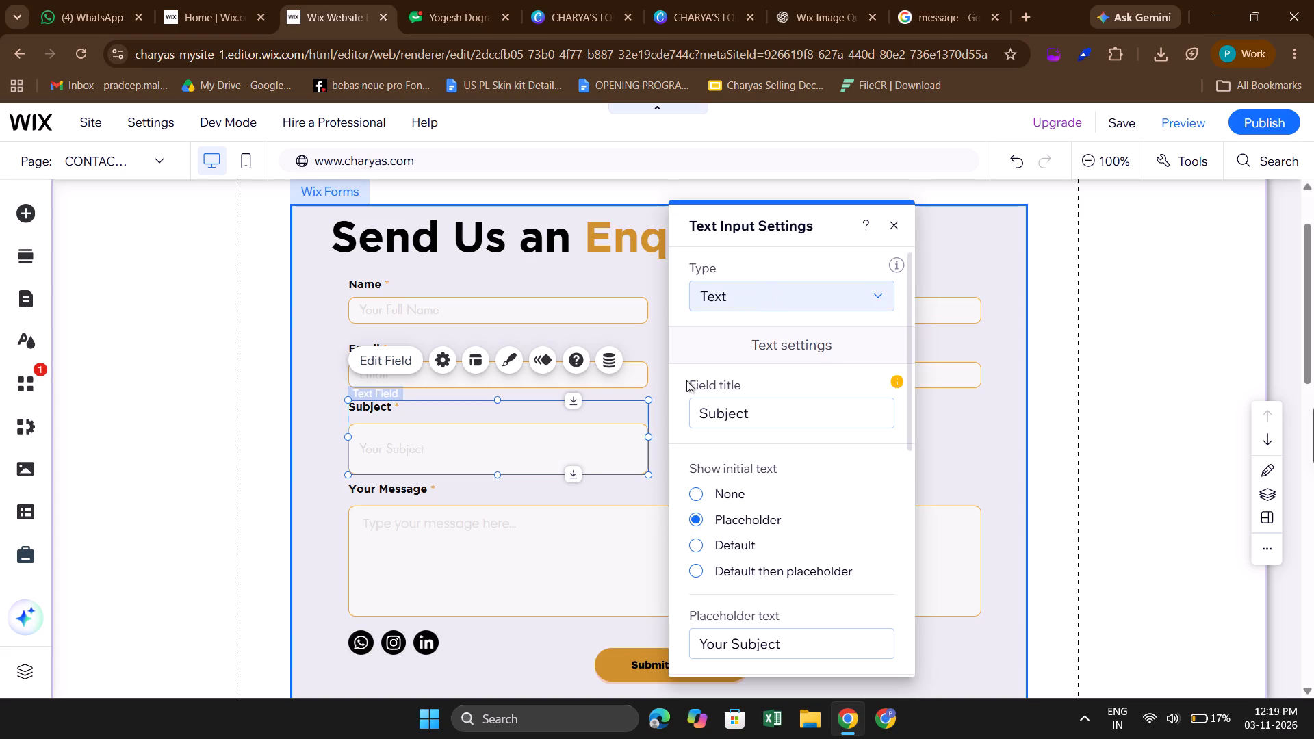
click(568, 545)
click(373, 448)
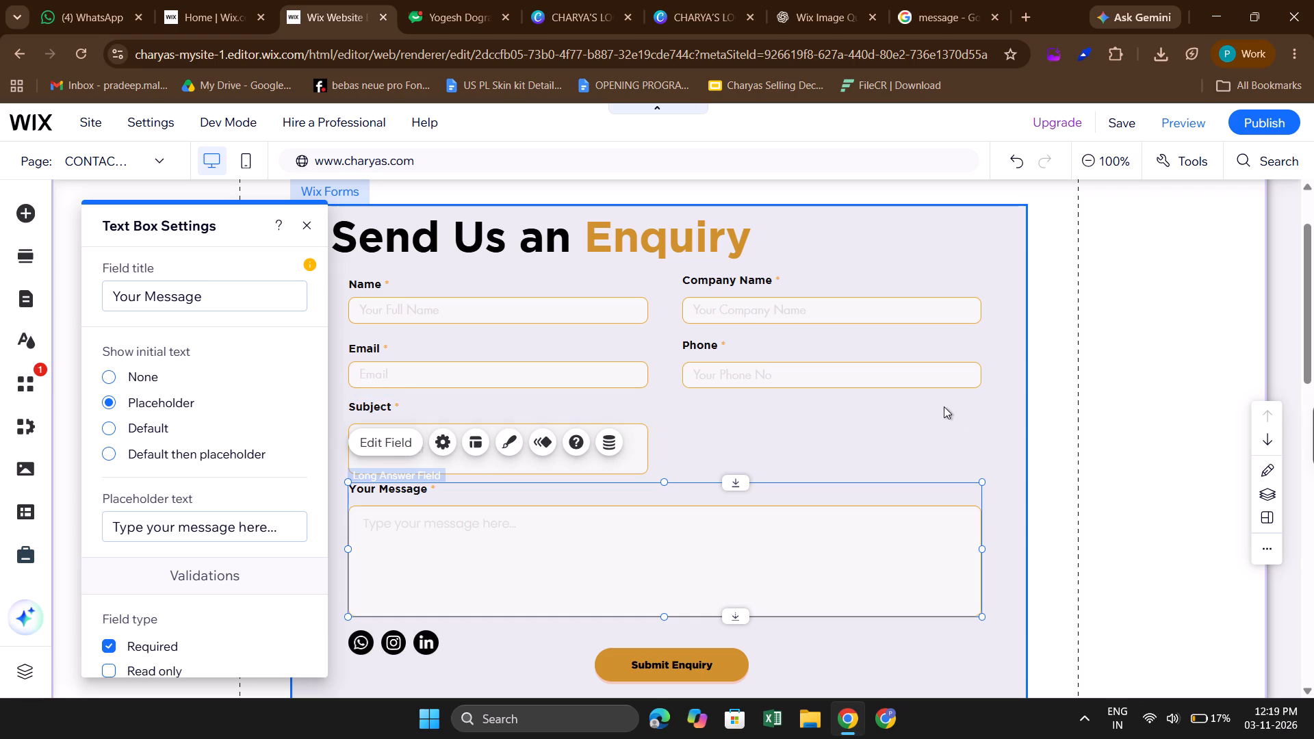
click(1086, 481)
scroll(1086, 481, down, 4)
scroll(1086, 481, up, 6)
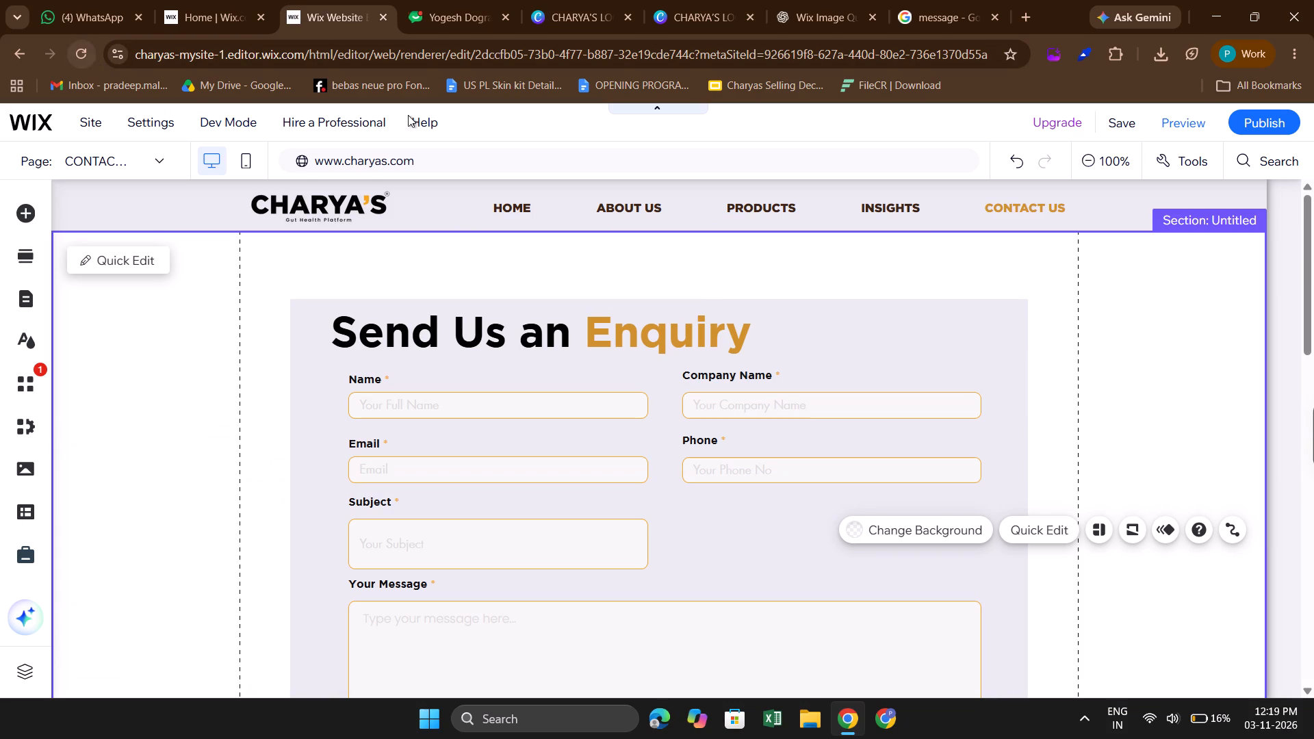
Save the site changes.
click(1123, 135)
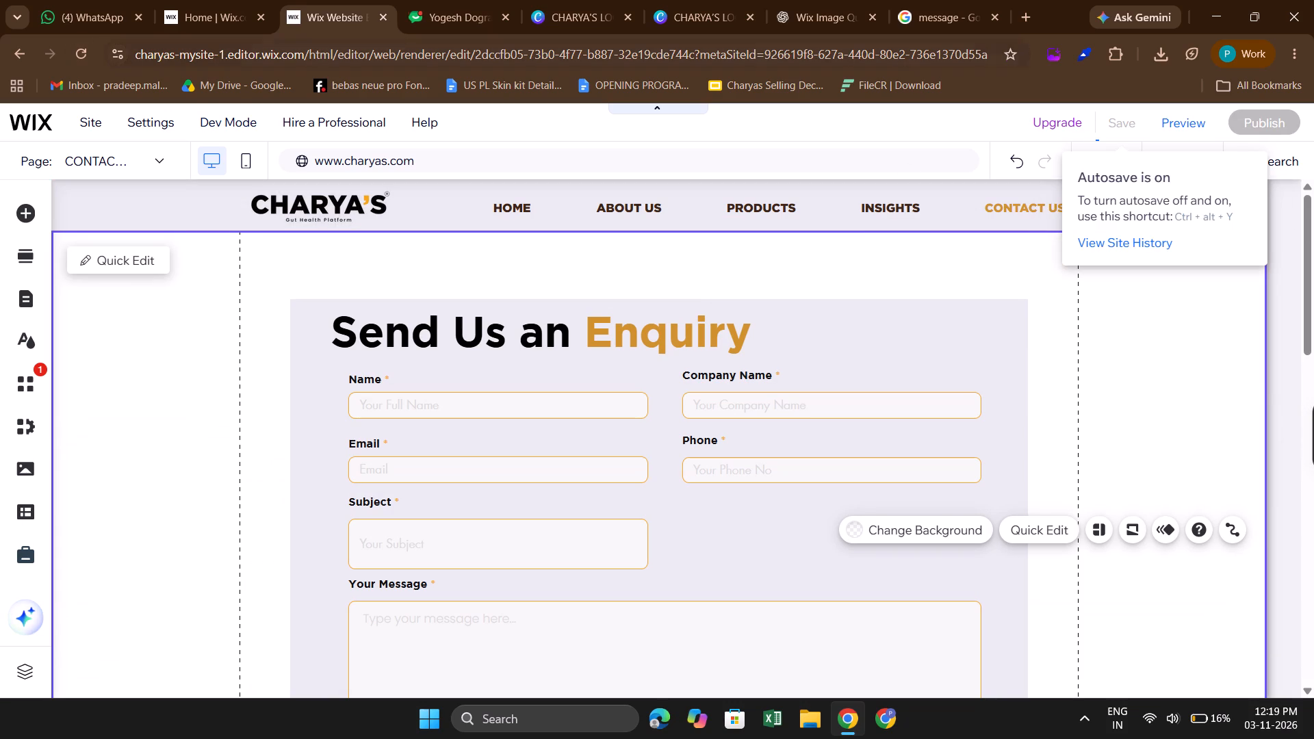
Replace the search tab with the live site charyas.com and view its Home, About Us, Our Services, Products and Insights pages.
click(999, 20)
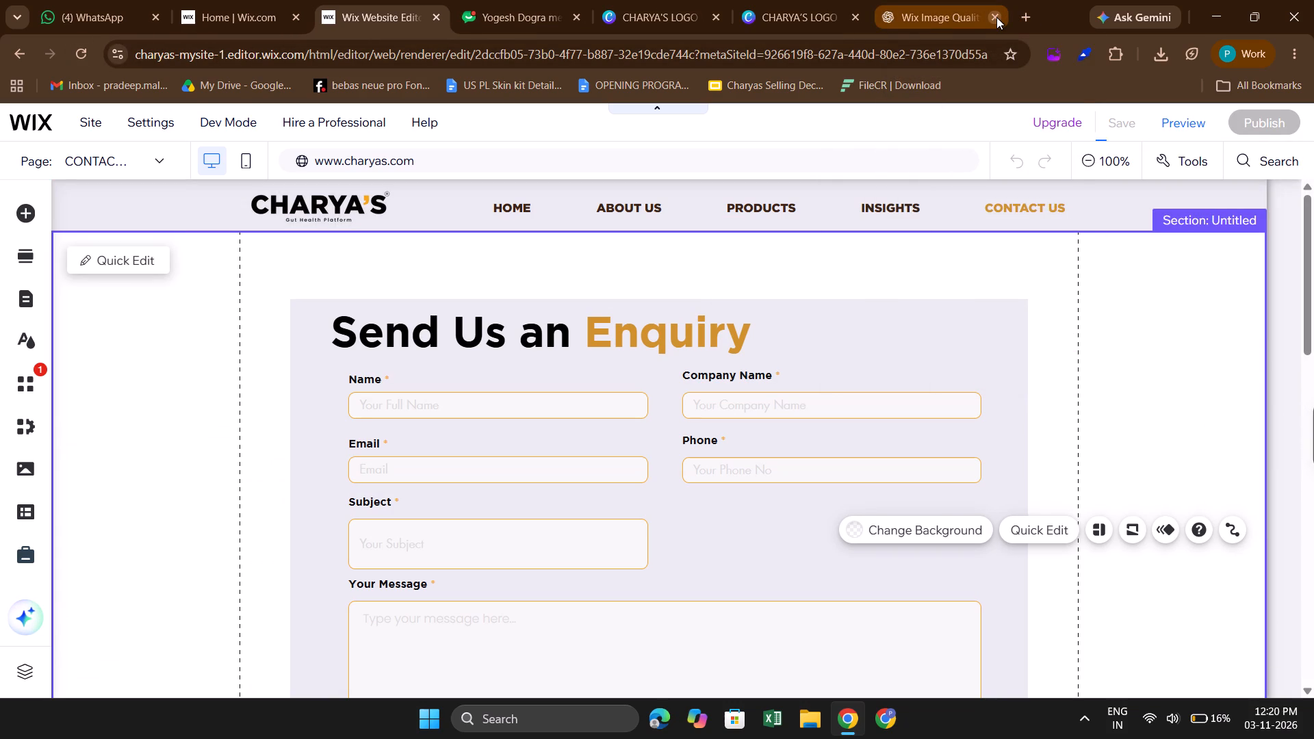
click(1021, 19)
text(charyas.com)
key(Return)
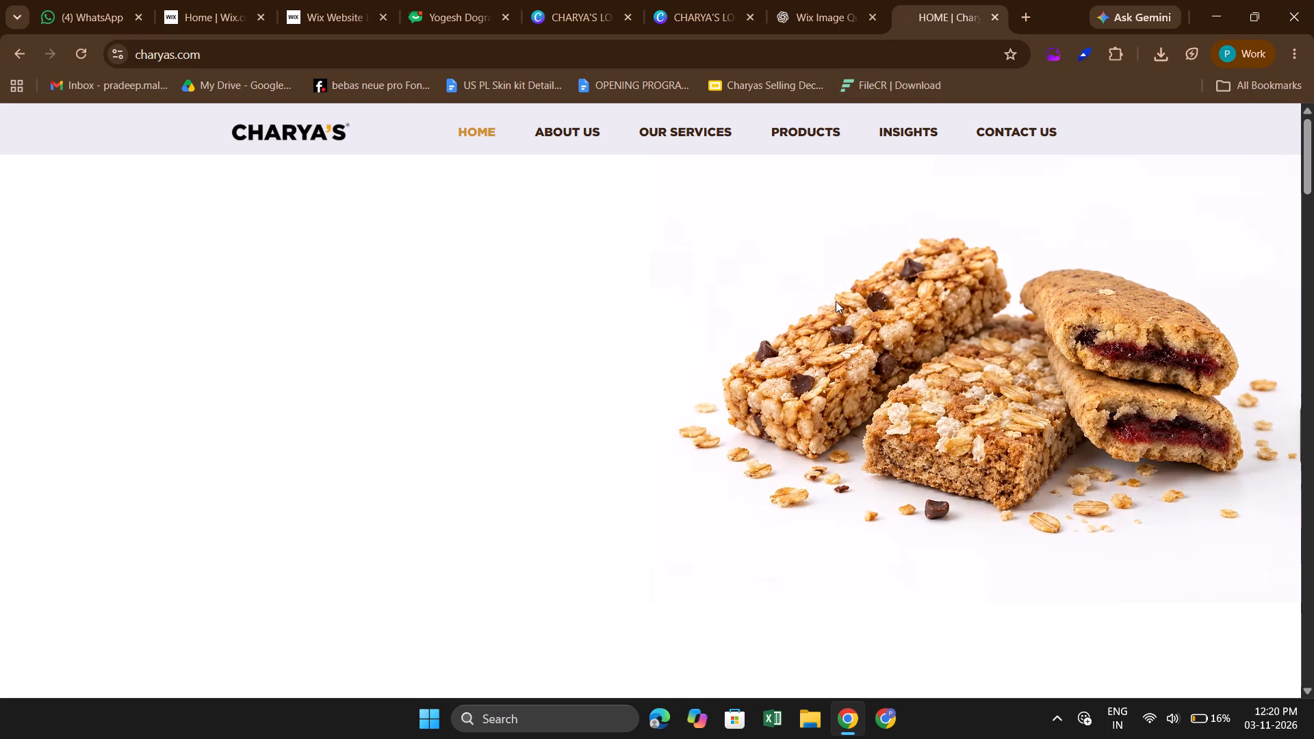
scroll(760, 347, down, 4)
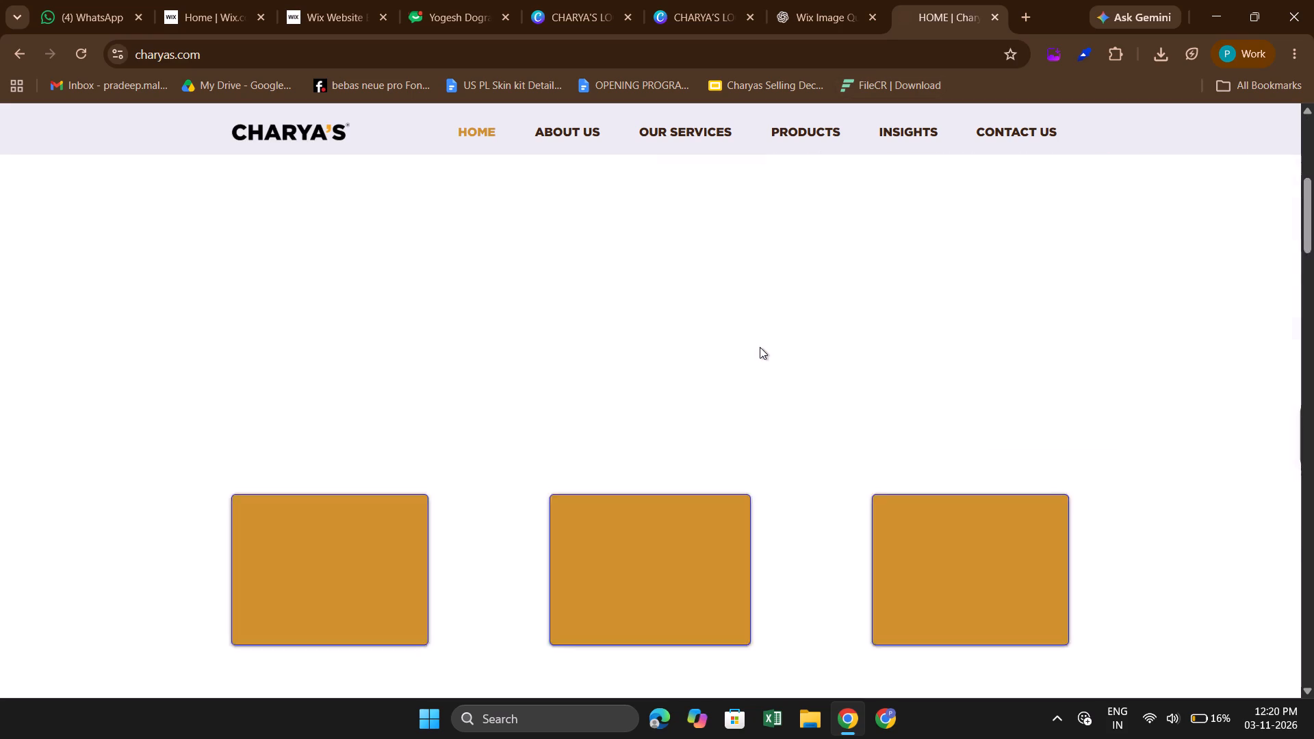
scroll(760, 347, up, 2)
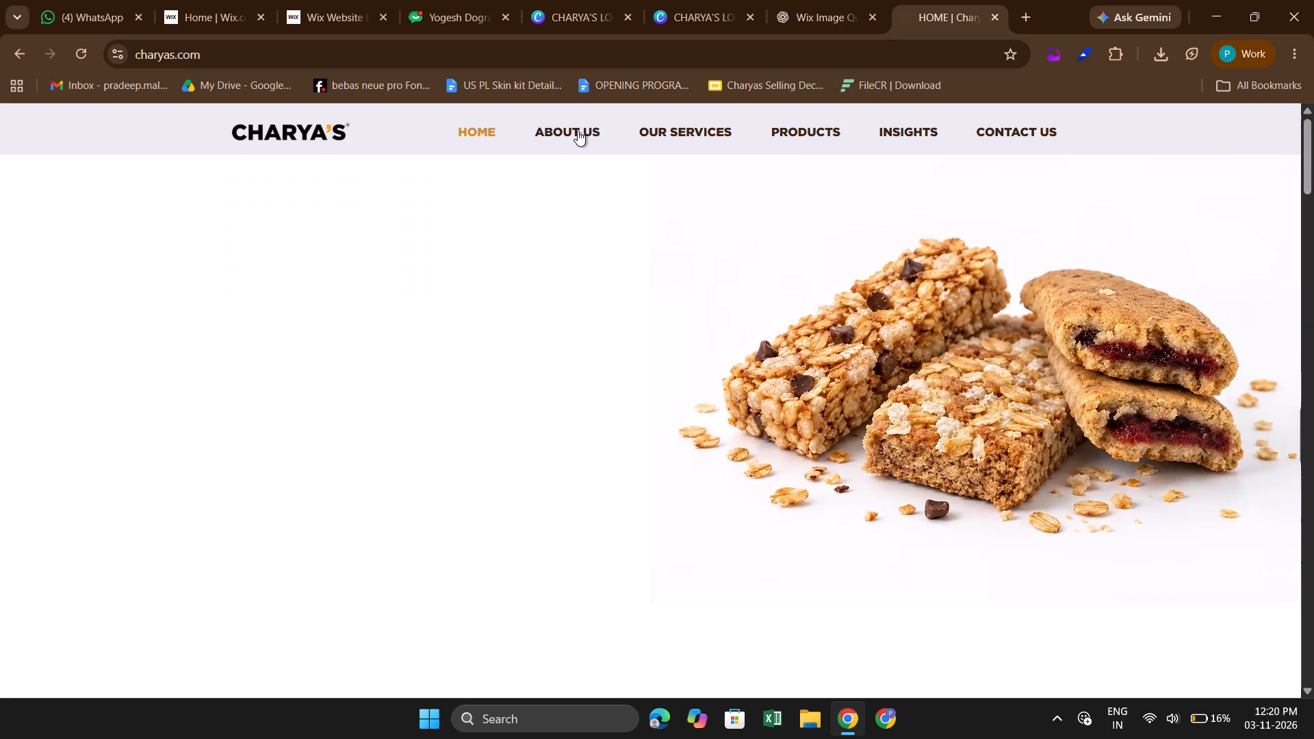
click(576, 131)
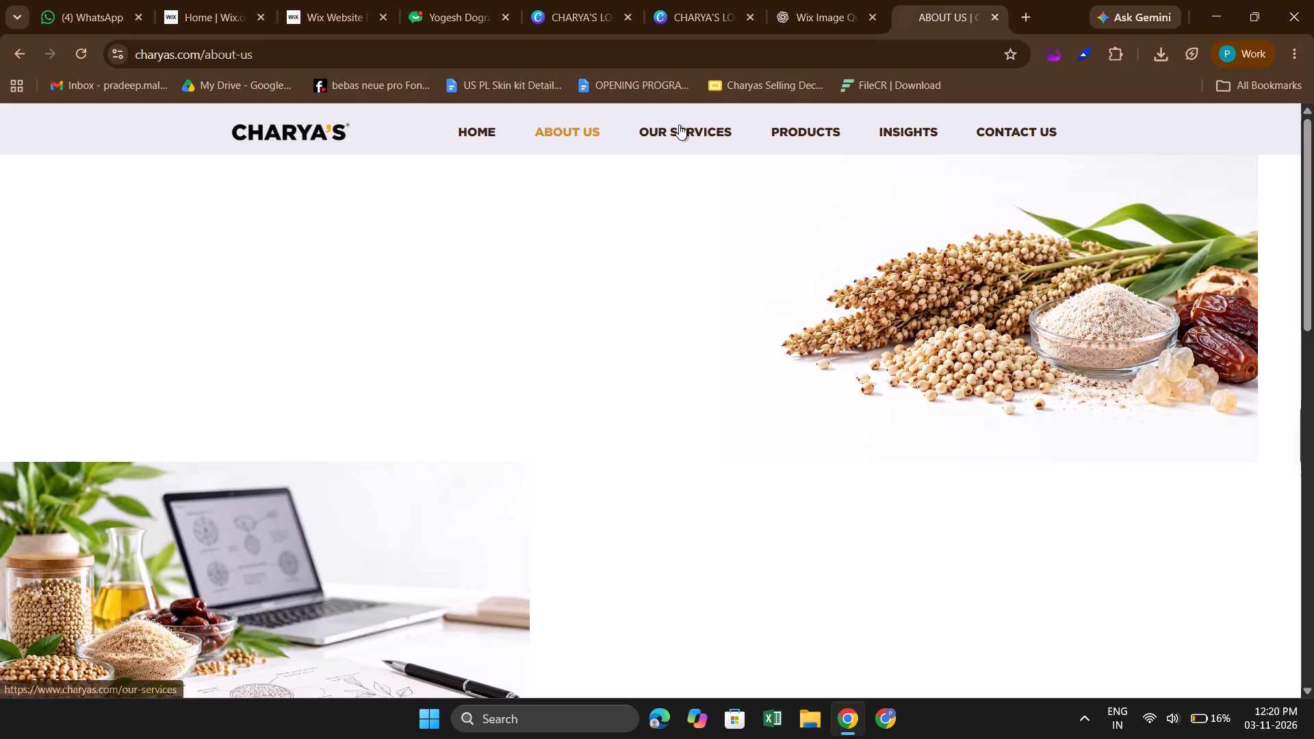
click(679, 125)
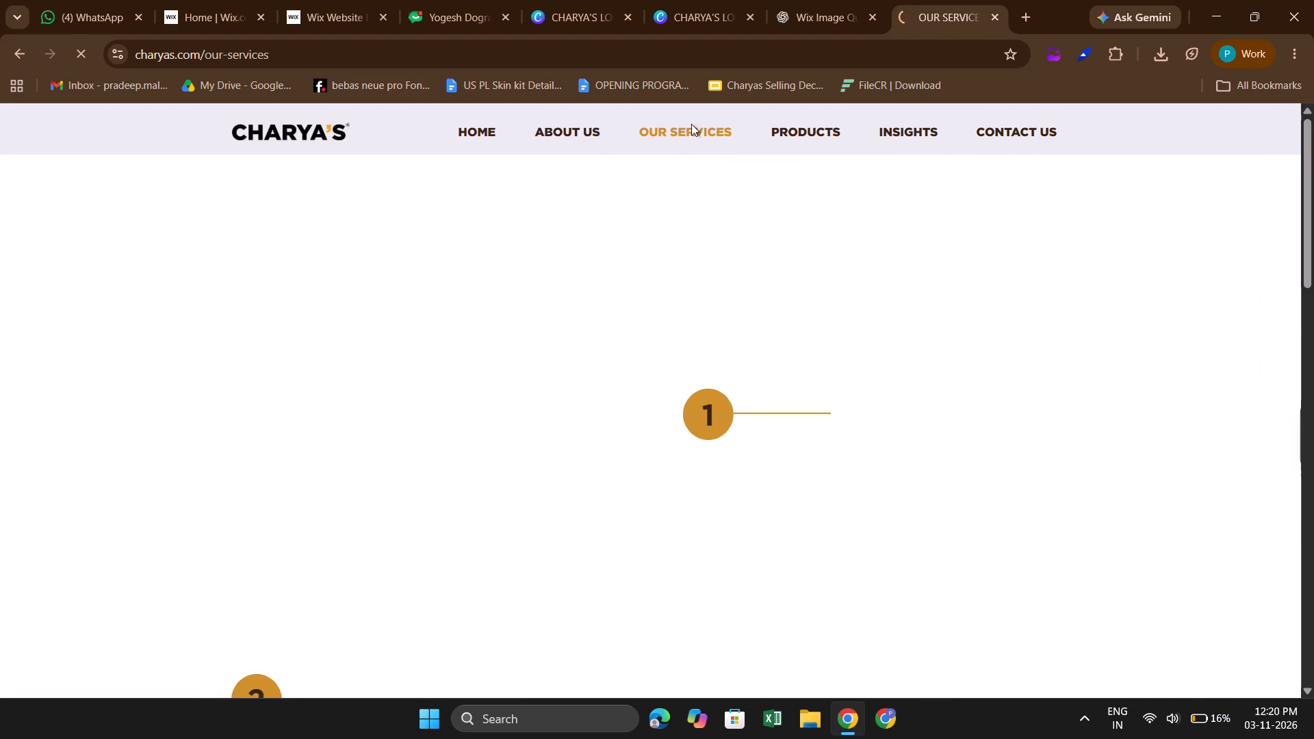
click(790, 122)
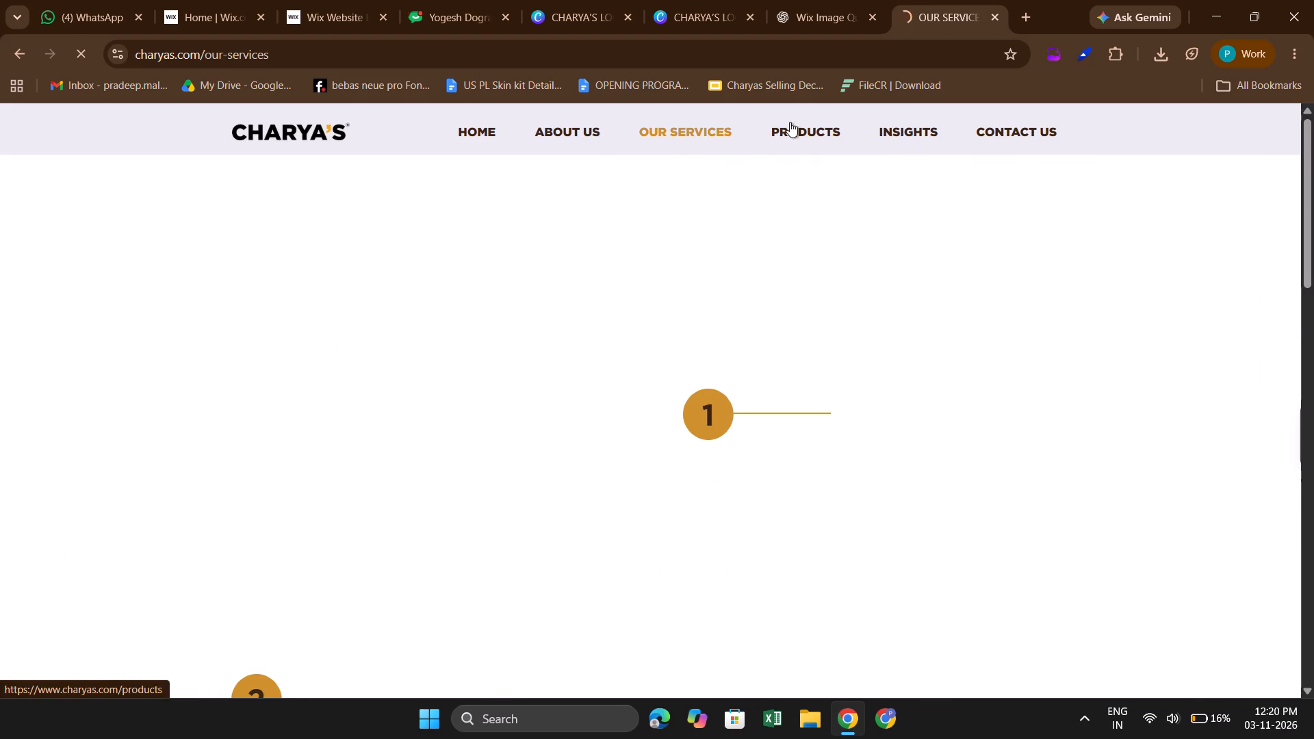
click(899, 129)
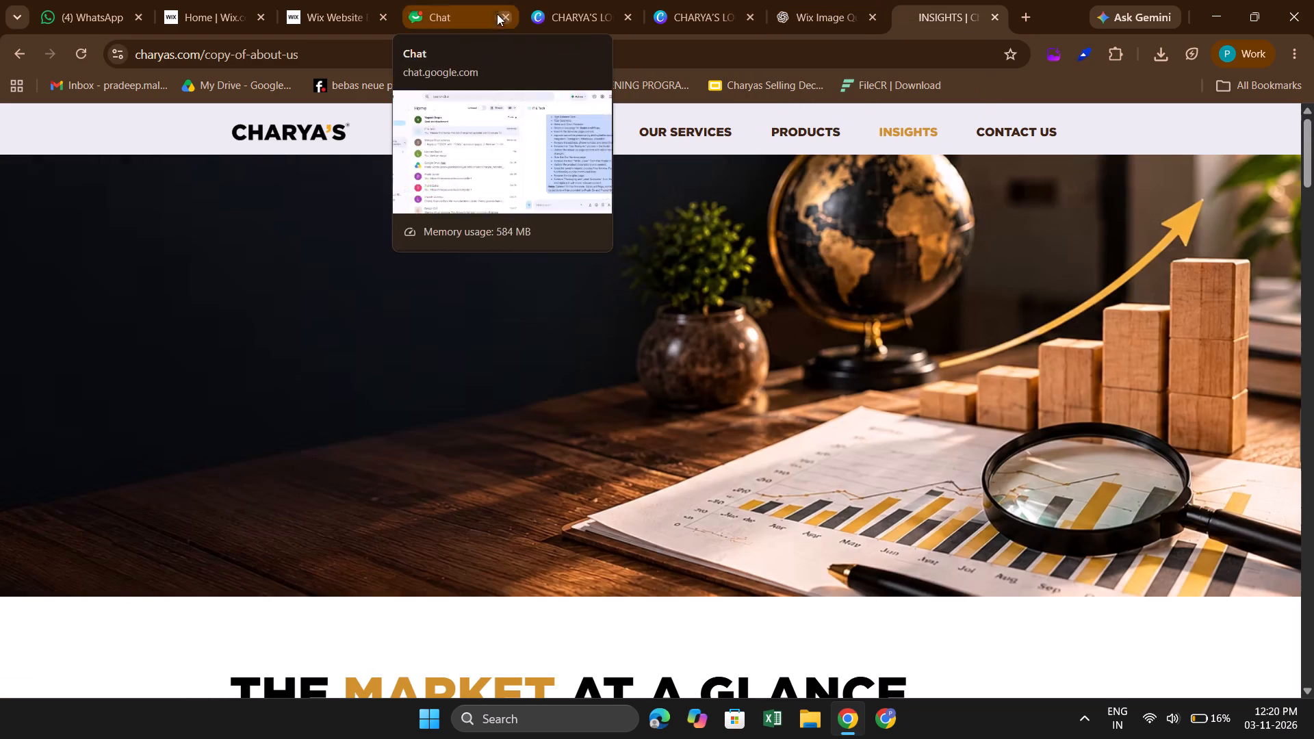
Return to the Wix editor, dismiss the save confirmation without publishing, and switch to the Insights page.
click(335, 0)
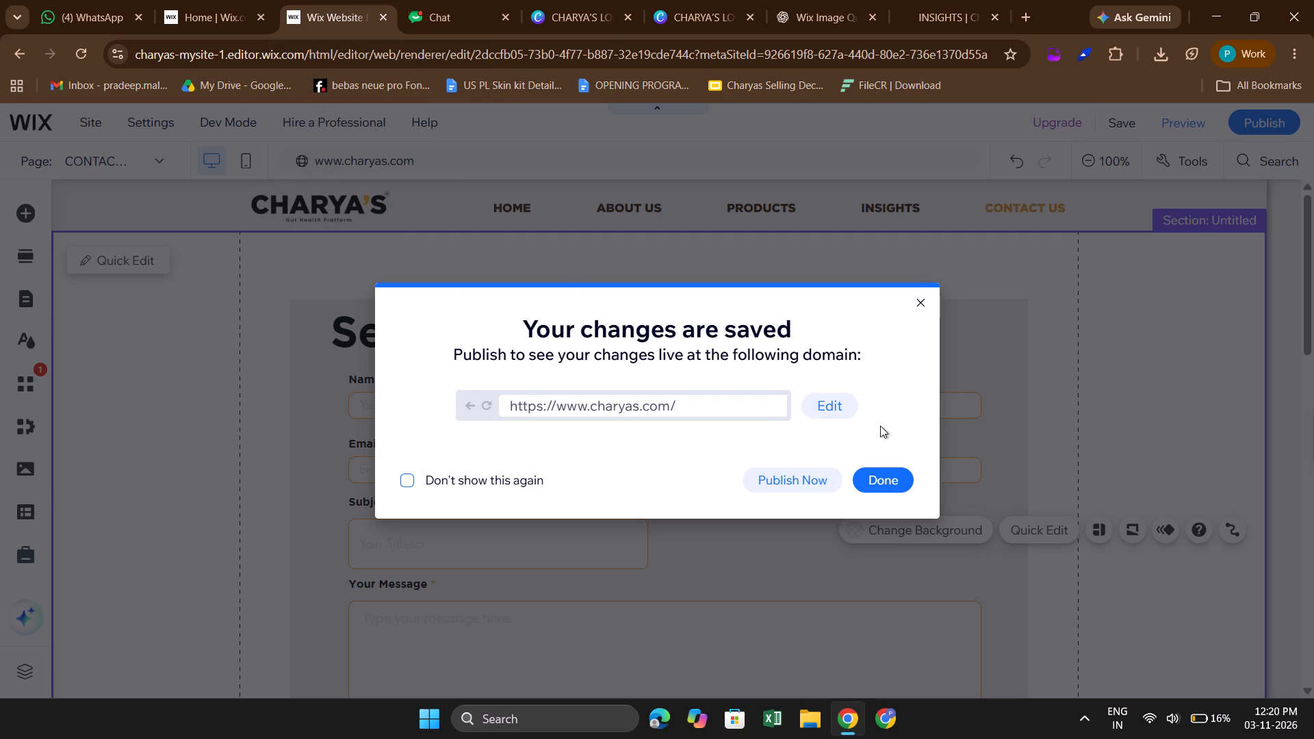
click(870, 475)
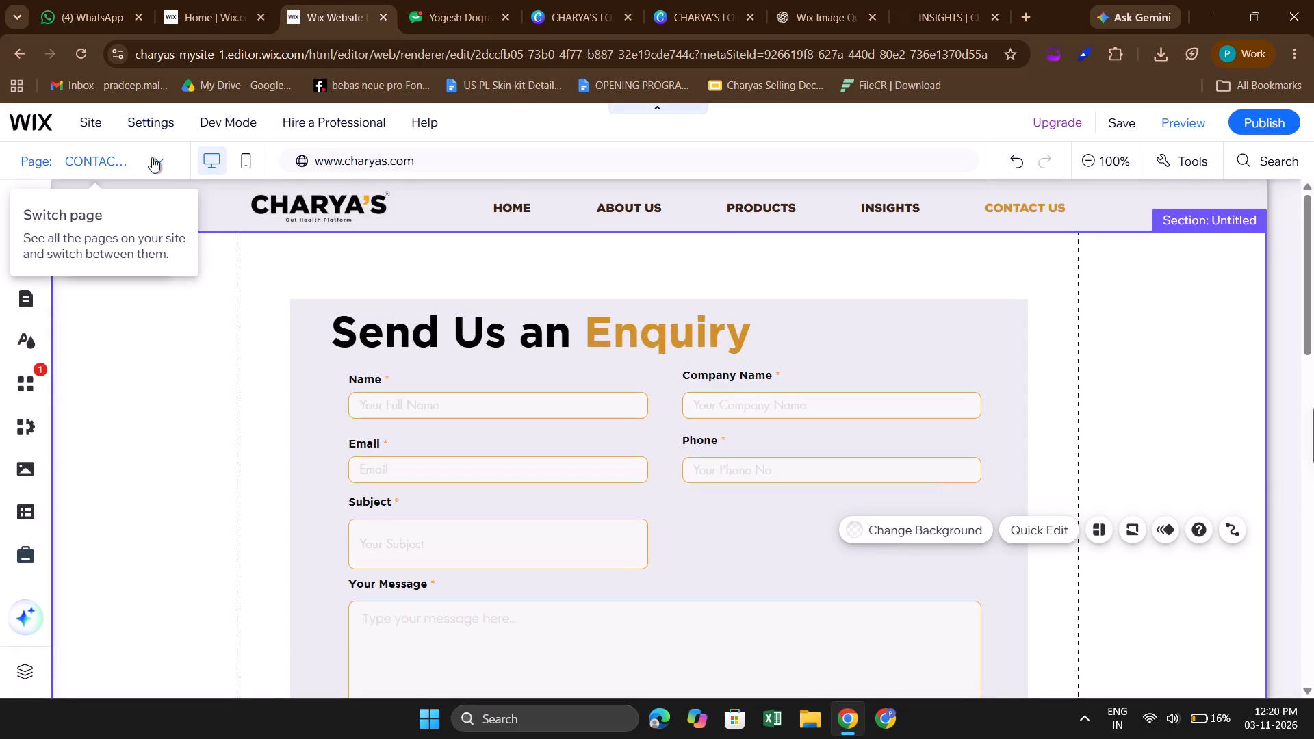
click(152, 157)
click(124, 301)
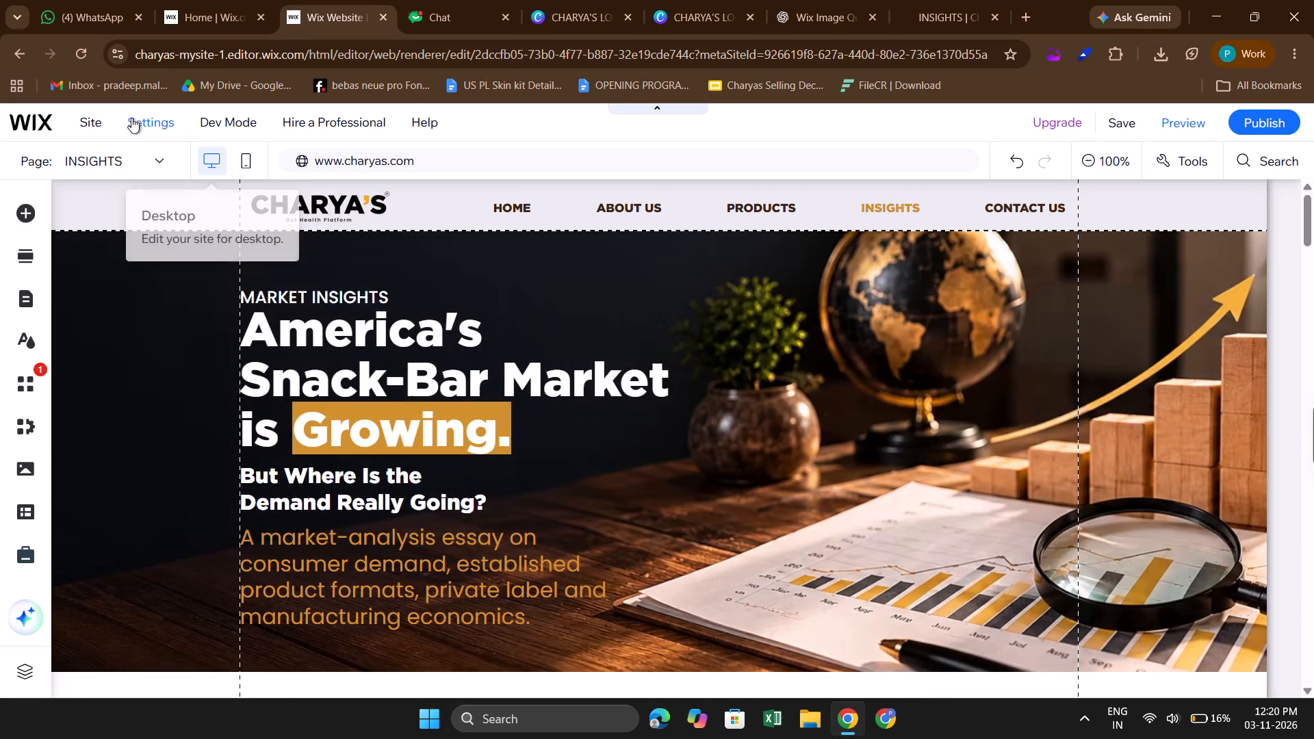
Open the Insights page's settings from page management and review its page info, layout, access and advanced caching options.
click(162, 161)
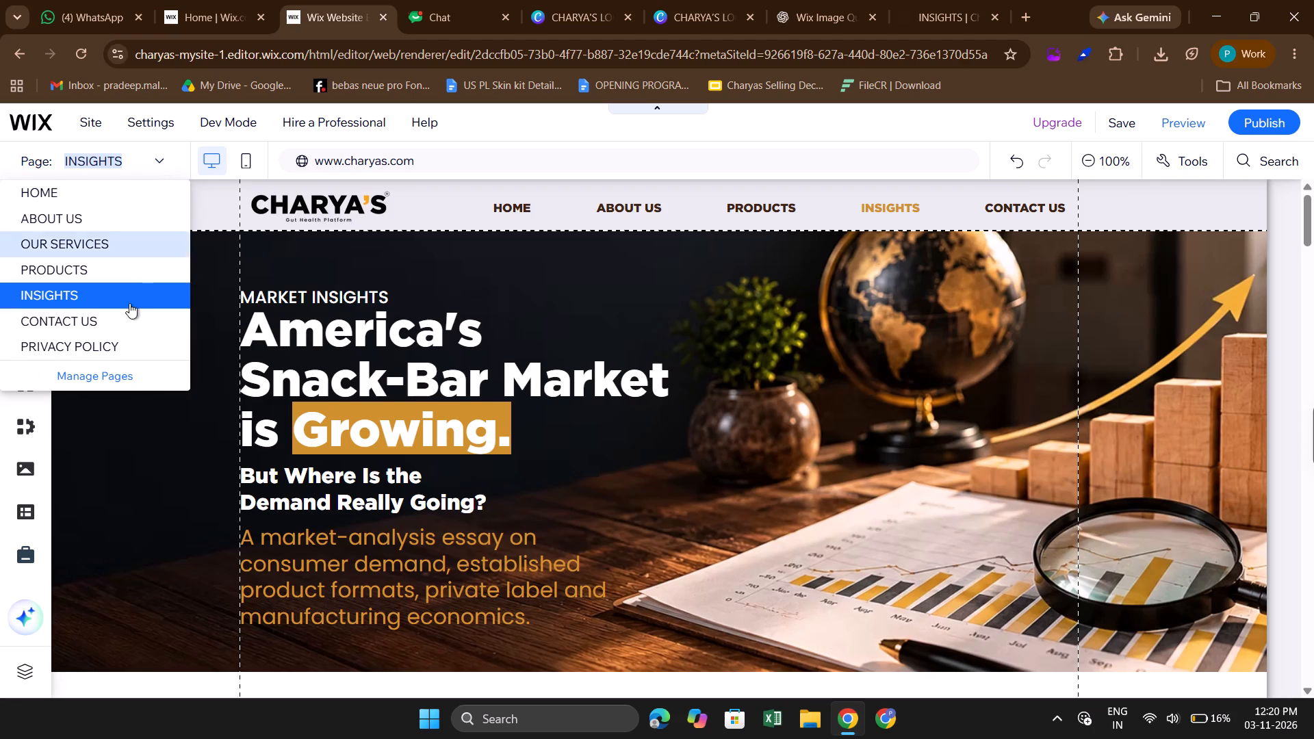
click(117, 372)
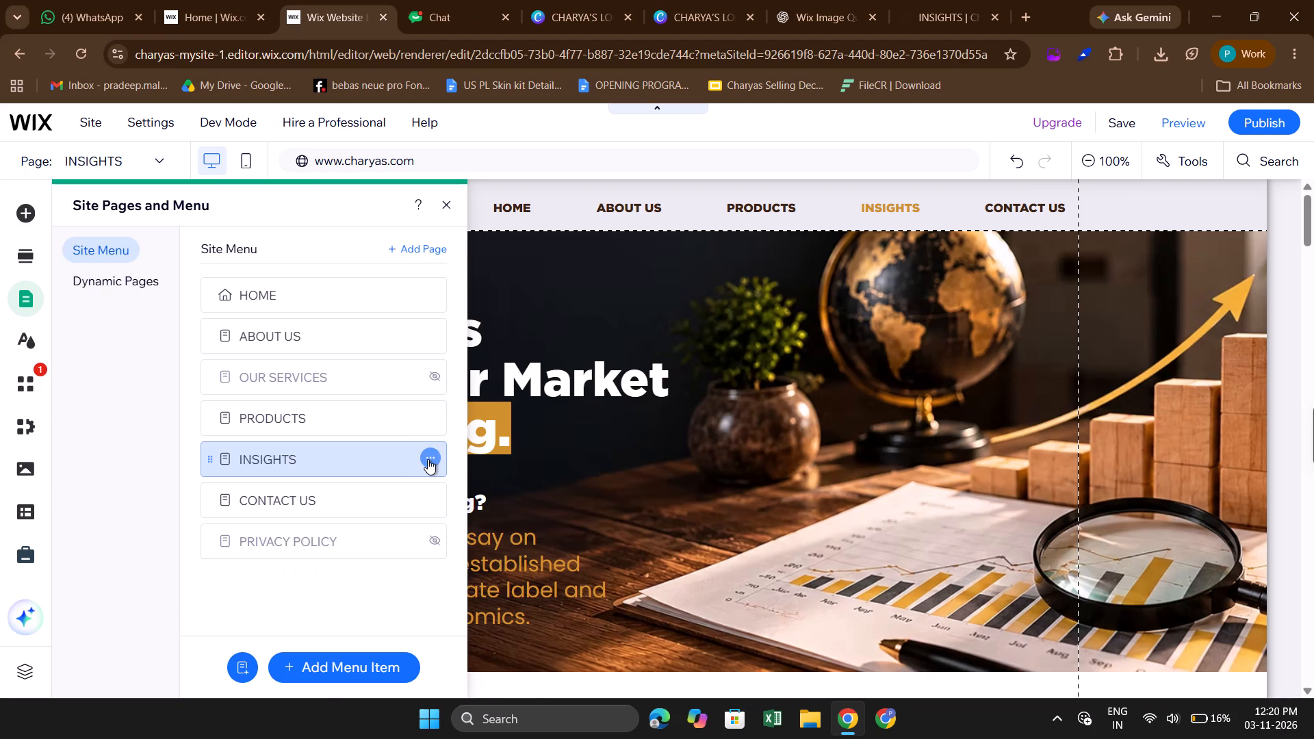
click(428, 459)
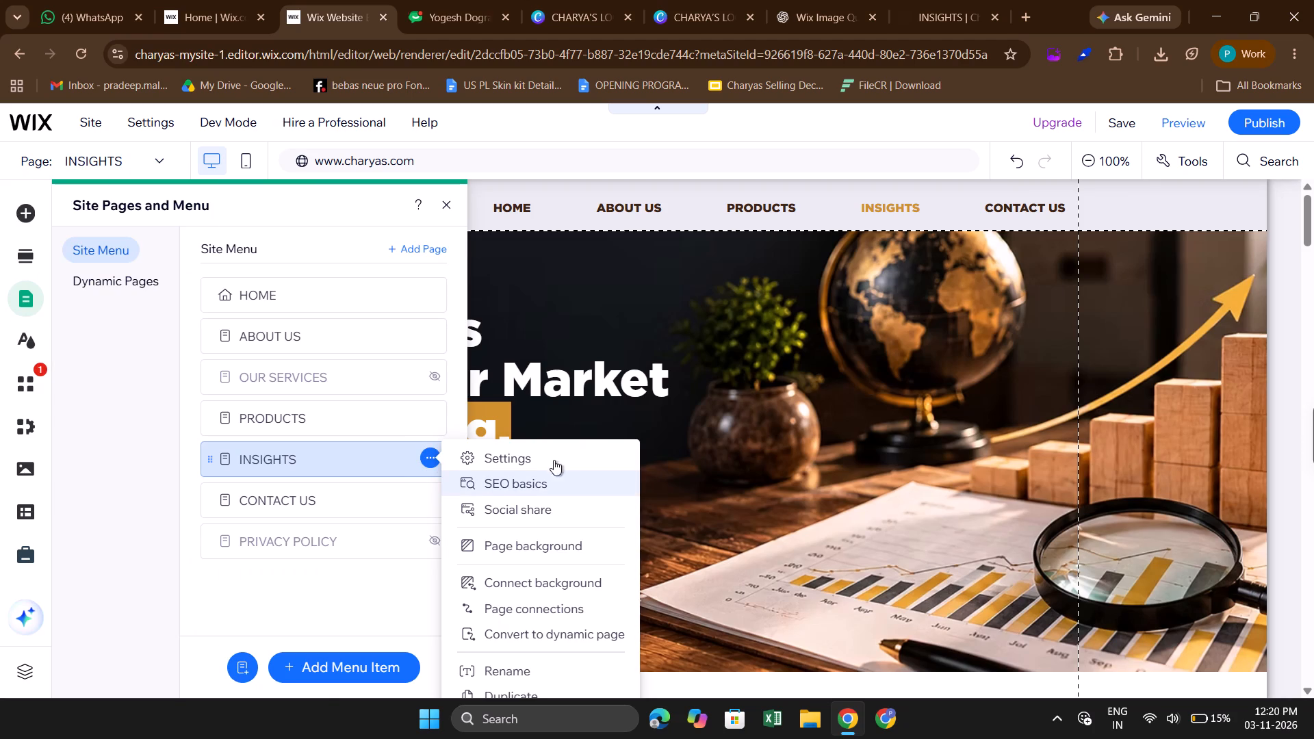
scroll(555, 593, down, 3)
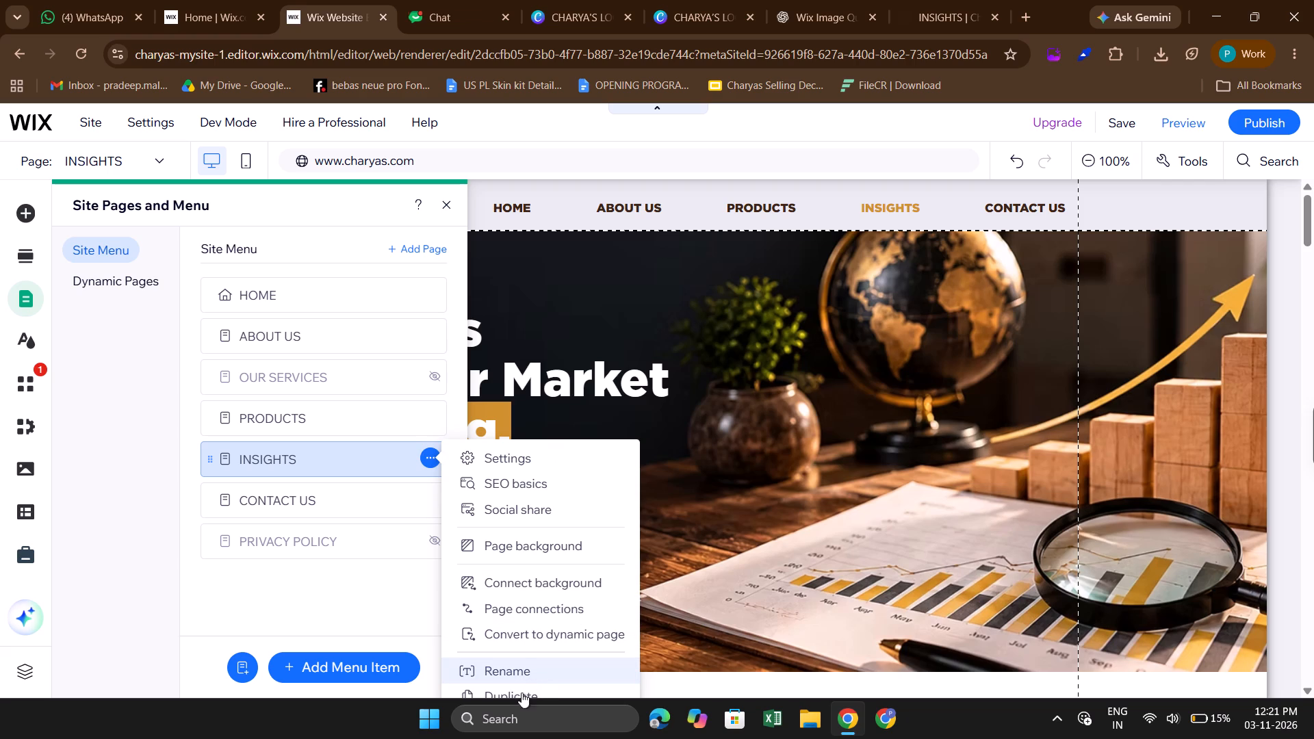
click(534, 463)
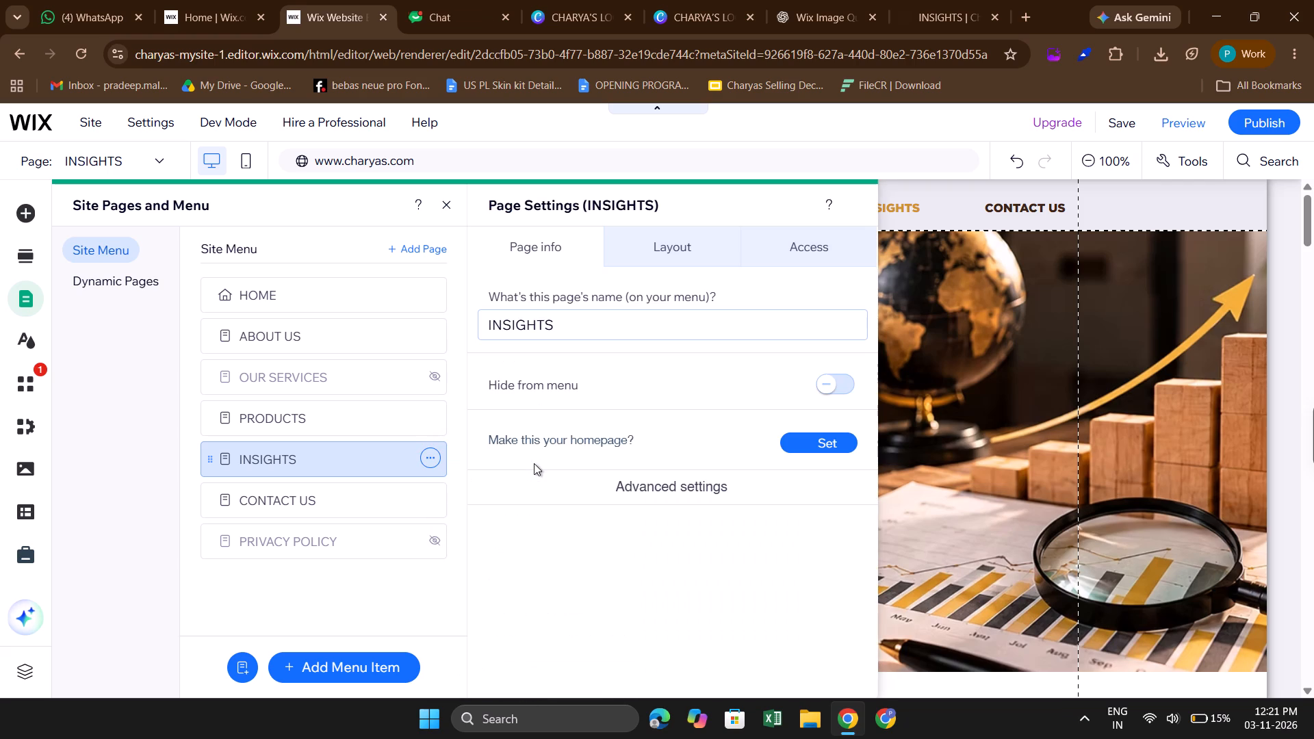
scroll(651, 434, down, 1)
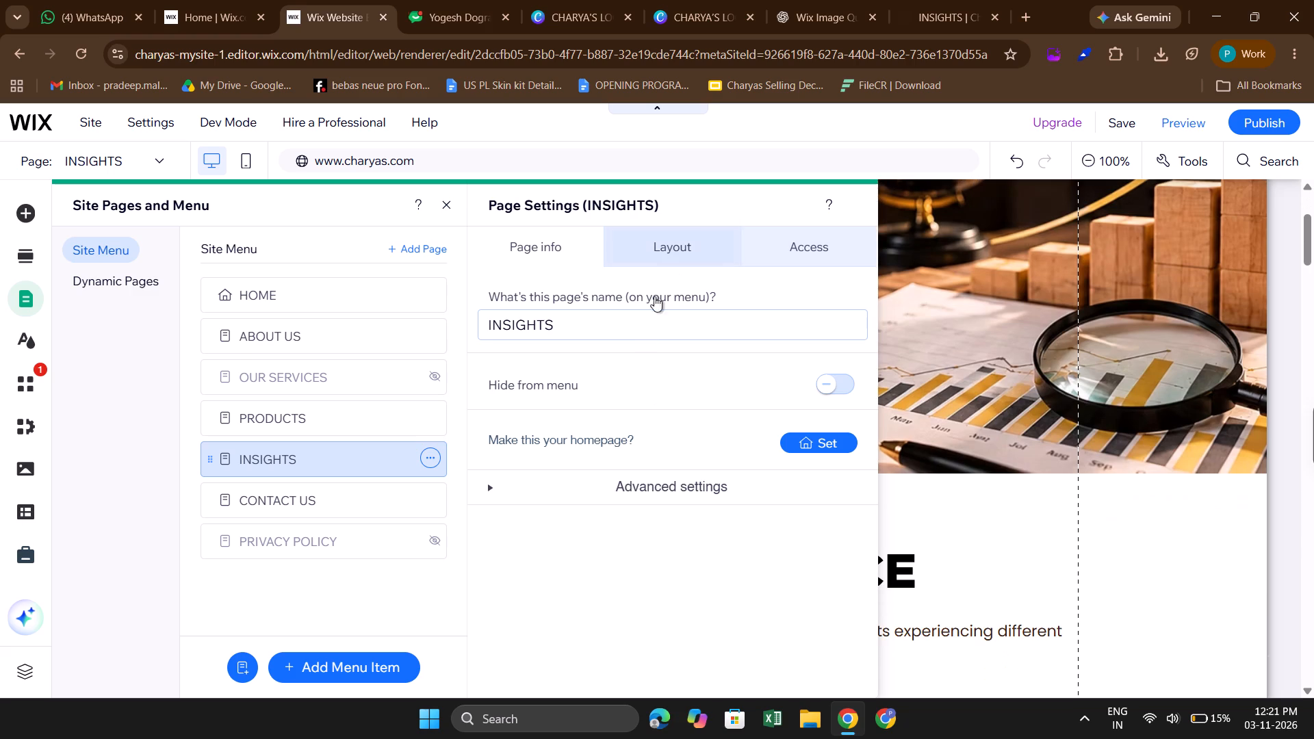
click(655, 264)
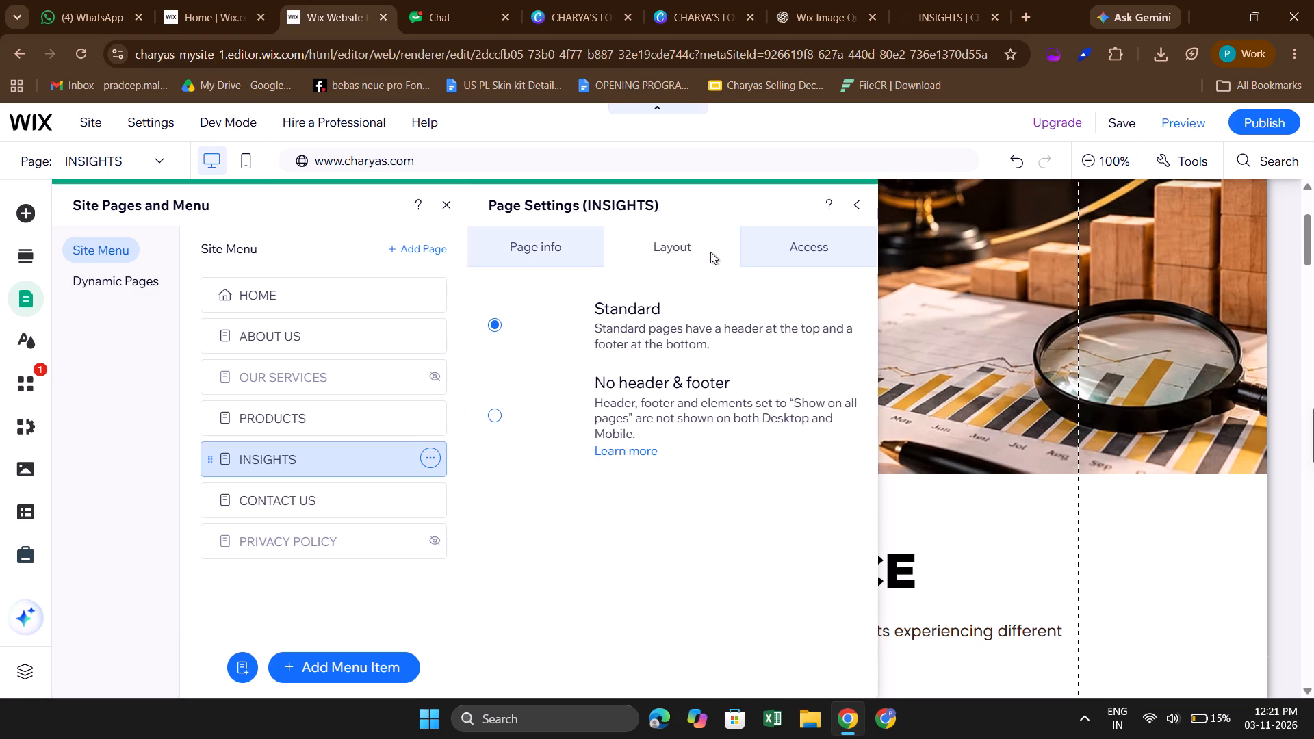
click(773, 237)
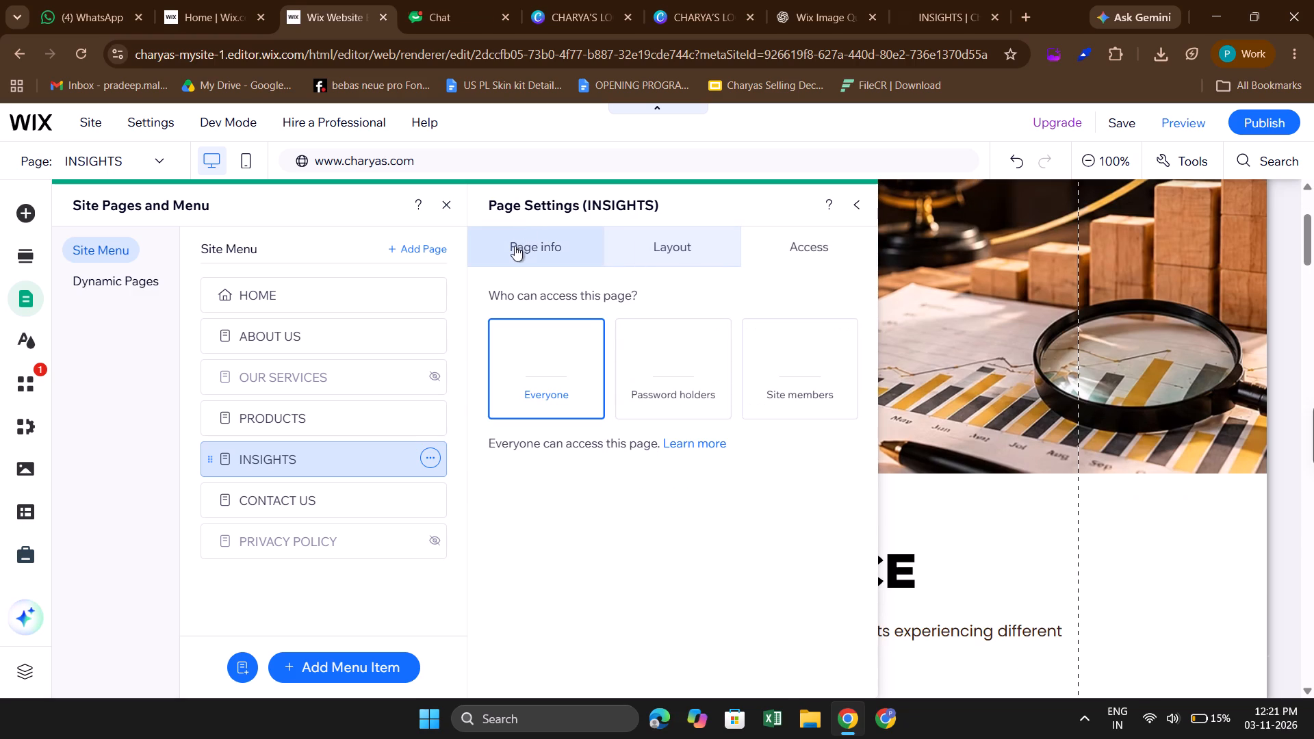
click(515, 246)
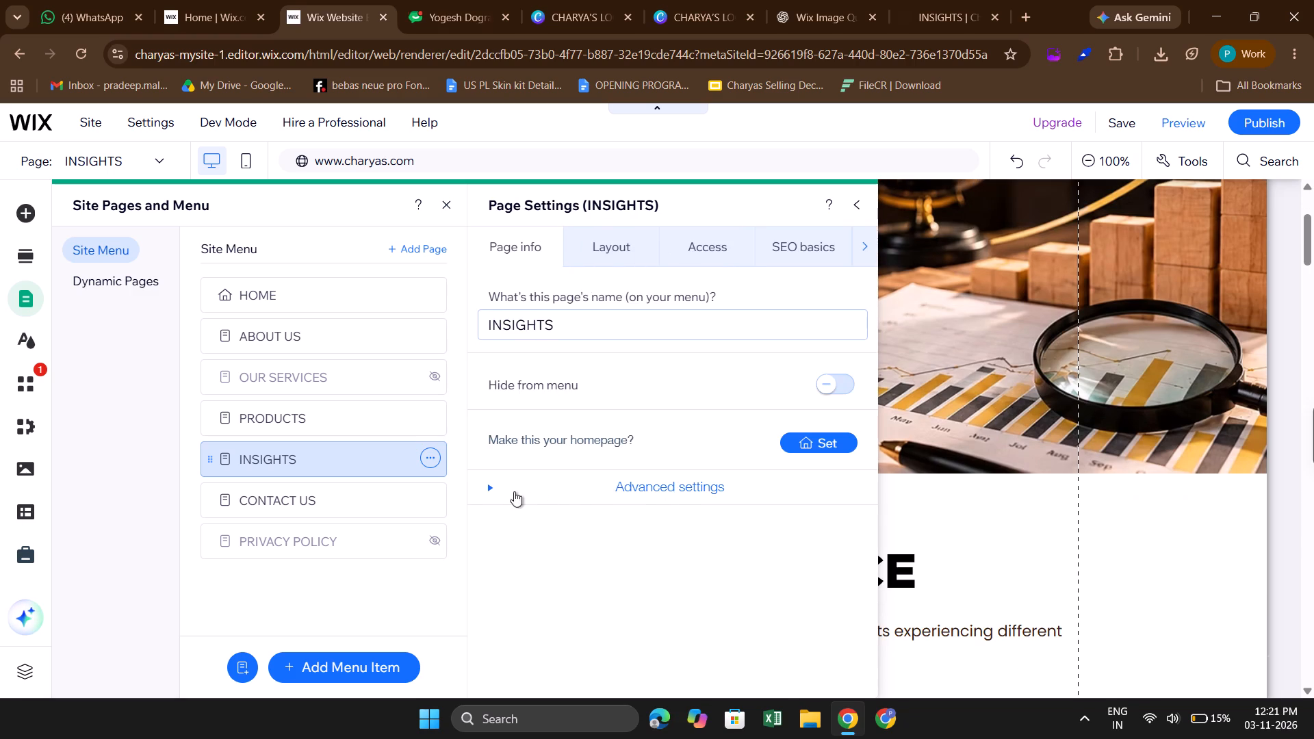
click(487, 485)
scroll(626, 512, down, 1)
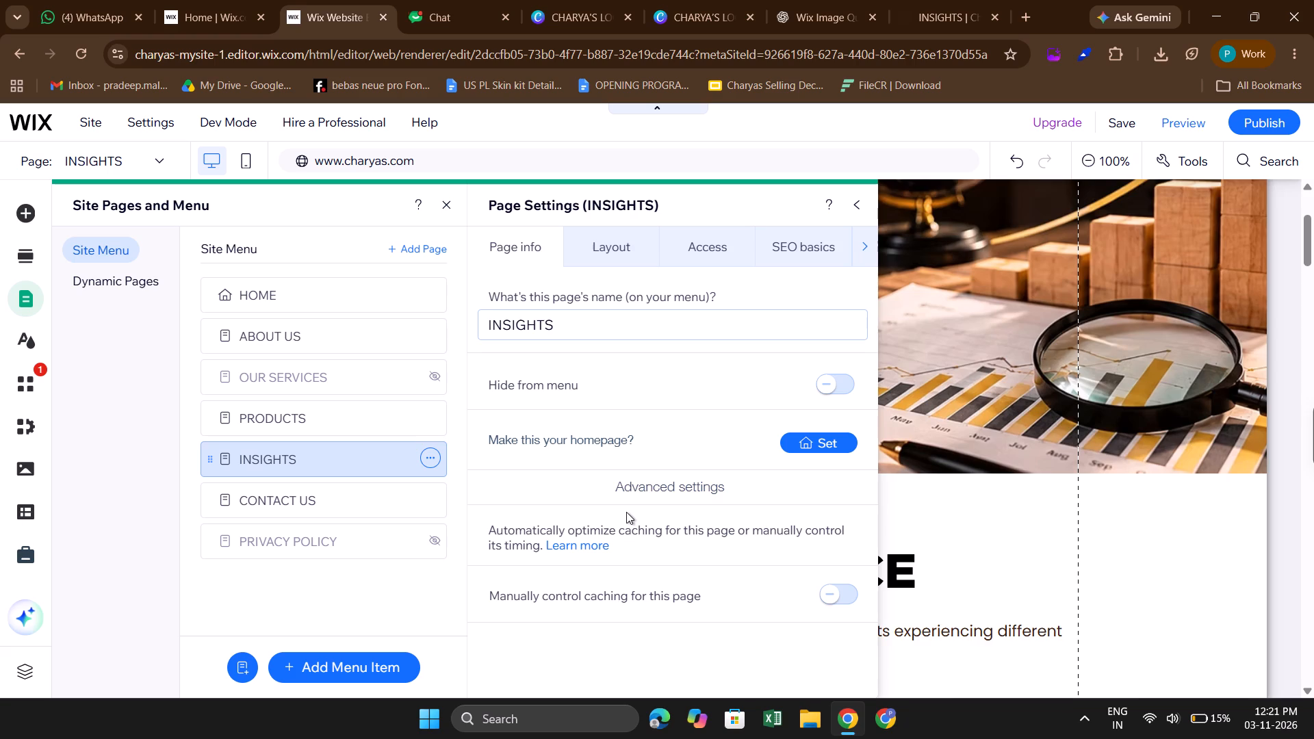
scroll(626, 512, down, 1)
scroll(626, 512, up, 3)
scroll(621, 347, up, 2)
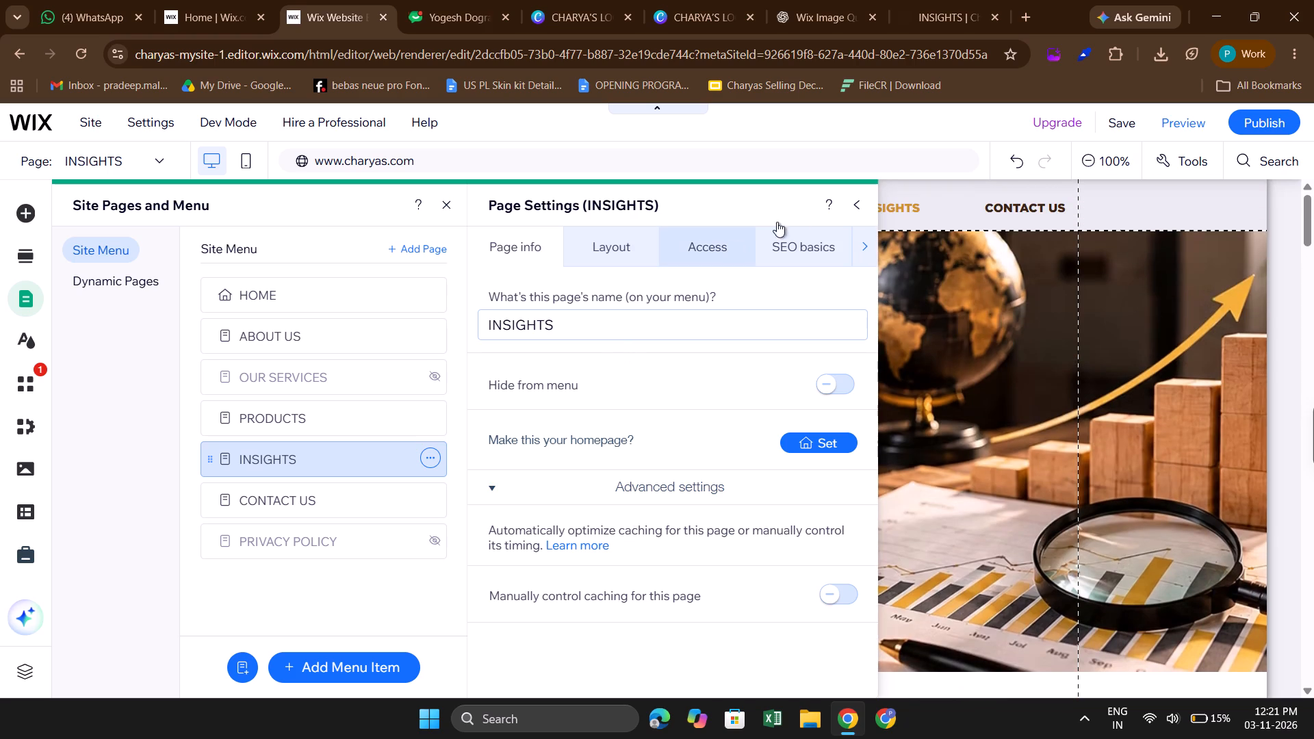
Check the Insights page's social share, advanced SEO, SEO basics, access and page info settings, and close the page settings.
click(868, 242)
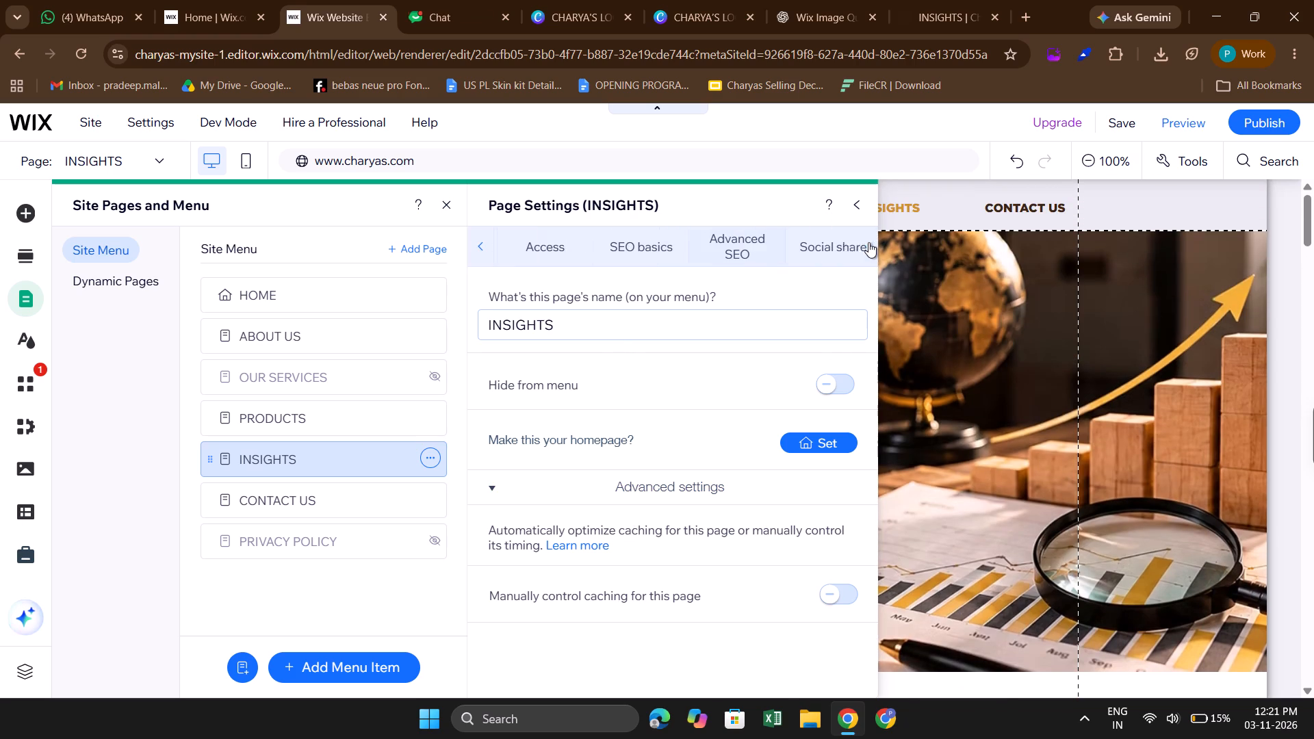
click(824, 242)
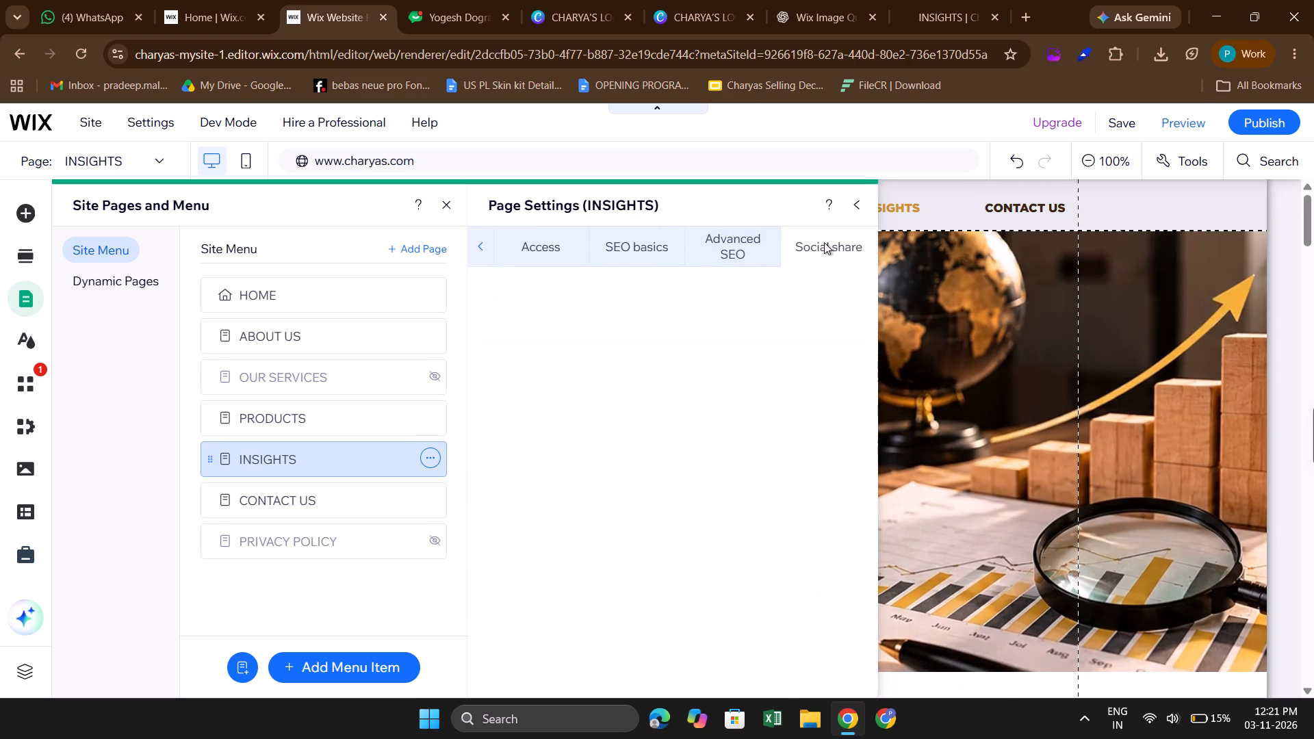
click(712, 248)
click(651, 248)
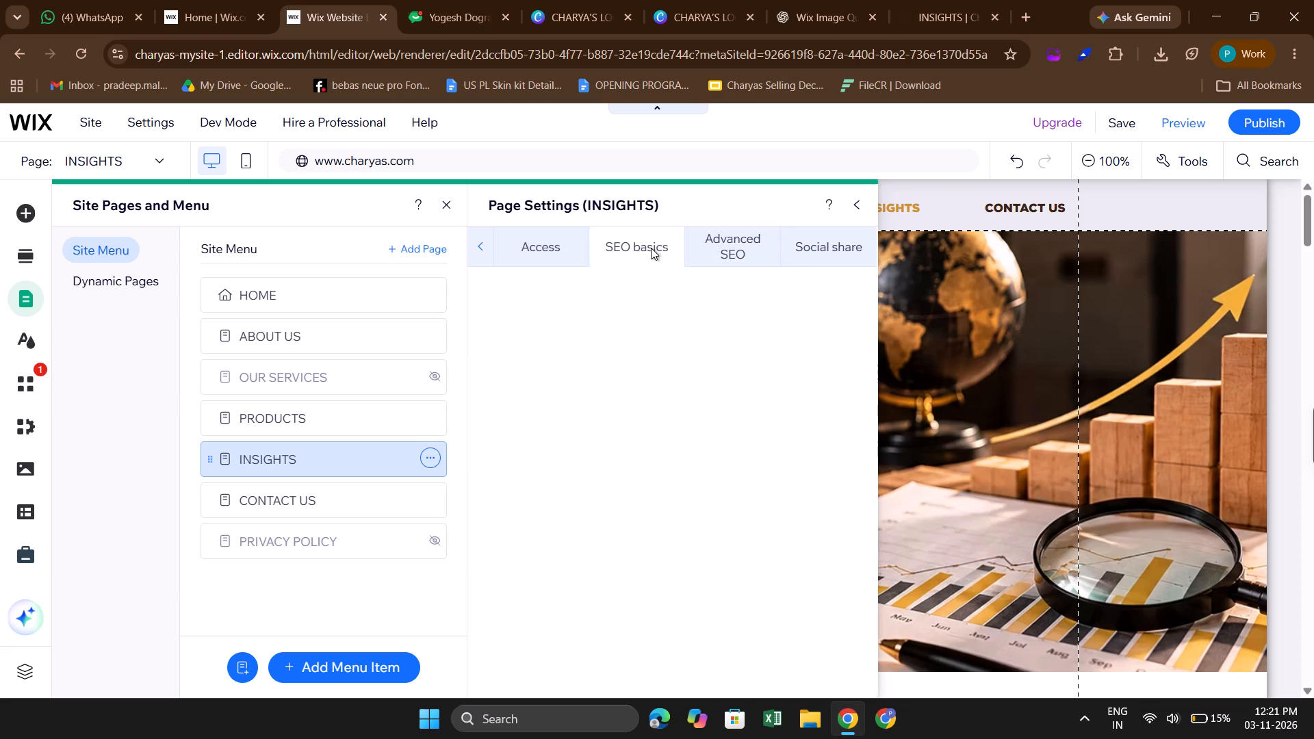
scroll(607, 257, right, 3)
click(564, 256)
scroll(564, 256, right, 4)
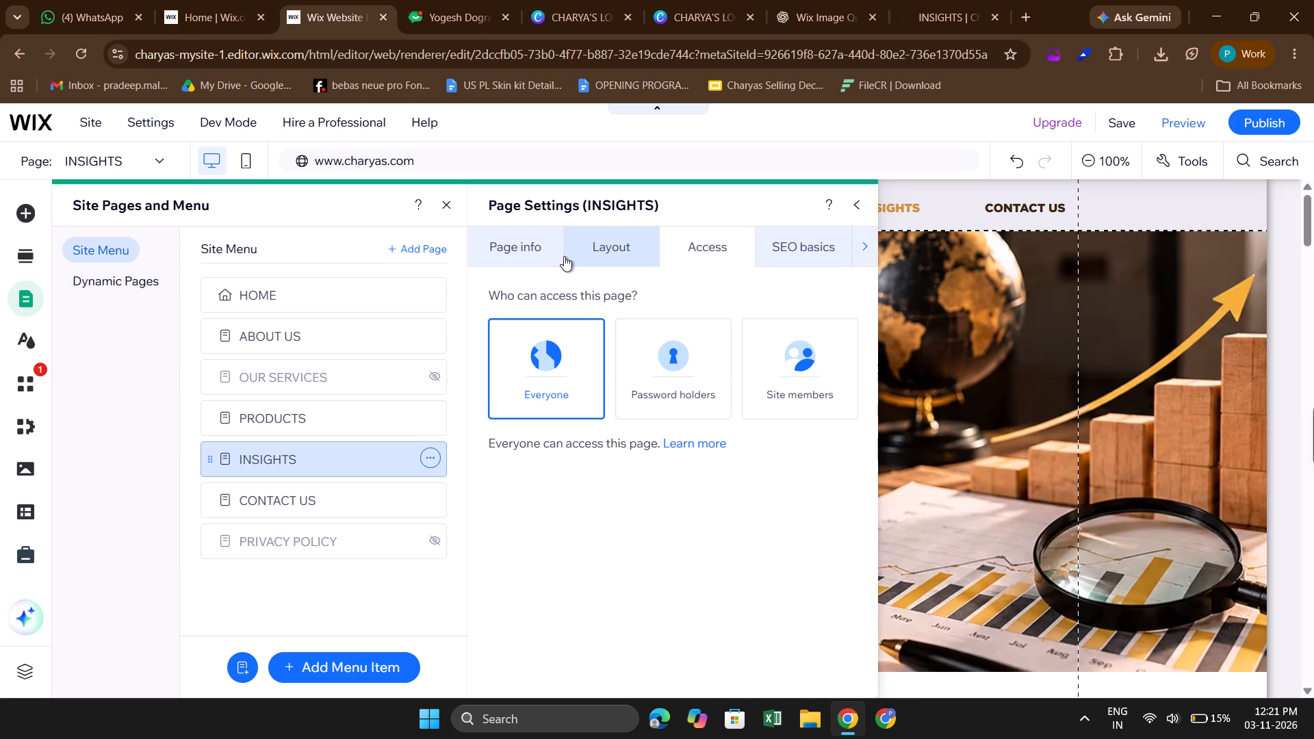
click(534, 239)
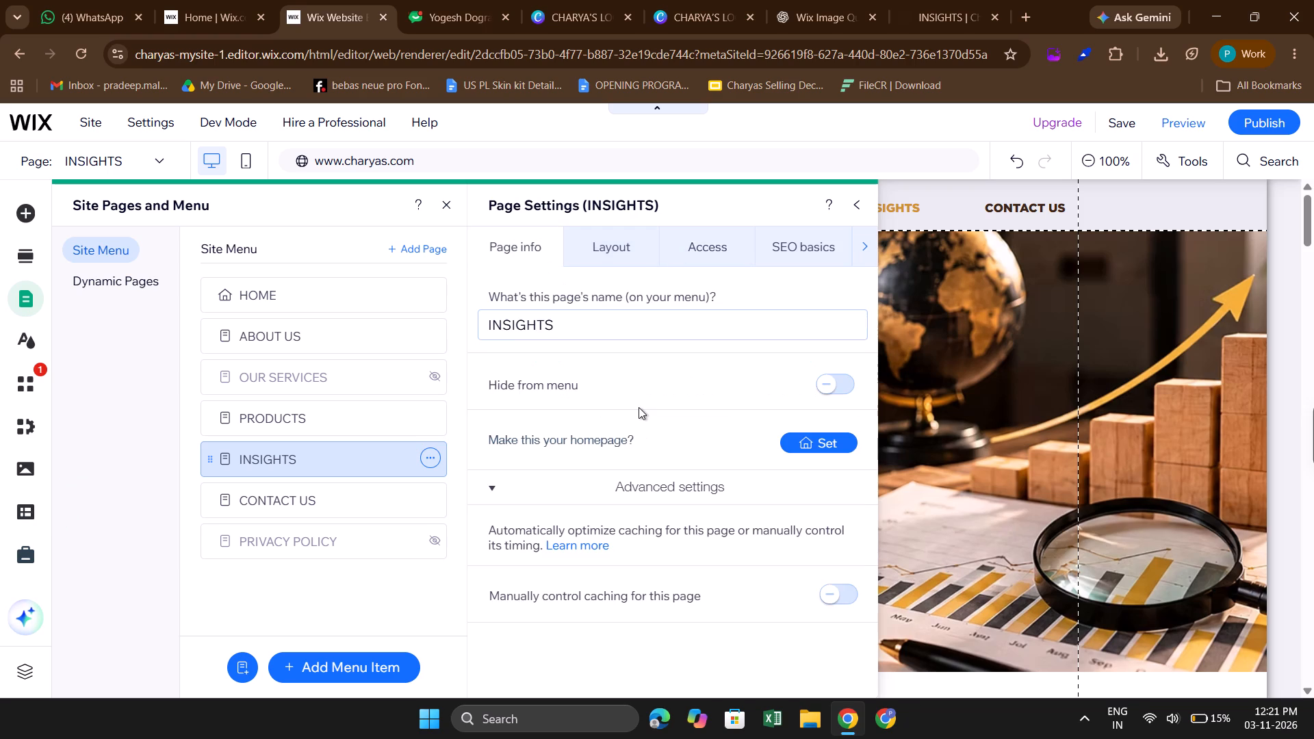
scroll(639, 407, down, 1)
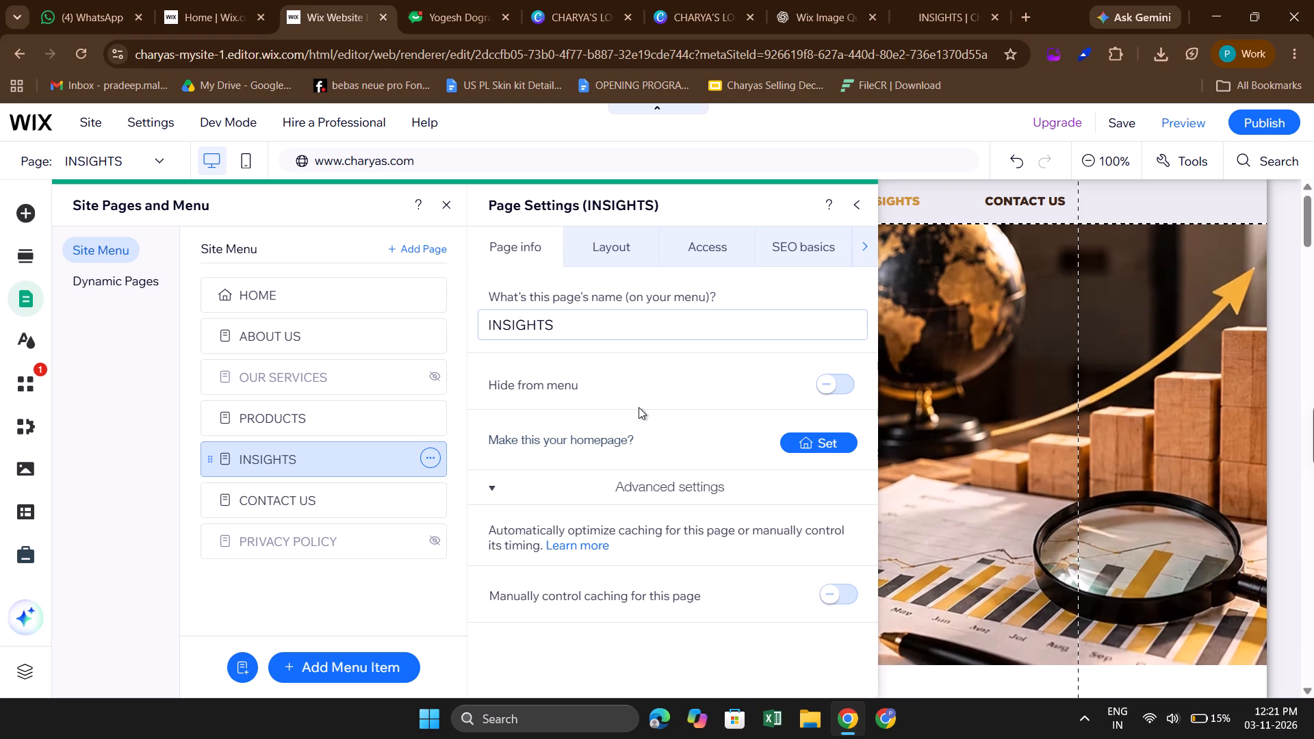
scroll(639, 407, down, 1)
scroll(639, 407, up, 1)
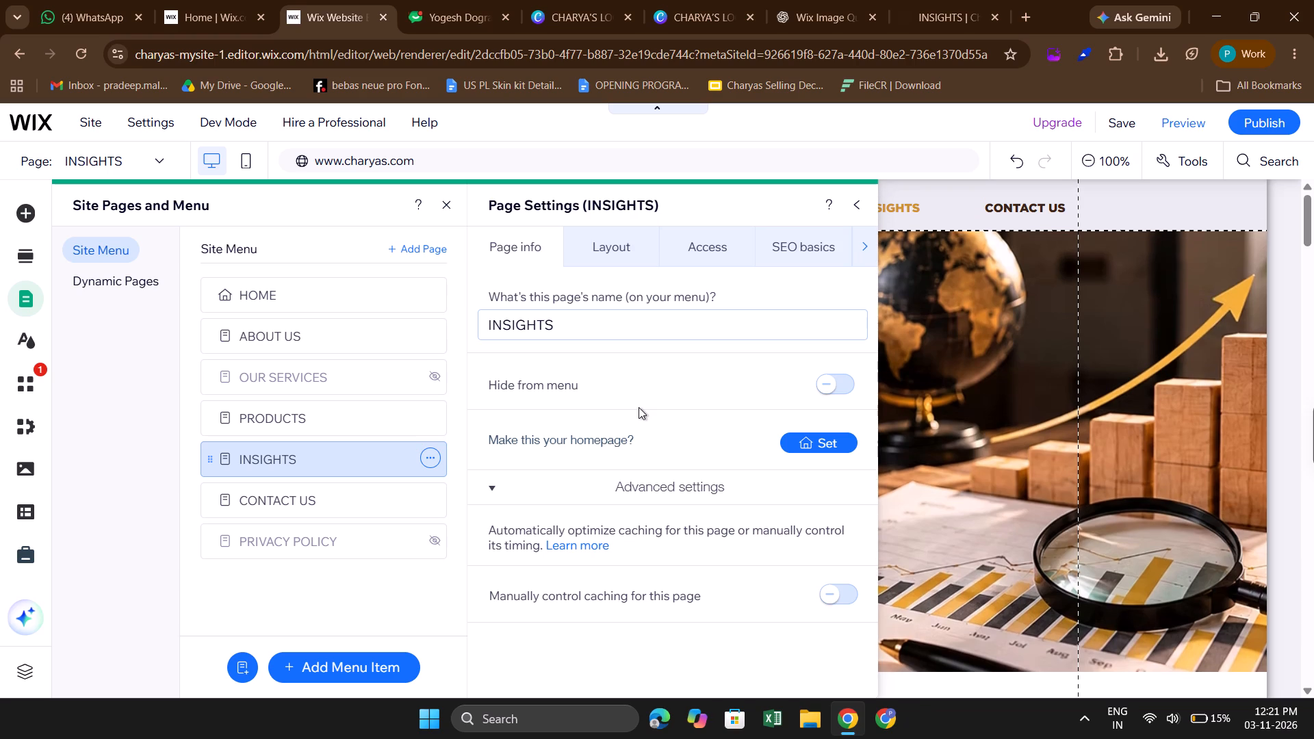
scroll(639, 407, down, 2)
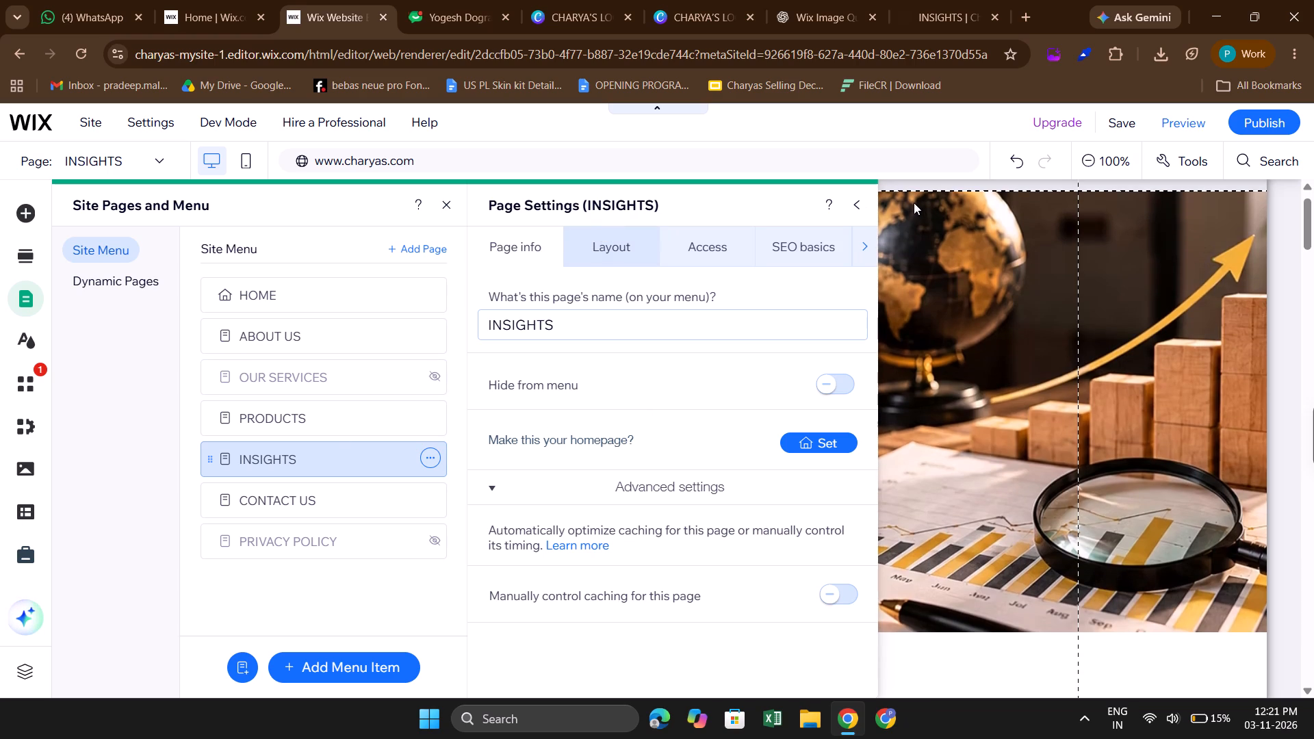
click(851, 203)
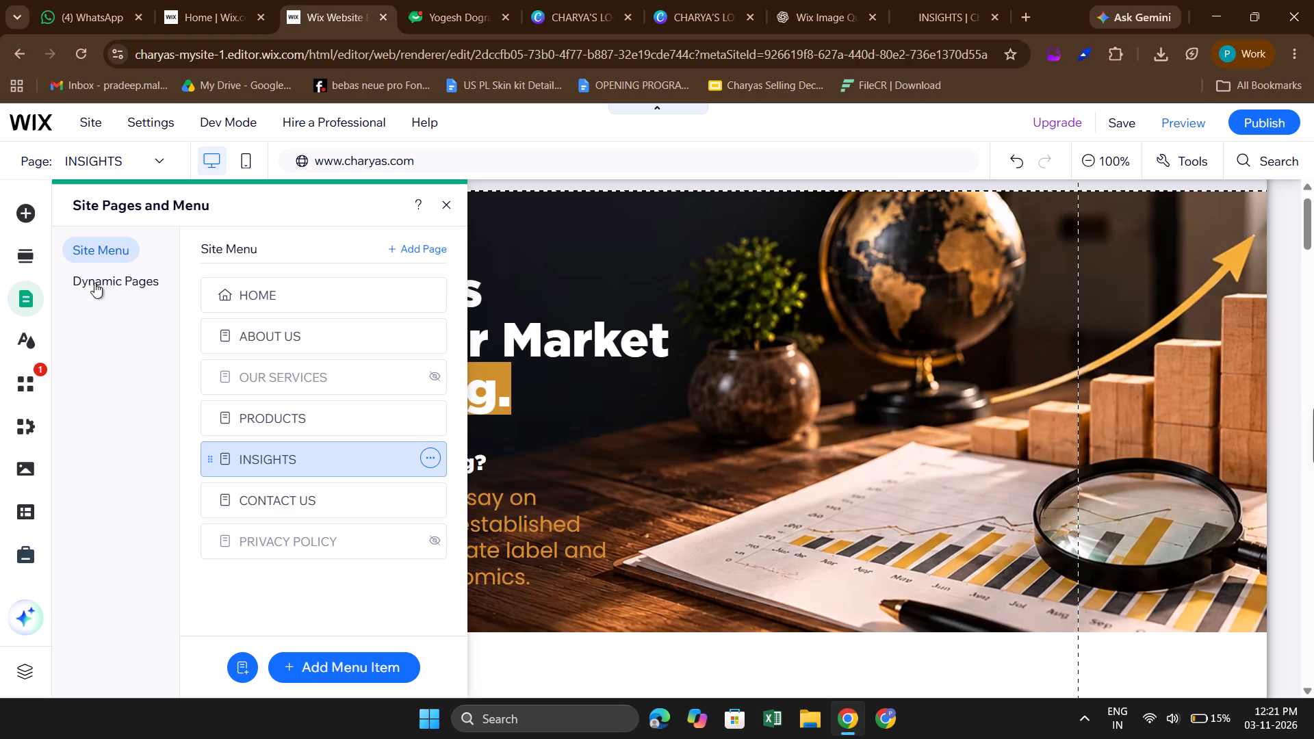
Look through the Dynamic Pages section and the Insights page's available page options.
click(107, 281)
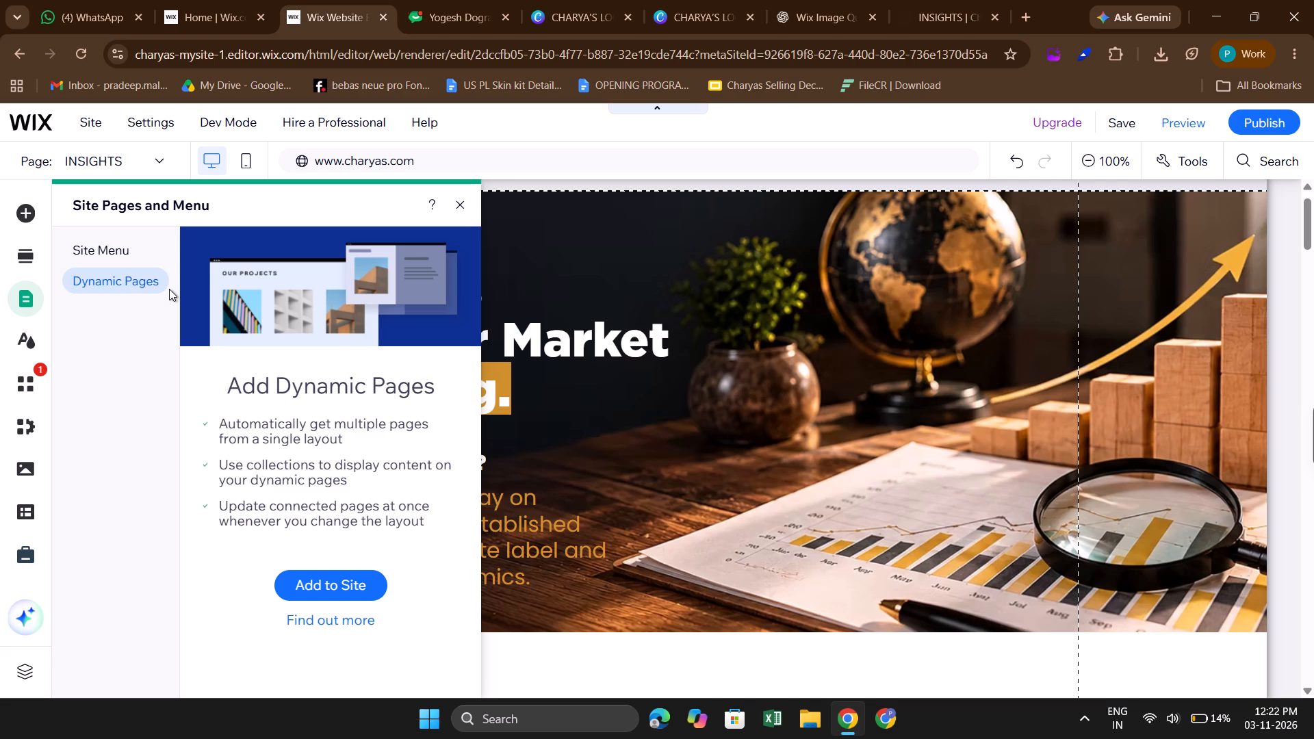
click(115, 255)
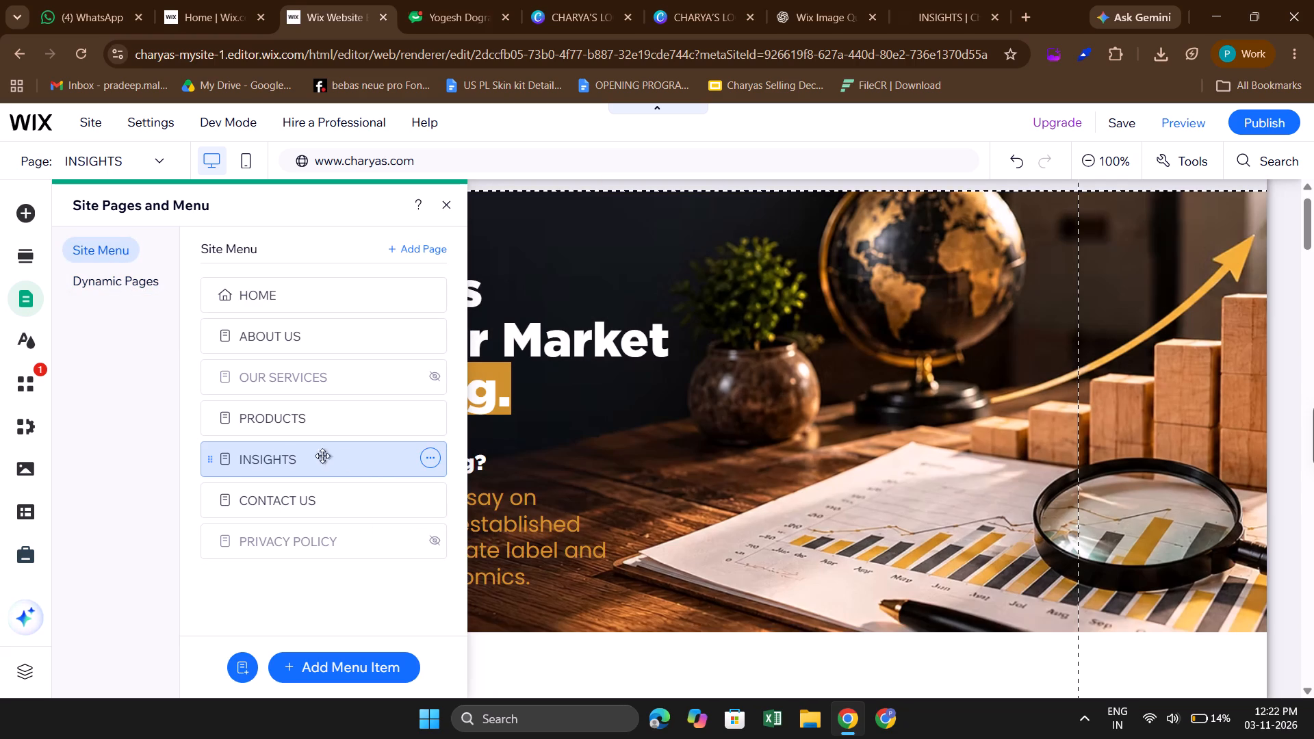
click(213, 462)
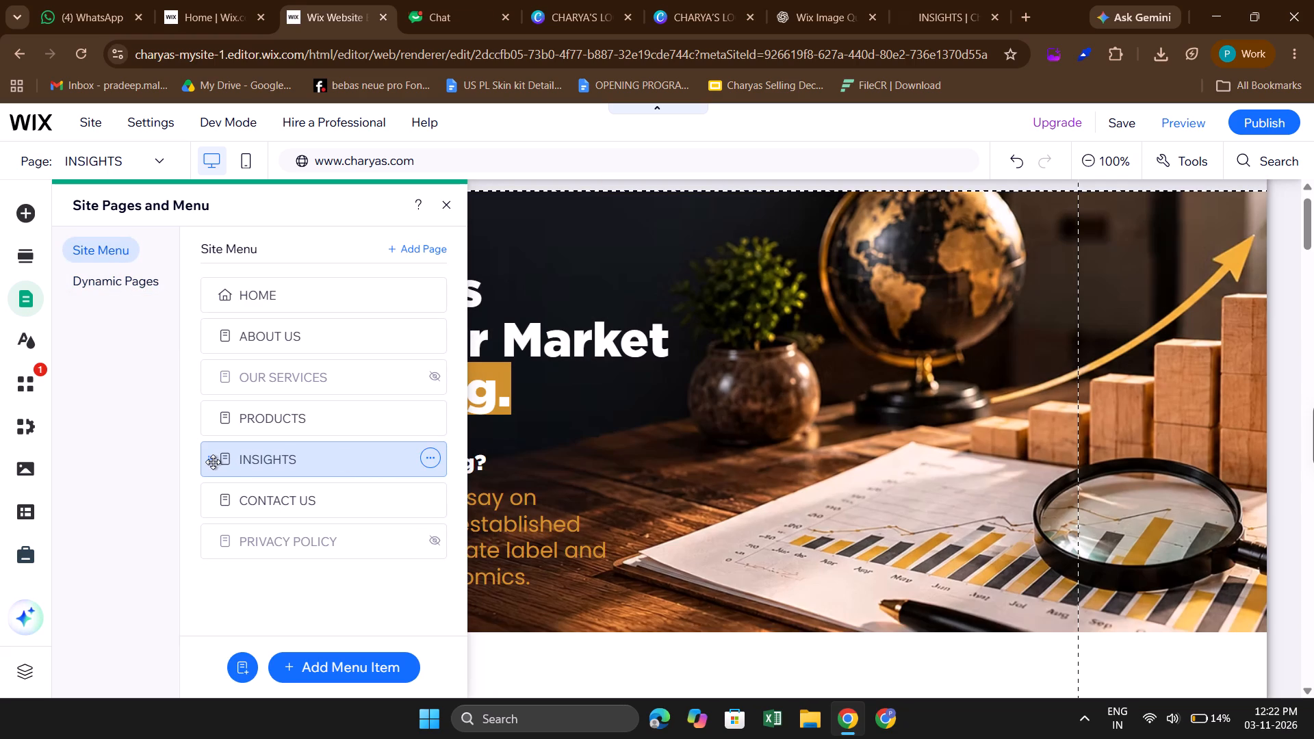
click(205, 459)
click(427, 456)
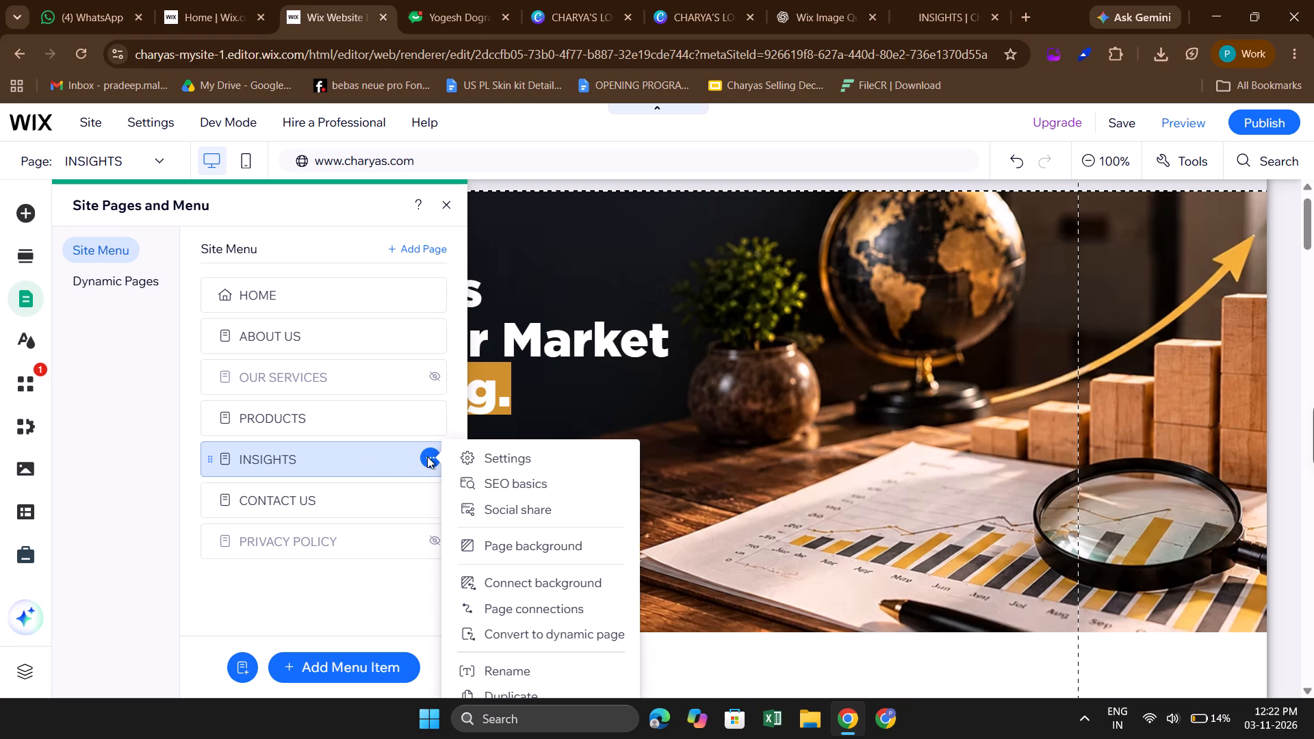
scroll(528, 556, down, 2)
Switch to the live site's Insights page and copy its address, charyas.com/copy-of-about-us.
click(901, 0)
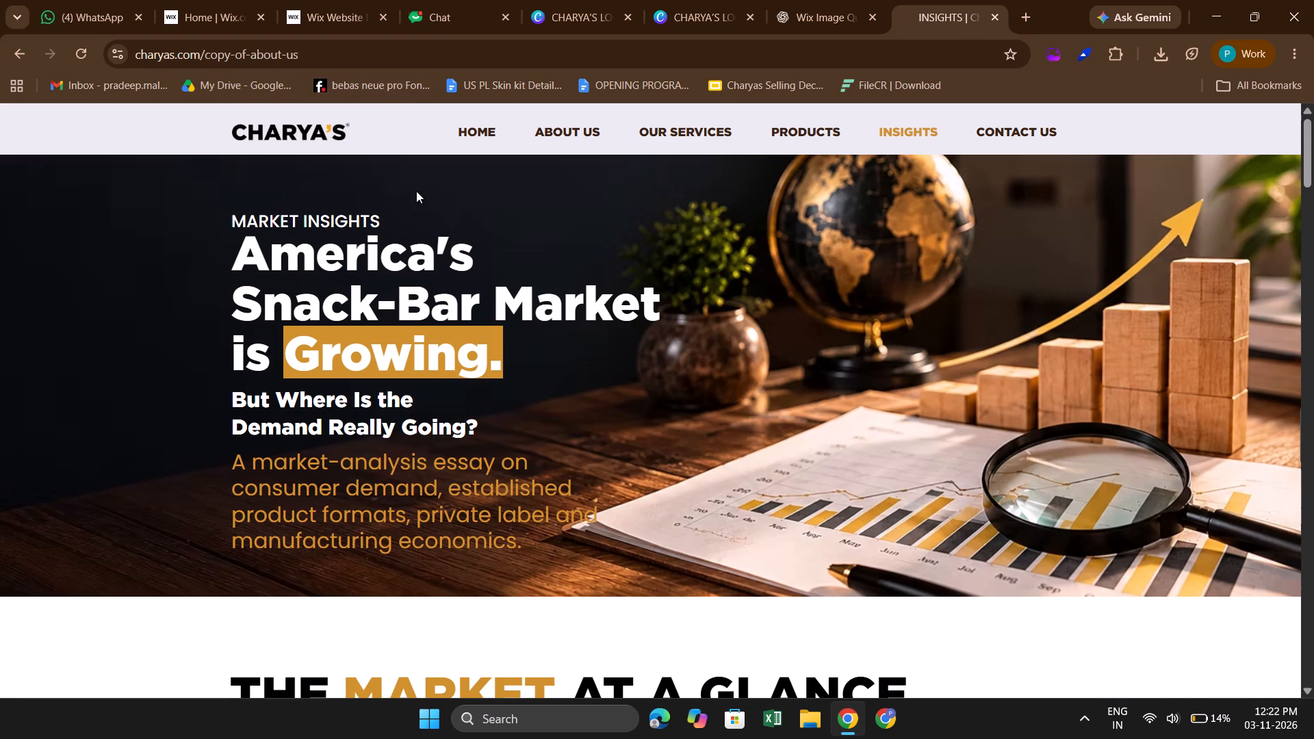
click(331, 53)
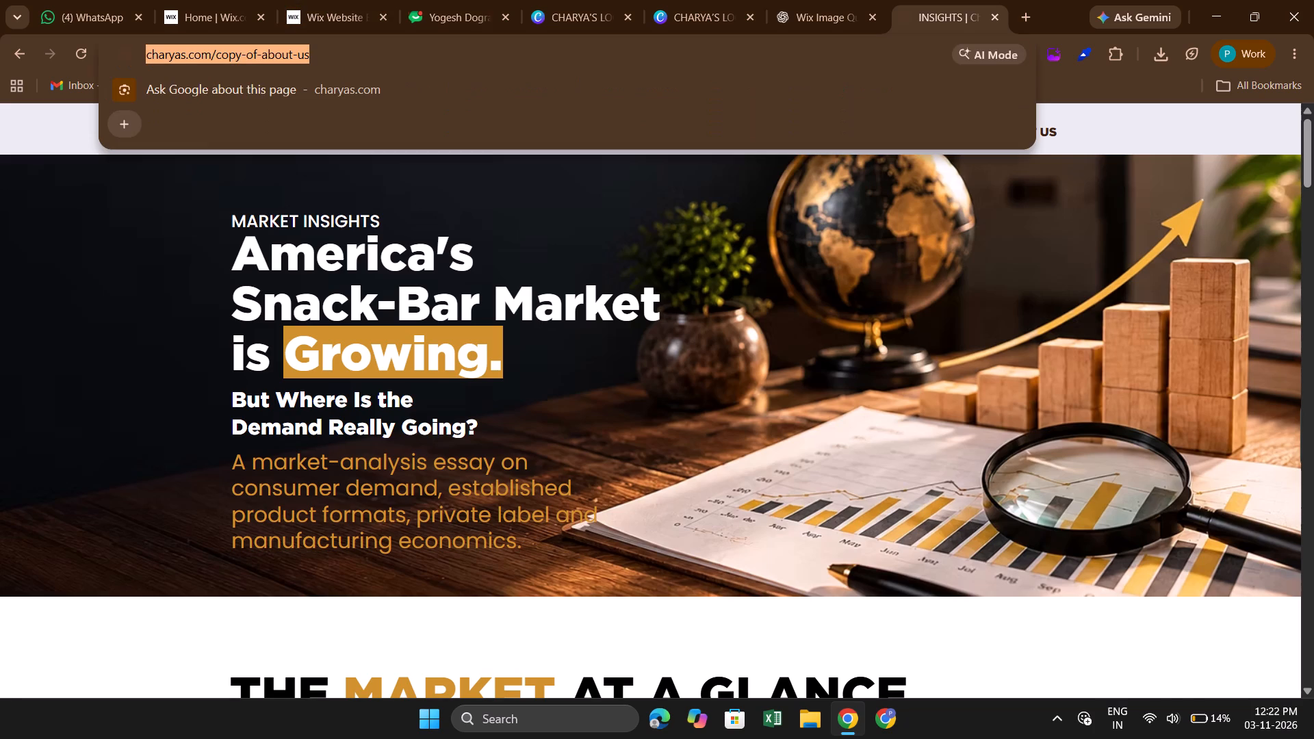
key(ctrl+c)
key(ctrl+c)
key(ctrl+c)
key(ctrl+c)
key(ctrl+c)
key(ctrl+c)
key(ctrl+c)
key(ctrl+c)
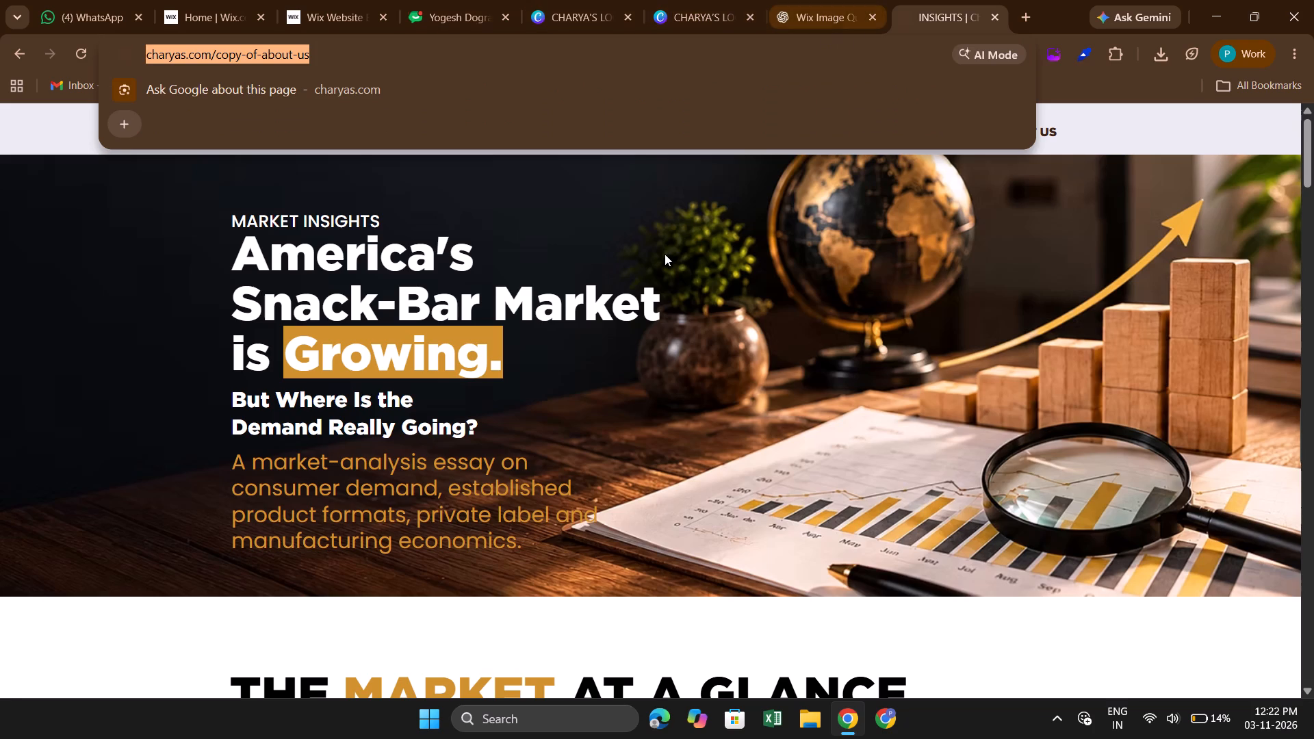
scroll(781, 295, up, 1)
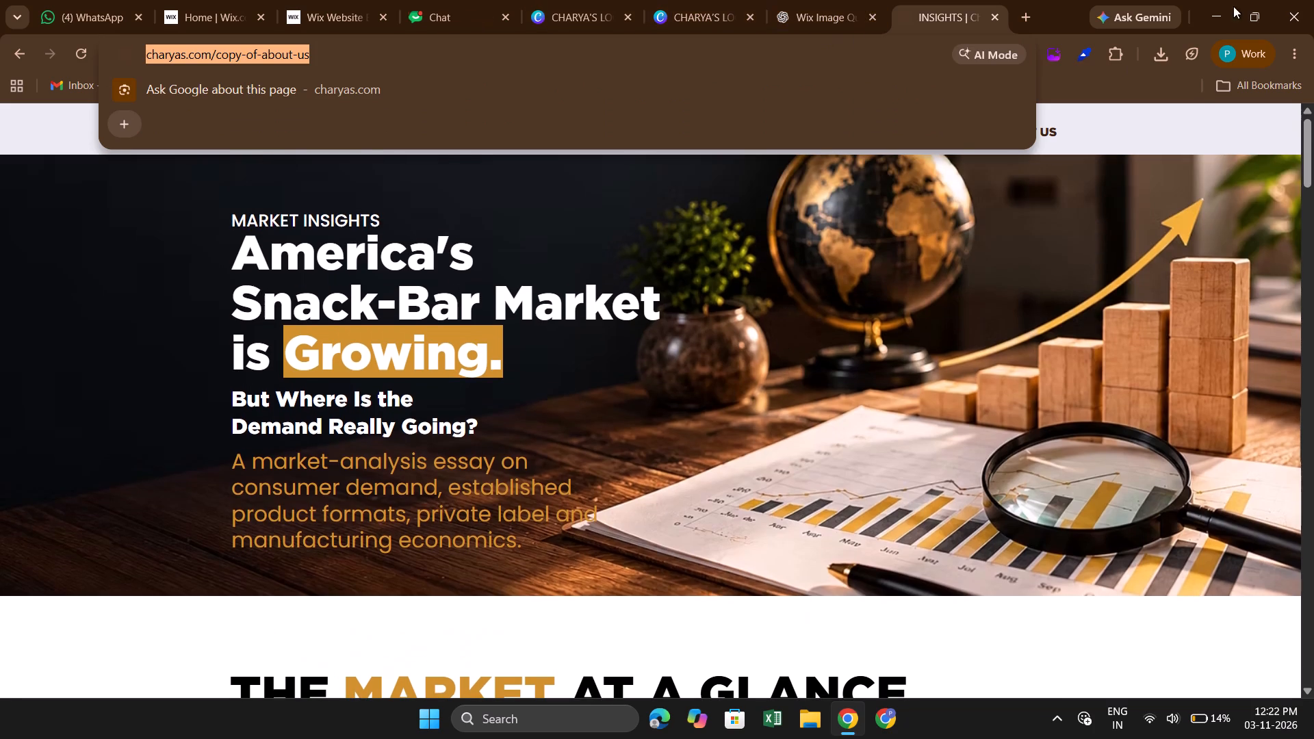
click(1176, 138)
scroll(1176, 138, up, 2)
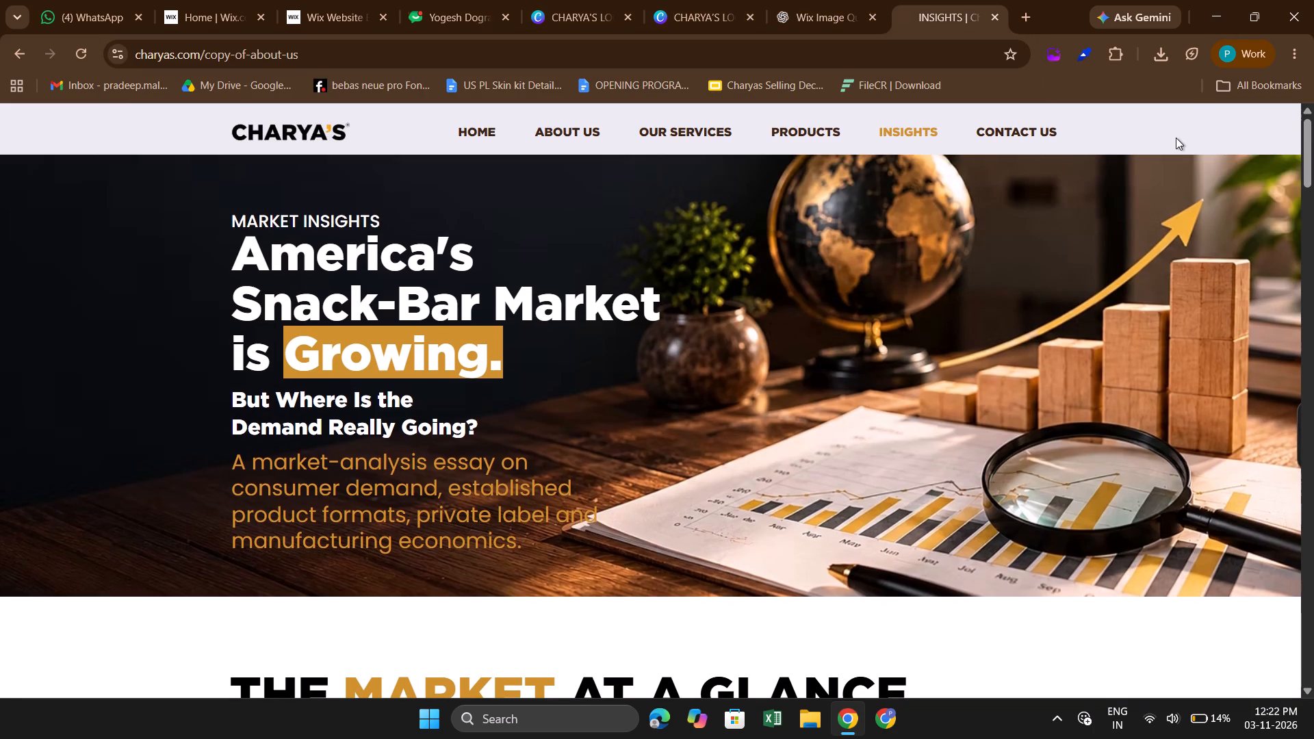
Capture a screen snip of the live Insights page covering its web address and the site header.
key(shift+super+s)
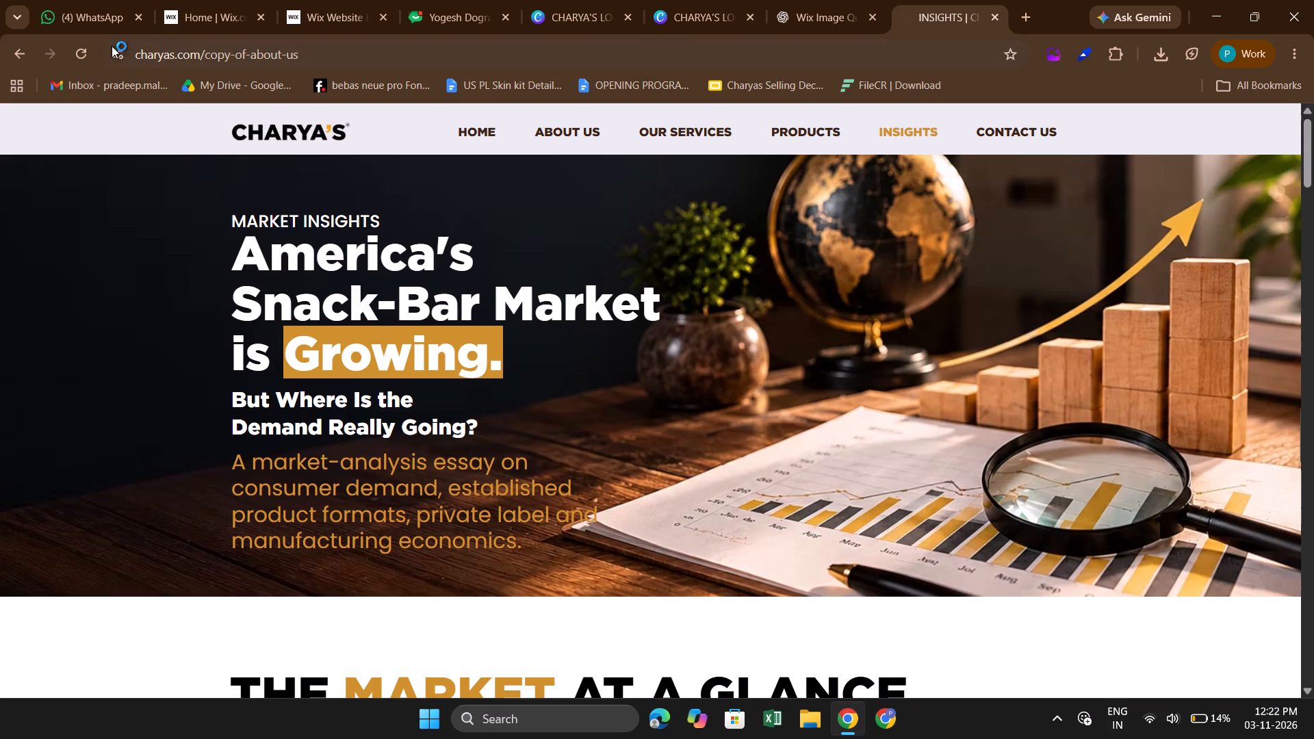
drag(101, 36, 920, 179)
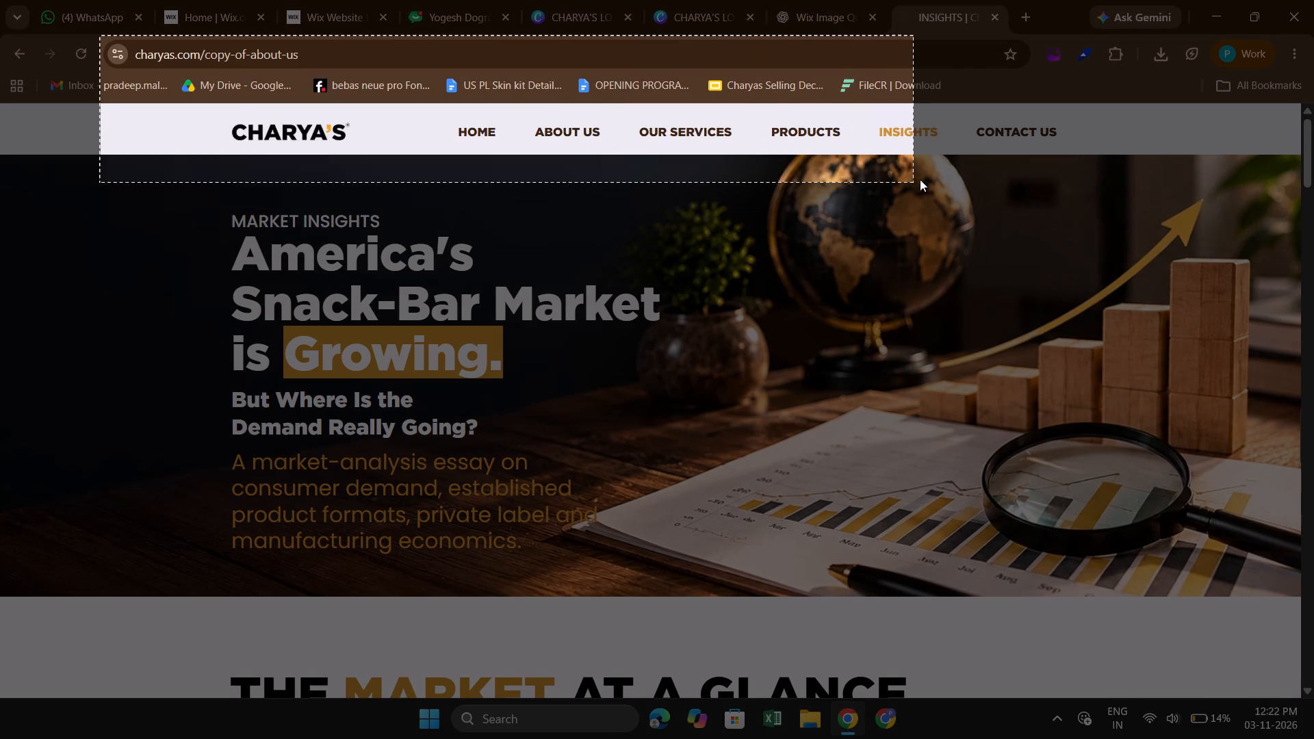
drag(920, 179, 1114, 172)
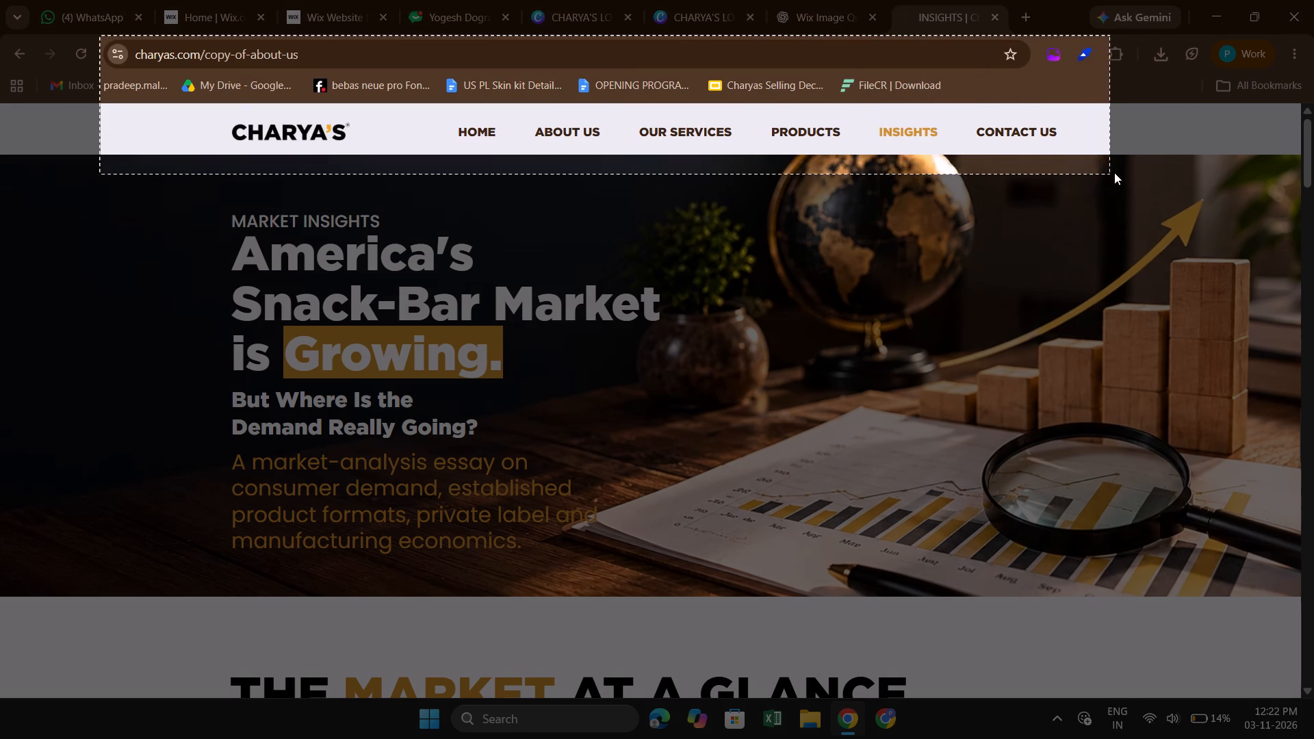
drag(1114, 172, 1100, 176)
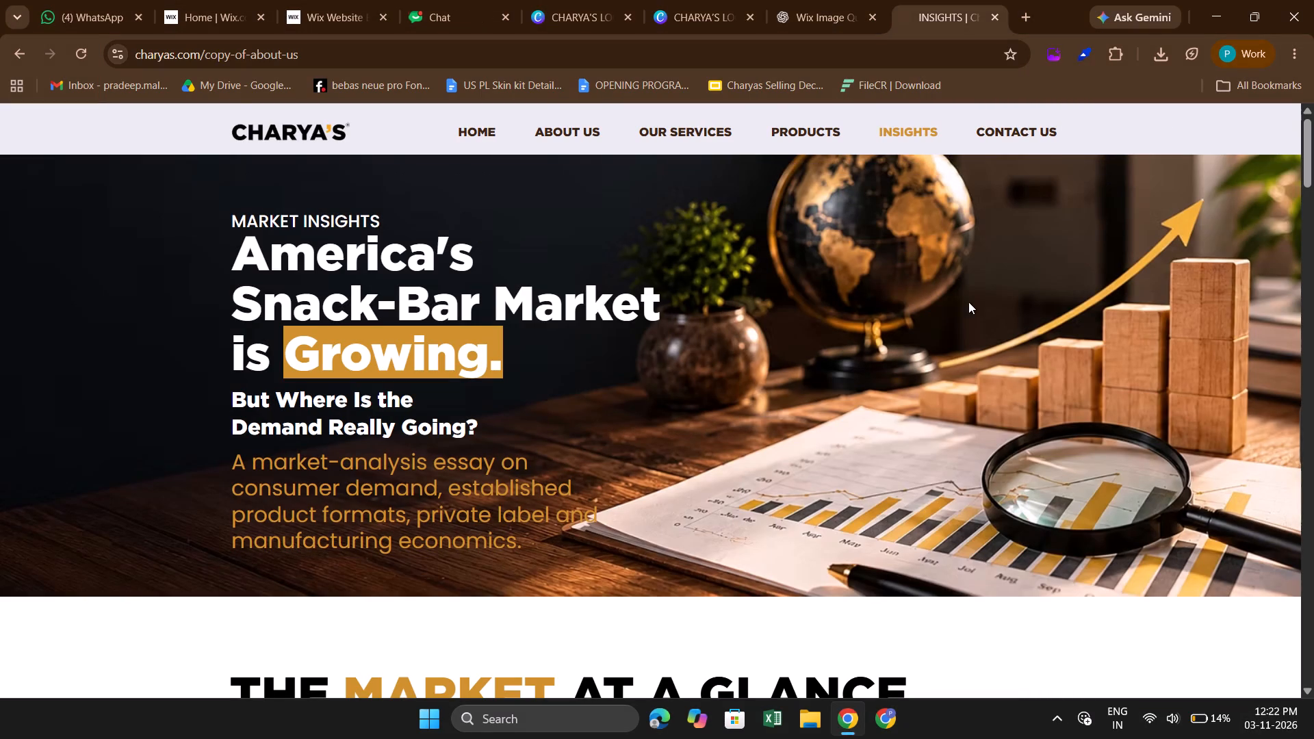
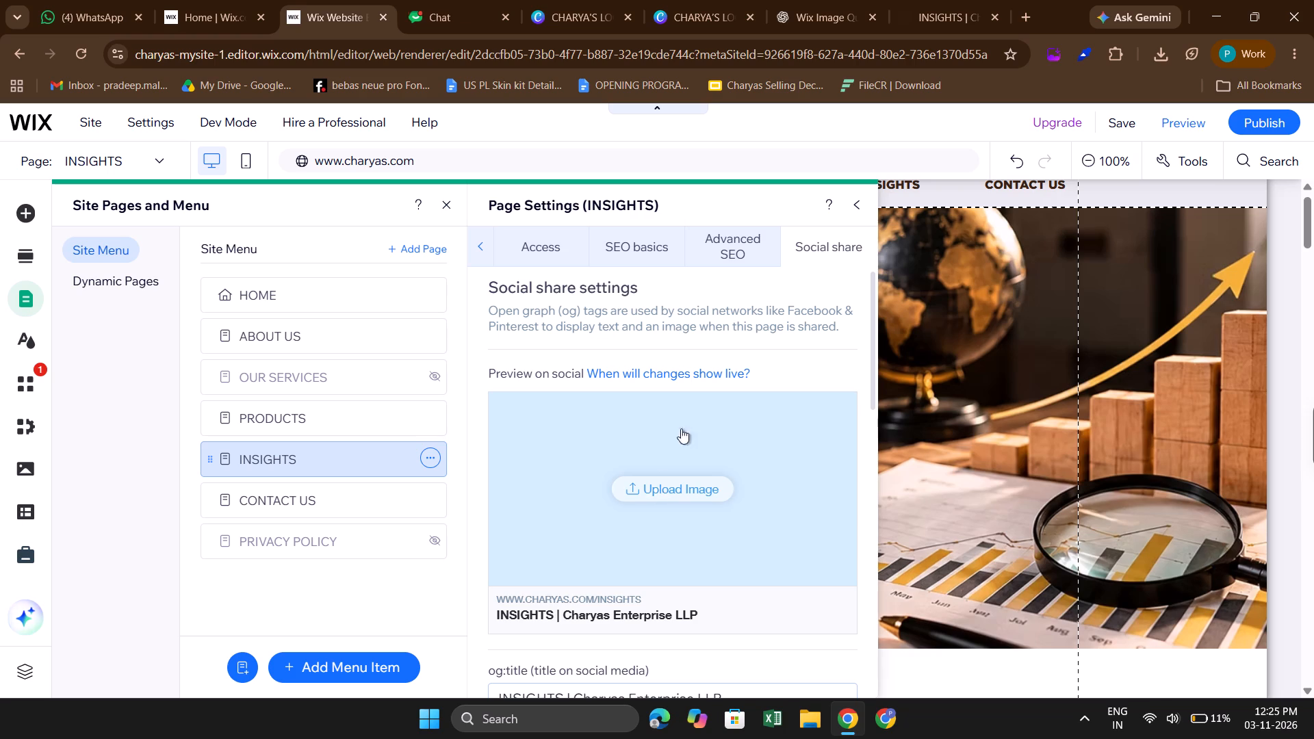
click(851, 200)
click(741, 307)
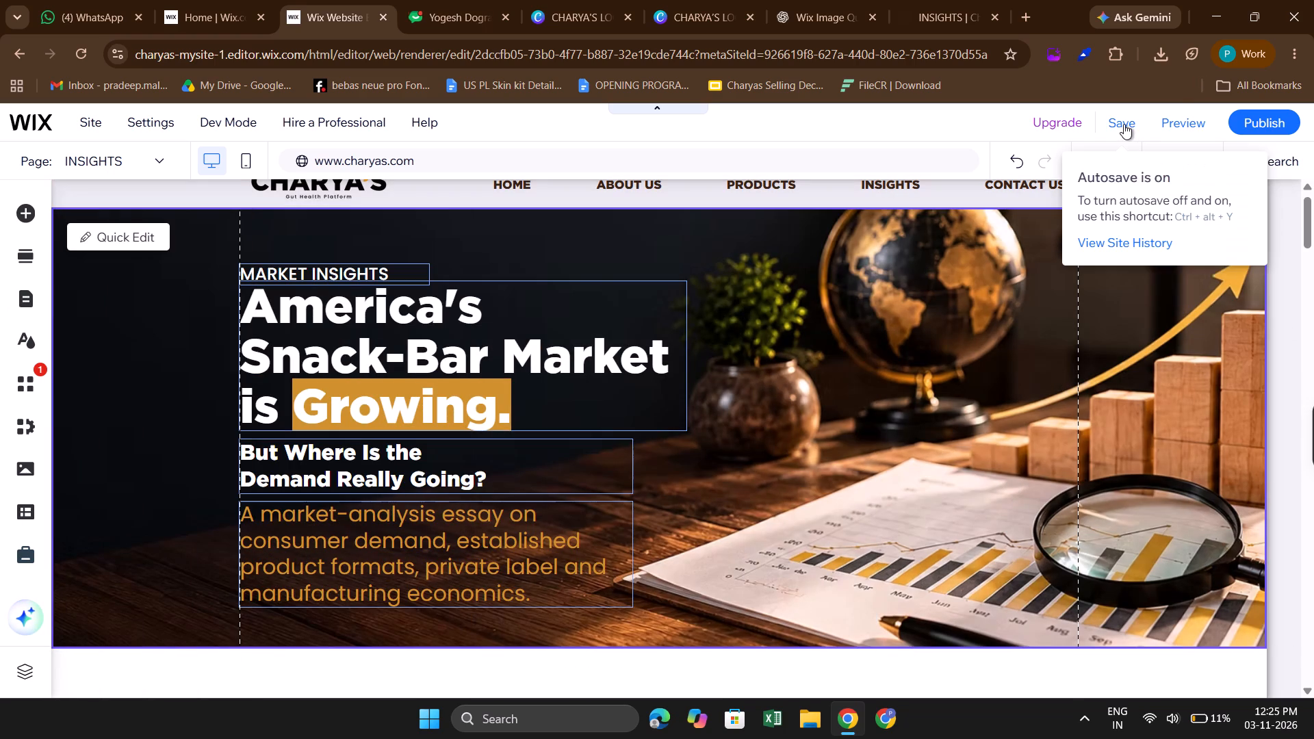
Save the Insights page changes in the Wix editor.
click(1124, 124)
Switch to the live Charya's site and check its Contact Us, Insights, Products, Our Services and About Us pages.
click(944, 25)
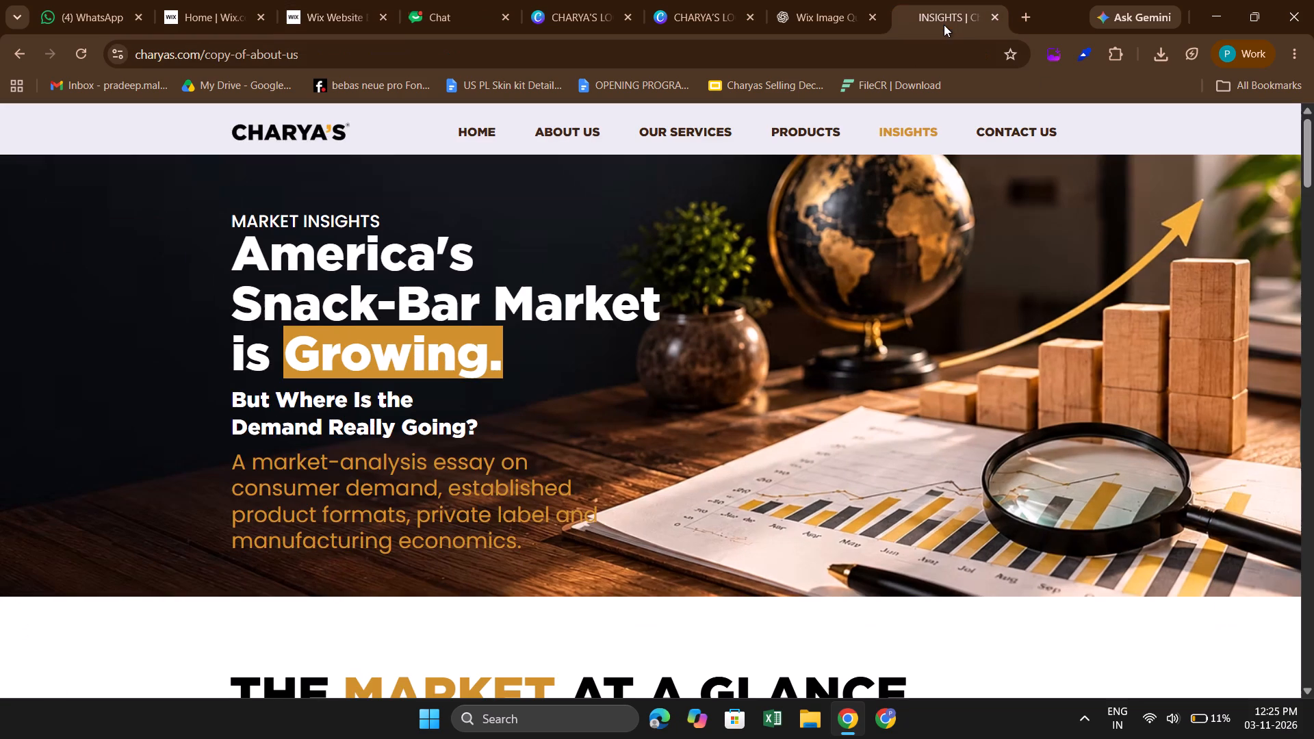
click(1011, 132)
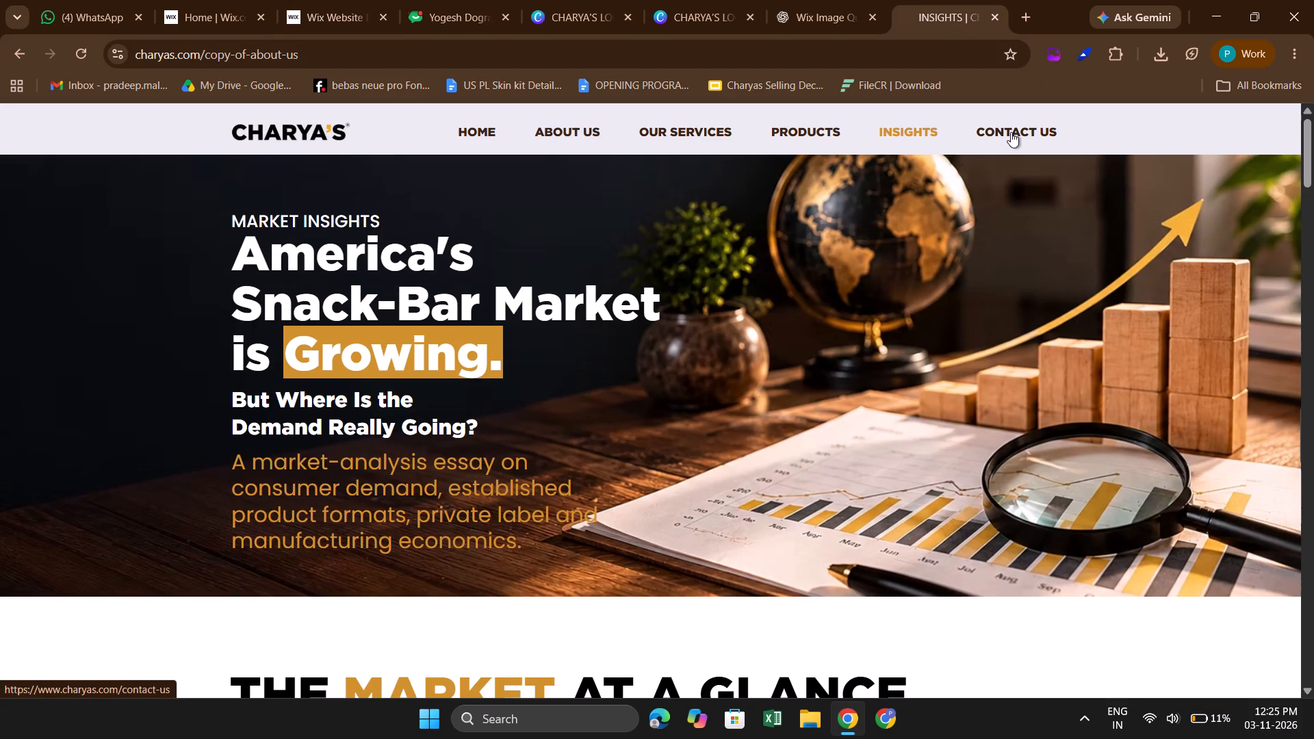
click(913, 130)
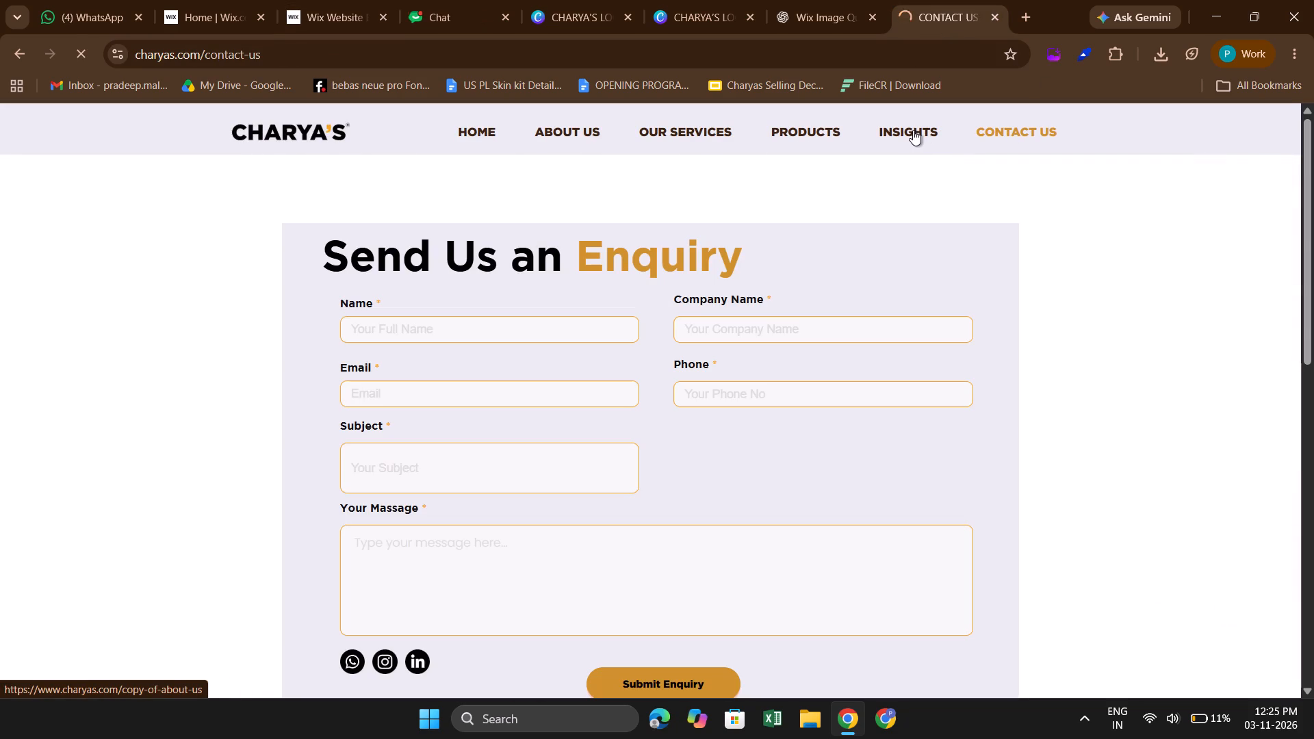
click(800, 132)
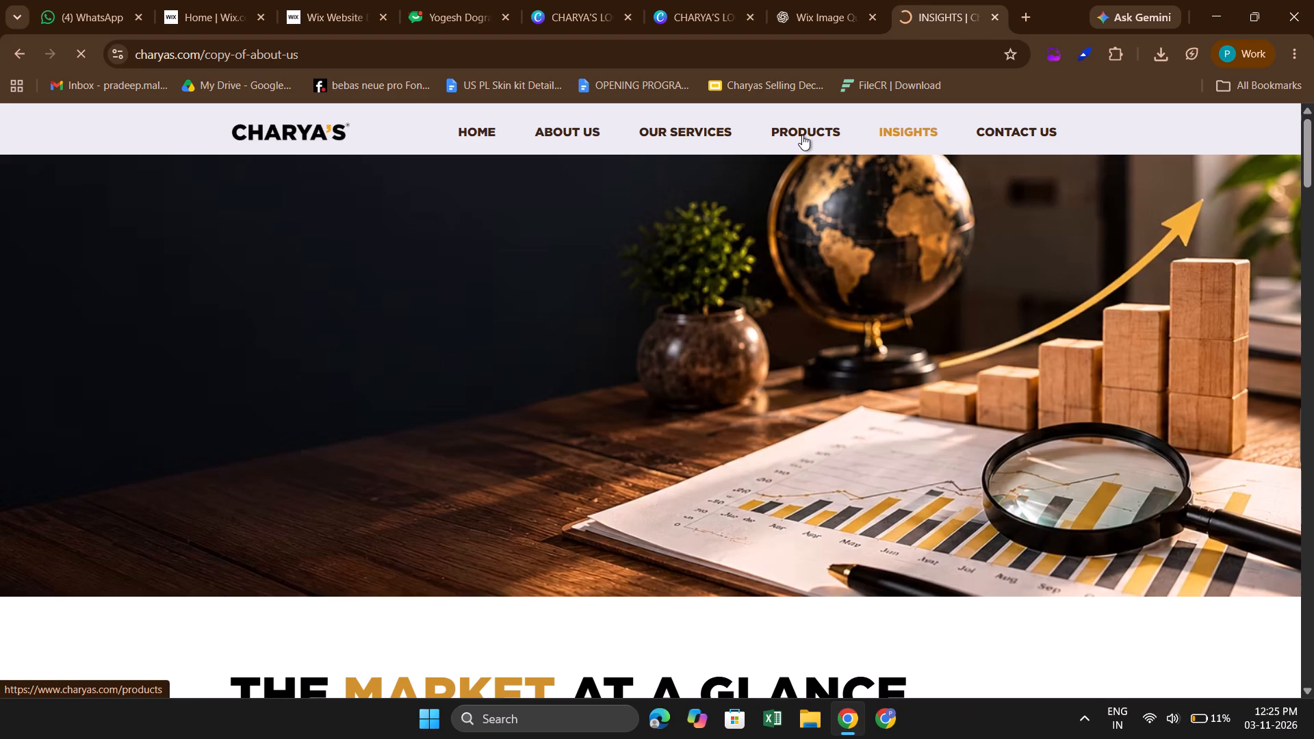
click(802, 135)
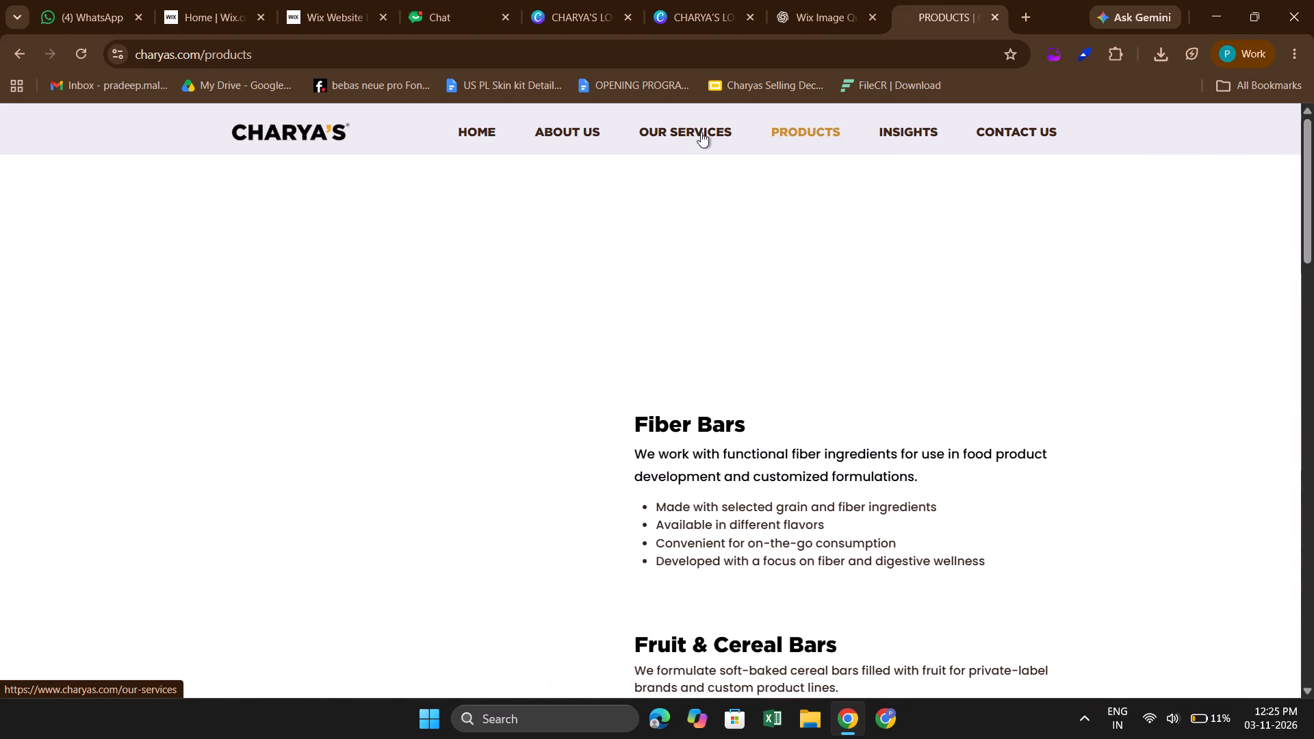
click(701, 132)
click(585, 140)
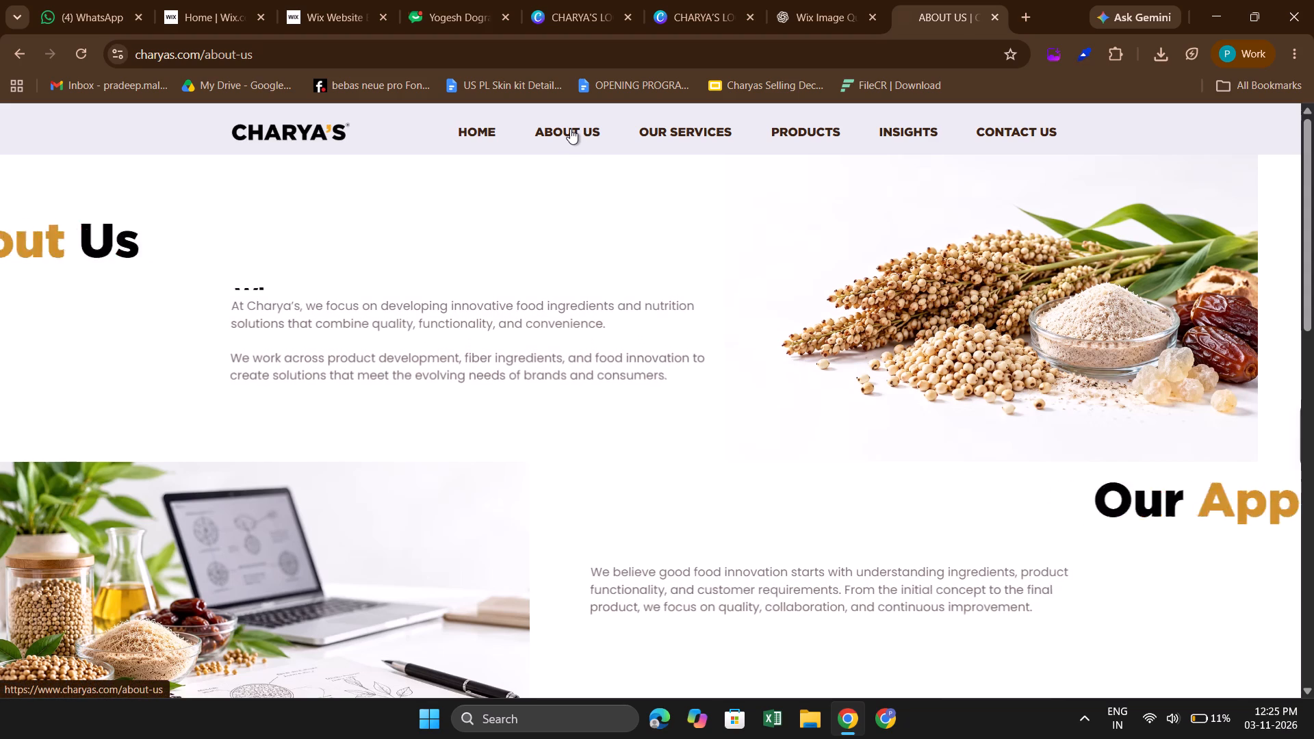
Examine the live Home page from its opening banner through the "Who We Are" section to the Our Purpose, Approach and Impact cards.
click(507, 129)
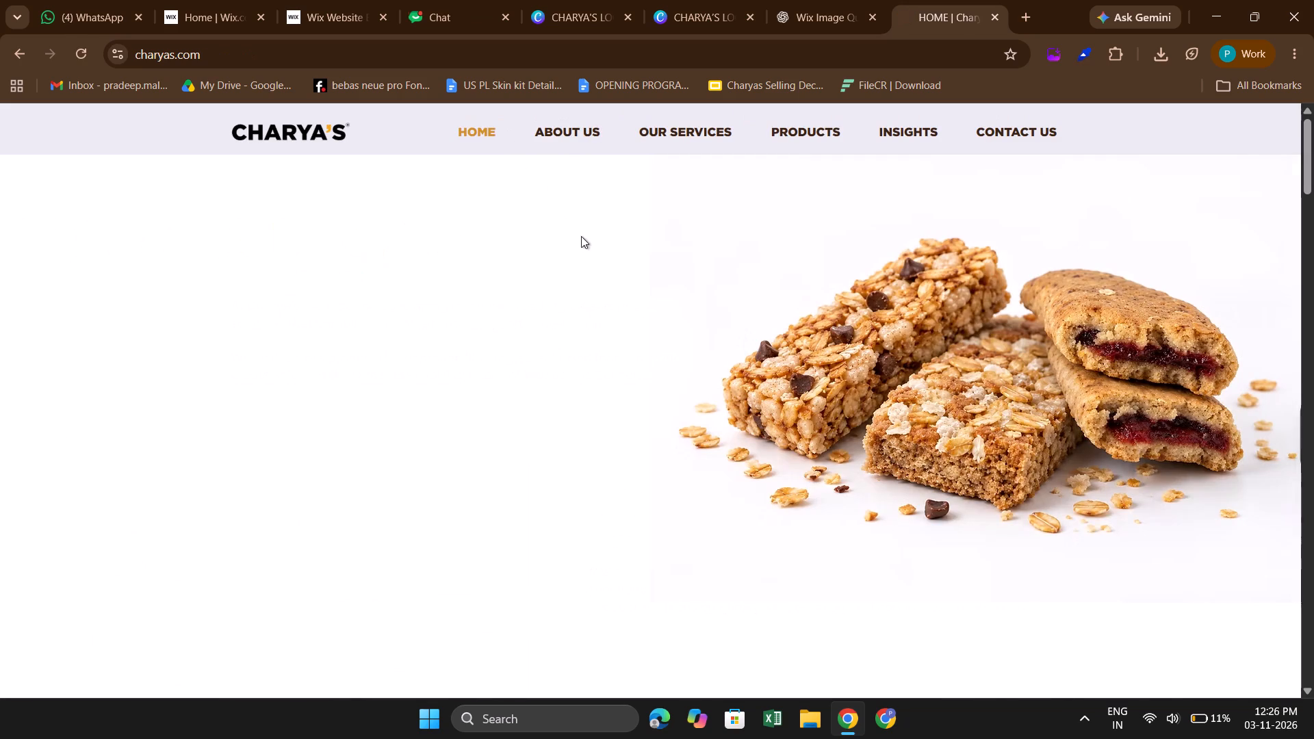
scroll(730, 345, down, 3)
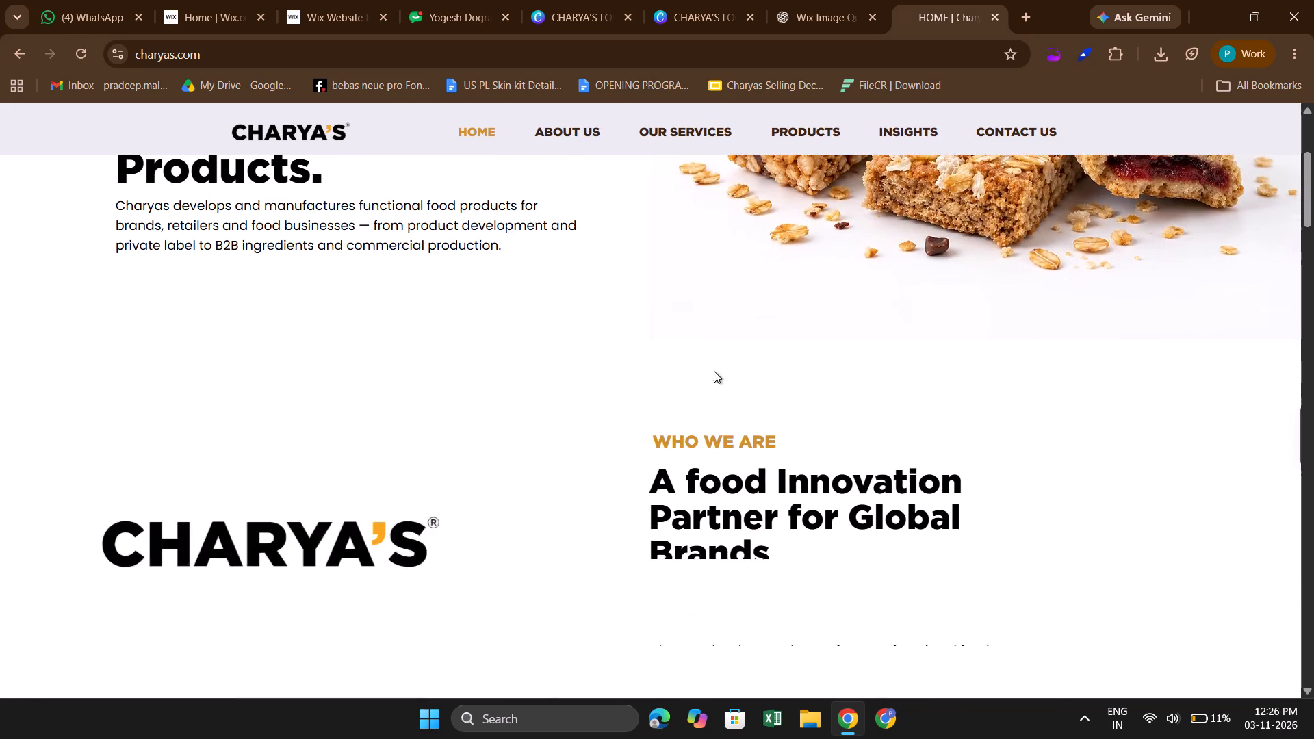
scroll(701, 397, down, 1)
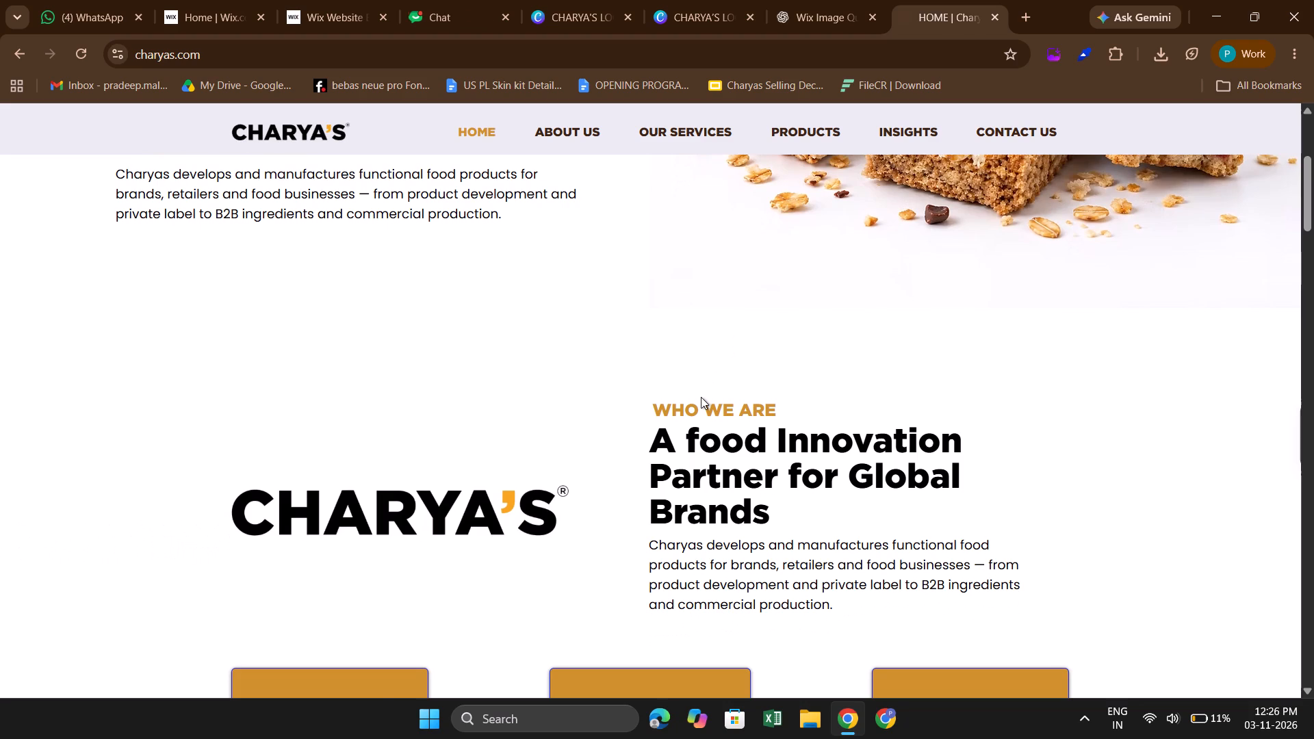
scroll(701, 397, down, 2)
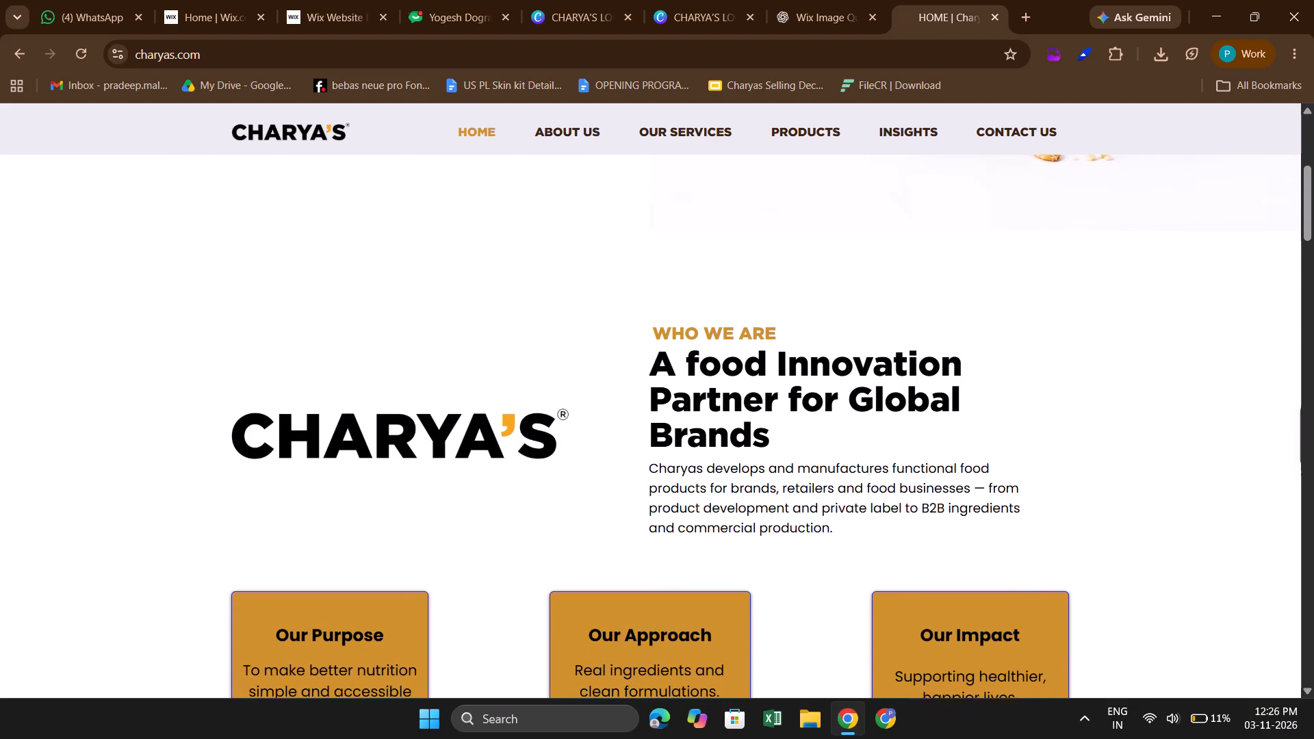
scroll(744, 324, down, 1)
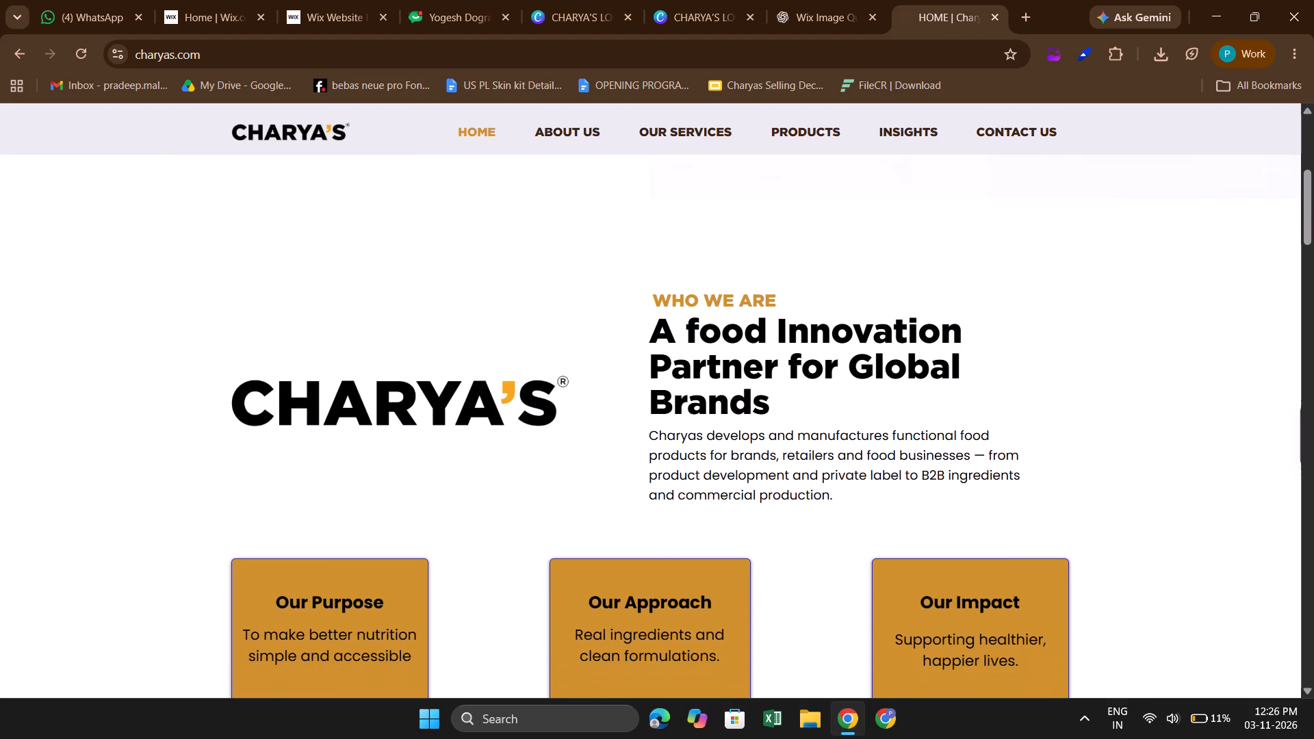
Back in the Wix editor, capitalise "Food" in the Home page's "Who We Are" heading, making it "A Food Innovation Partner for Global Brands".
click(348, 4)
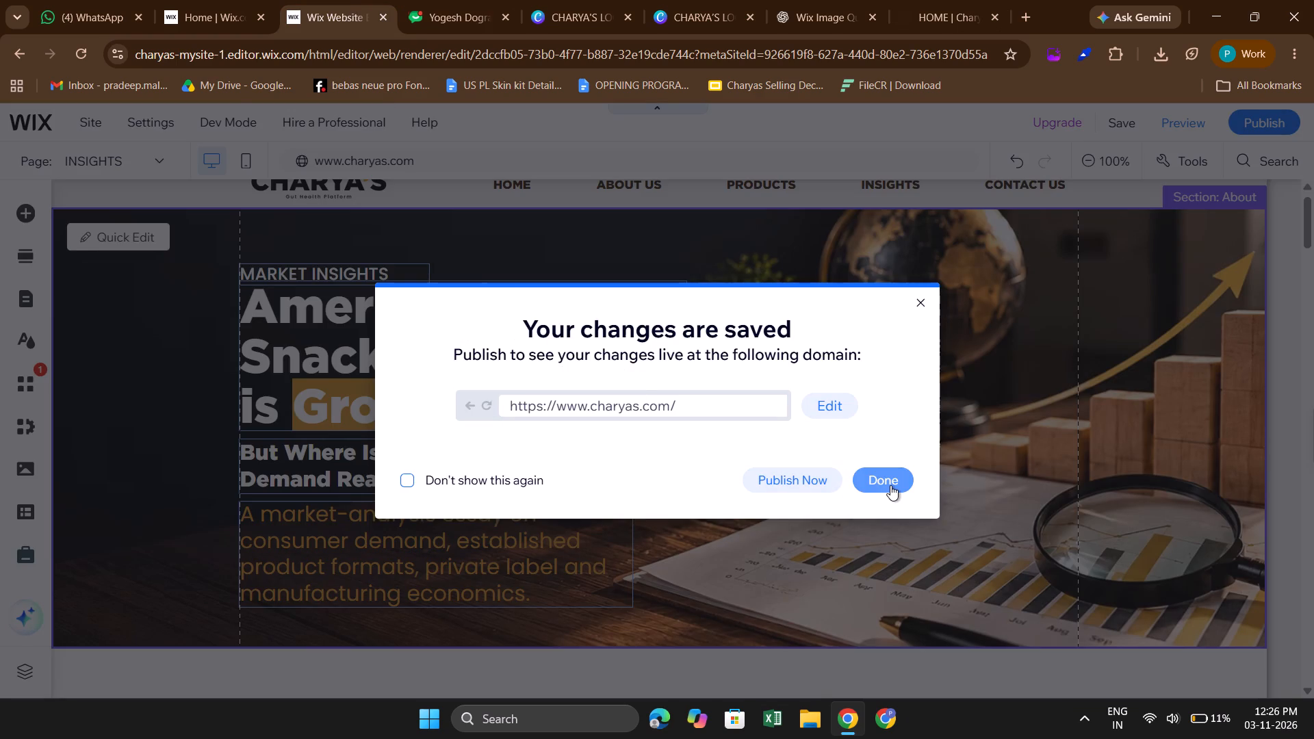
click(890, 485)
scroll(802, 442, down, 3)
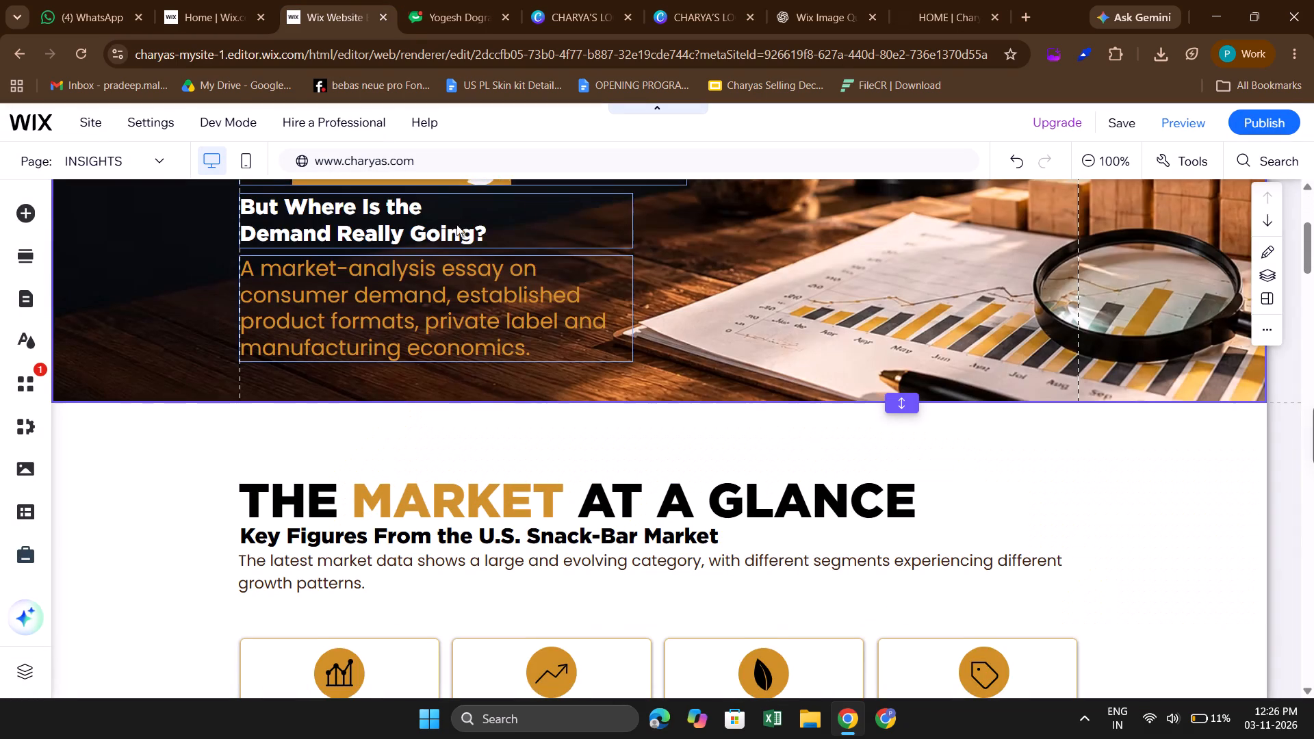
click(153, 155)
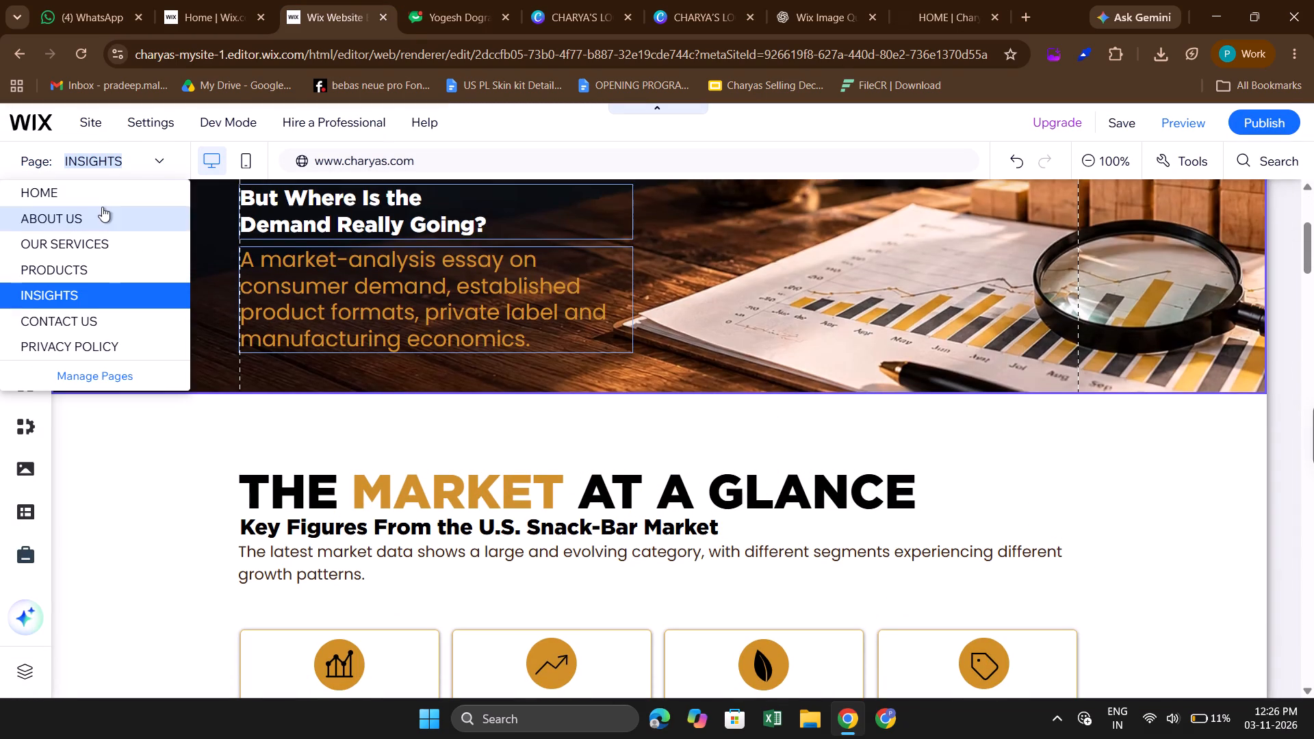
click(100, 203)
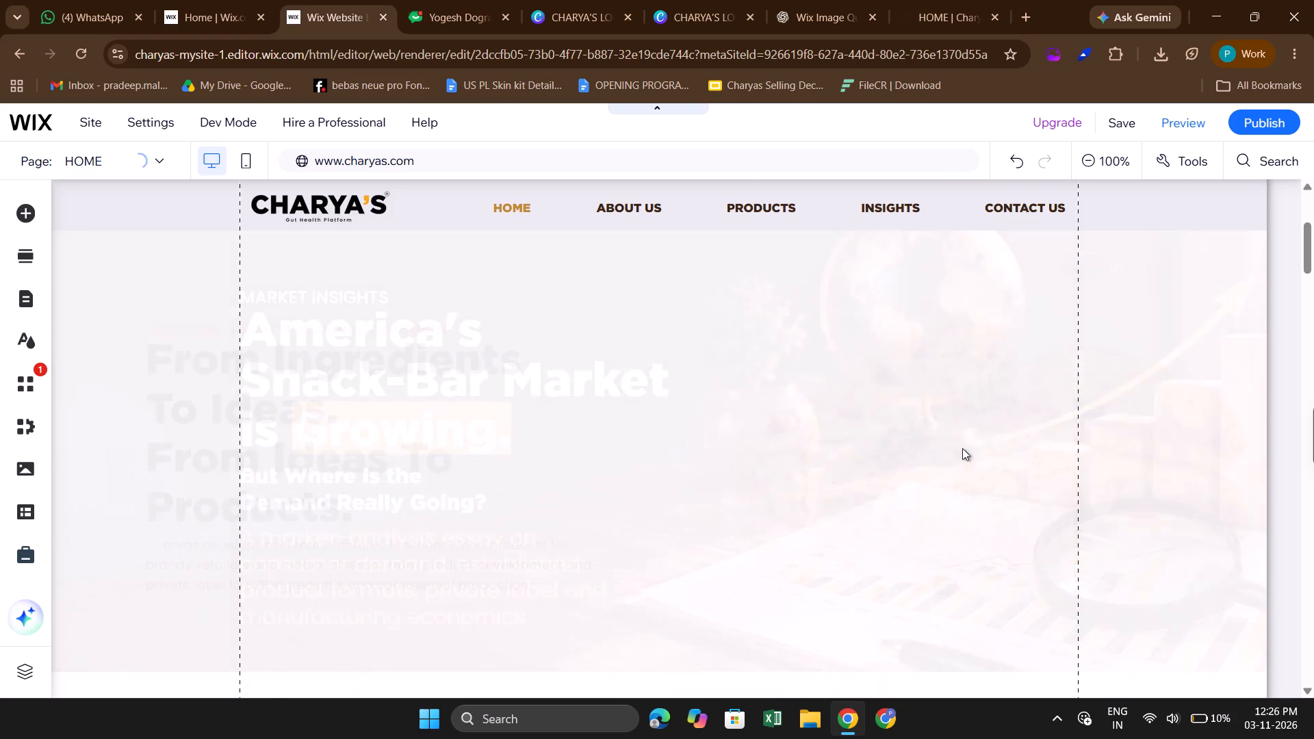
scroll(962, 448, down, 3)
scroll(874, 448, down, 2)
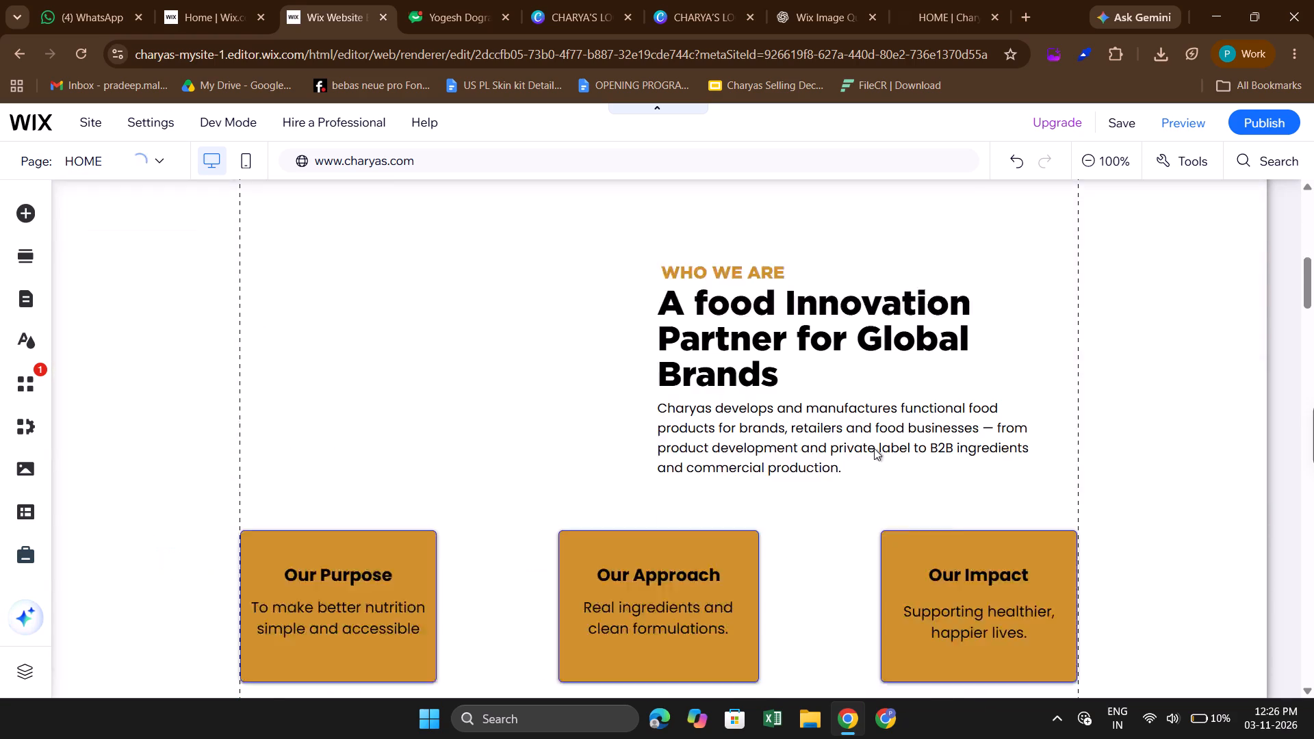
scroll(814, 473, up, 1)
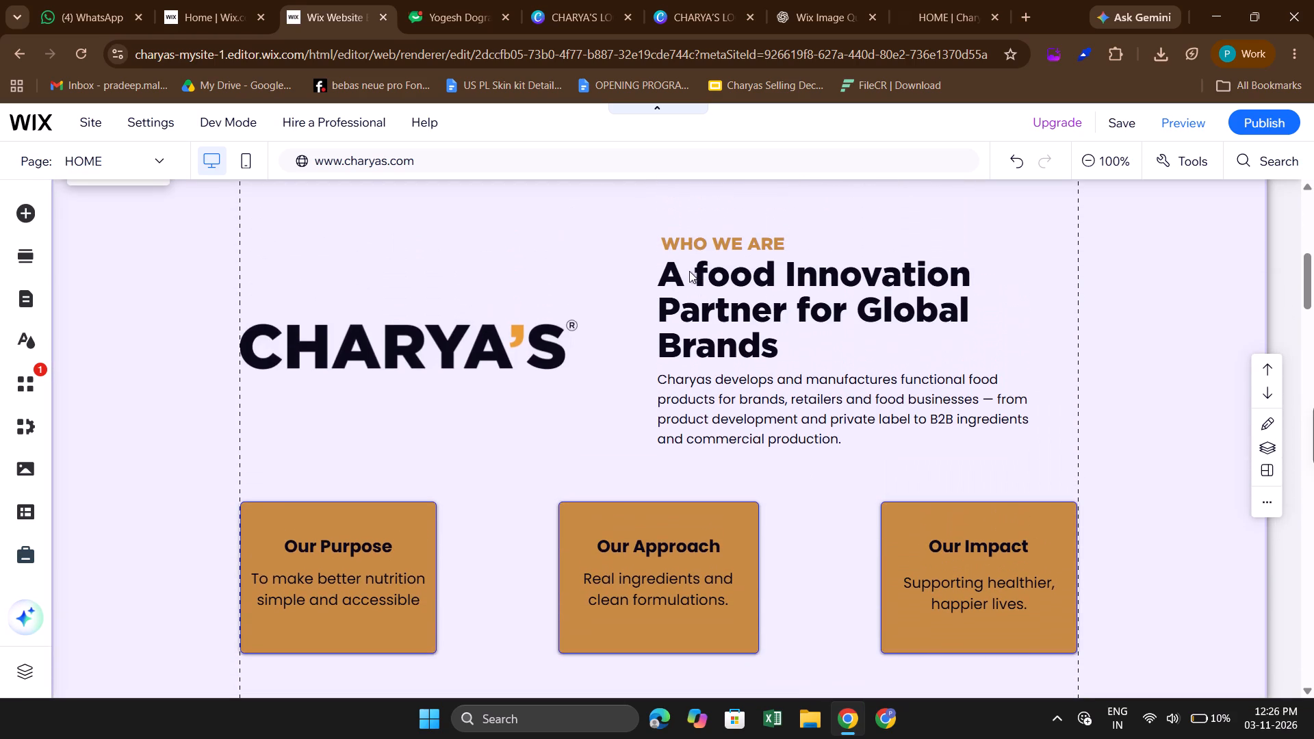
double_click(705, 272)
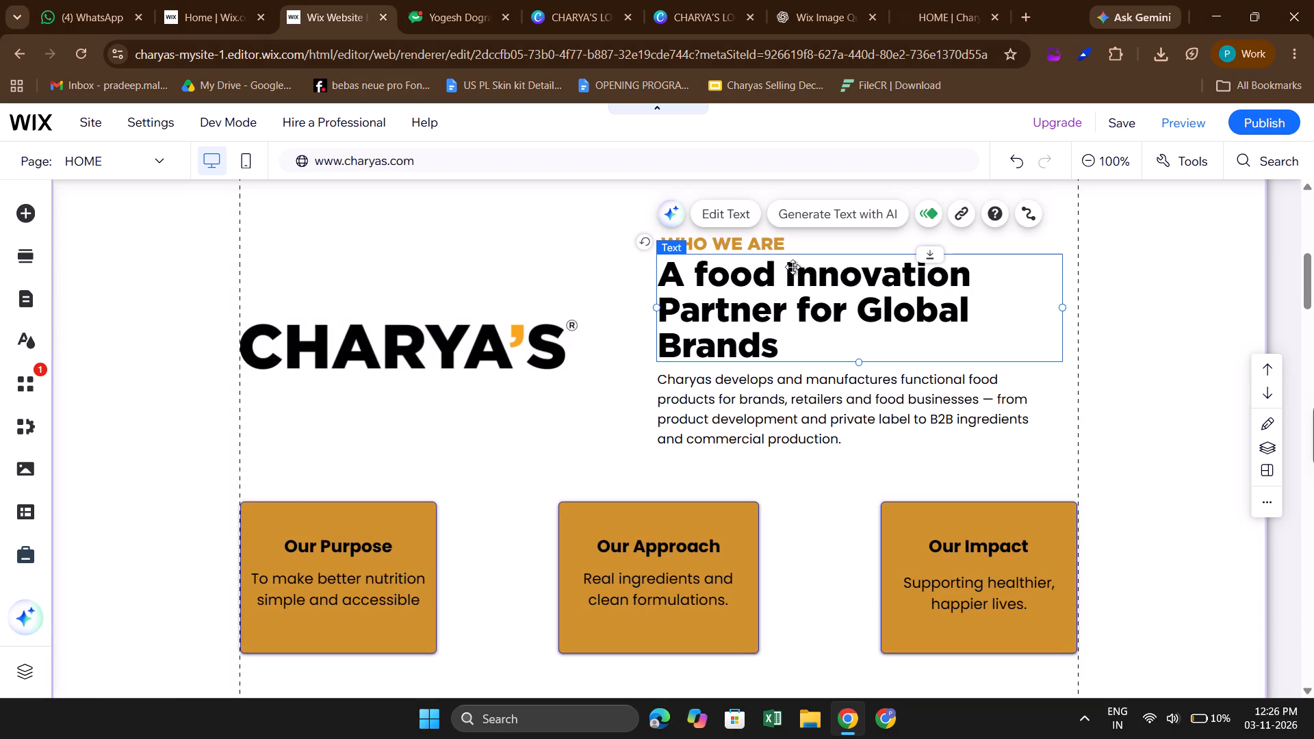
double_click(795, 270)
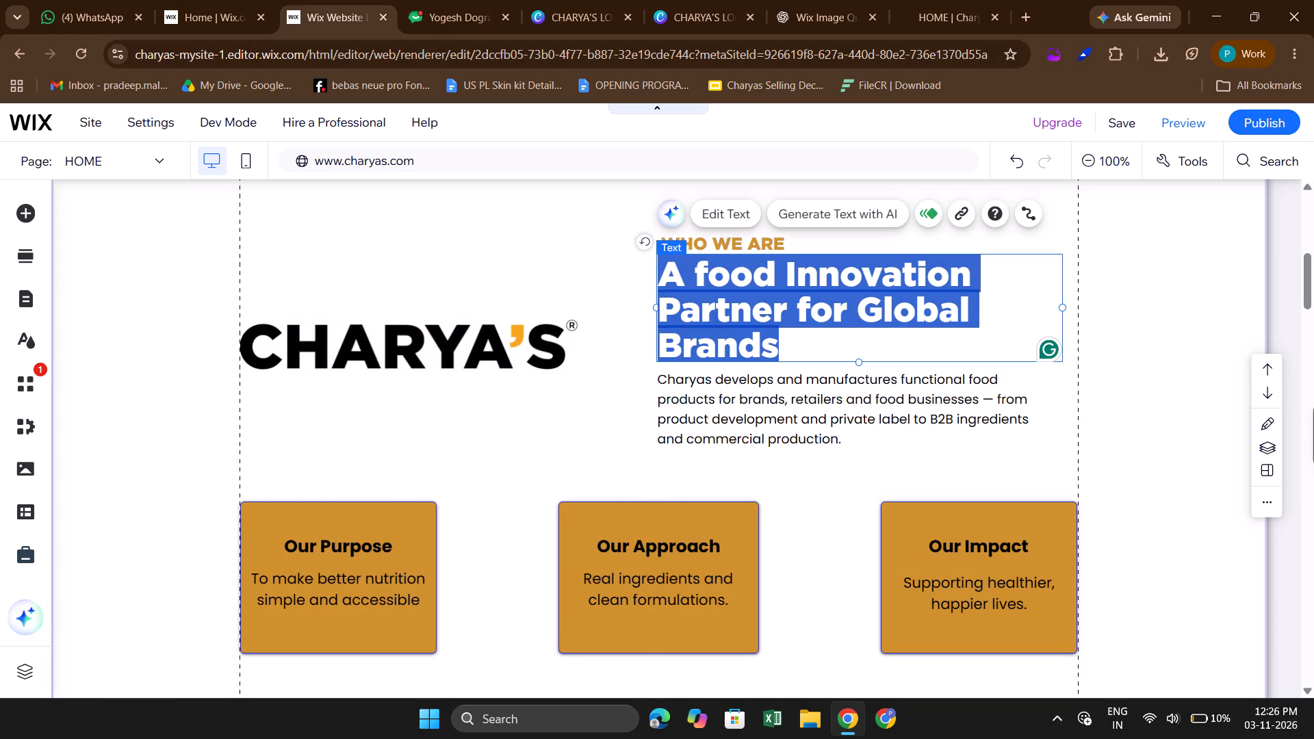
click(795, 270)
click(705, 268)
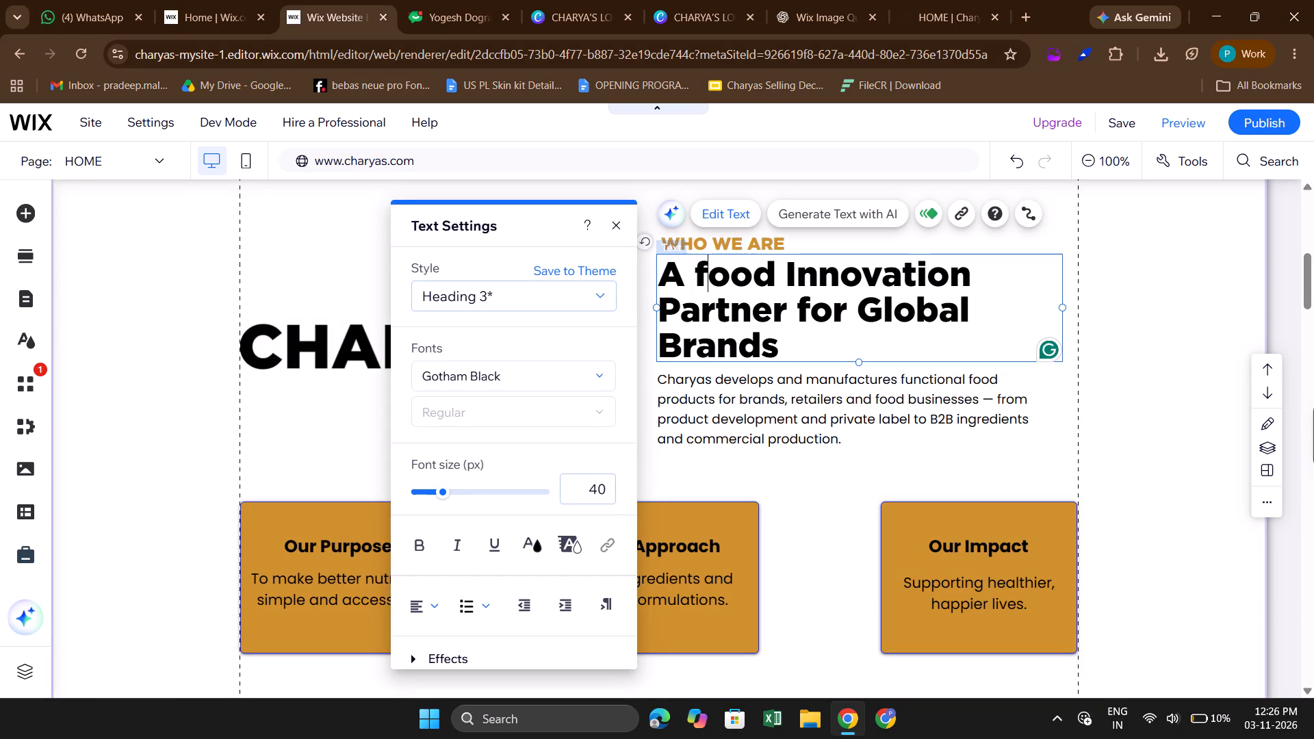
key(BackSpace)
key(shift+f)
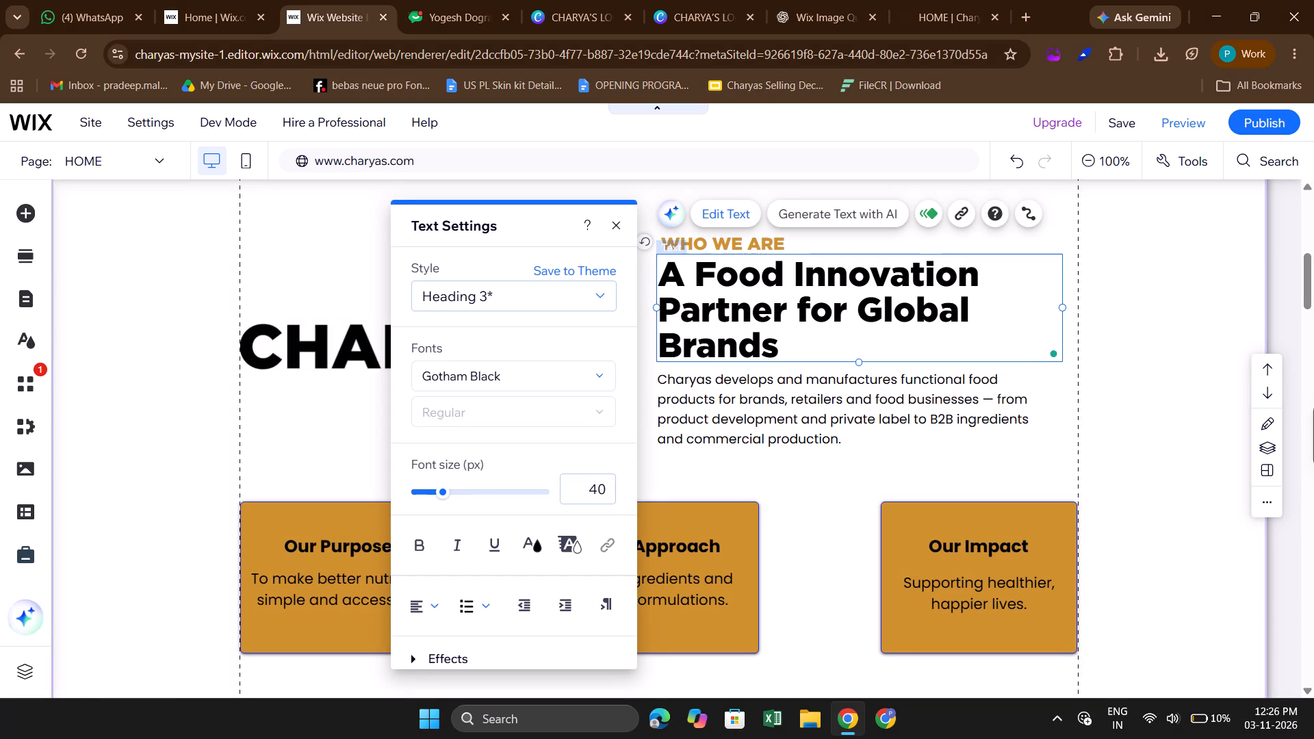
click(838, 298)
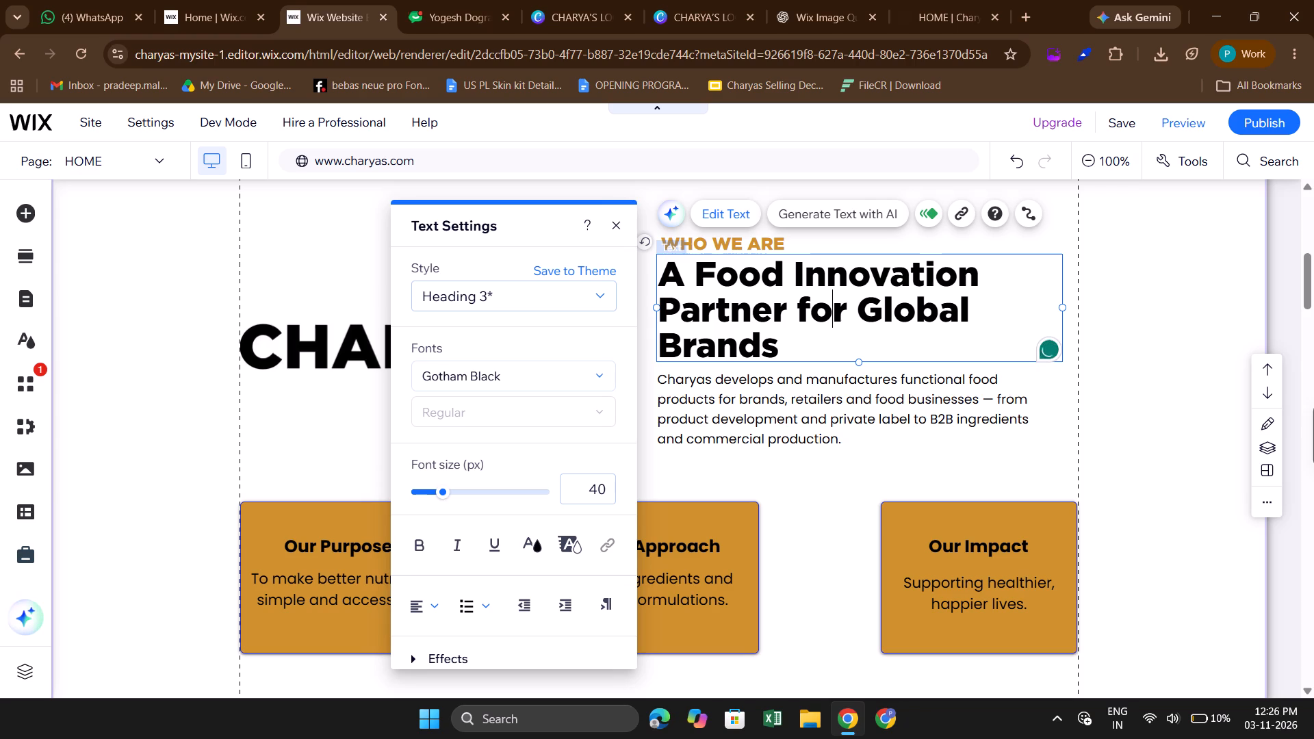
click(1149, 442)
Review the rest of the Home page in the editor, from the purpose cards through products, services and How We Work to the footer.
scroll(1126, 456, down, 2)
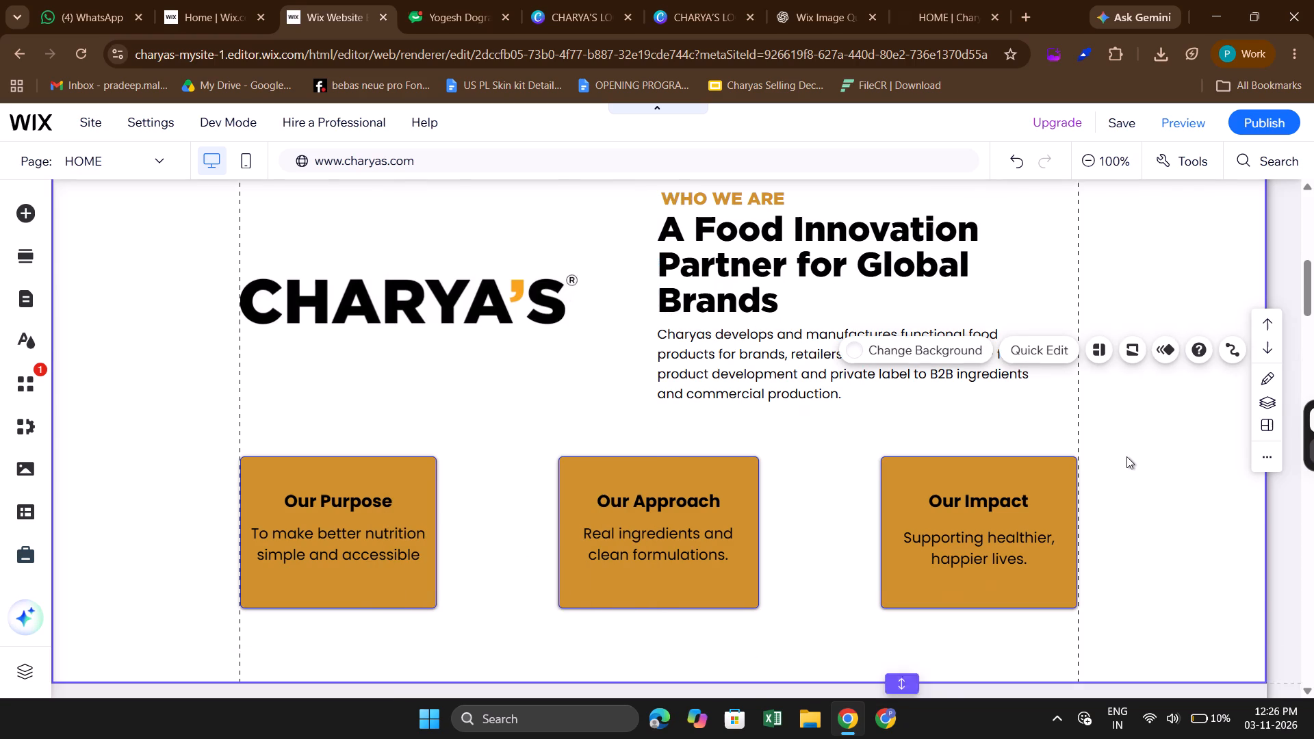
scroll(1126, 456, down, 2)
scroll(1052, 481, down, 2)
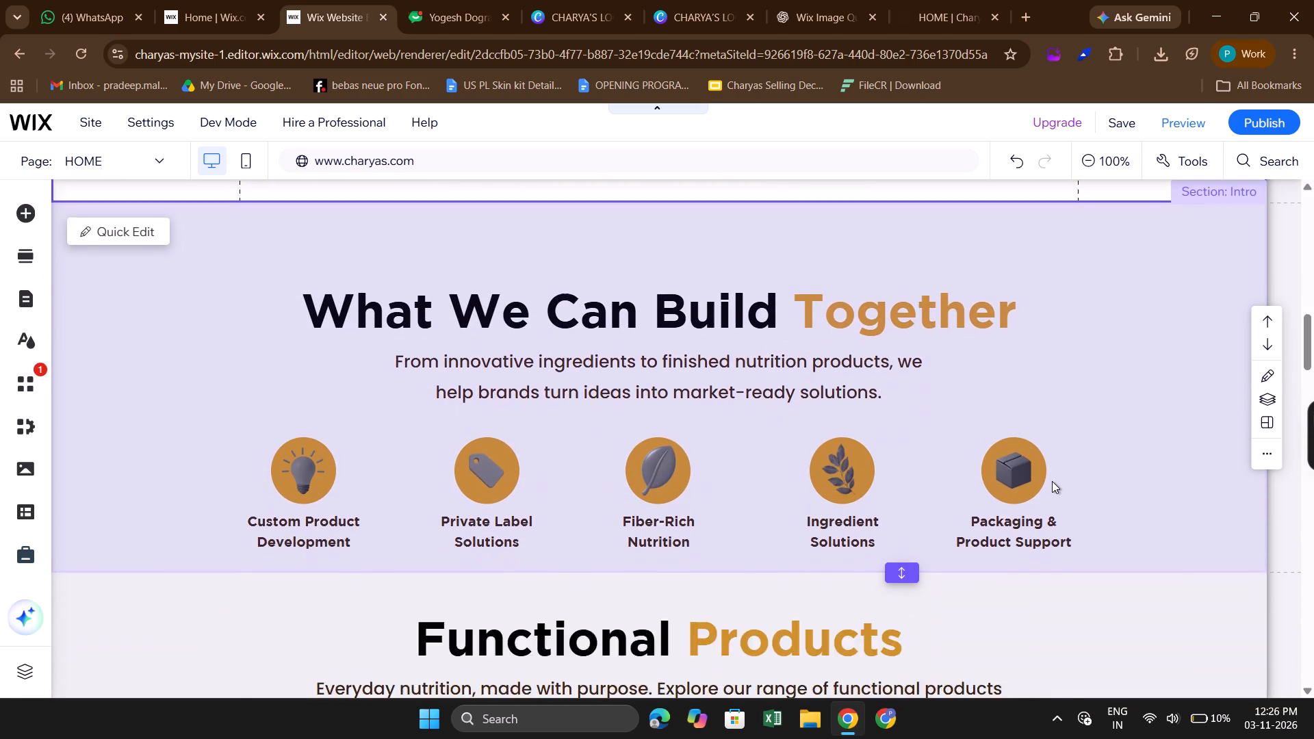
scroll(1052, 481, down, 4)
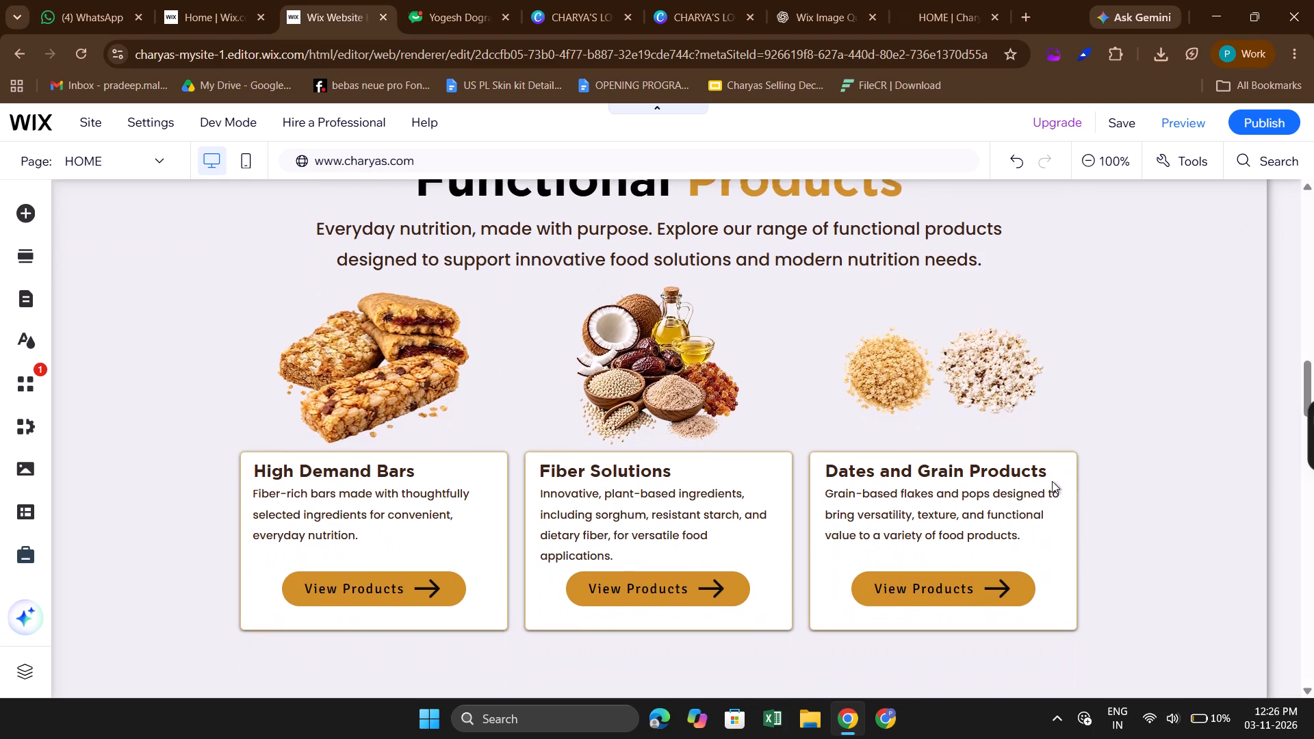
scroll(1052, 481, down, 4)
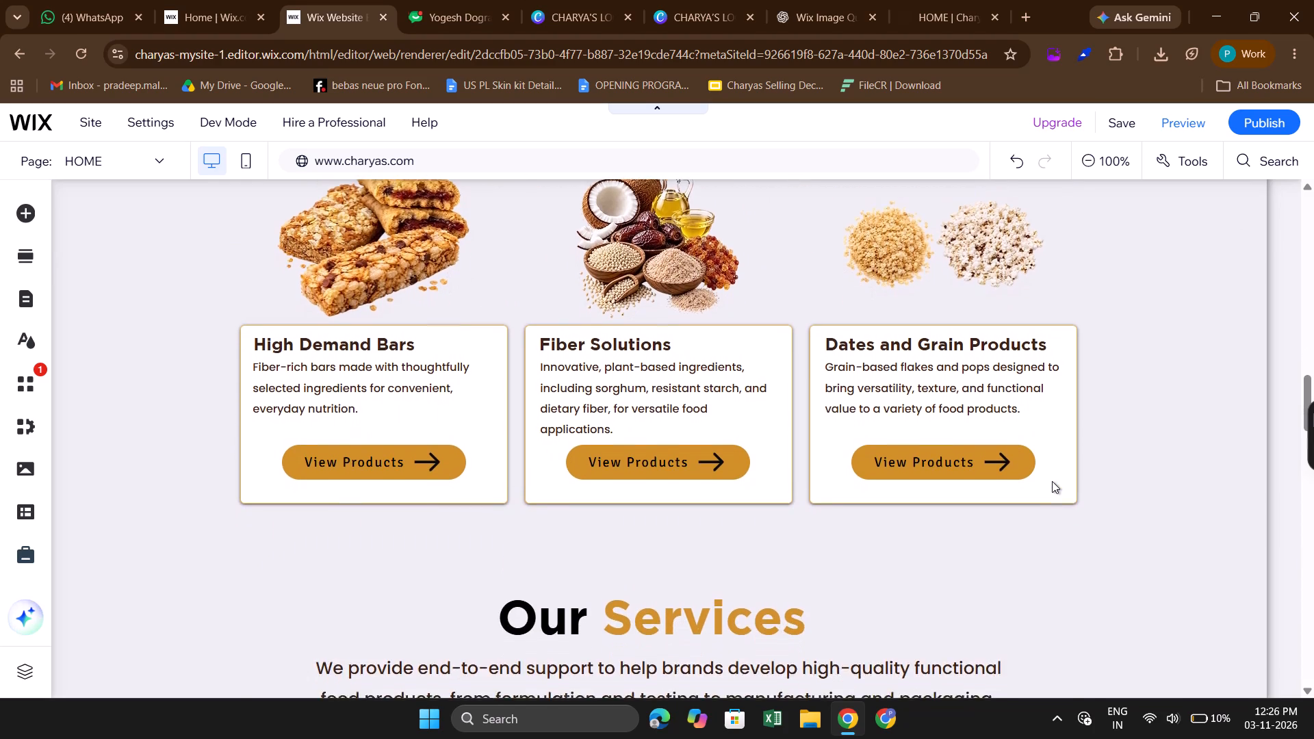
scroll(1052, 481, down, 5)
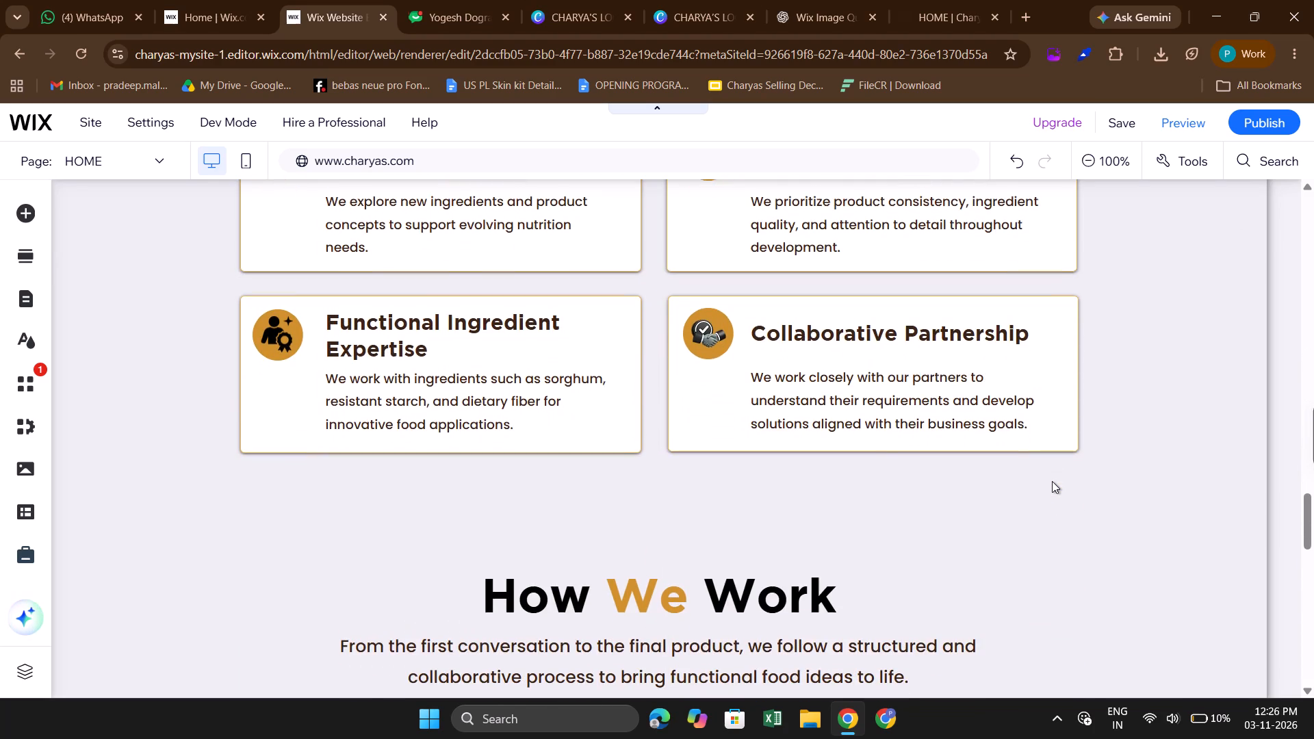
scroll(1052, 481, down, 1)
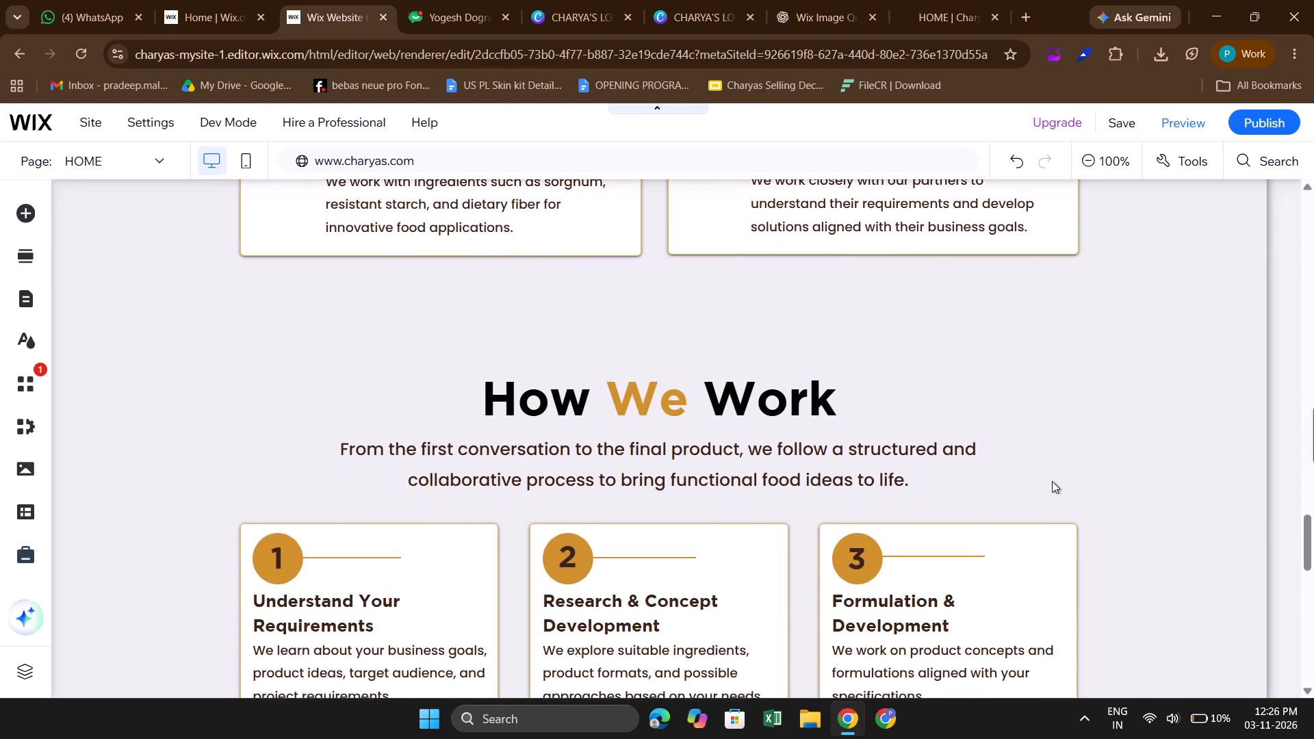
scroll(1052, 481, down, 5)
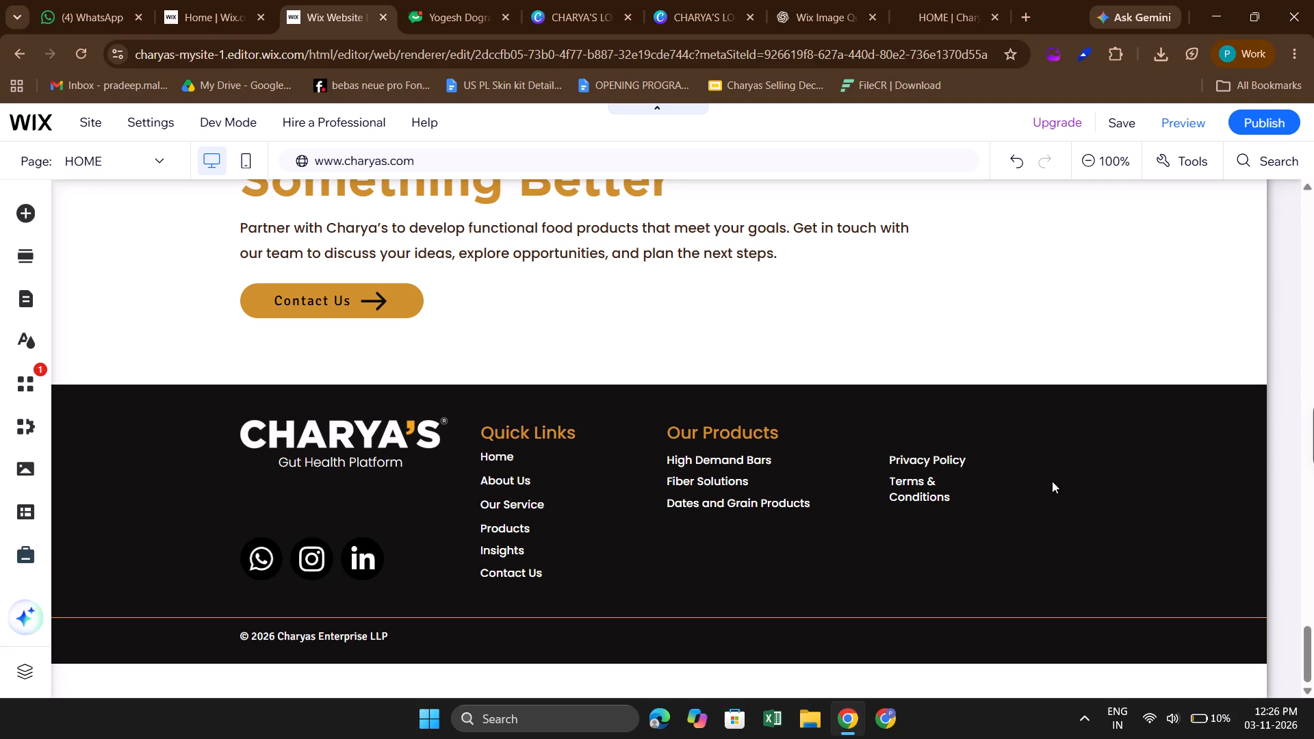
Save the Home page changes without publishing and return to the top of the page.
click(1121, 122)
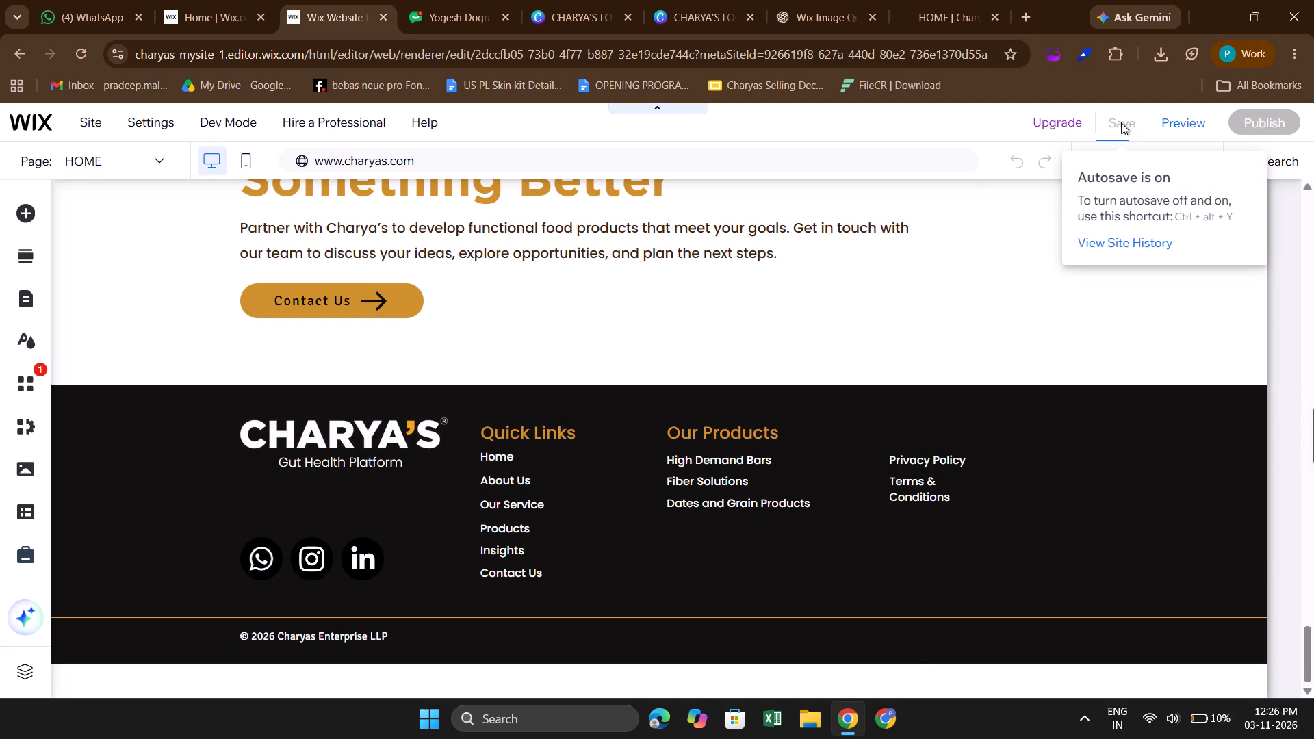
scroll(956, 400, up, 2)
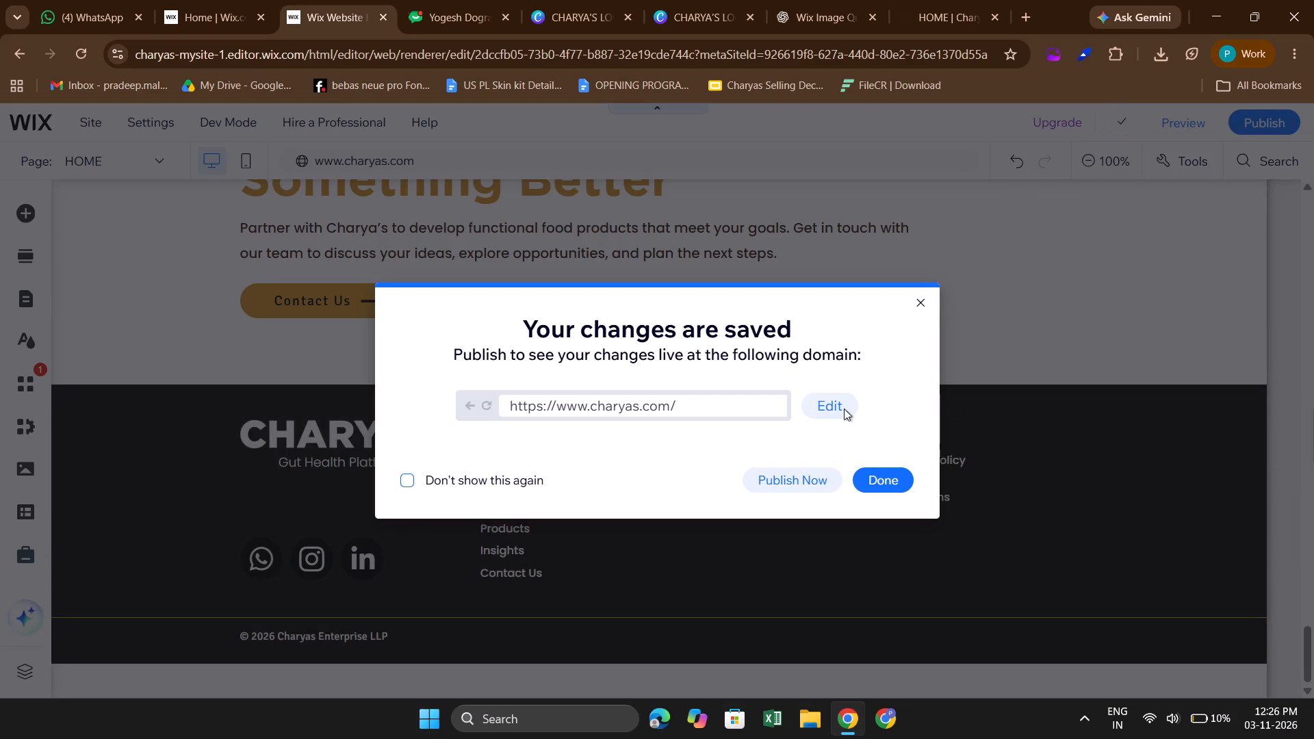
click(890, 467)
click(881, 479)
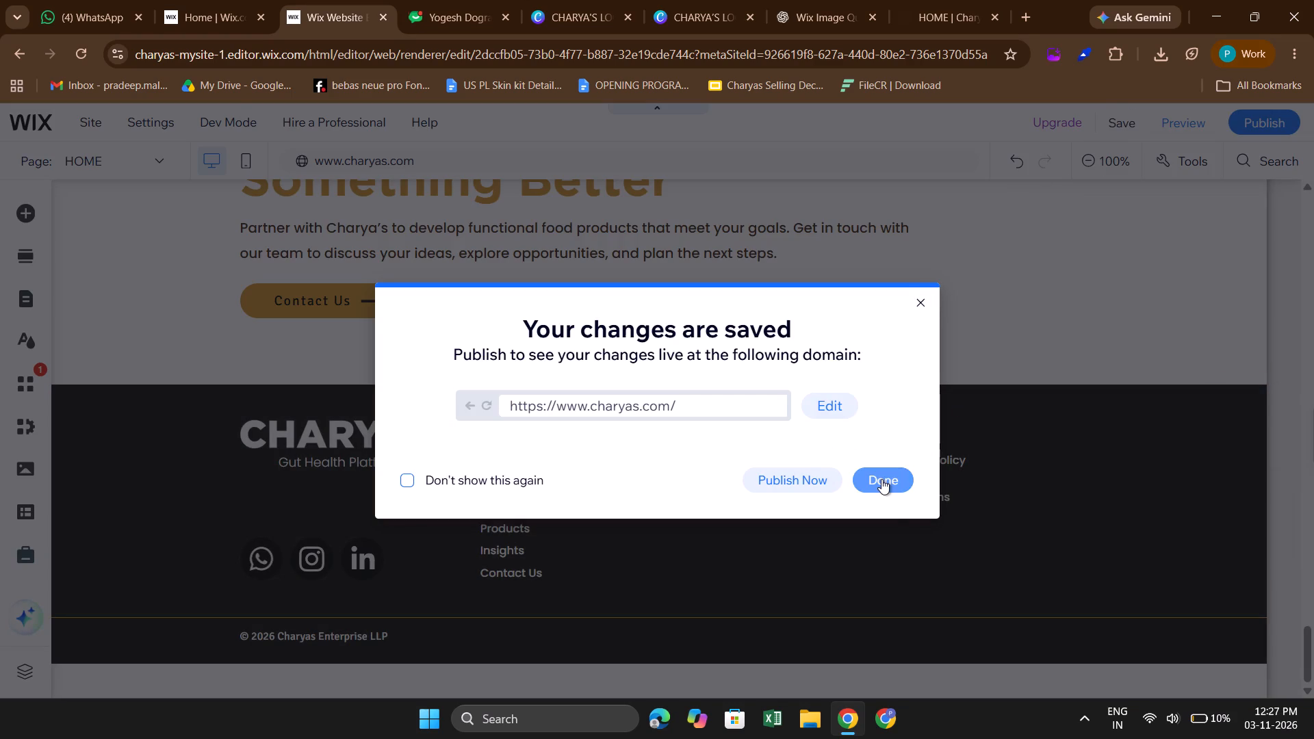
scroll(924, 387, up, 20)
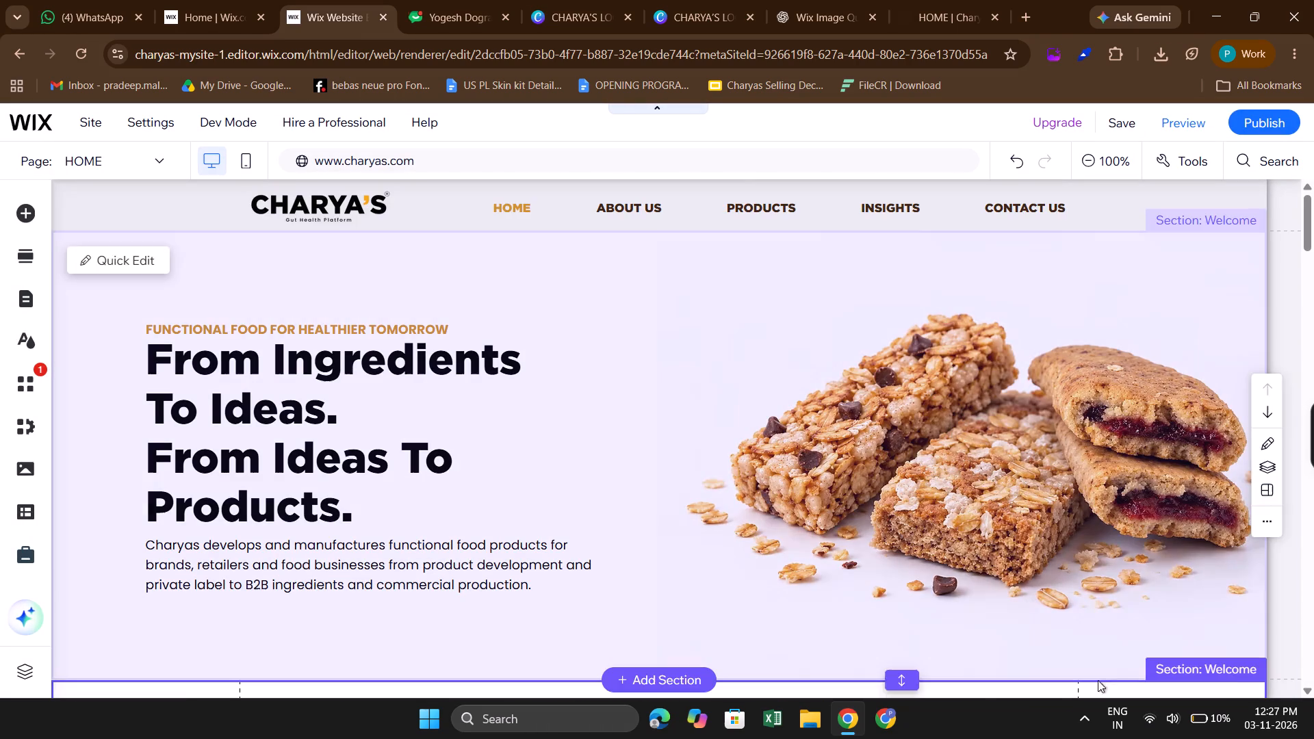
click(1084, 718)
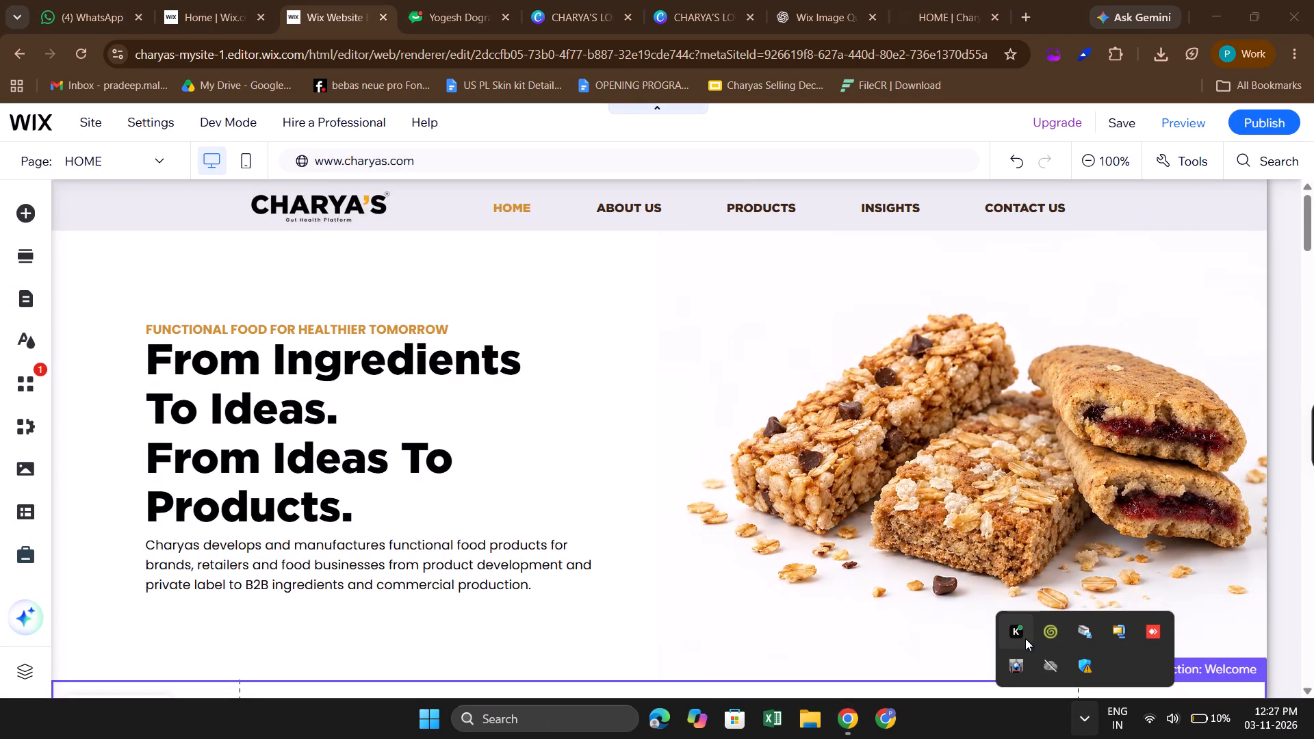
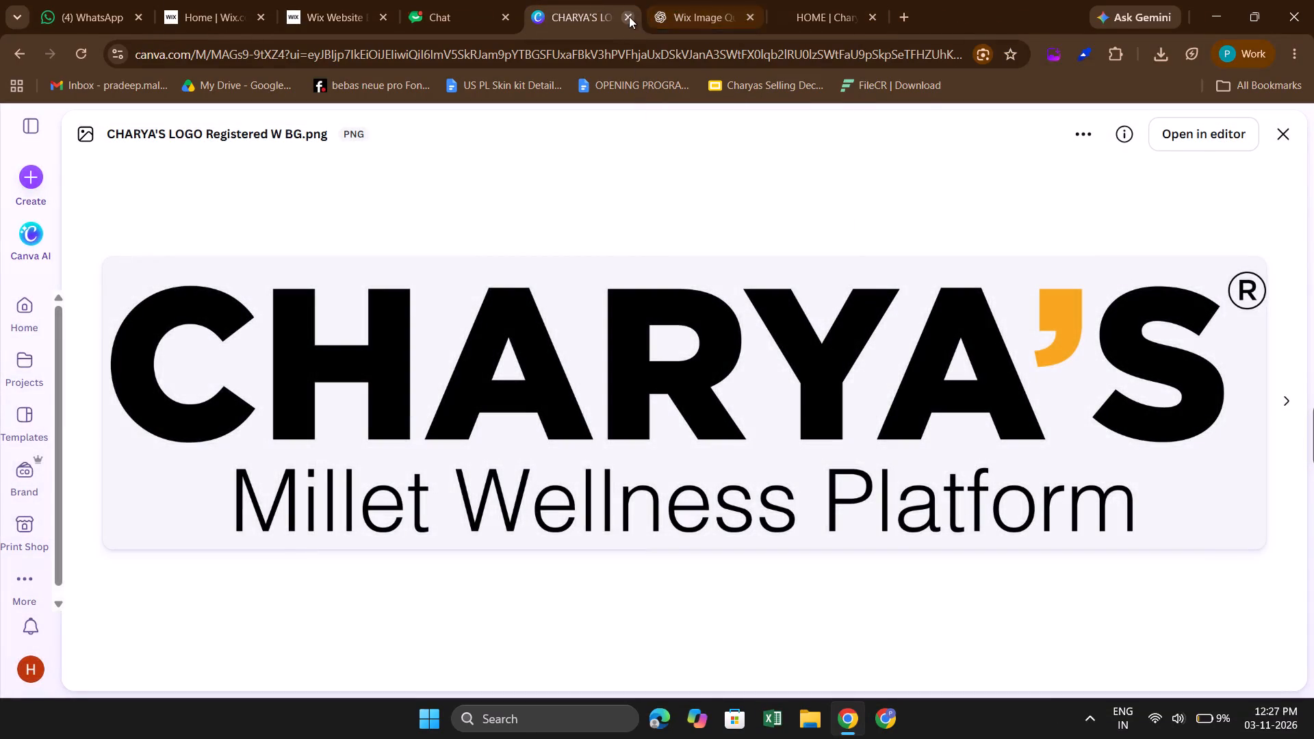
Close the browser tabs holding the Canva logo image and the ChatGPT conversation about Wix.
click(629, 16)
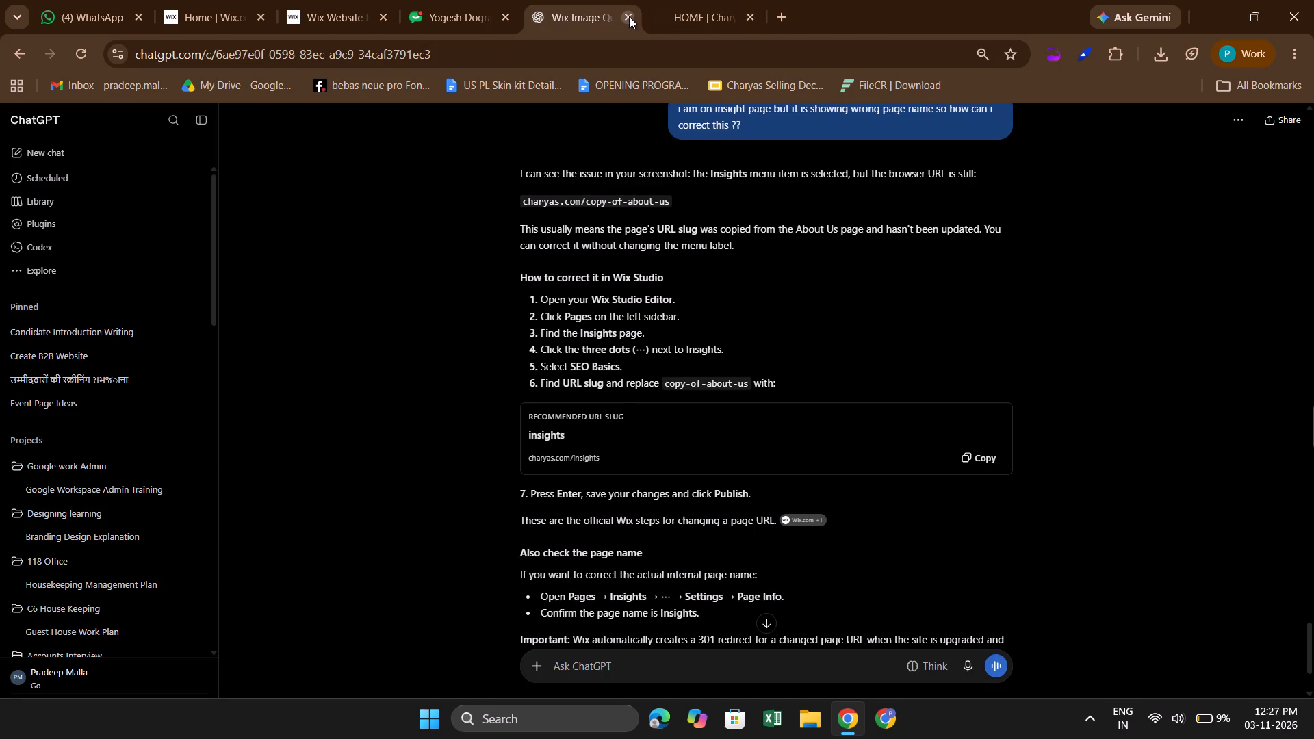
click(629, 16)
Return to the Wix editor and save the Charyas website again without publishing it.
click(332, 15)
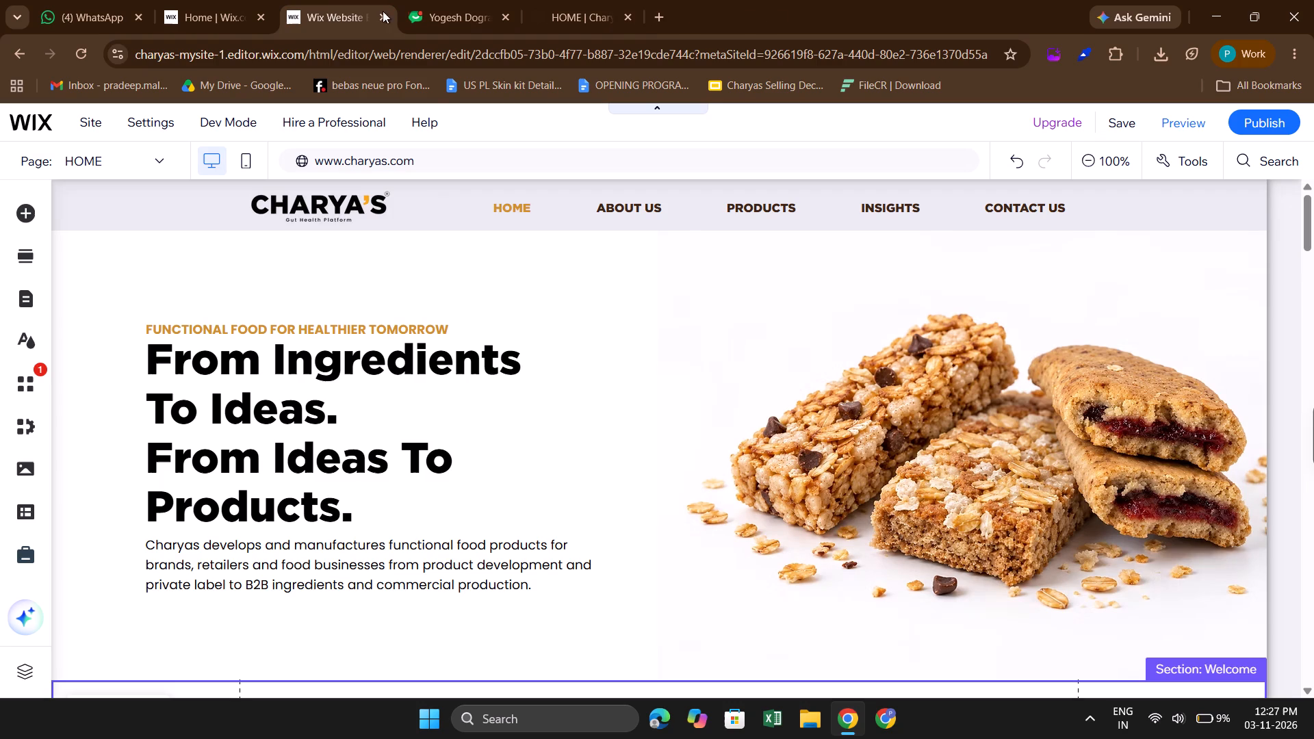
click(1122, 124)
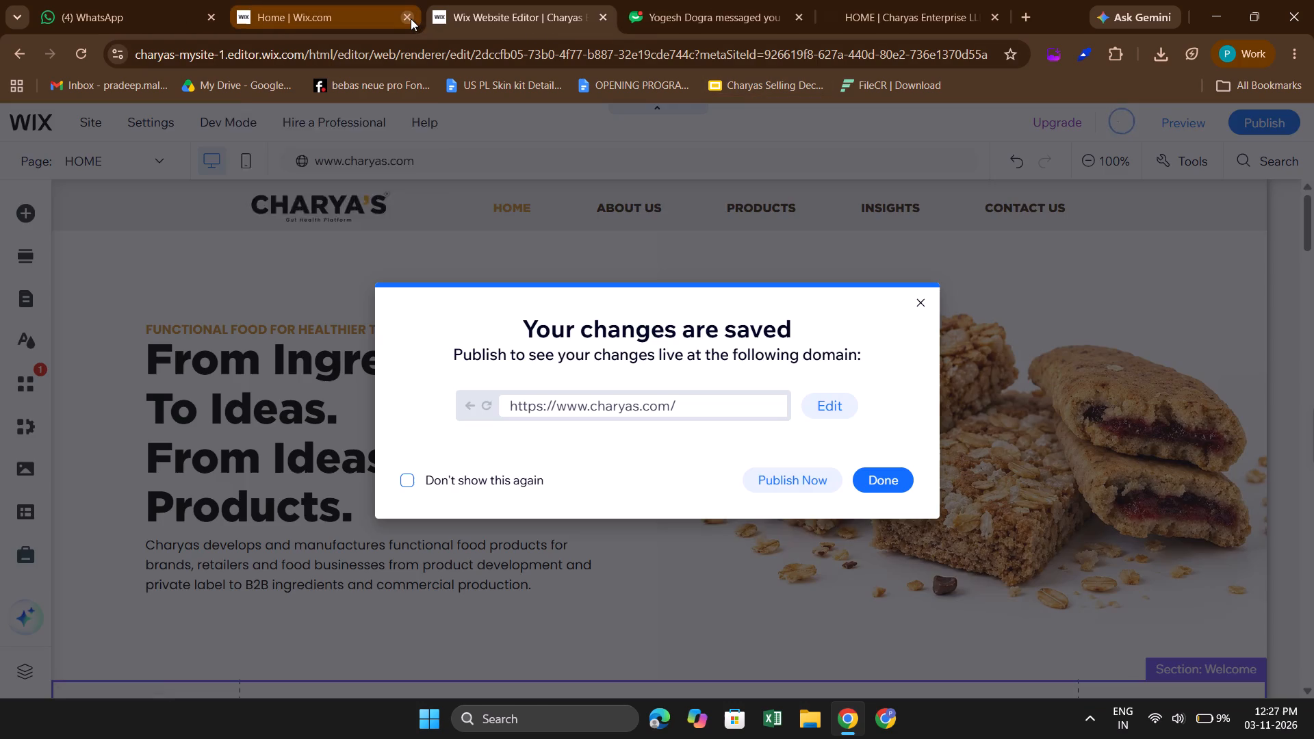